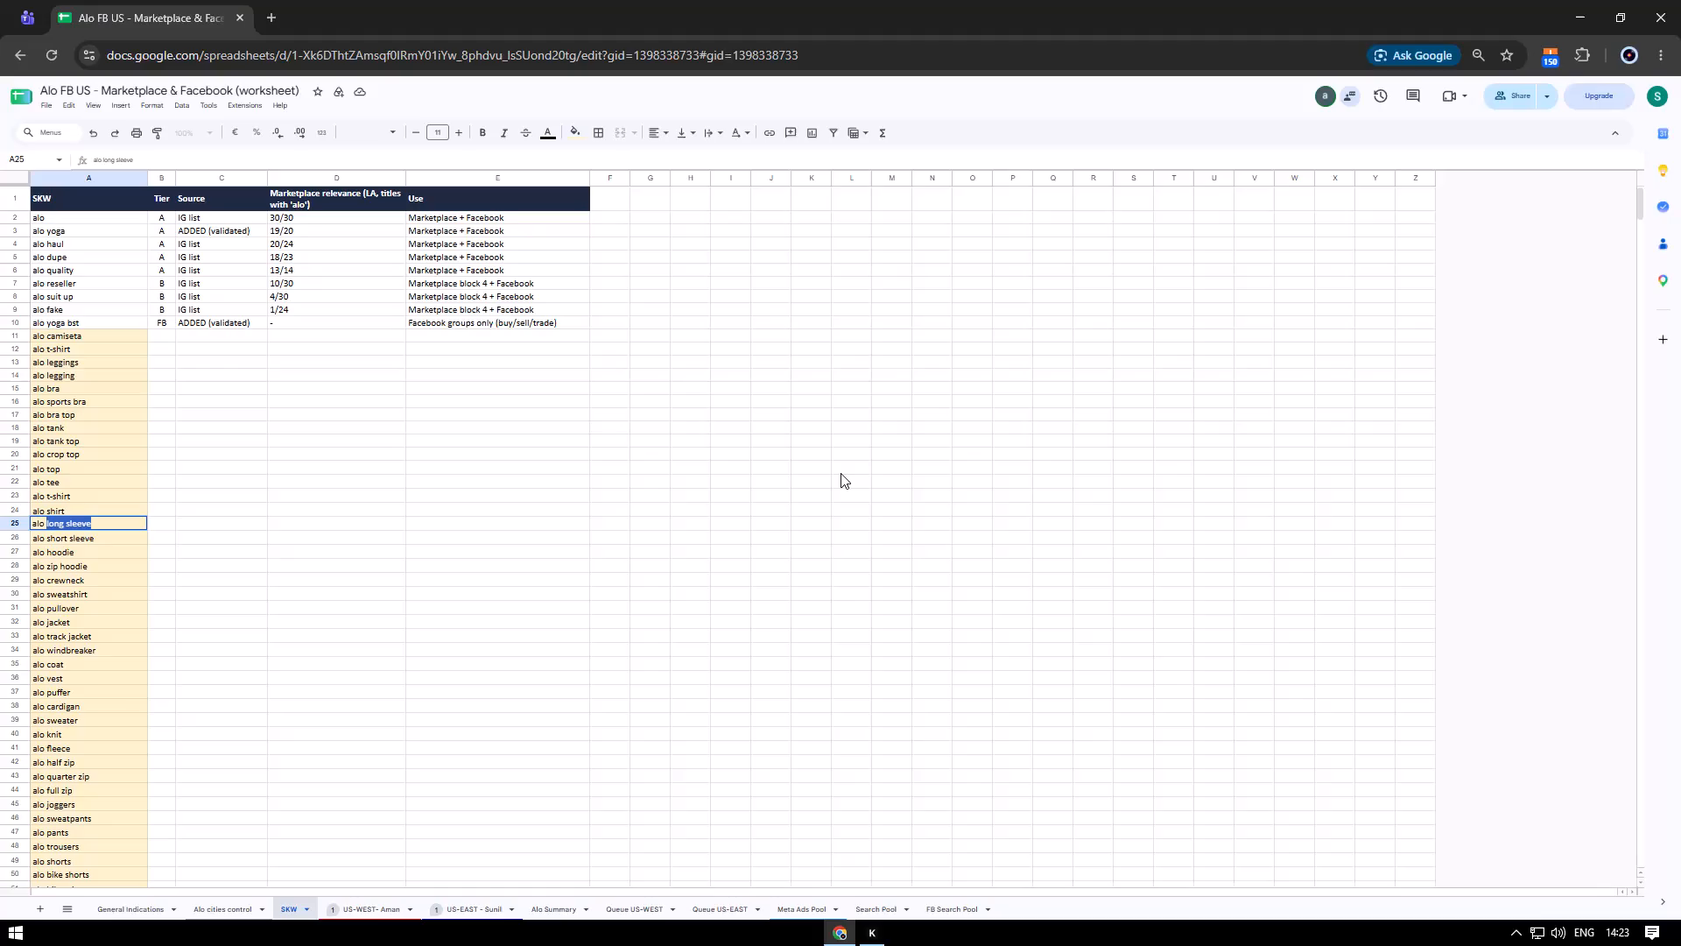
# Go to the US-EAST sheet and open the Baltimore, MD "alo haul" Marketplace search link in row 150.
pyautogui.hotkey('alt', 'Down')
pyautogui.hotkey('alt', 'Down')
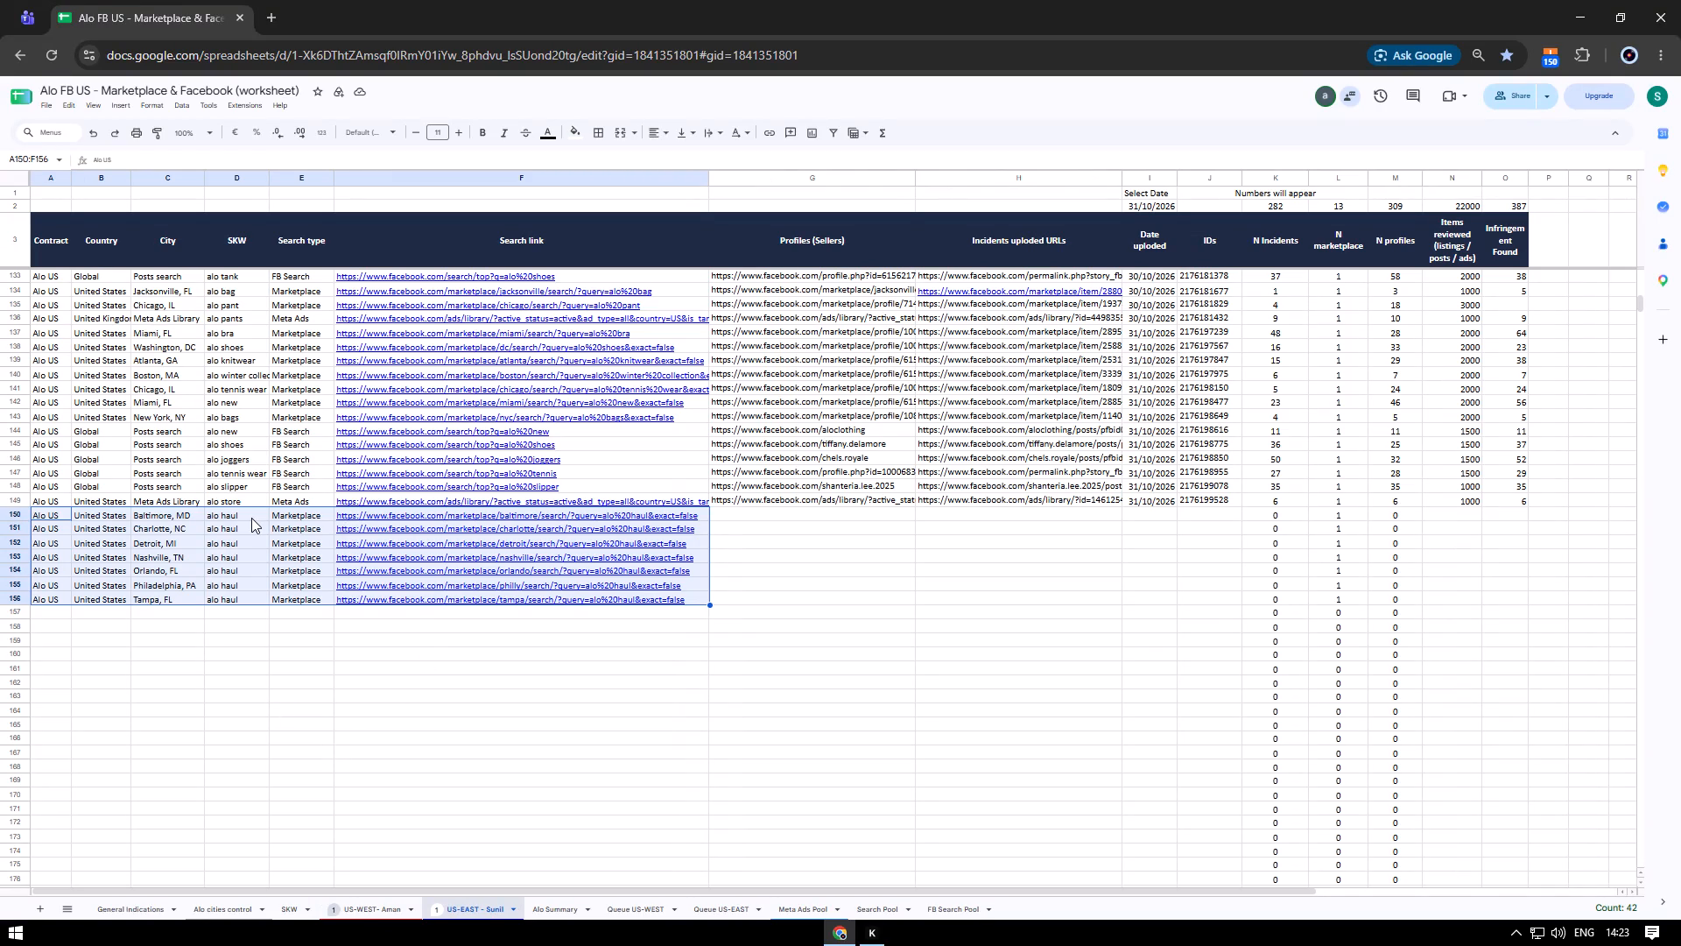
pyautogui.click(563, 518)
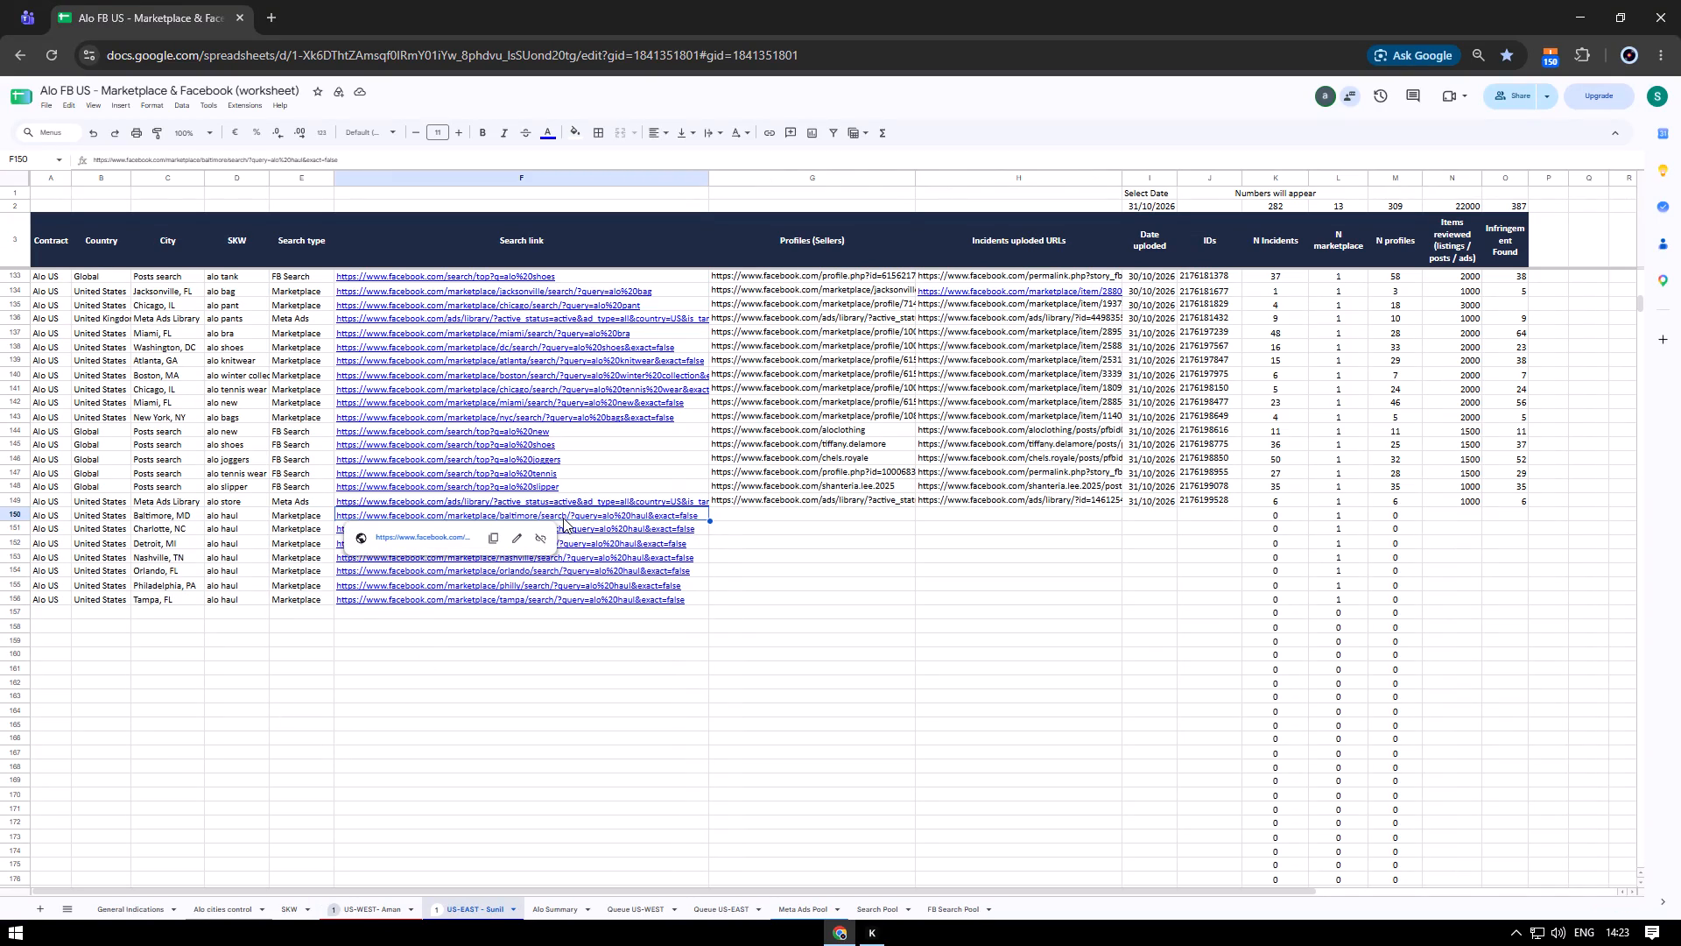
pyautogui.hotkey('alt', 'Return')
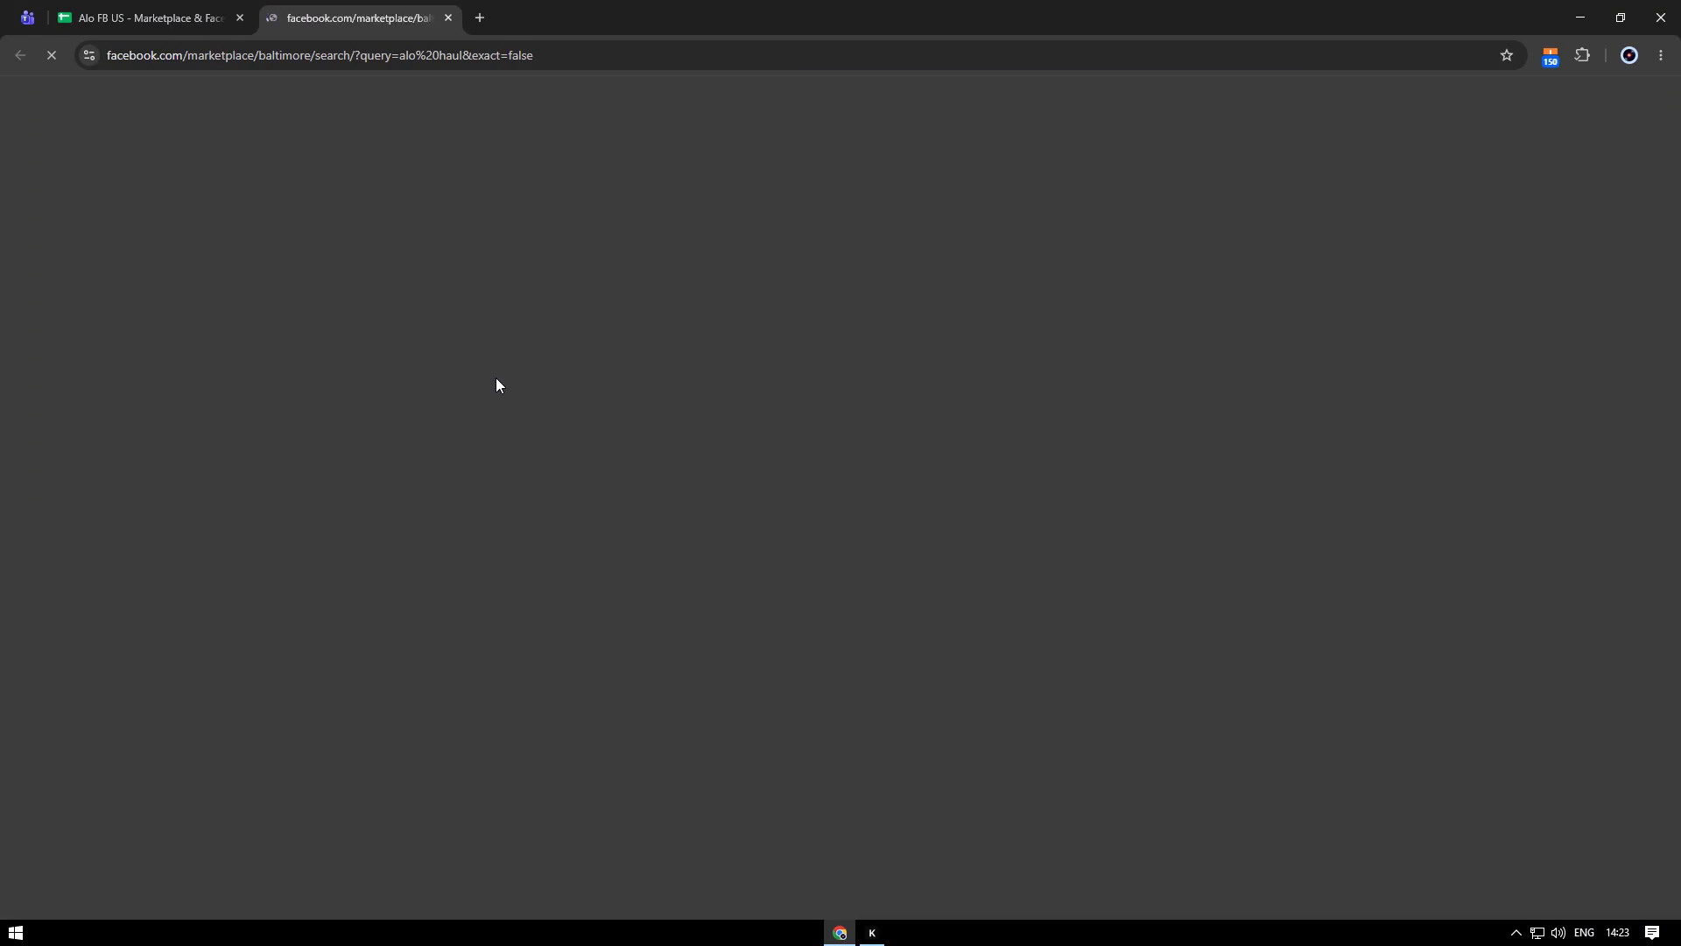
# Replace "haul" with "long sleeve" in the Baltimore search URL and load the "alo long sleeve" results.
pyautogui.click(580, 52)
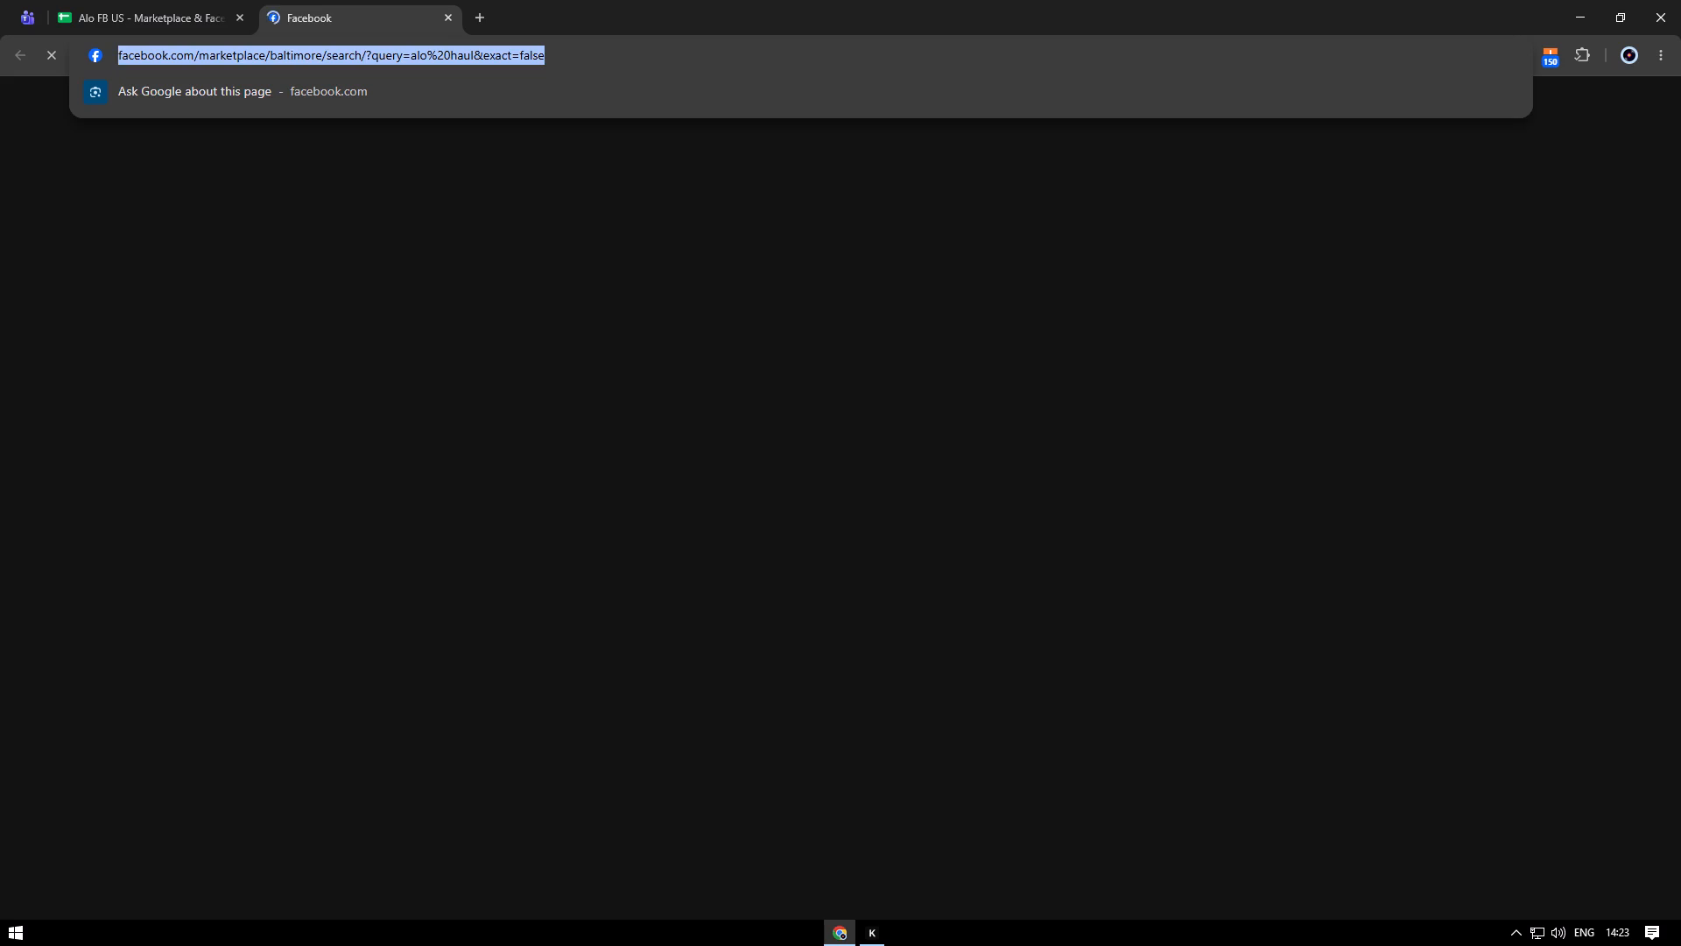
pyautogui.press('Right')
pyautogui.hotkey('ctrl', 'Left')
pyautogui.hotkey('ctrl', 'Left')
pyautogui.hotkey('ctrl', 'Left')
pyautogui.press('Right')
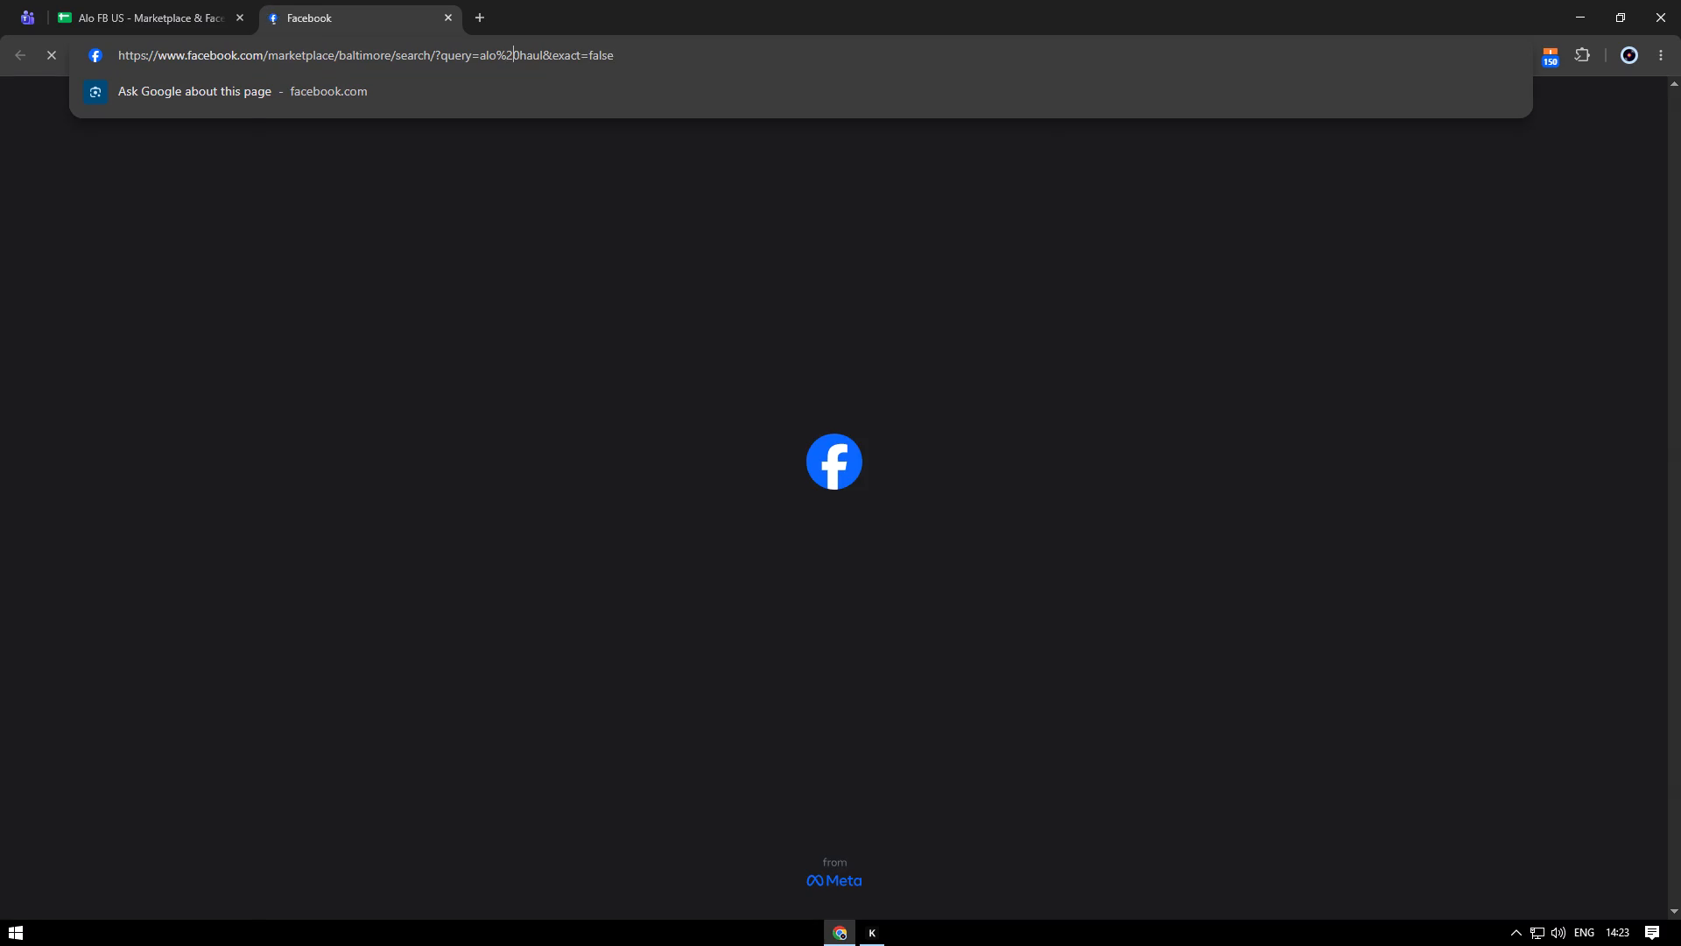
pyautogui.hotkey('ctrl', 'Right')
pyautogui.press('Left')
pyautogui.hotkey('shift', 'Left')
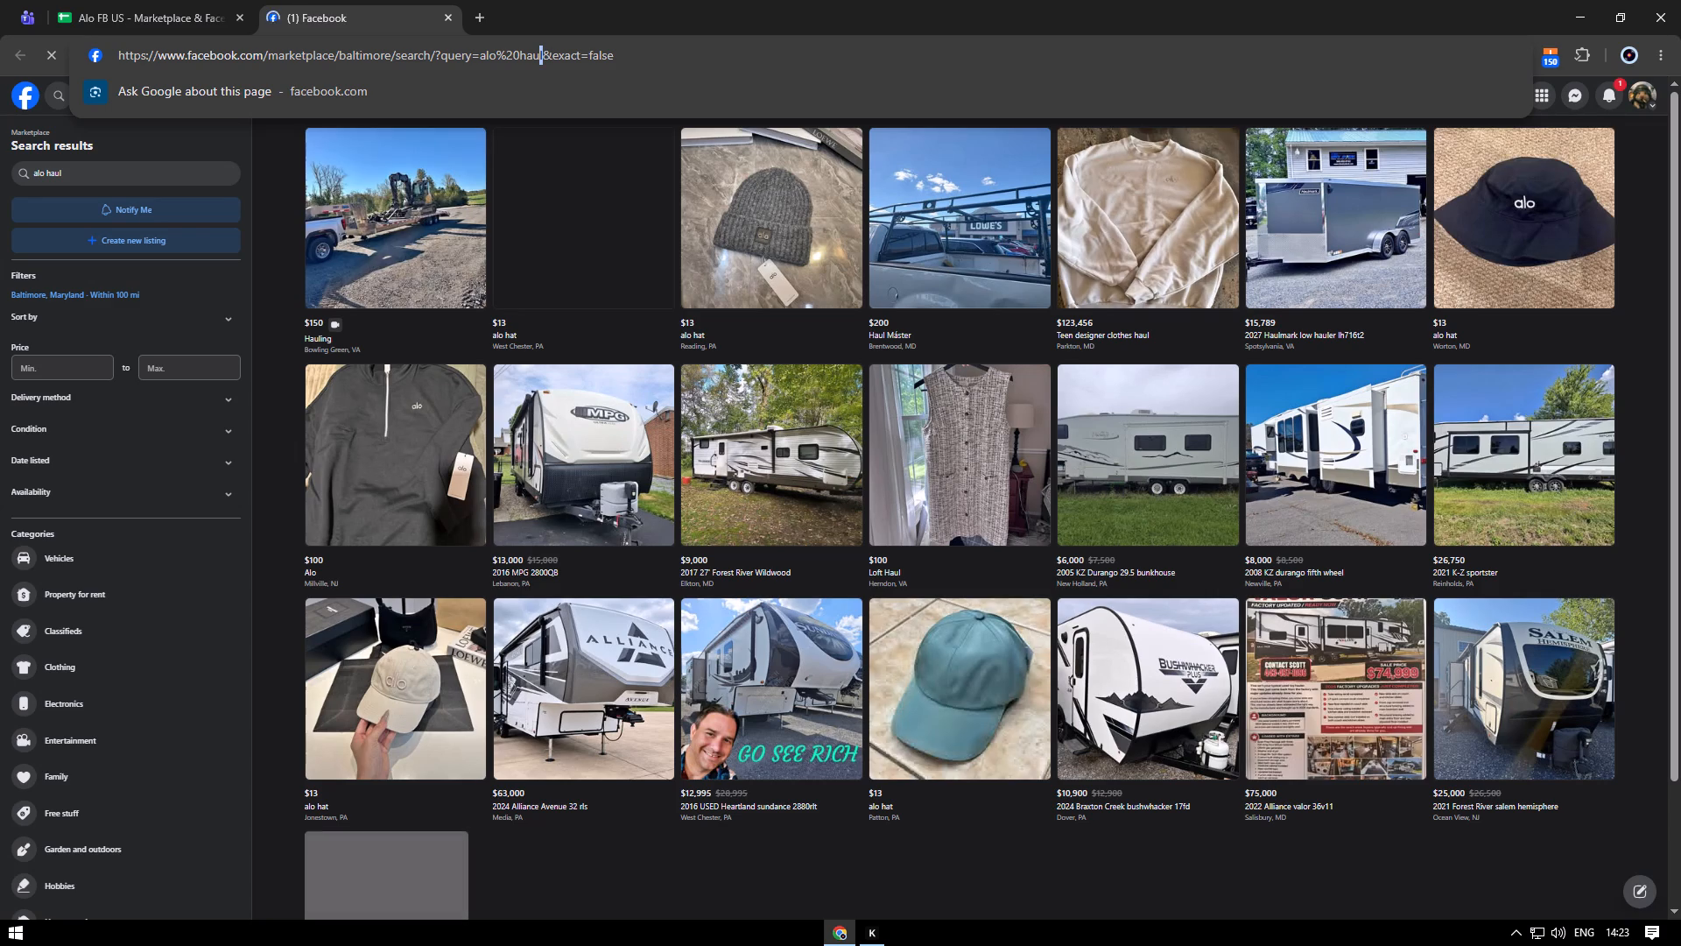
pyautogui.hotkey('shift', 'Left')
pyautogui.hotkey('shift', 'Left')
pyautogui.hotkey('shift', 'Left')
pyautogui.hotkey('ctrl', 'v')
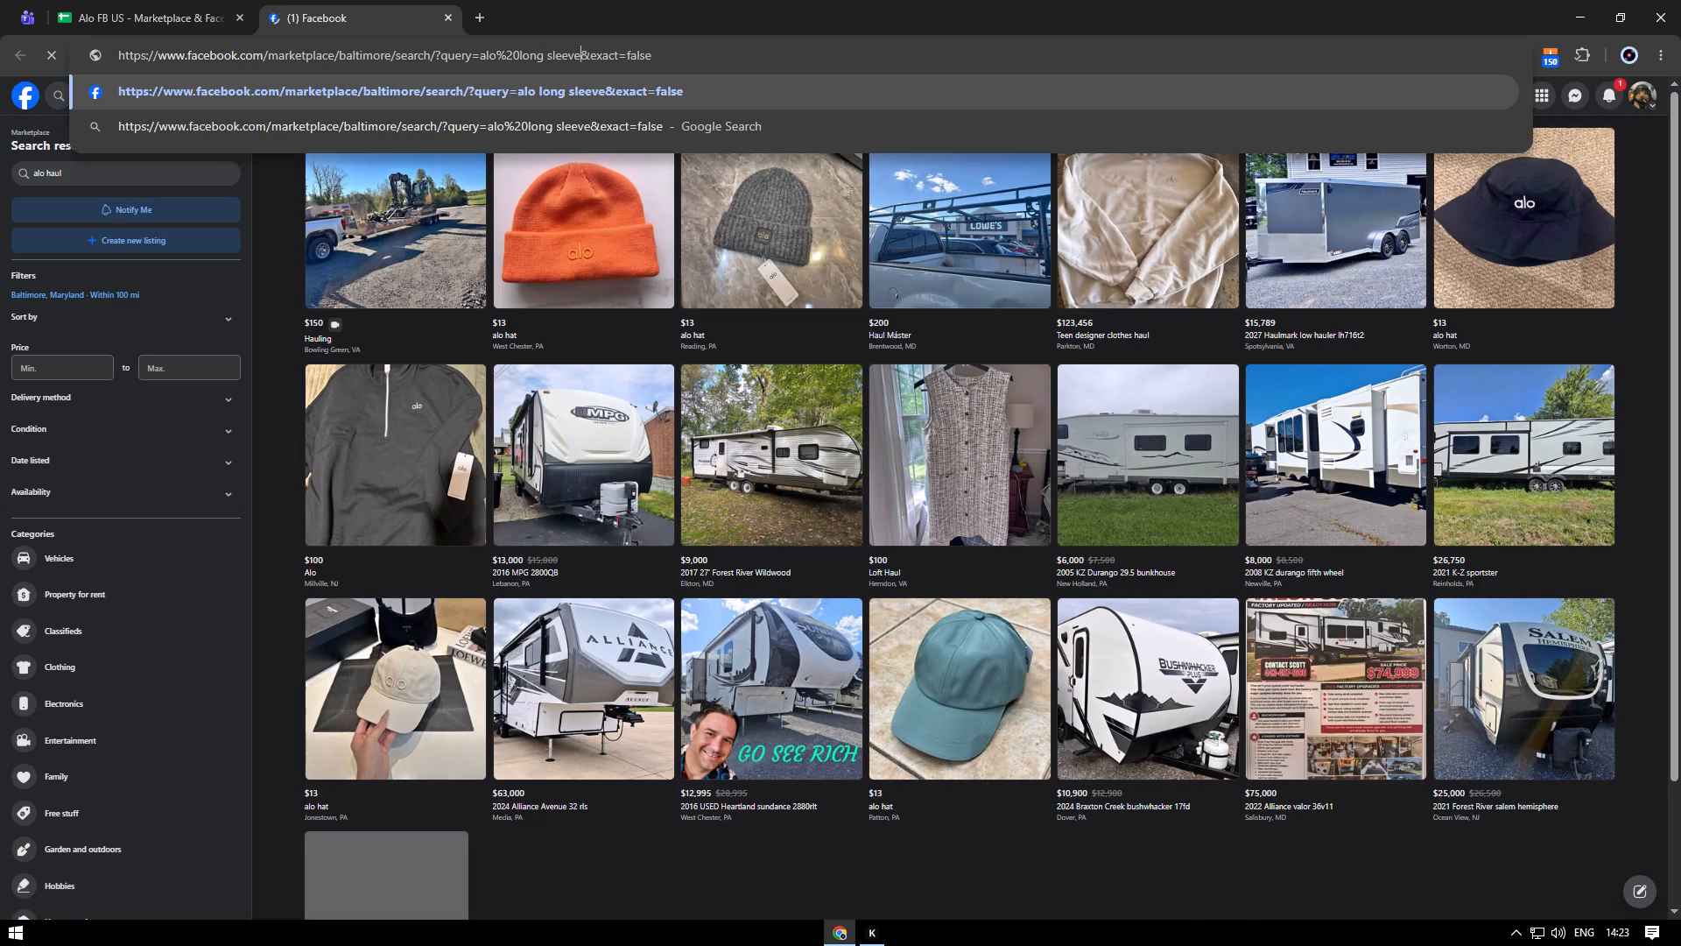
pyautogui.press('Return')
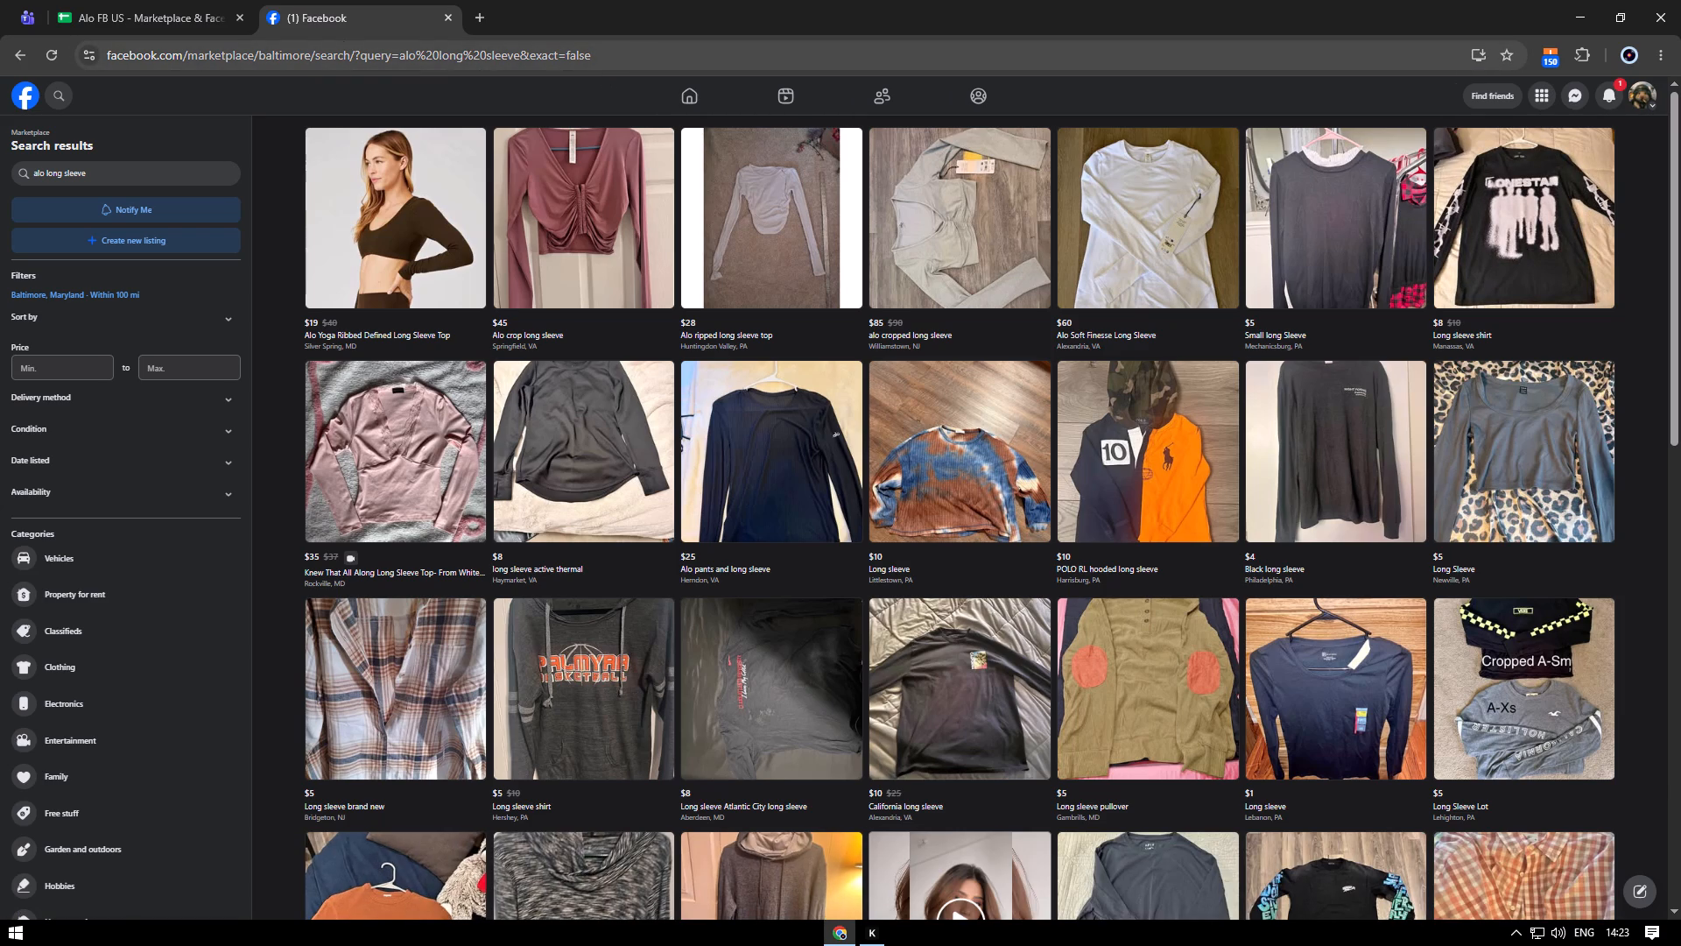
# In the worksheet, set the SKW to "alo long sleeve" for Baltimore through Tampa, rows 150 to 156.
pyautogui.click(168, 0)
pyautogui.click(232, 517)
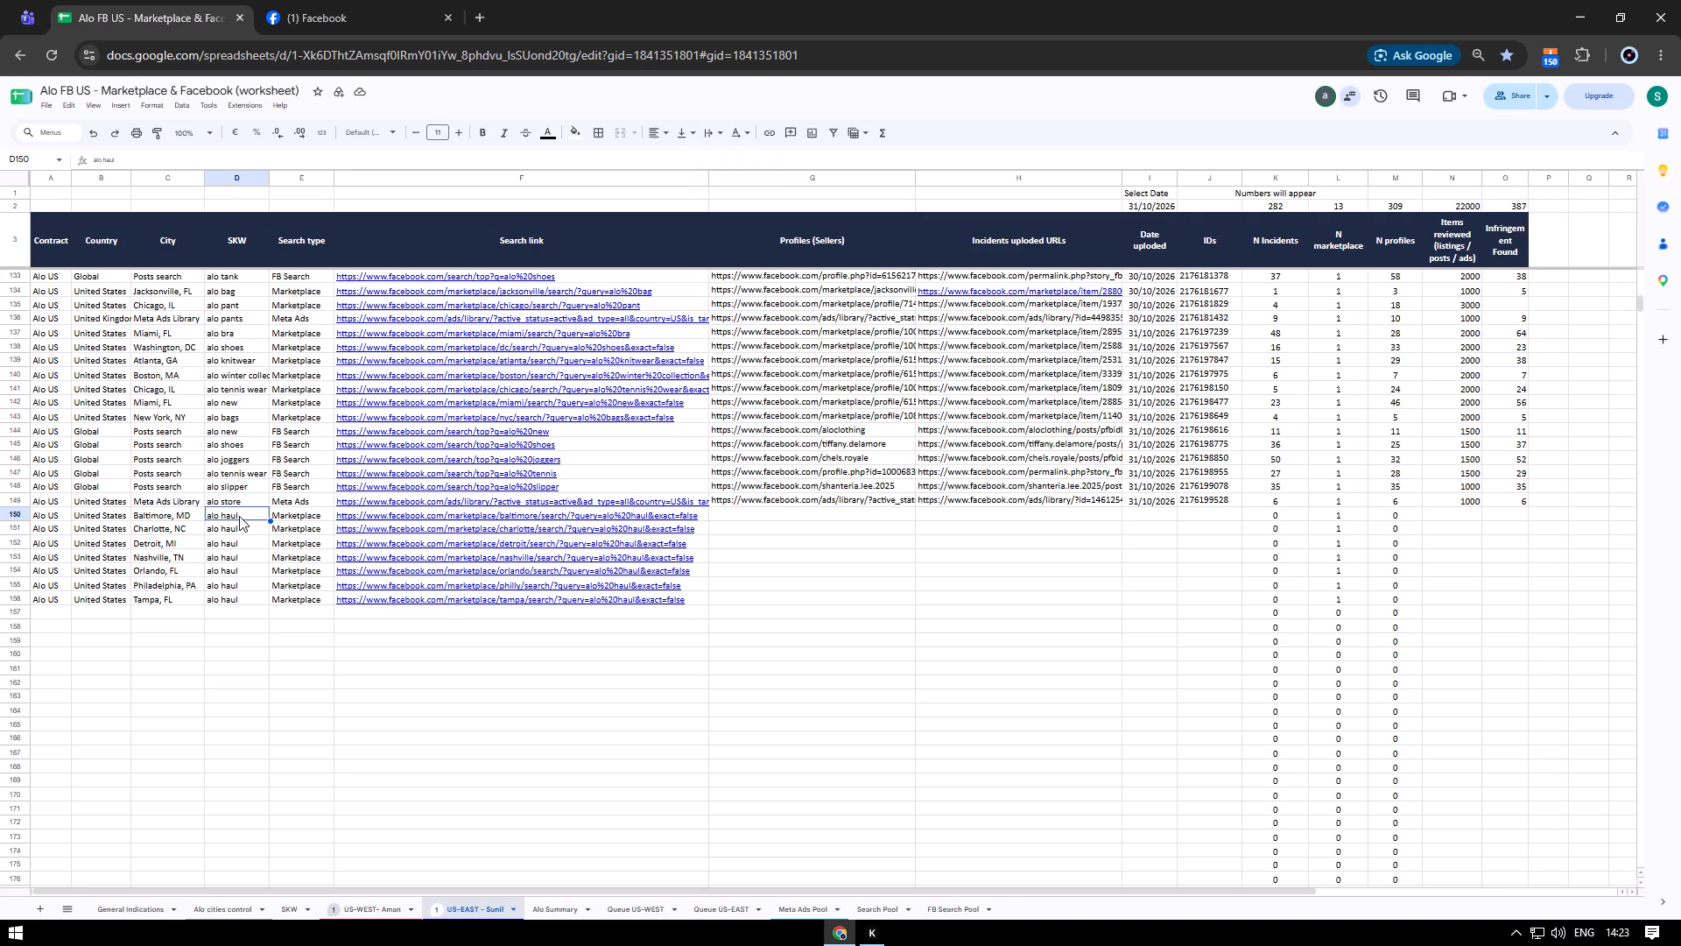
pyautogui.click(239, 516)
pyautogui.doubleClick(239, 516)
pyautogui.hotkey('ctrl', 'shift', 'Left')
pyautogui.hotkey('ctrl', 'shift', 'Down')
pyautogui.hotkey('ctrl', 'shift', 'Left')
pyautogui.hotkey('ctrl', 'v')
pyautogui.press('Return')
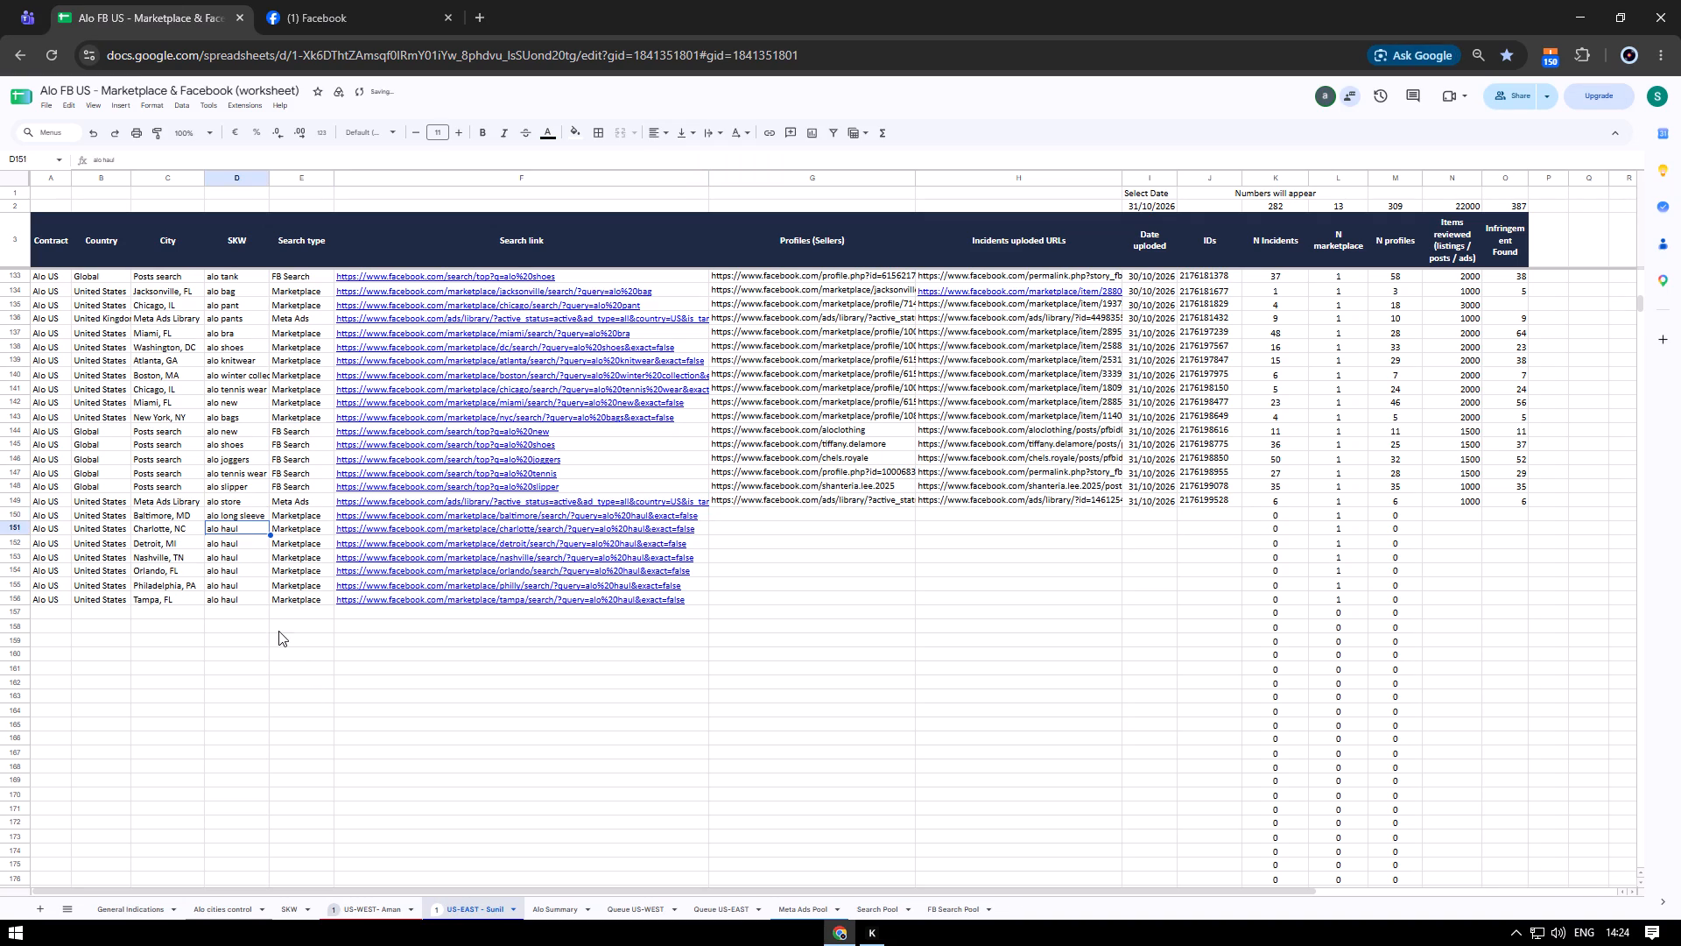
pyautogui.click(236, 518)
pyautogui.moveTo(269, 519); pyautogui.dragTo(260, 604)
# Look back through the earlier search entries above the new rows in the US-EAST sheet.
pyautogui.scroll(16, 300, 665)
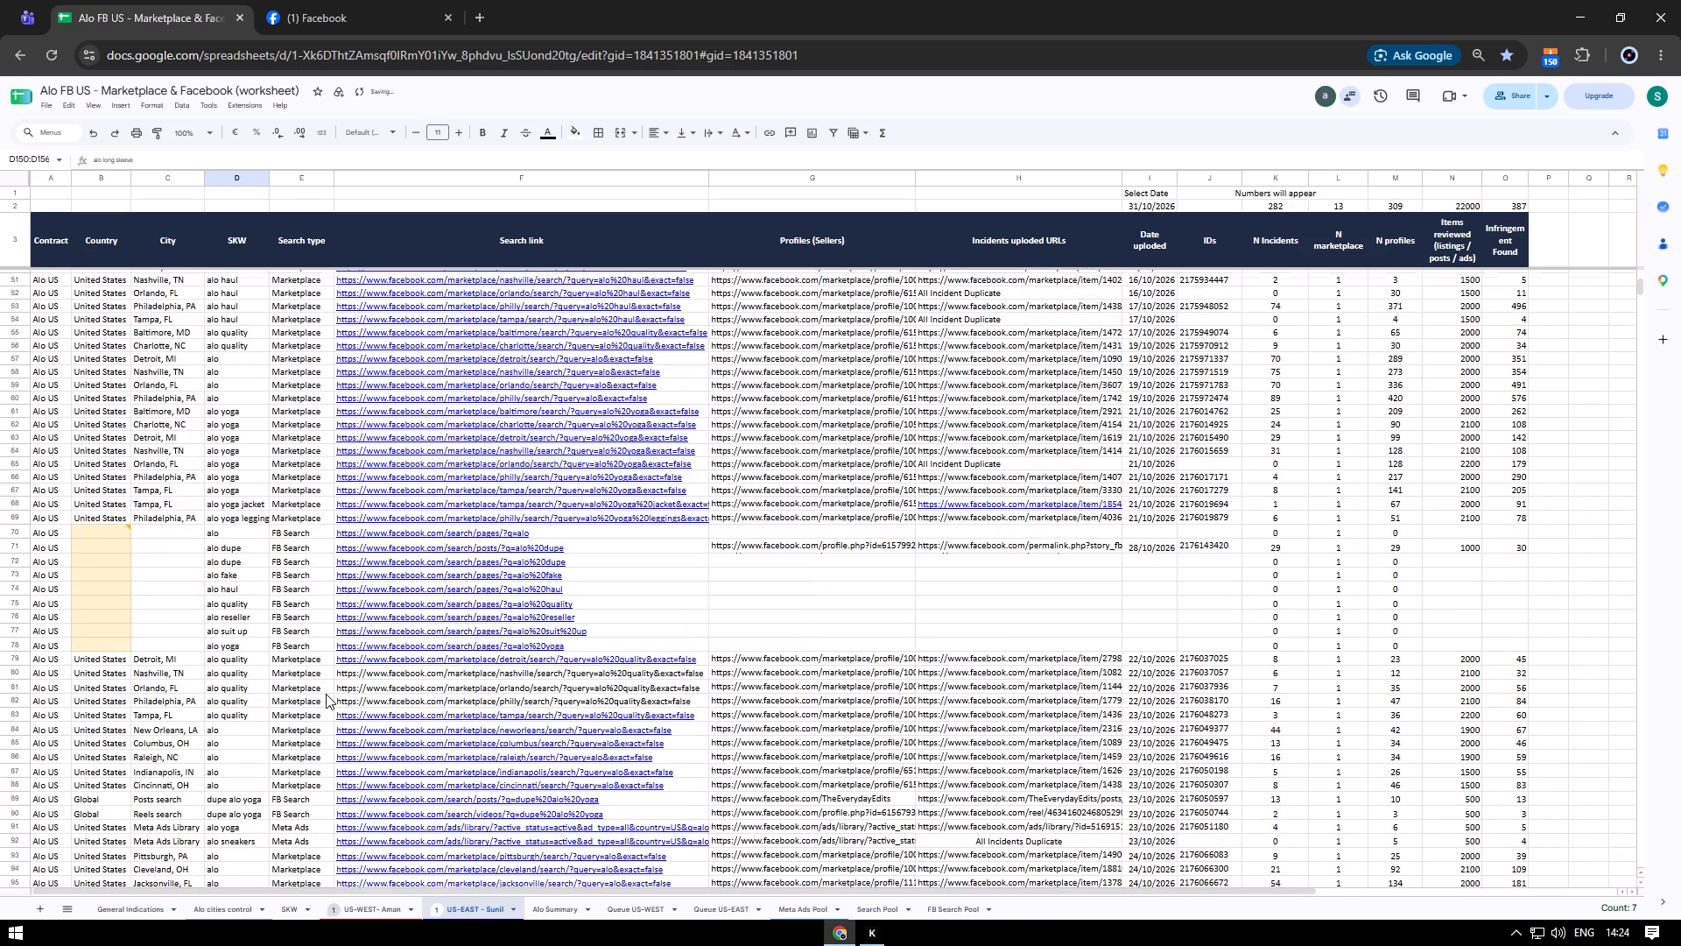
pyautogui.scroll(9, 326, 694)
pyautogui.scroll(-9, 326, 688)
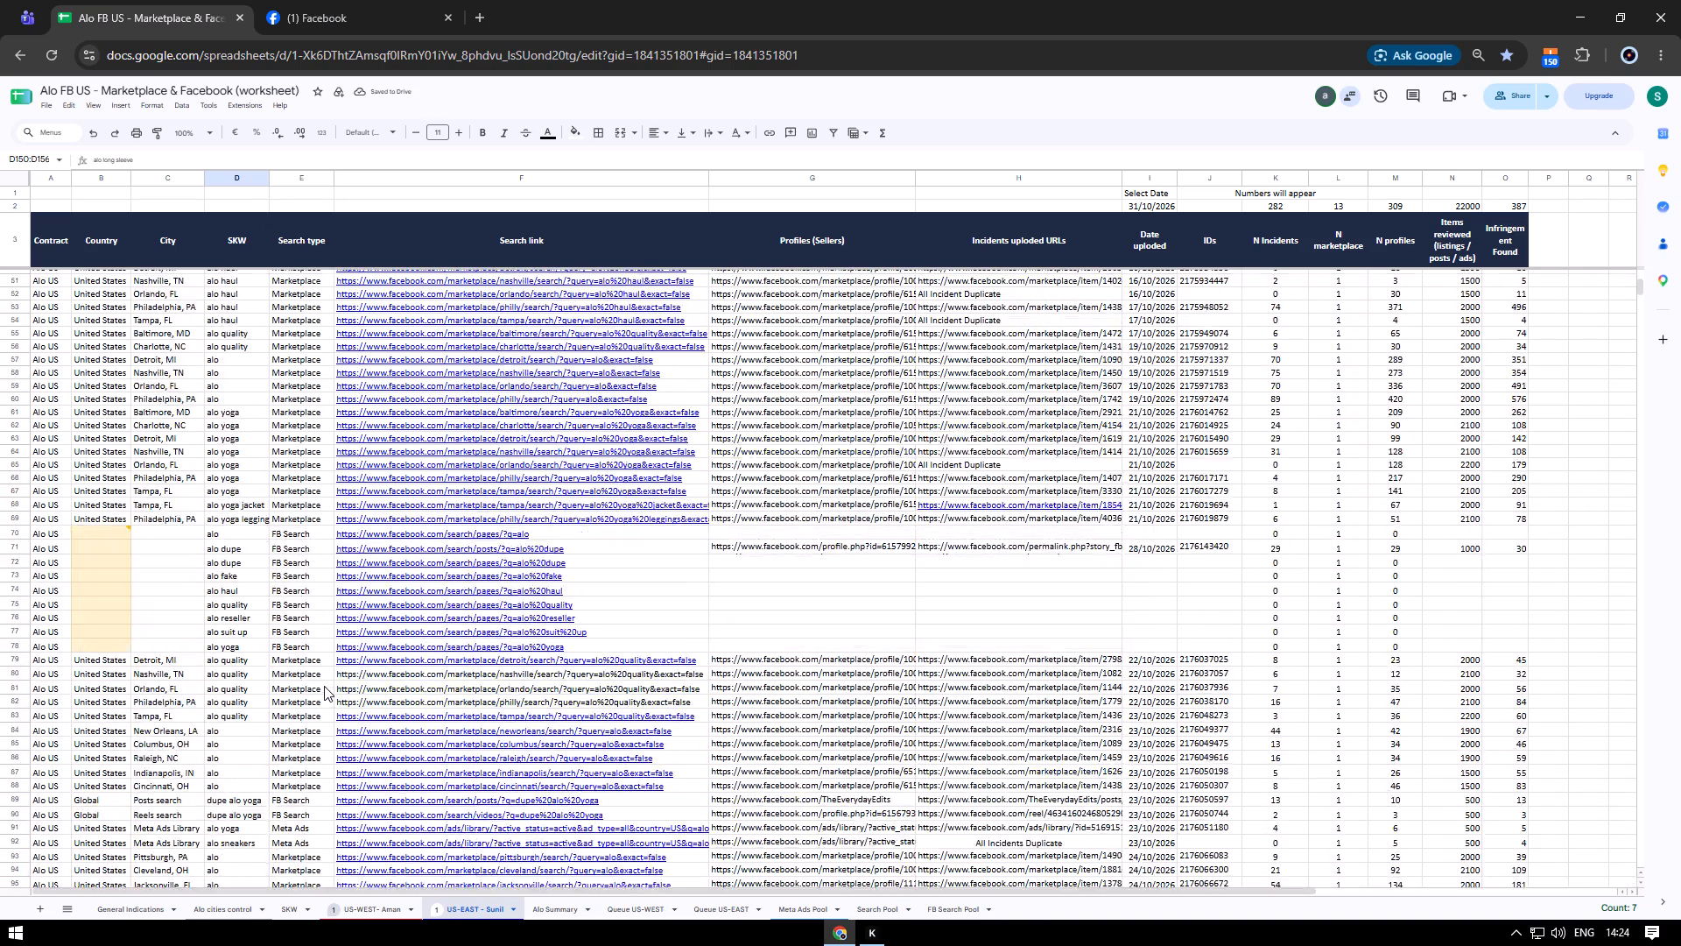
pyautogui.scroll(-10, 324, 686)
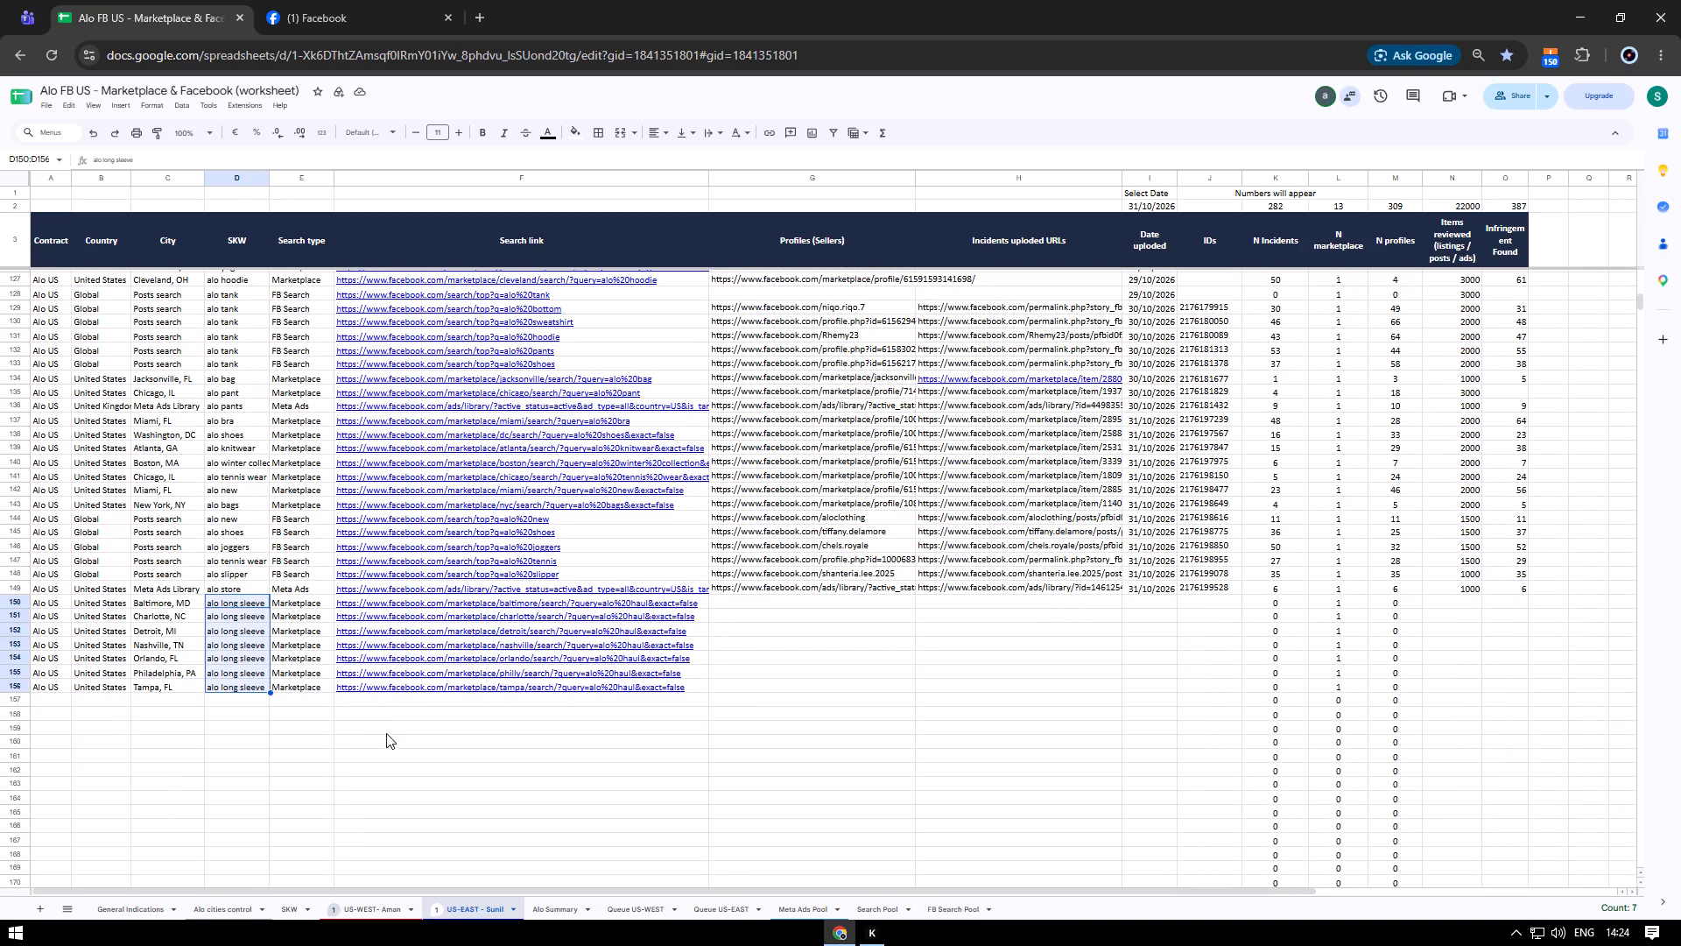
pyautogui.click(386, 733)
# Replace the Baltimore search link in row 150 with the "alo long sleeve" Marketplace URL and close the Facebook pages.
pyautogui.click(409, 601)
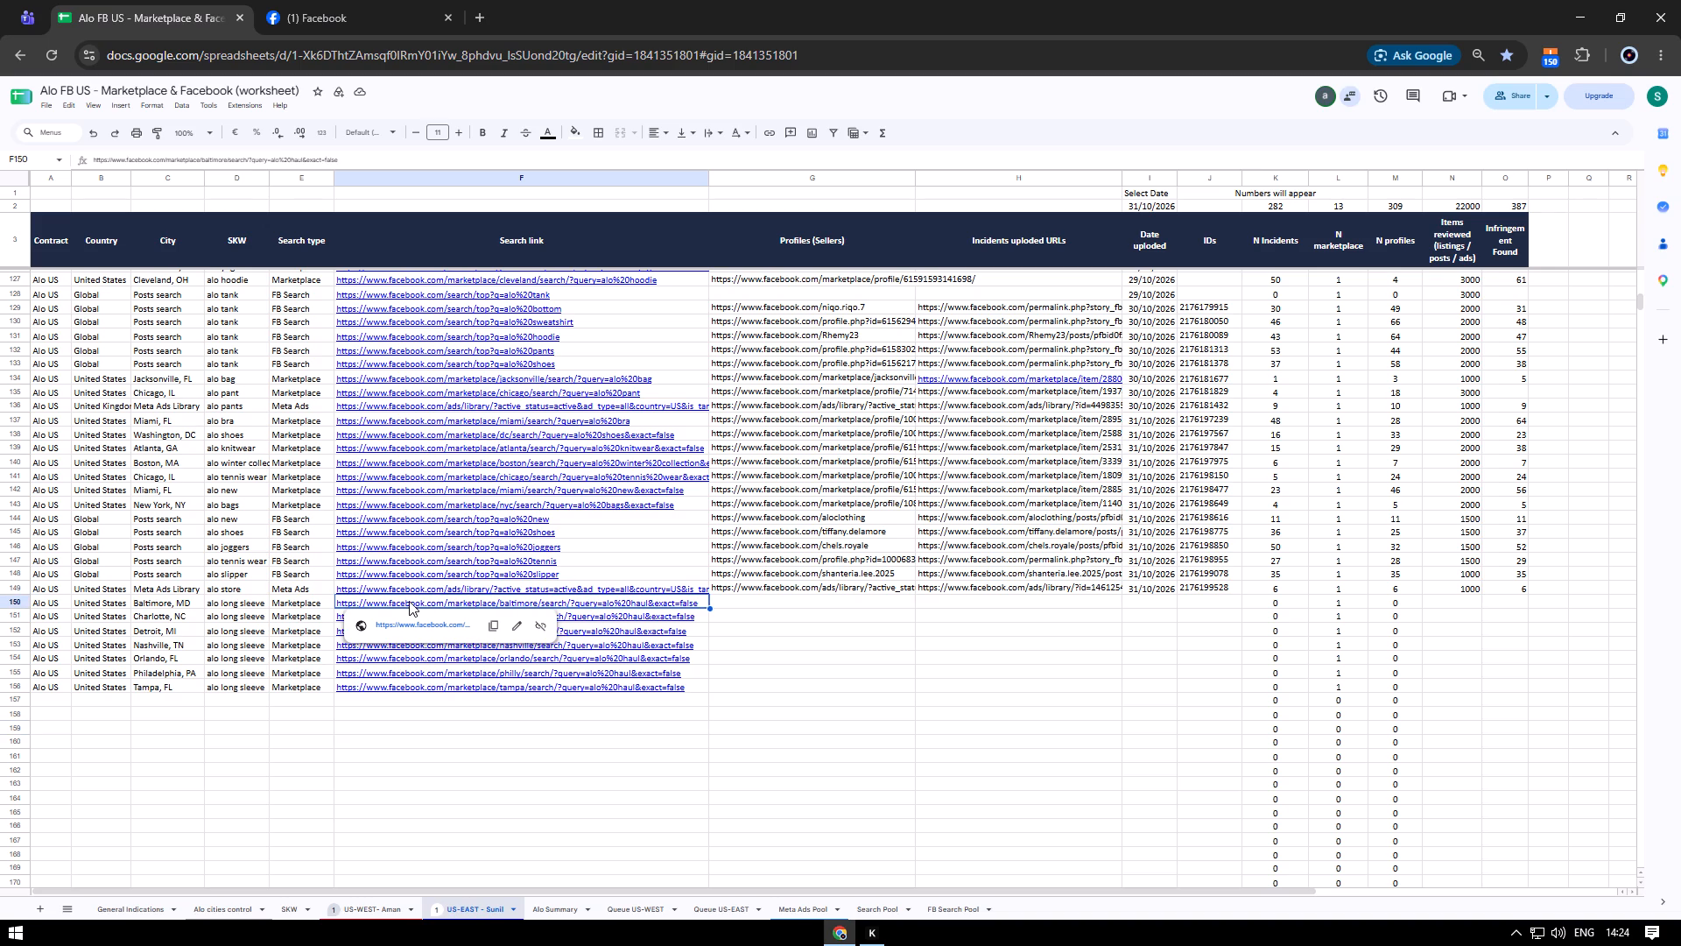
pyautogui.hotkey('alt', 'Return')
pyautogui.click(555, 0)
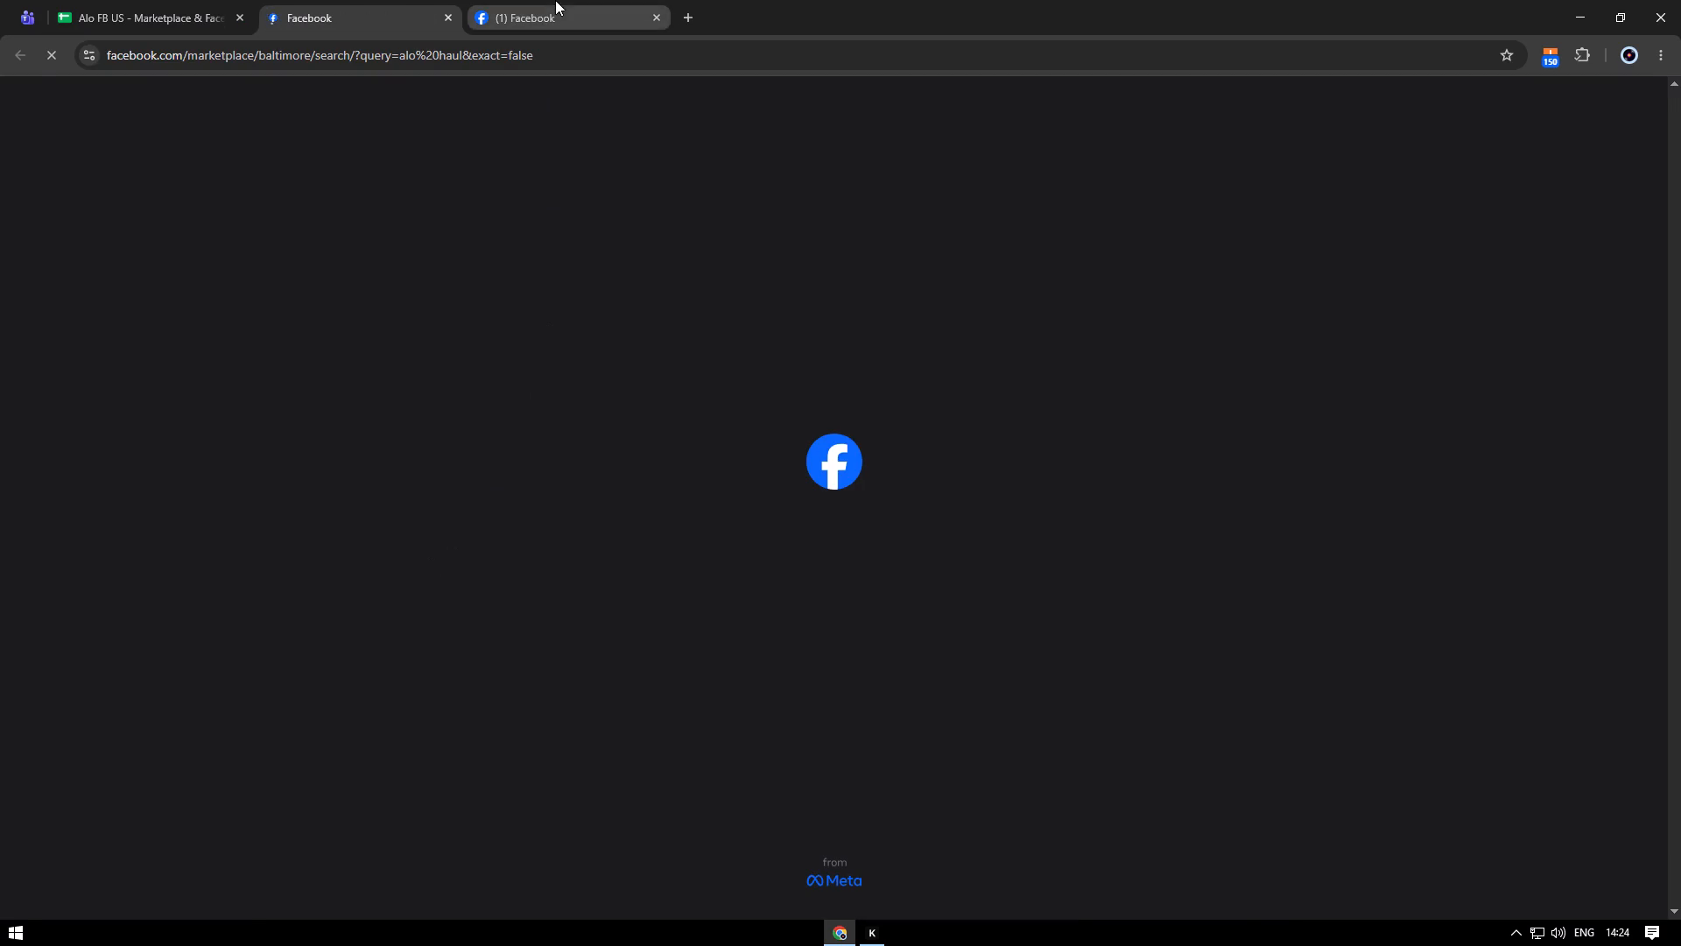
pyautogui.click(604, 66)
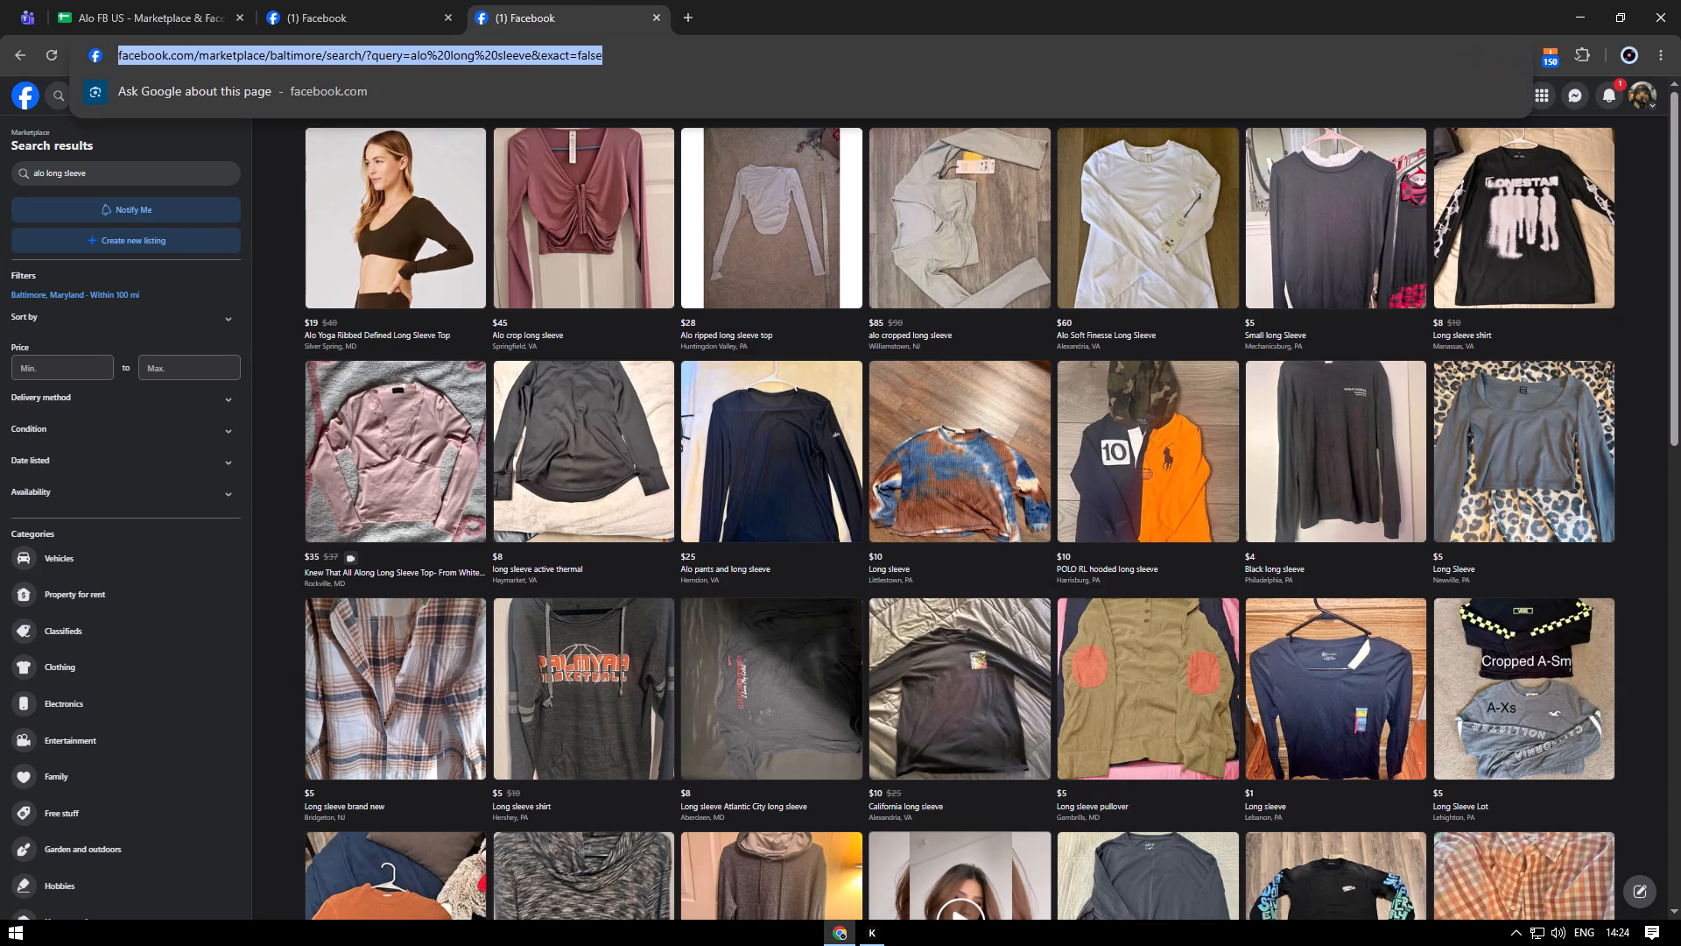
pyautogui.hotkey('ctrl', 'c')
pyautogui.hotkey('ctrl', 'c')
pyautogui.hotkey('ctrl', 'c')
pyautogui.middleClick(395, 2)
pyautogui.middleClick(395, 2)
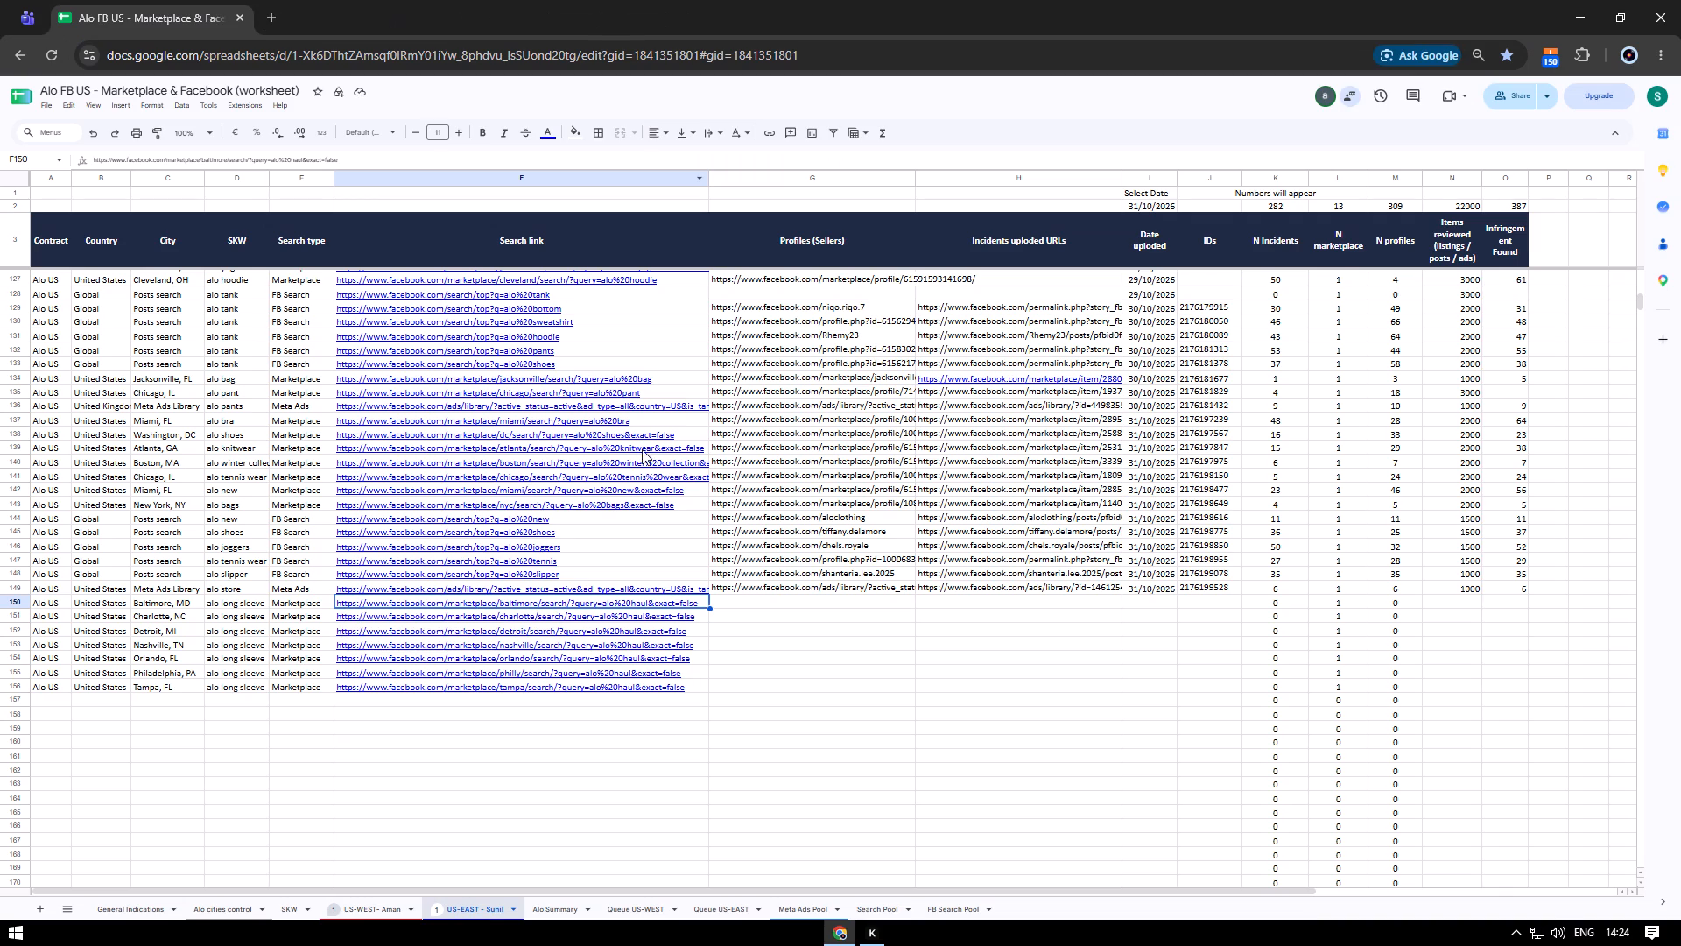
pyautogui.hotkey('ctrl', 'v')
# Open the Charlotte, NC search link from row 151 and change its URL query to "alo long sleeve".
pyautogui.press('Down')
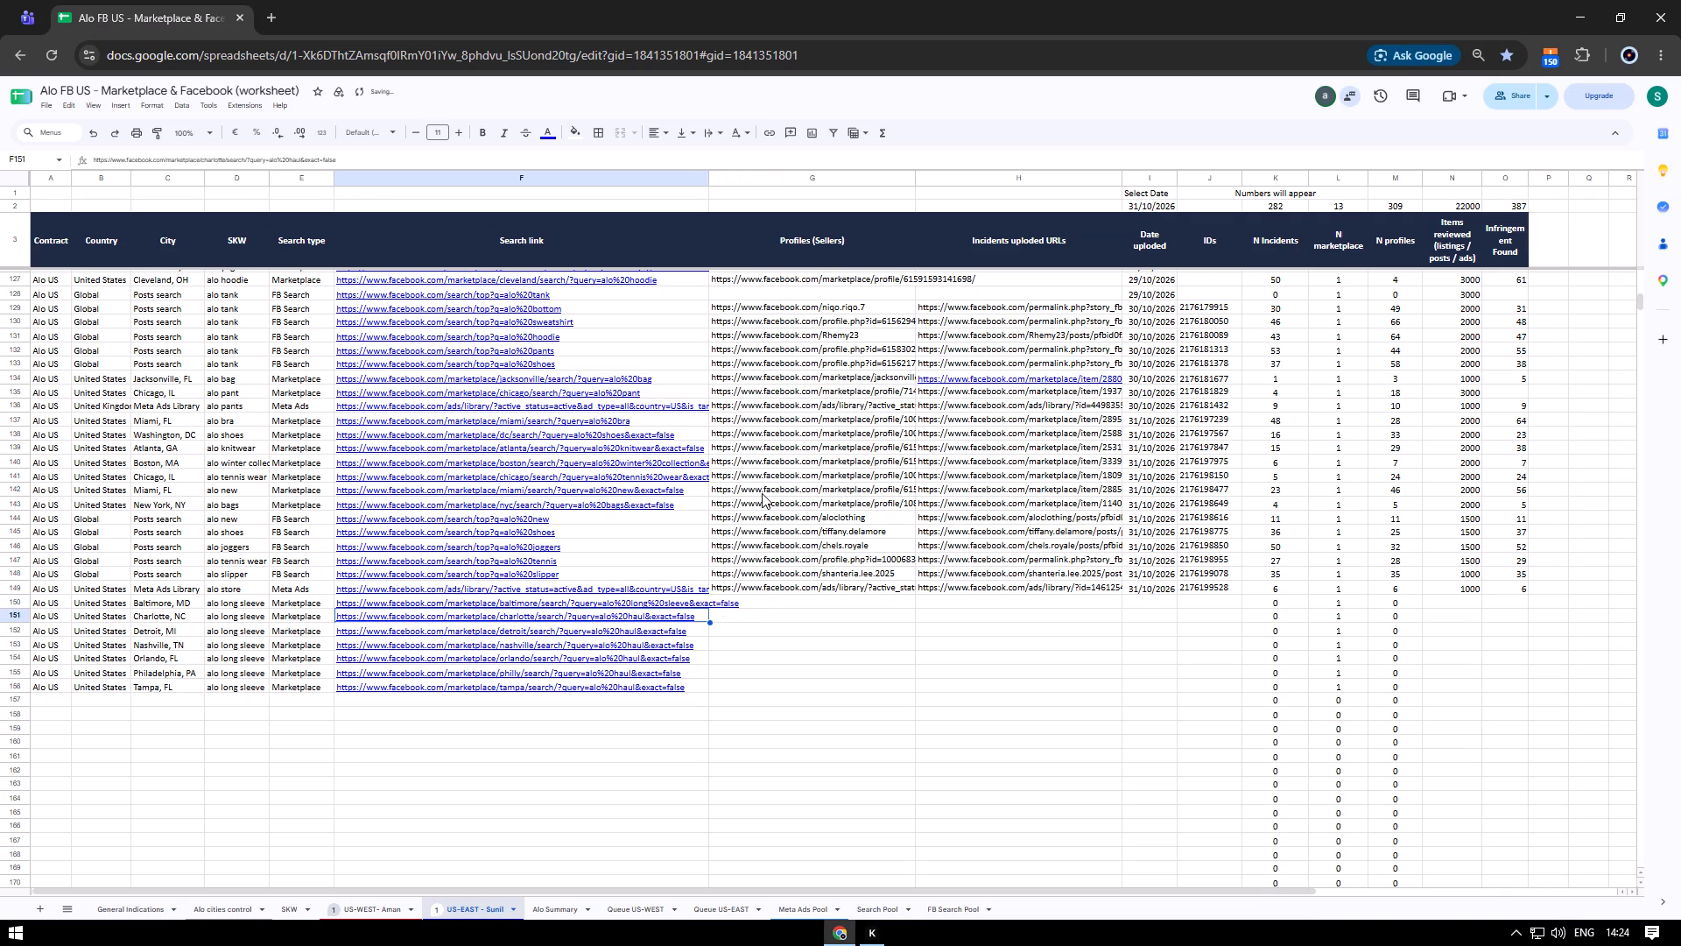
pyautogui.hotkey('alt', 'Return')
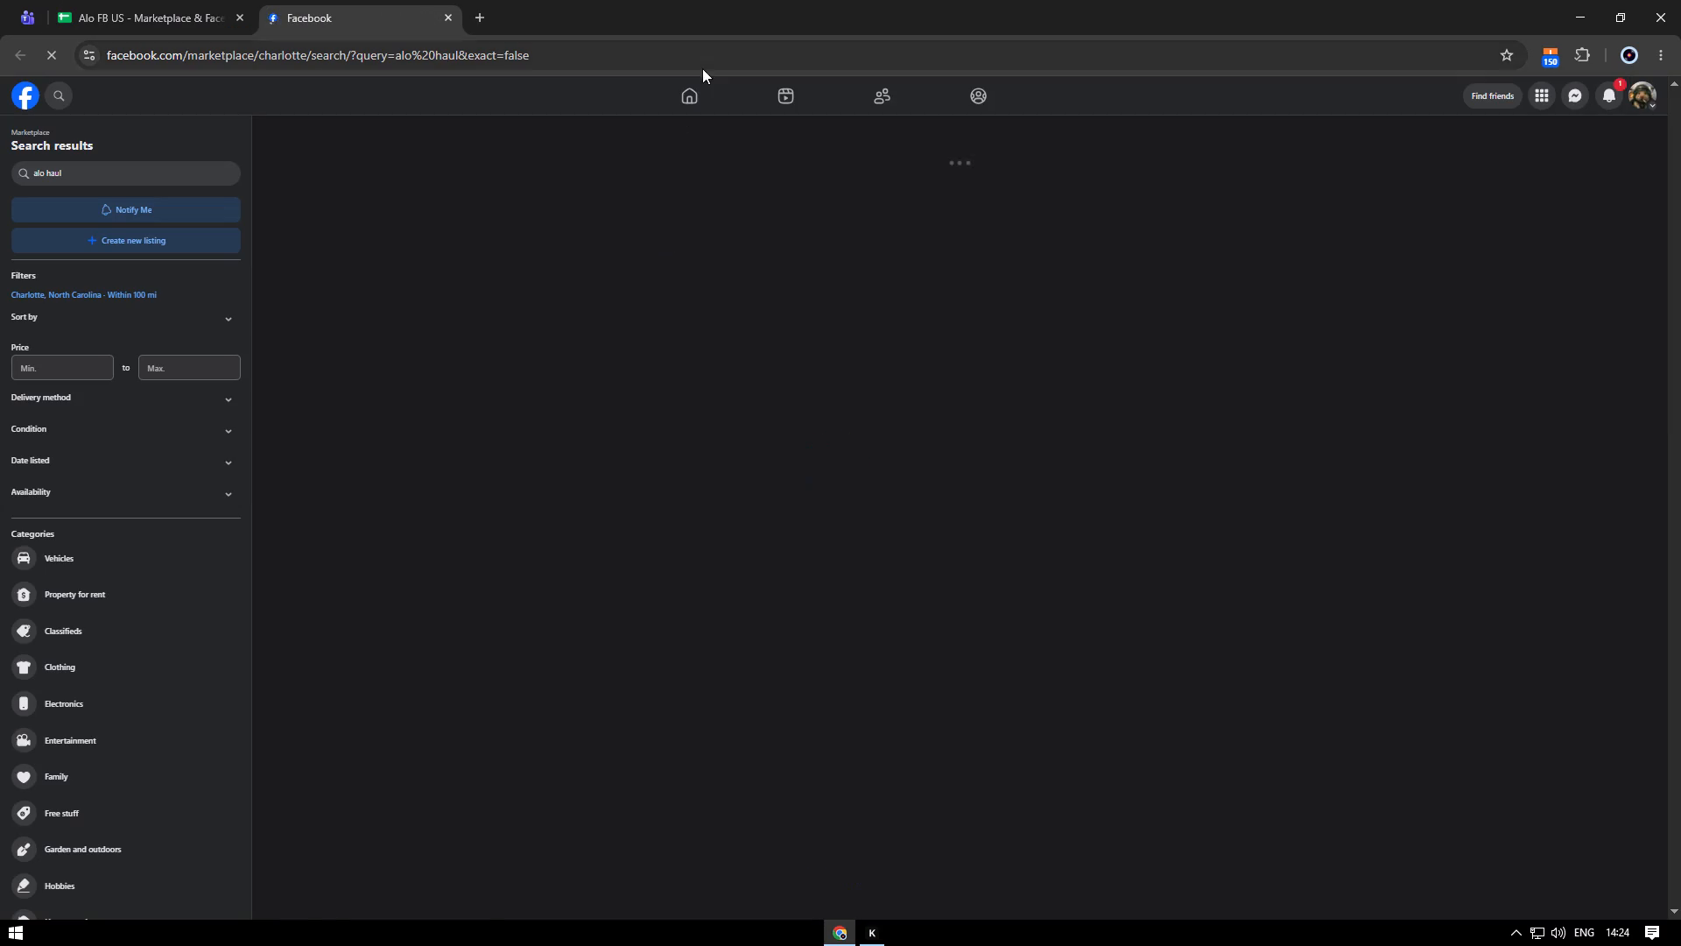
pyautogui.click(705, 62)
pyautogui.press('Right')
pyautogui.hotkey('ctrl', 'Left')
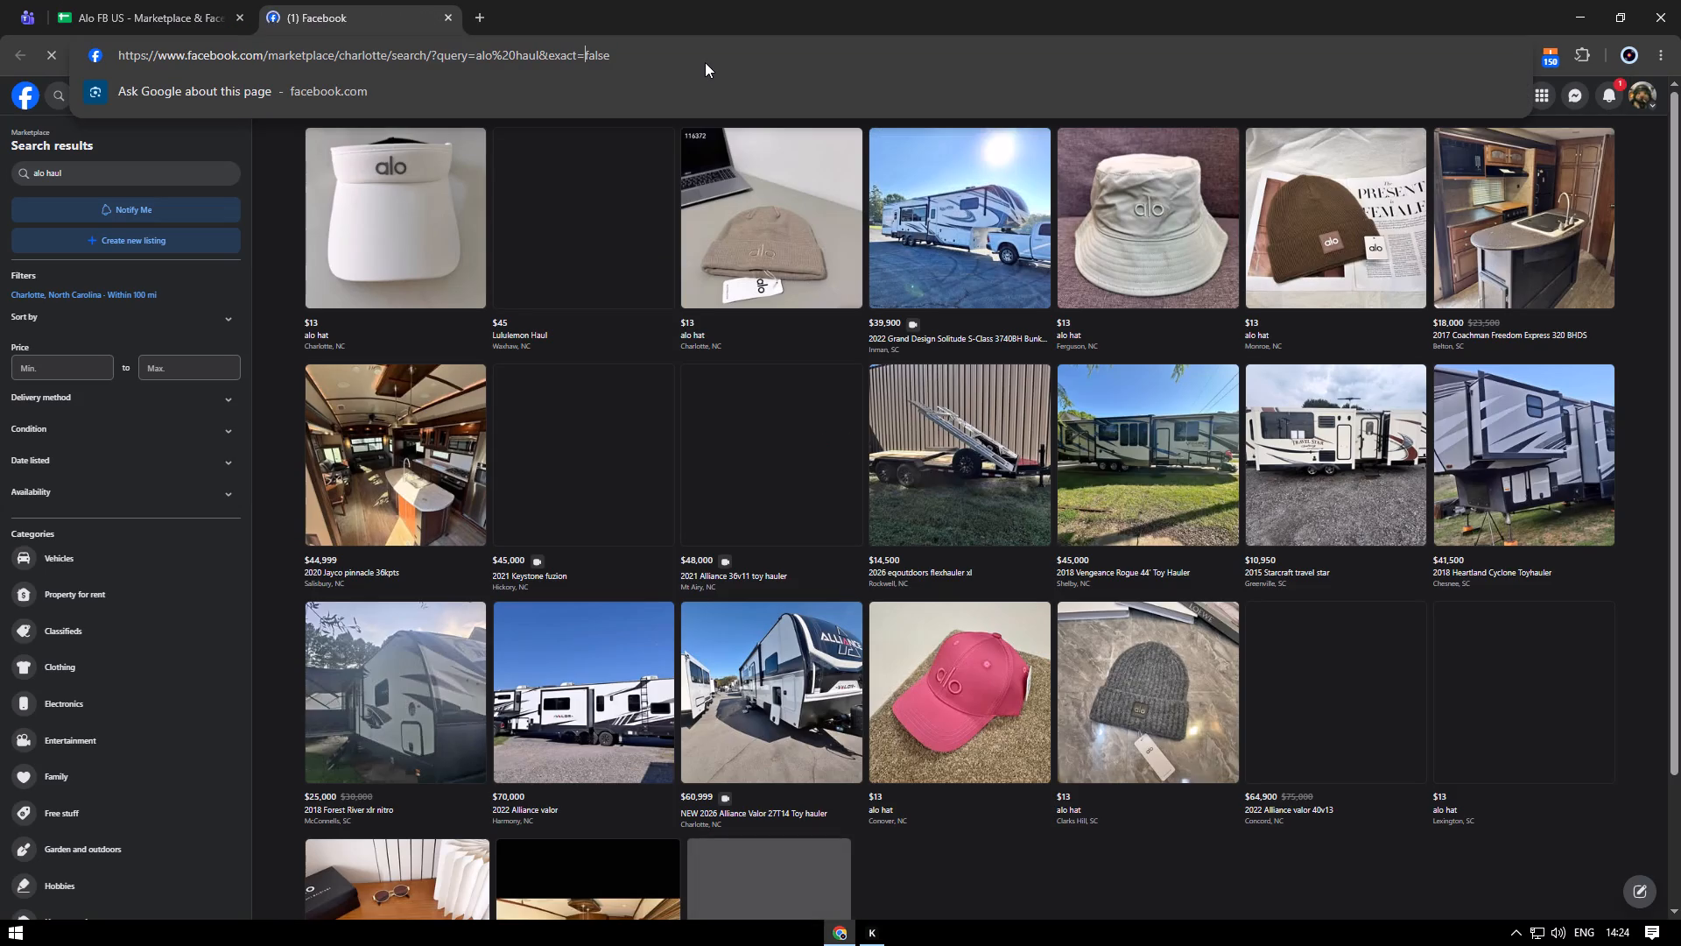
pyautogui.hotkey('ctrl', 'Left')
pyautogui.press('Left')
pyautogui.hotkey('ctrl', 'shift', 'Left')
pyautogui.hotkey('shift', 'Right')
pyautogui.hotkey('shift', 'Right')
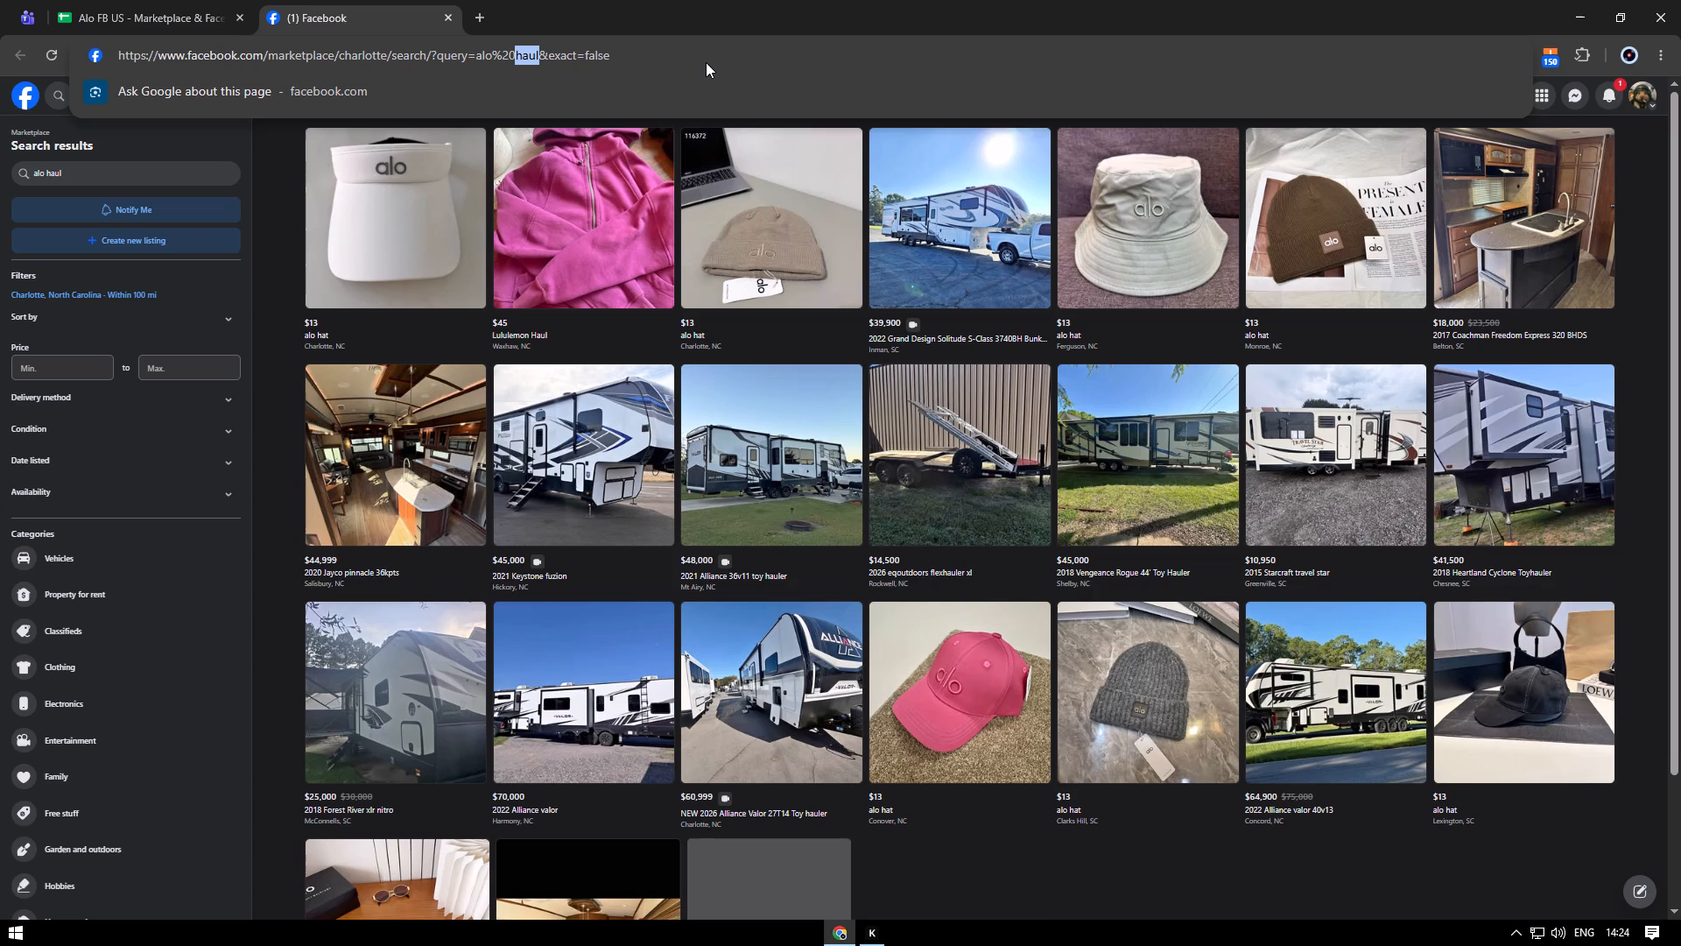
pyautogui.hotkey('ctrl', 'v')
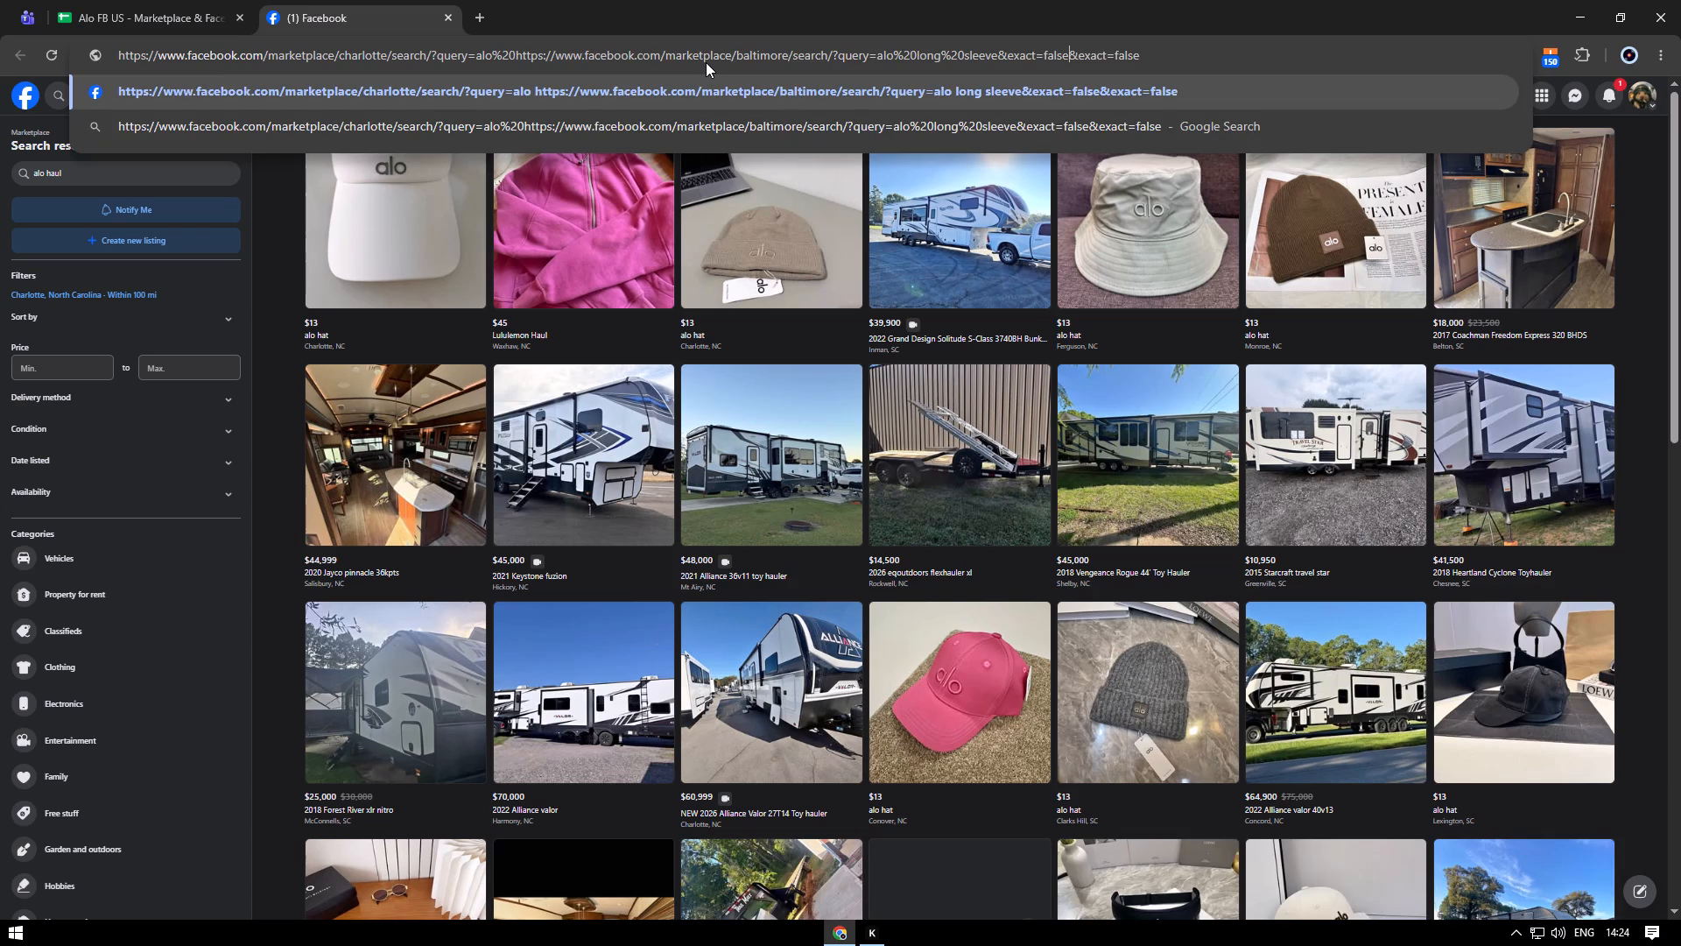
pyautogui.hotkey('ctrl', 'z')
pyautogui.press('BackSpace')
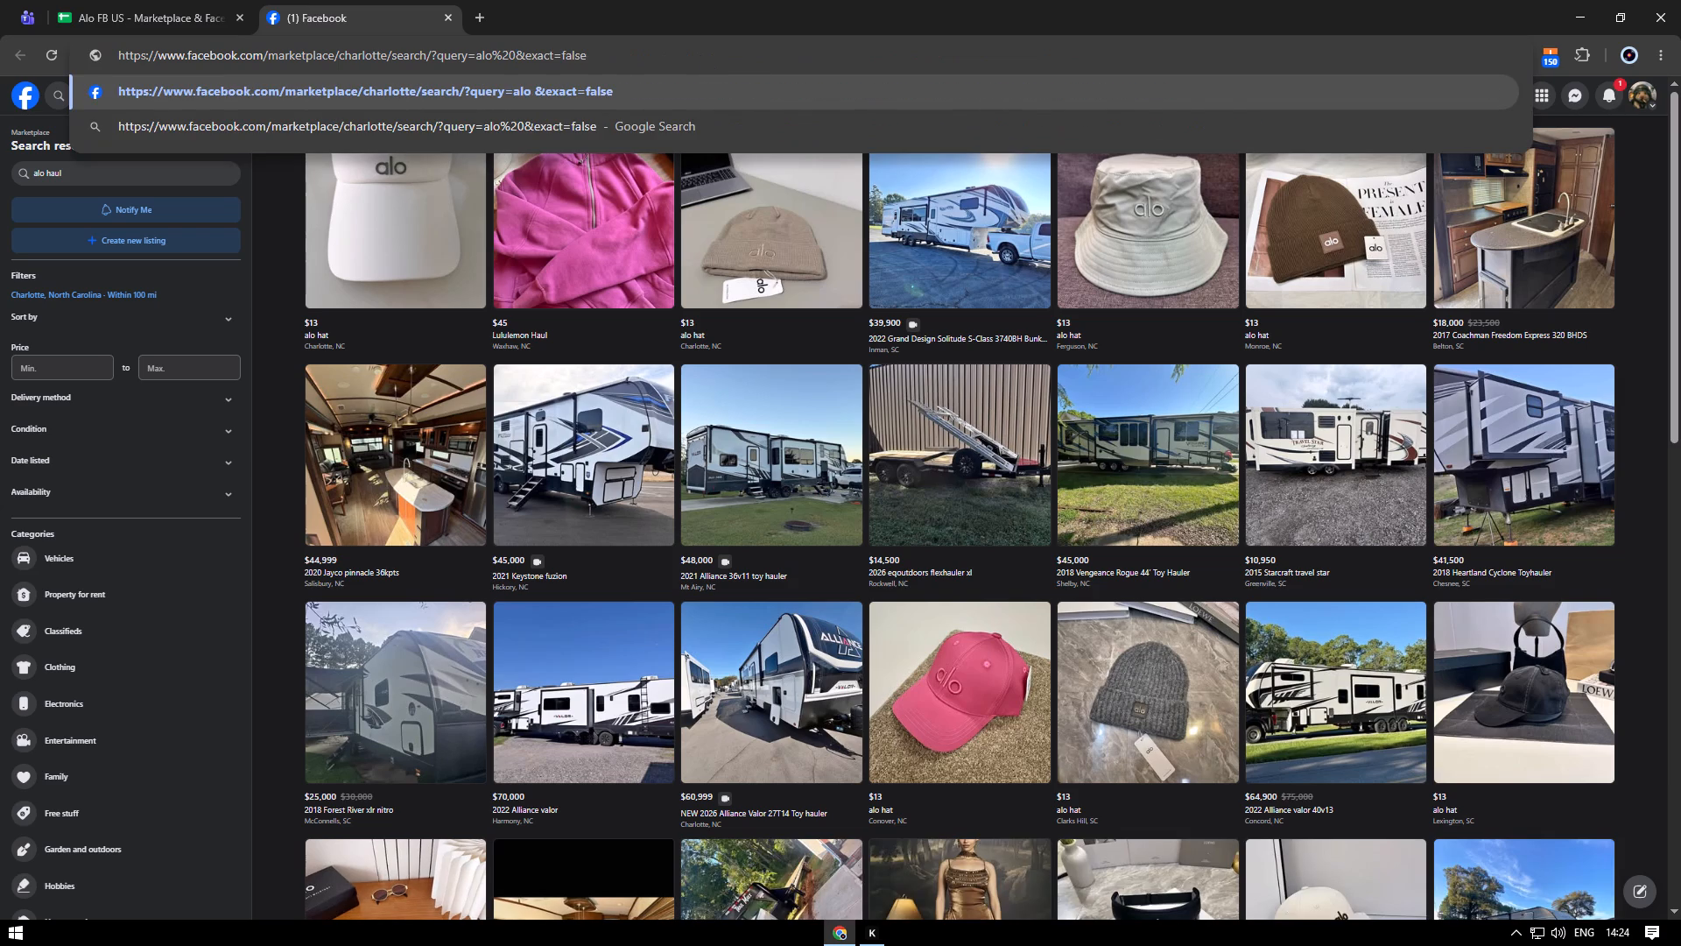
pyautogui.press('super+v')
pyautogui.press('Down')
pyautogui.press('Return')
pyautogui.hotkey('ctrl', 'v')
pyautogui.press('Return')
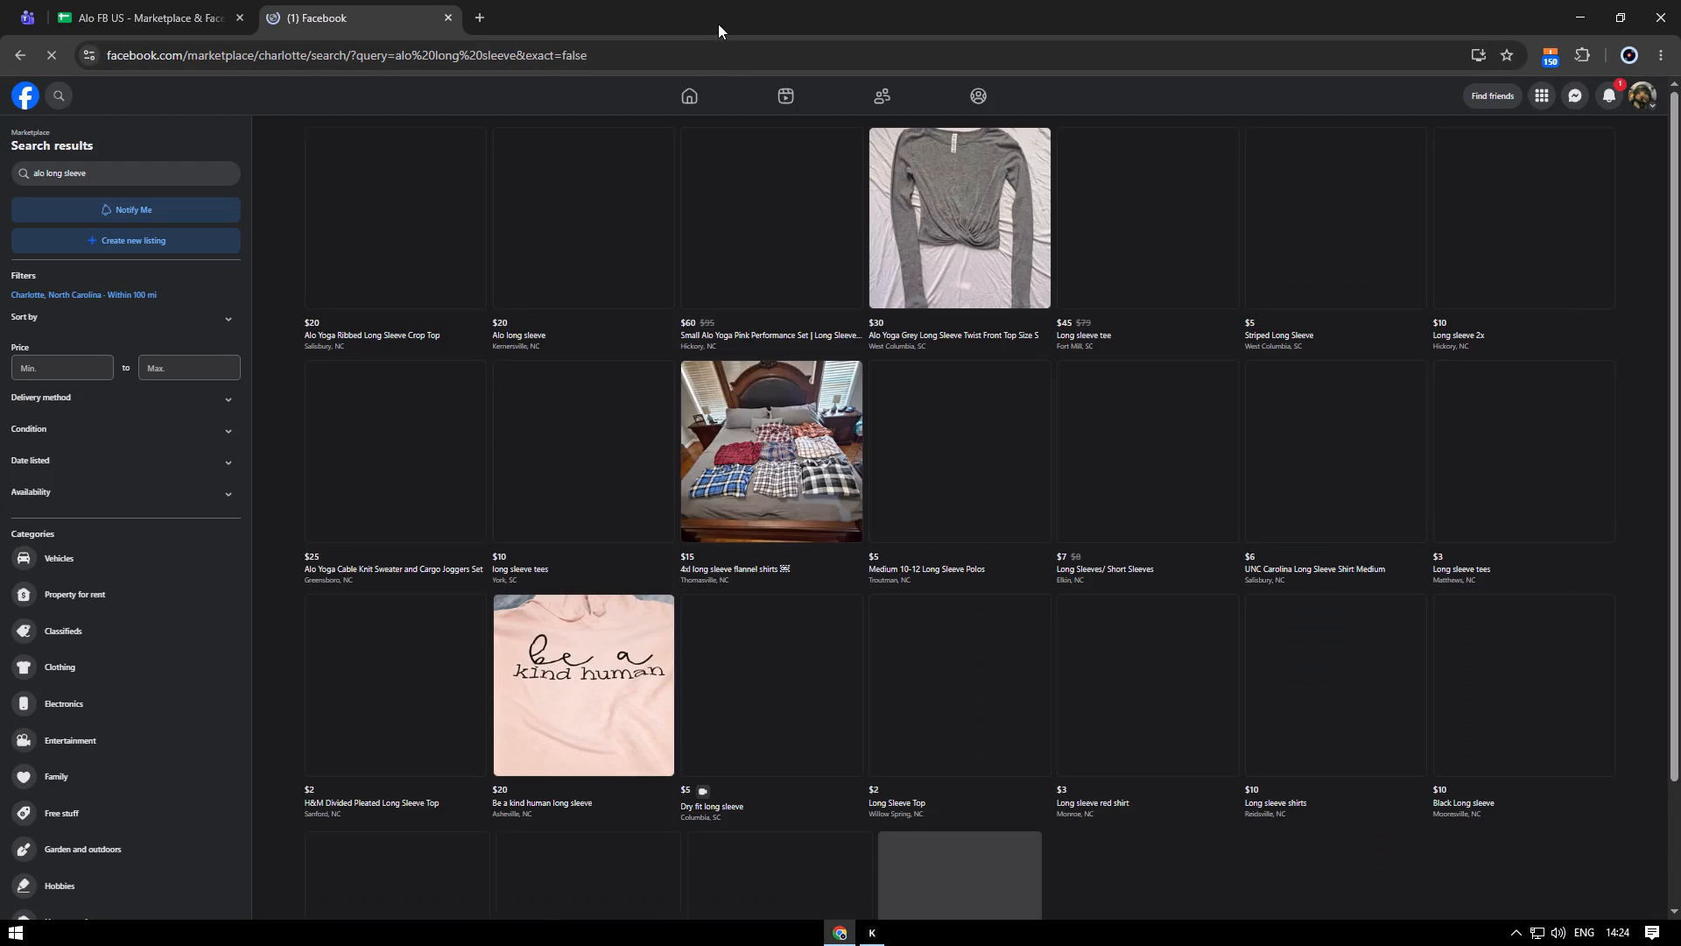
# Replace the Charlotte search link in row 151 with the URL of the "alo long sleeve" Marketplace search.
pyautogui.click(727, 62)
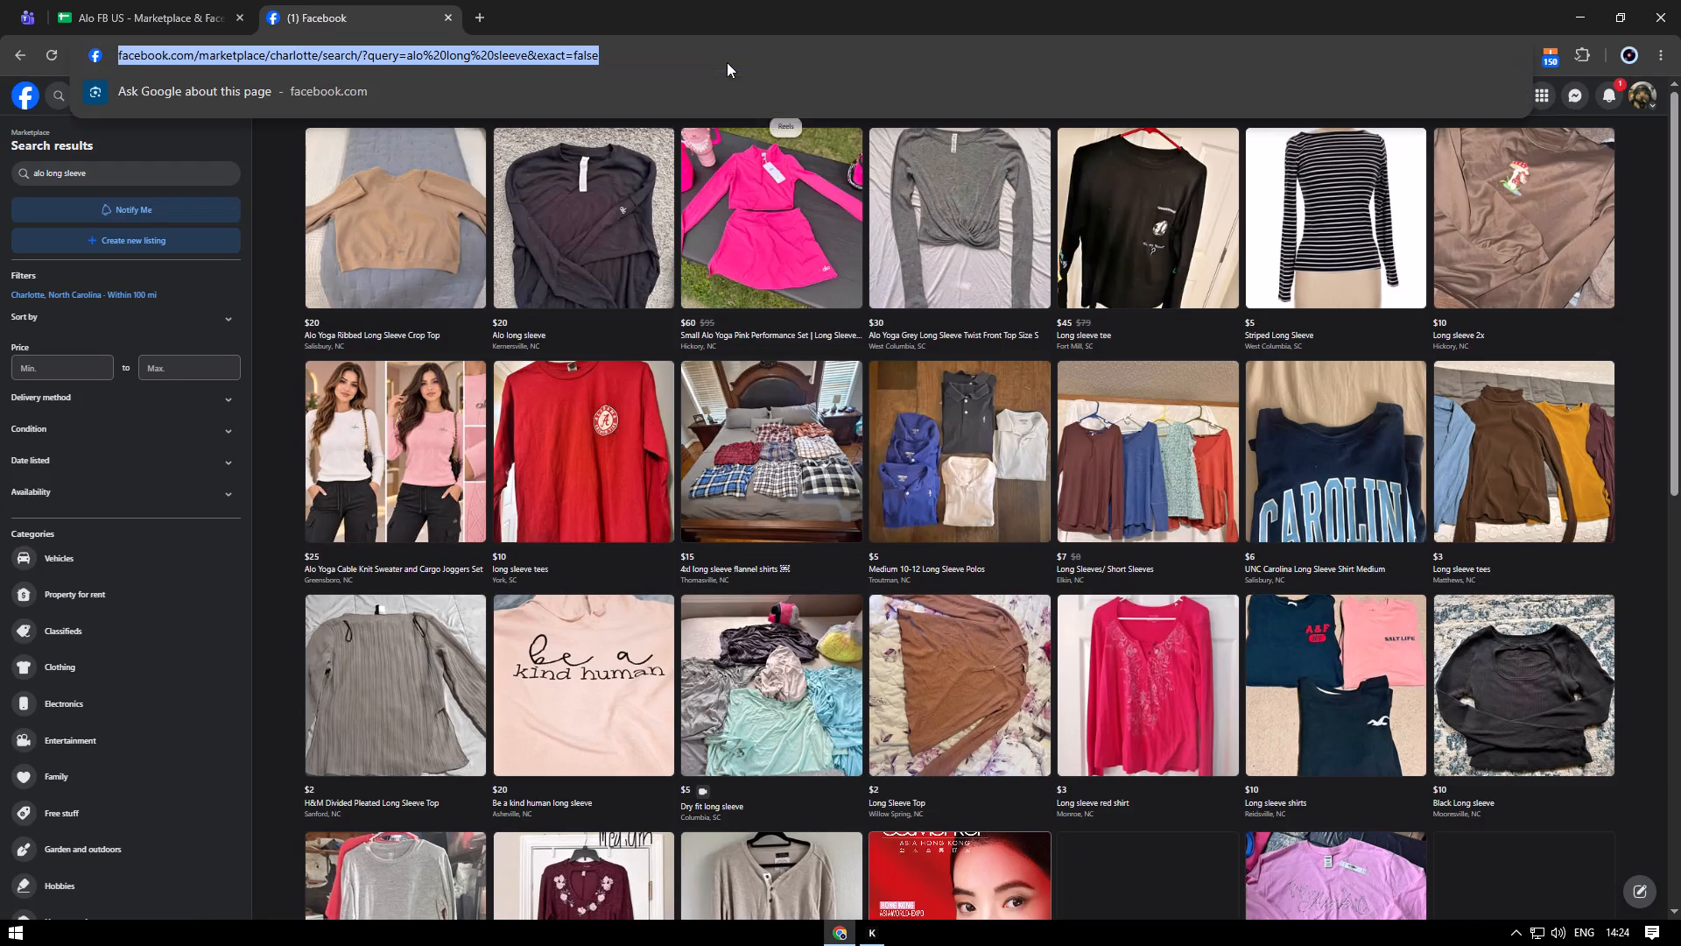
pyautogui.hotkey('ctrl', 'c')
pyautogui.hotkey('ctrl', 'c')
pyautogui.hotkey('ctrl', 'c')
pyautogui.hotkey('ctrl', 'shift', 'Tab')
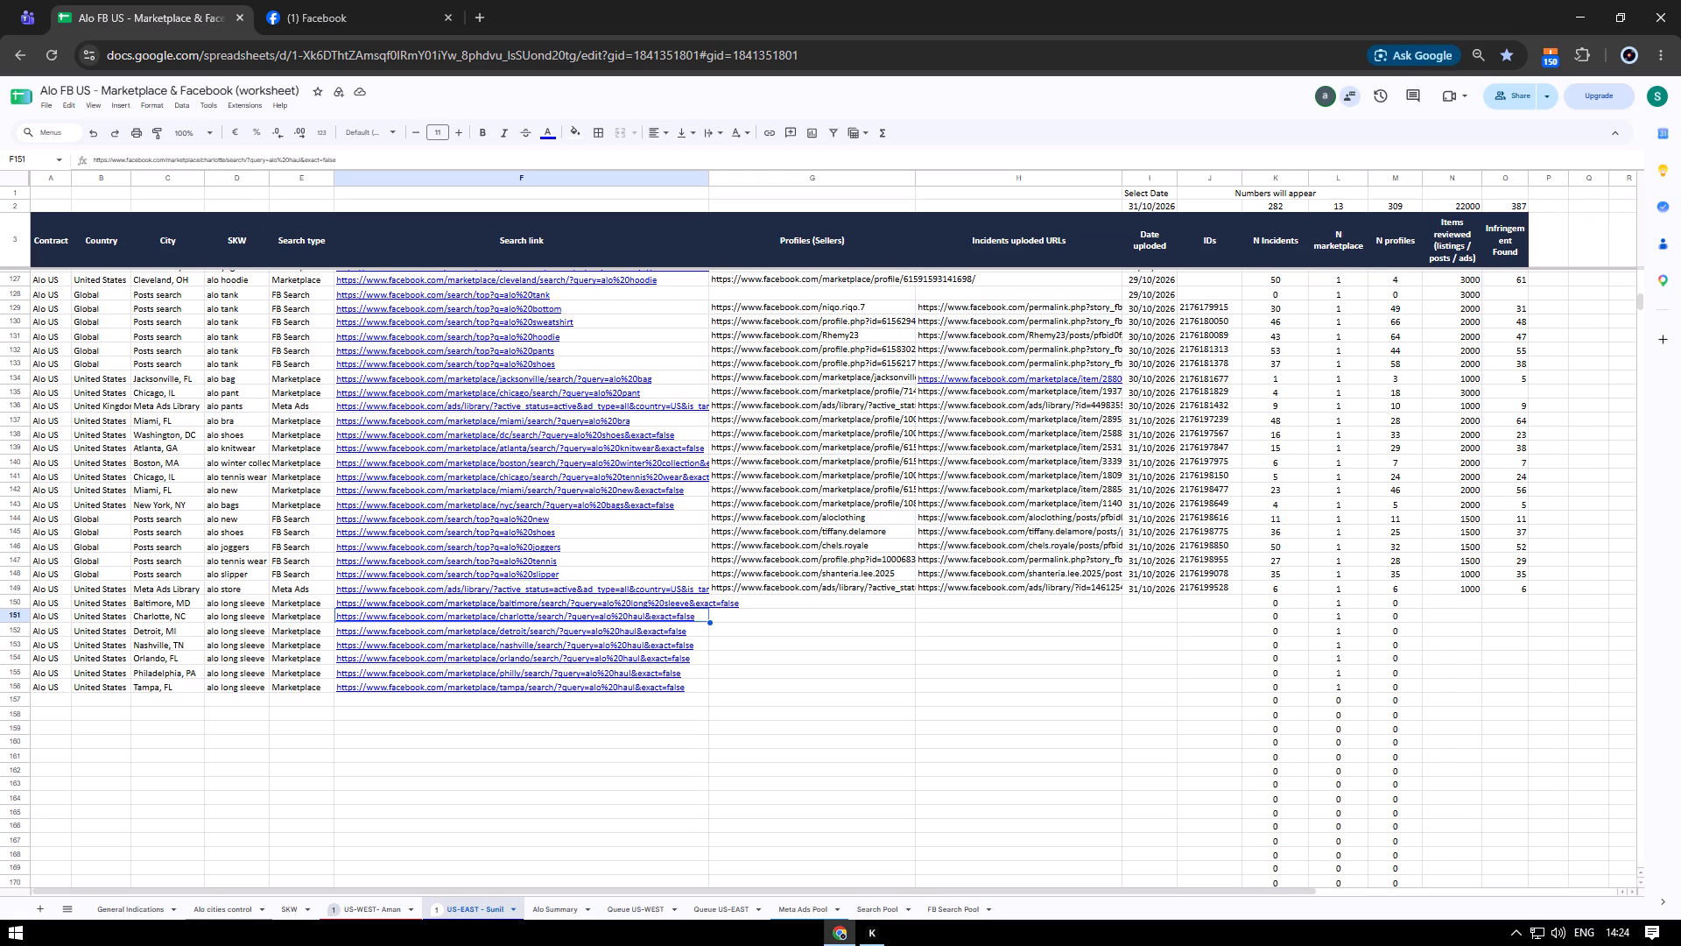
pyautogui.press('Down')
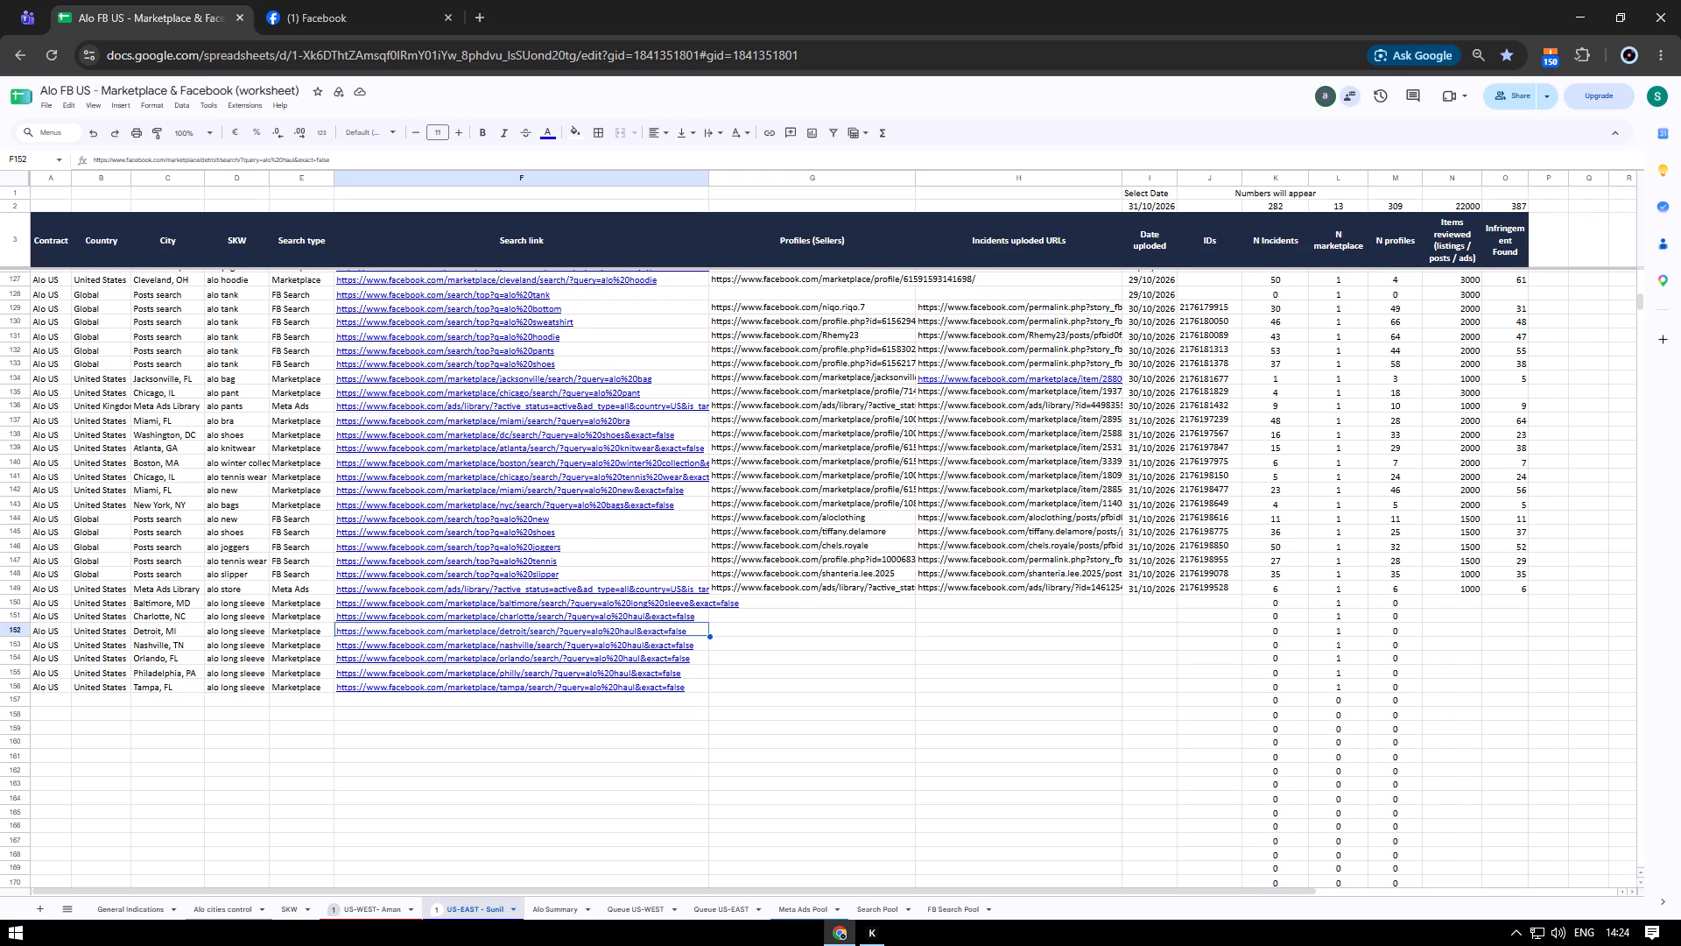
pyautogui.press('Up')
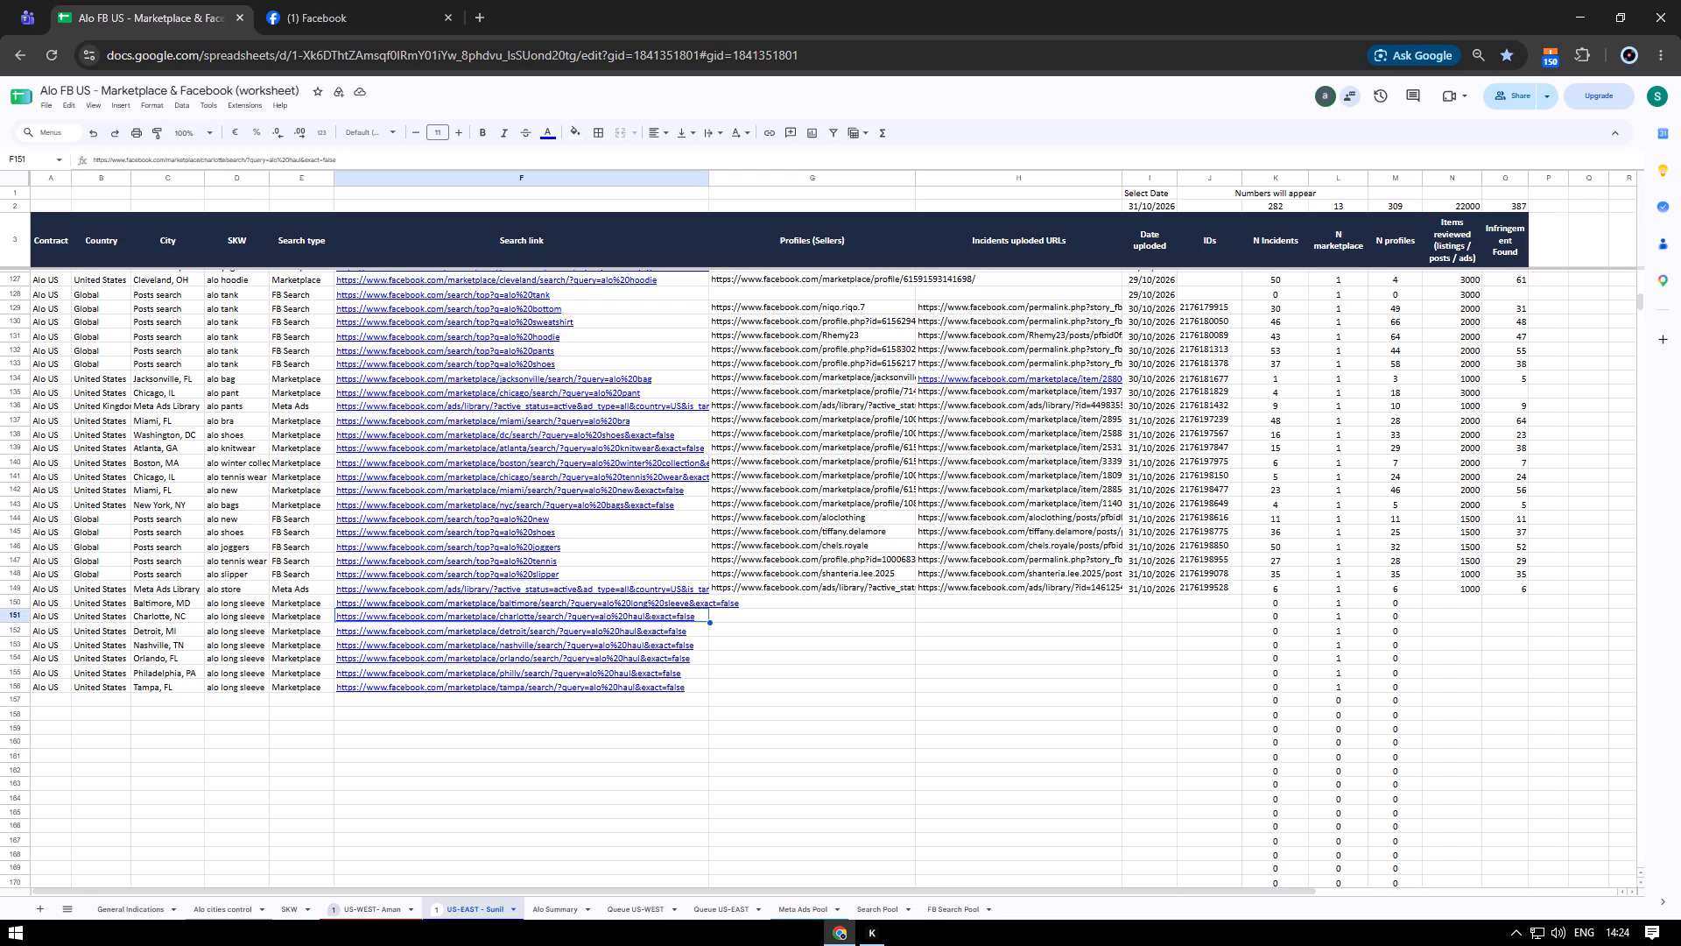
pyautogui.hotkey('ctrl', 'v')
# Open the Detroit, MI search link from row 152 and change its URL query to "alo long sleeve".
pyautogui.press('Down')
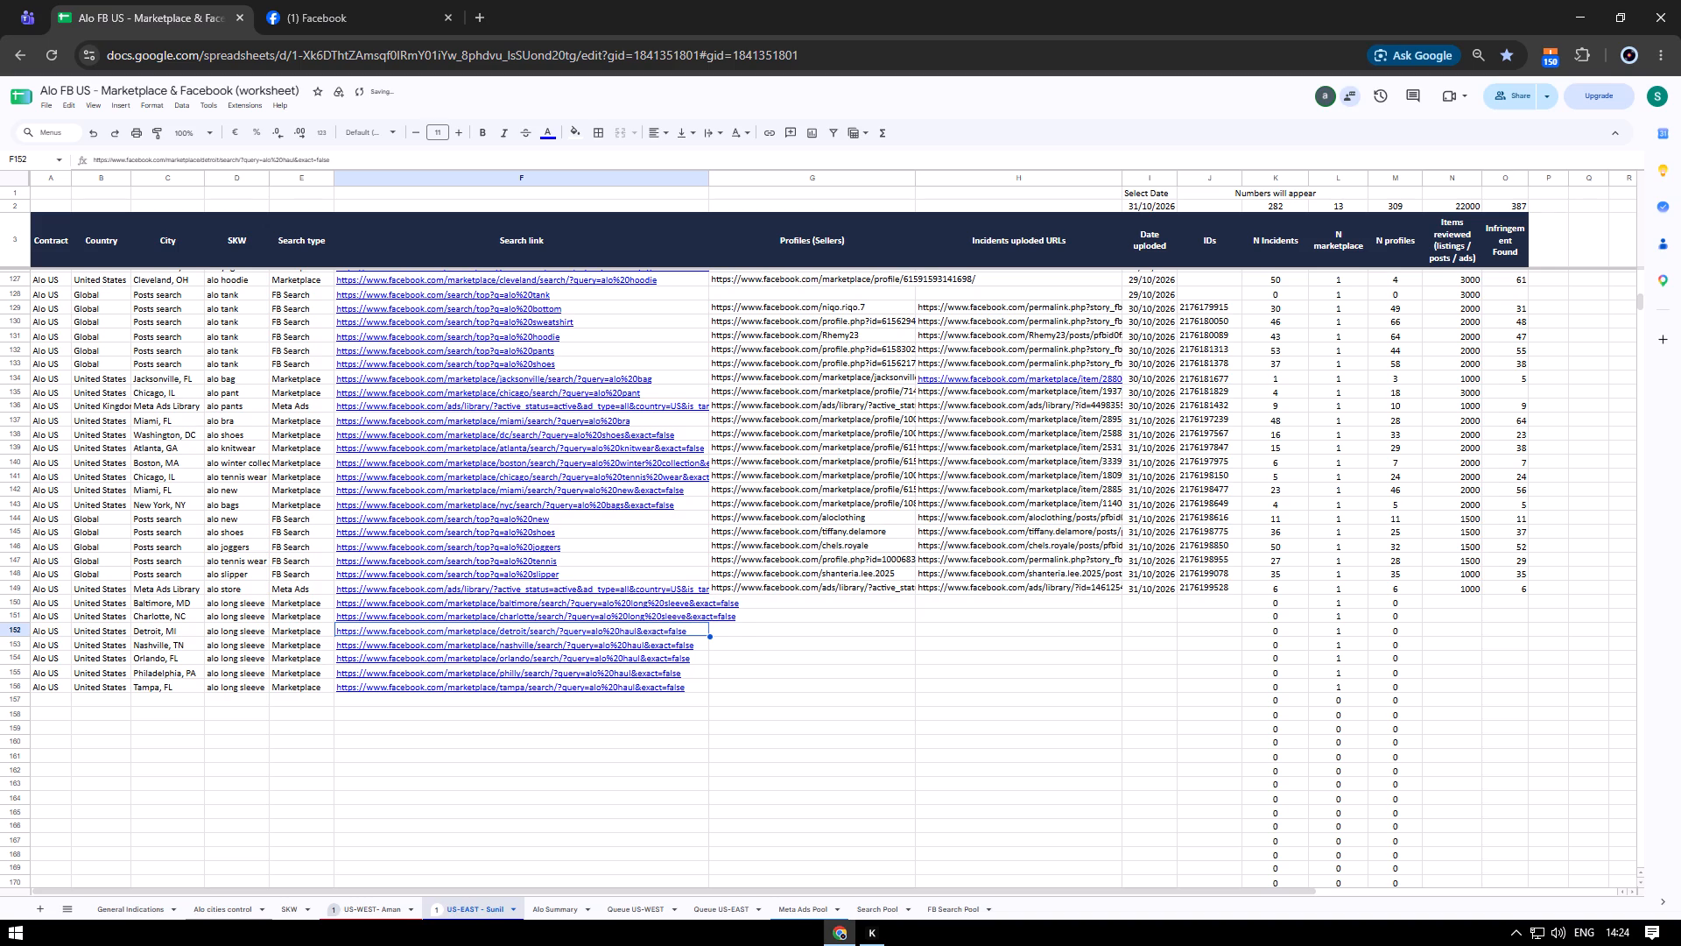
pyautogui.hotkey('alt', 'Return')
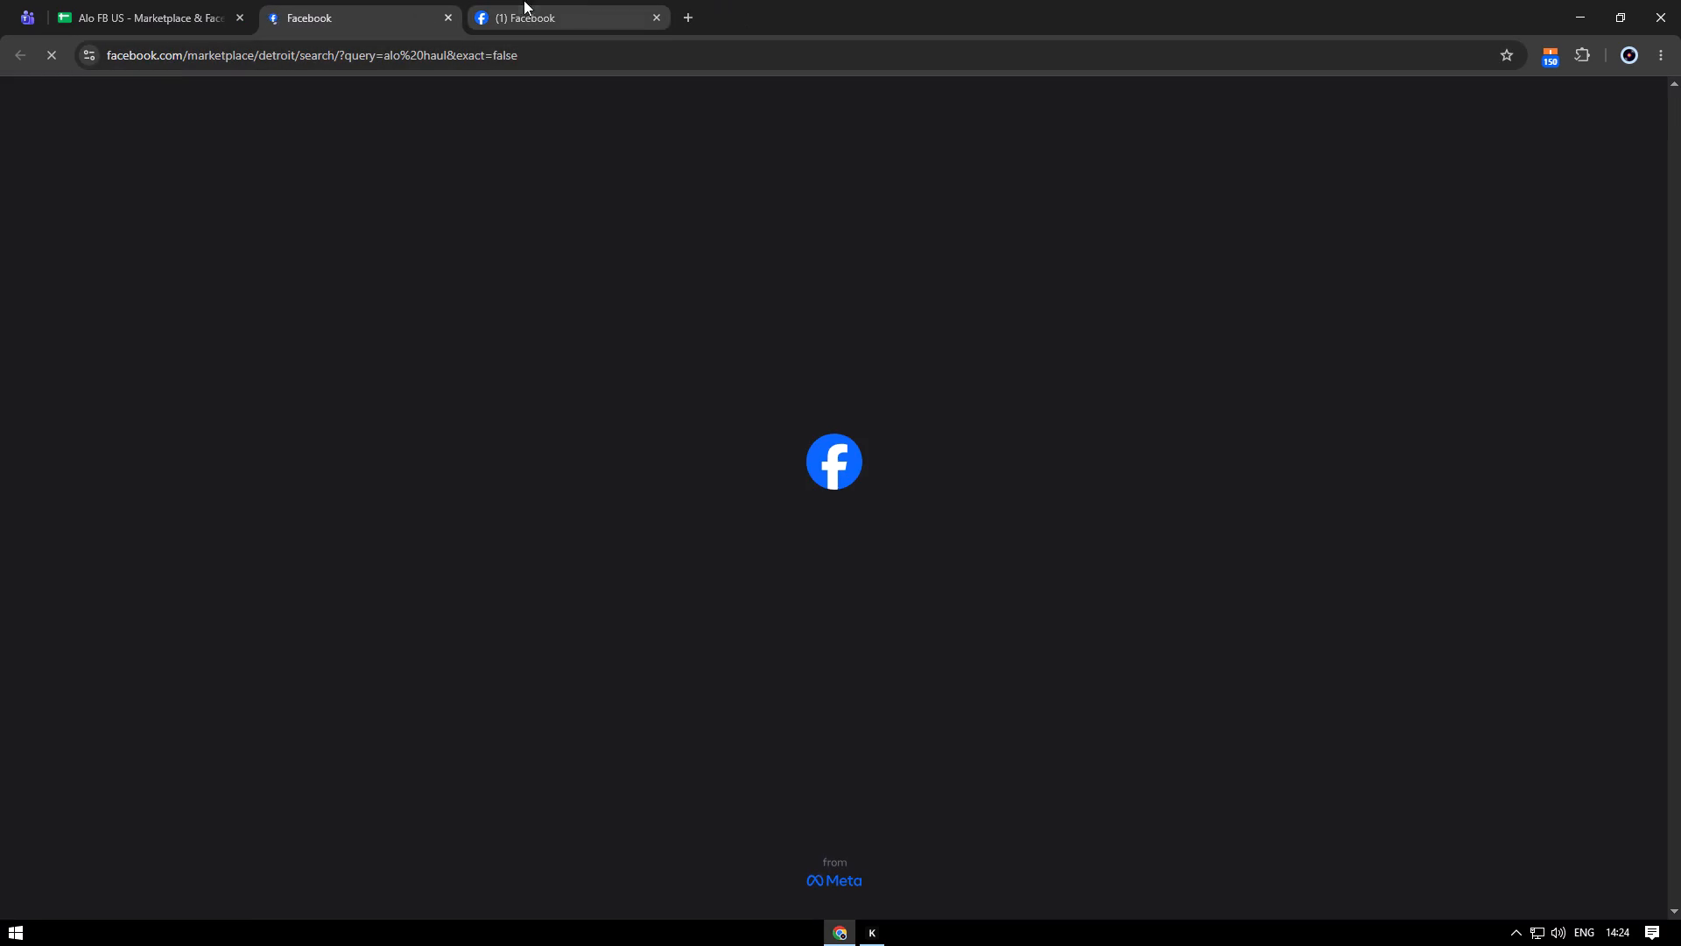
pyautogui.click(539, 65)
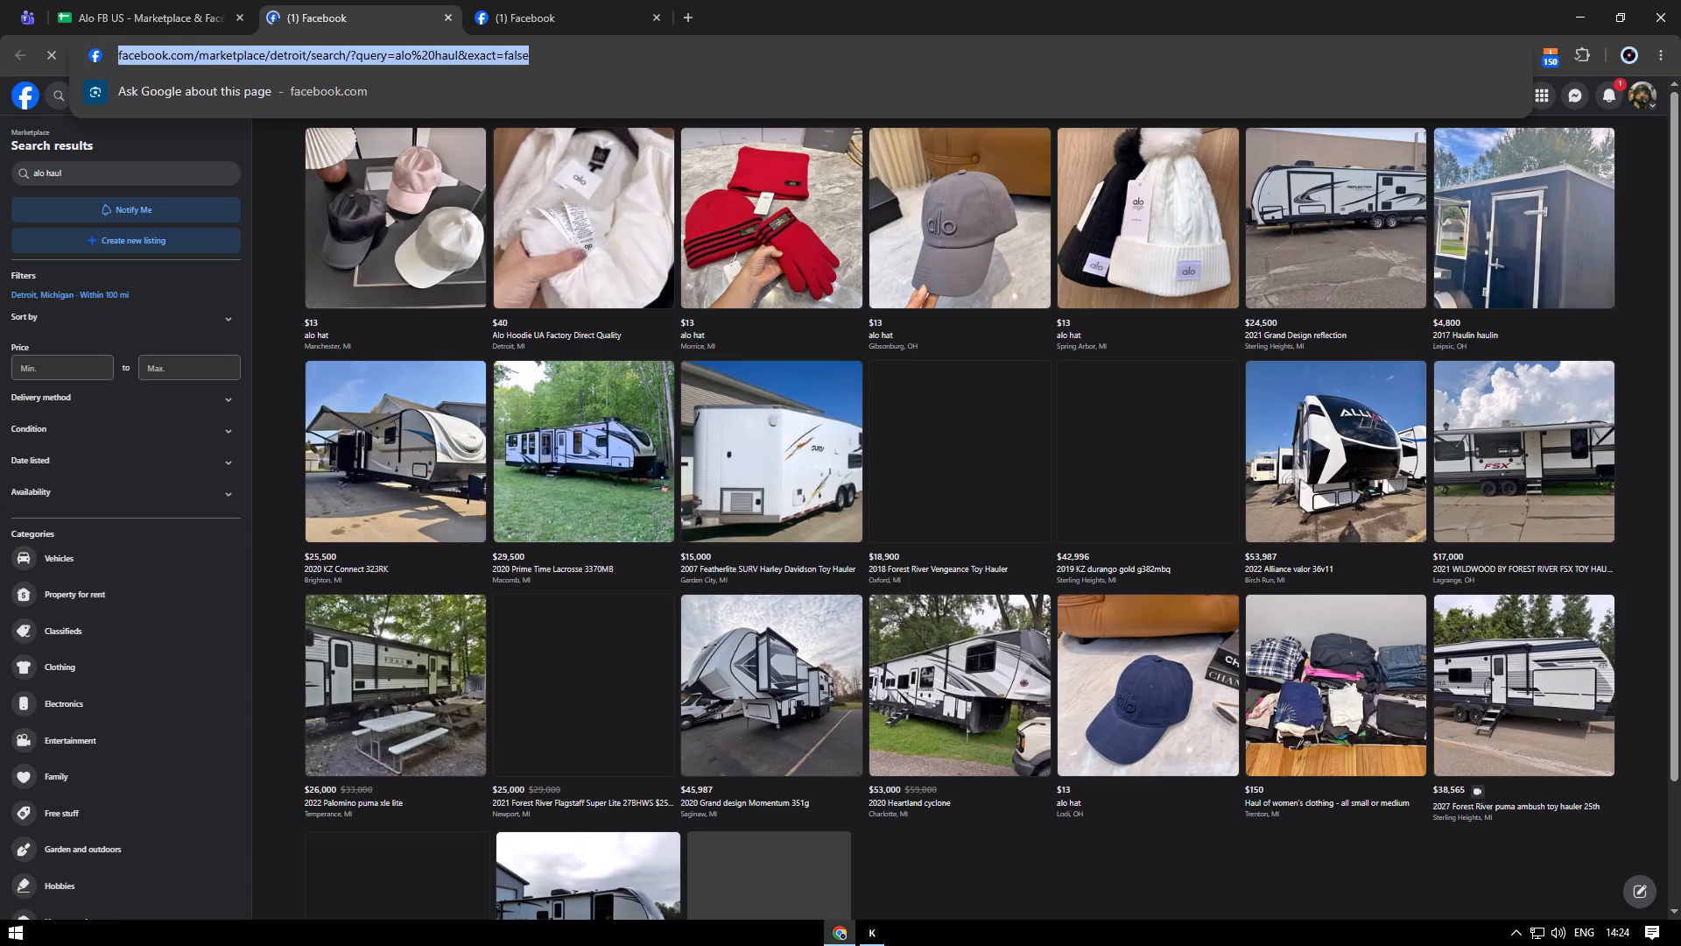
pyautogui.click(539, 55)
pyautogui.click(524, 54)
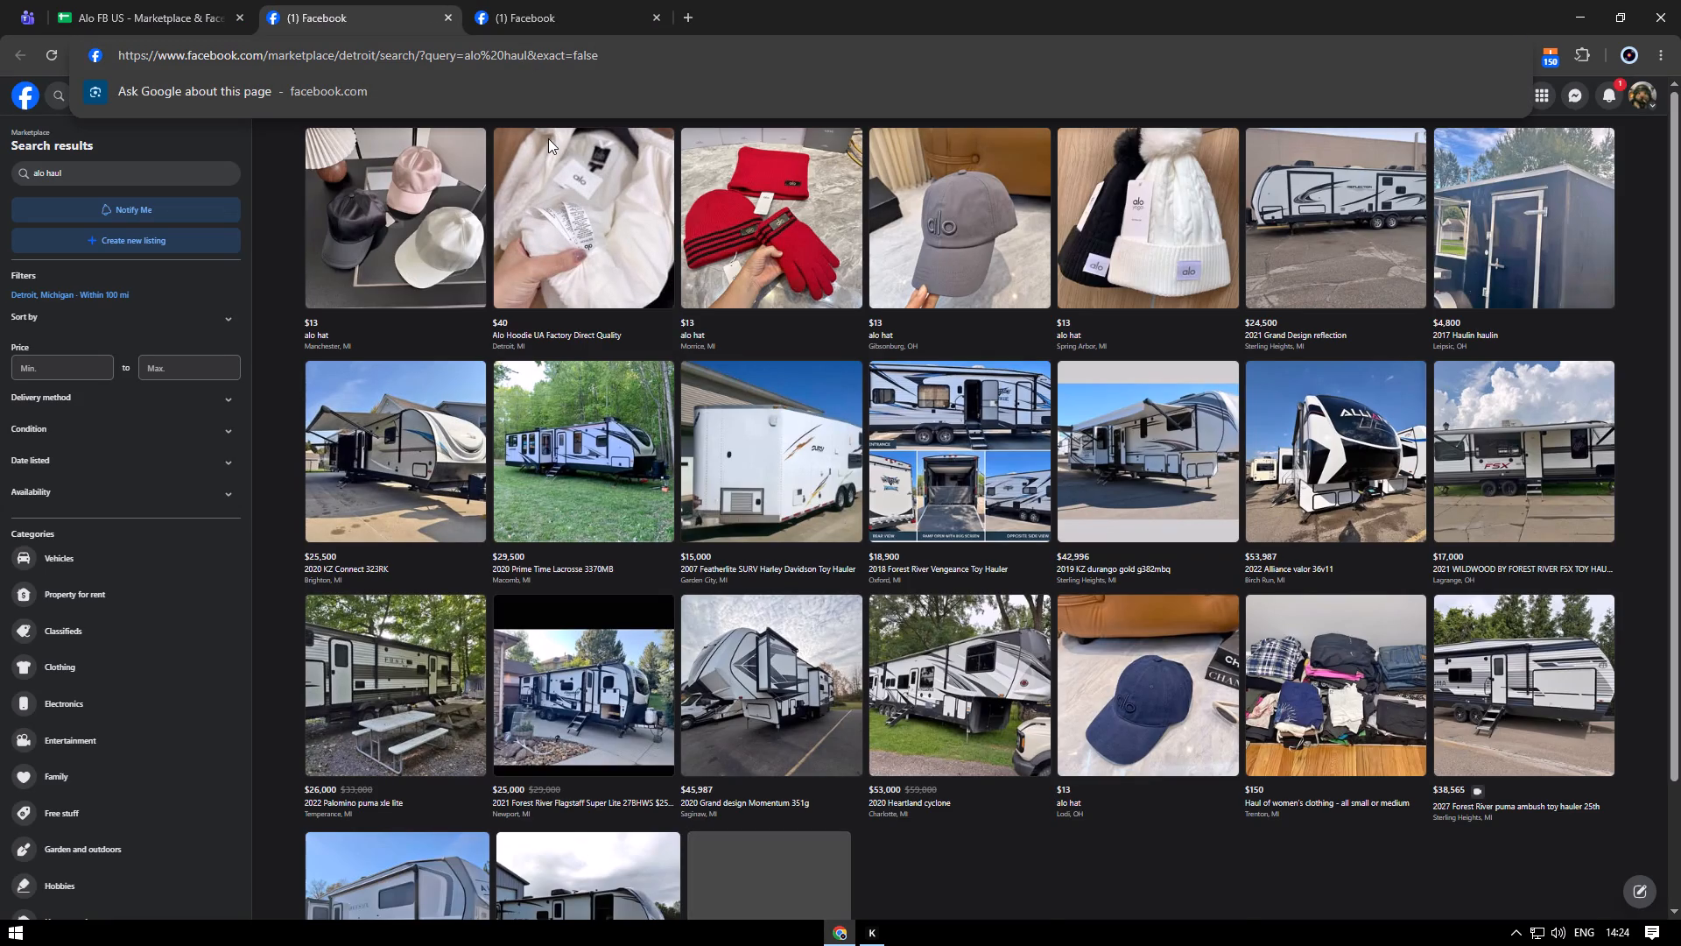
pyautogui.hotkey('shift', 'Left')
pyautogui.press('Right')
pyautogui.press('Right')
pyautogui.hotkey('shift', 'Down')
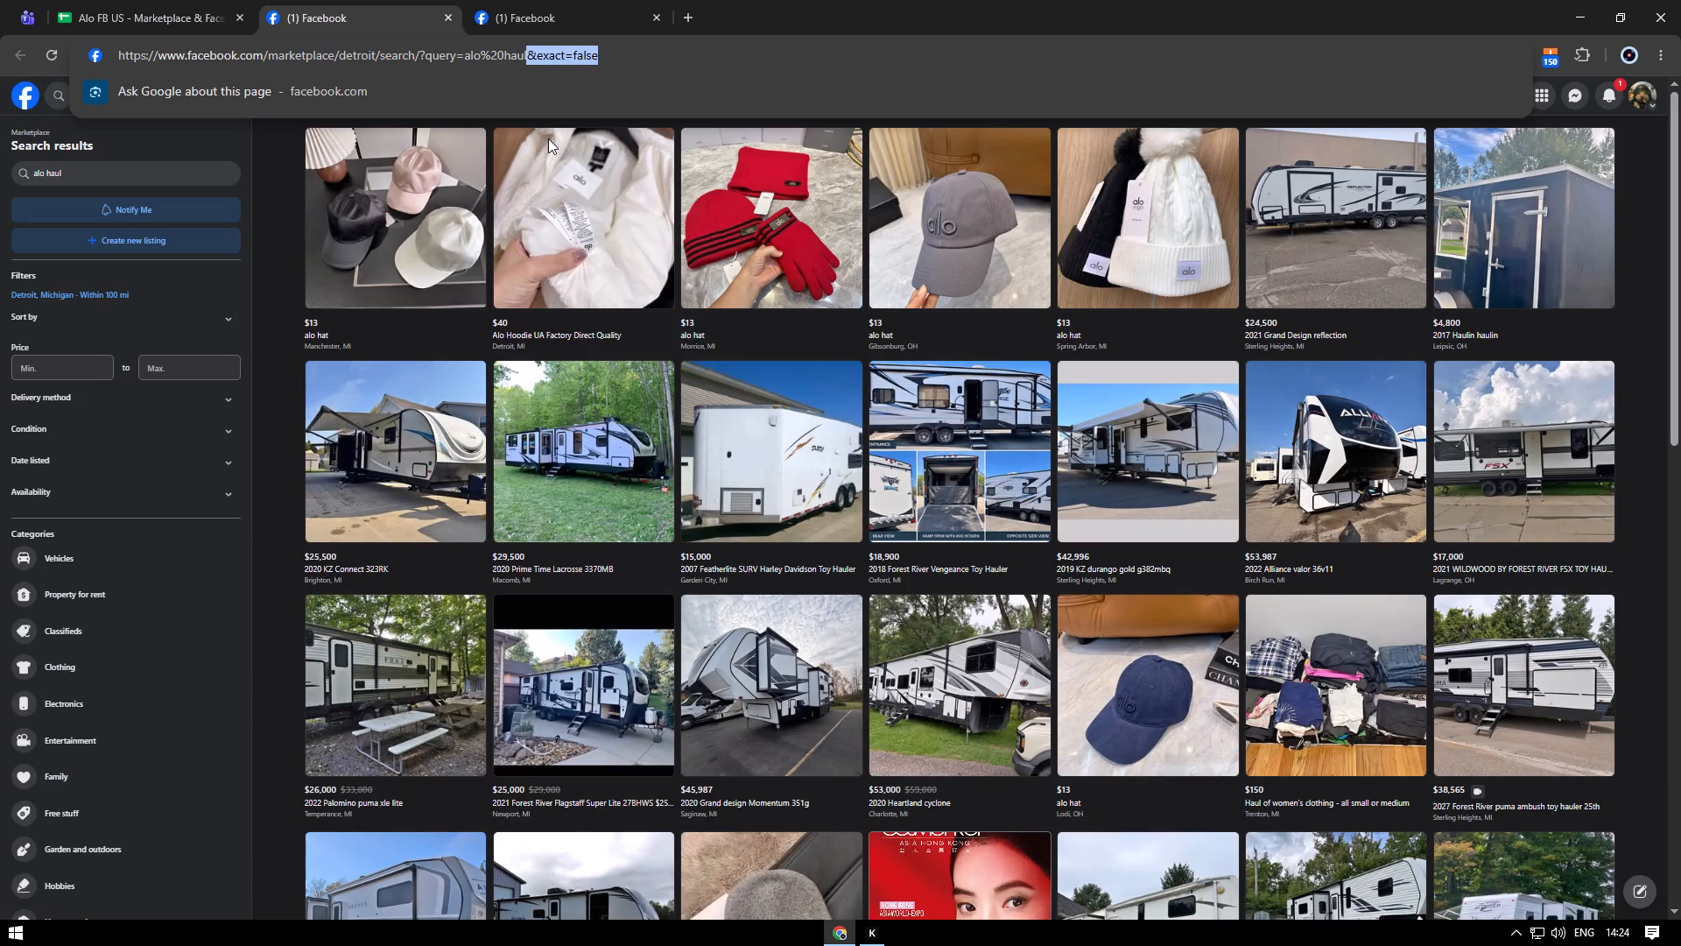
pyautogui.hotkey('shift', 'Left')
pyautogui.hotkey('shift', 'Left')
pyautogui.hotkey('shift', 'Left')
pyautogui.hotkey('ctrl', 'shift', 'Left')
pyautogui.hotkey('ctrl', 'shift', 'Left')
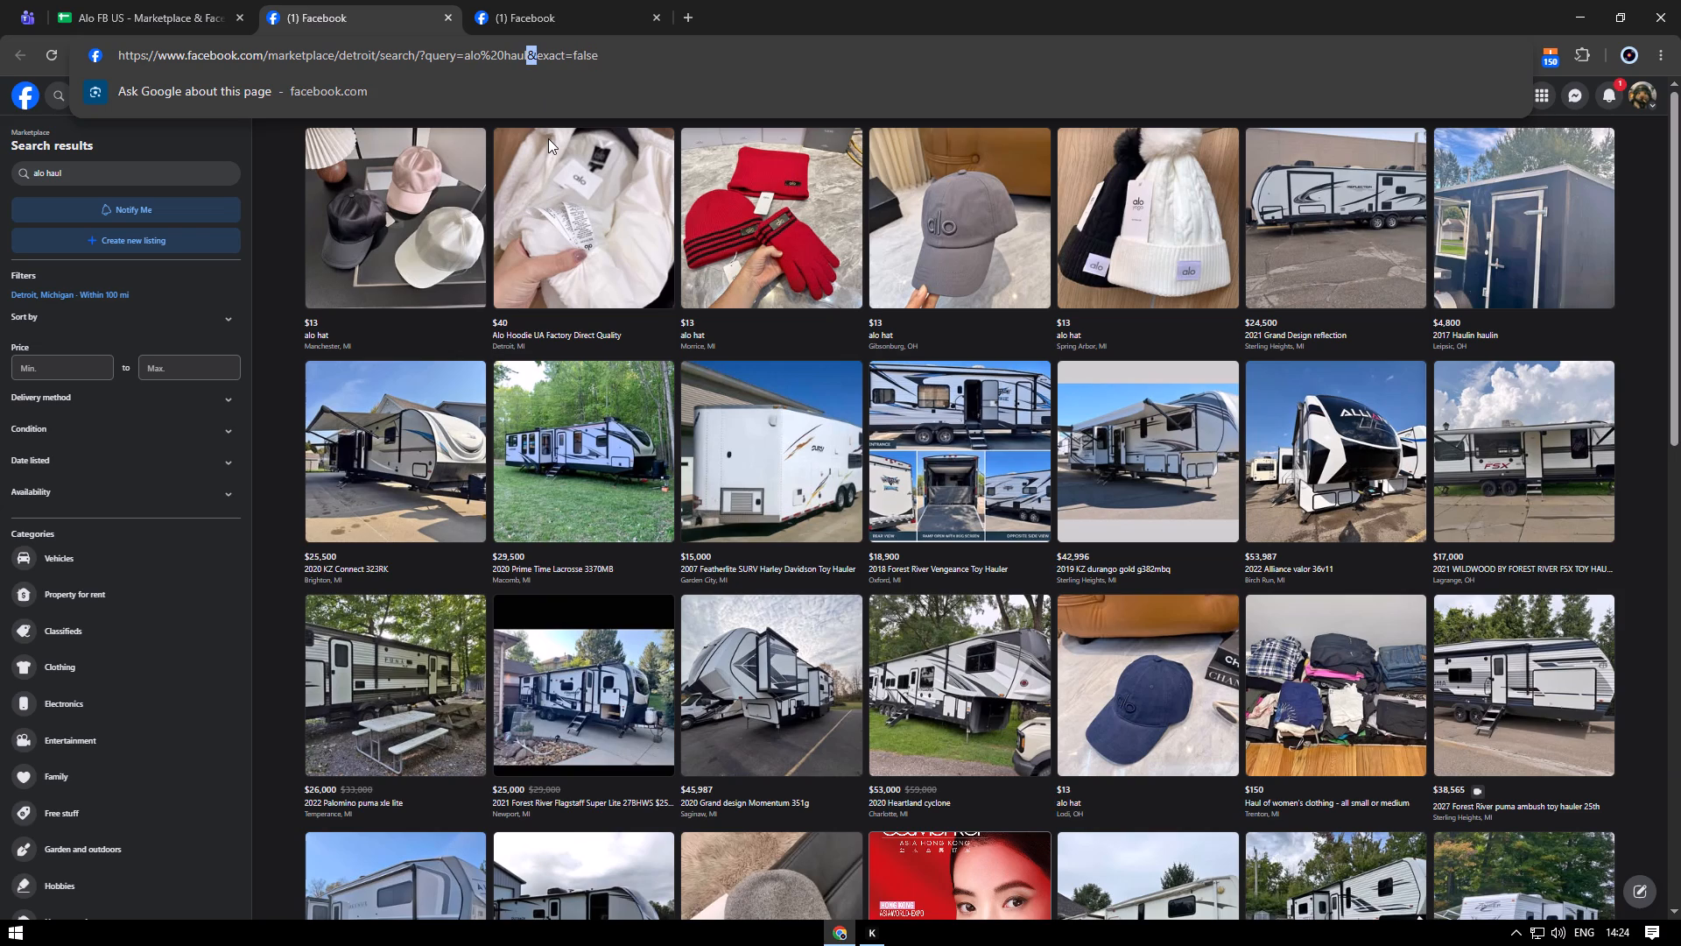
pyautogui.hotkey('ctrl', 'shift', 'Left')
pyautogui.hotkey('shift', 'Right')
pyautogui.hotkey('shift', 'Right')
pyautogui.press('BackSpace')
pyautogui.press('super+v')
pyautogui.press('Down')
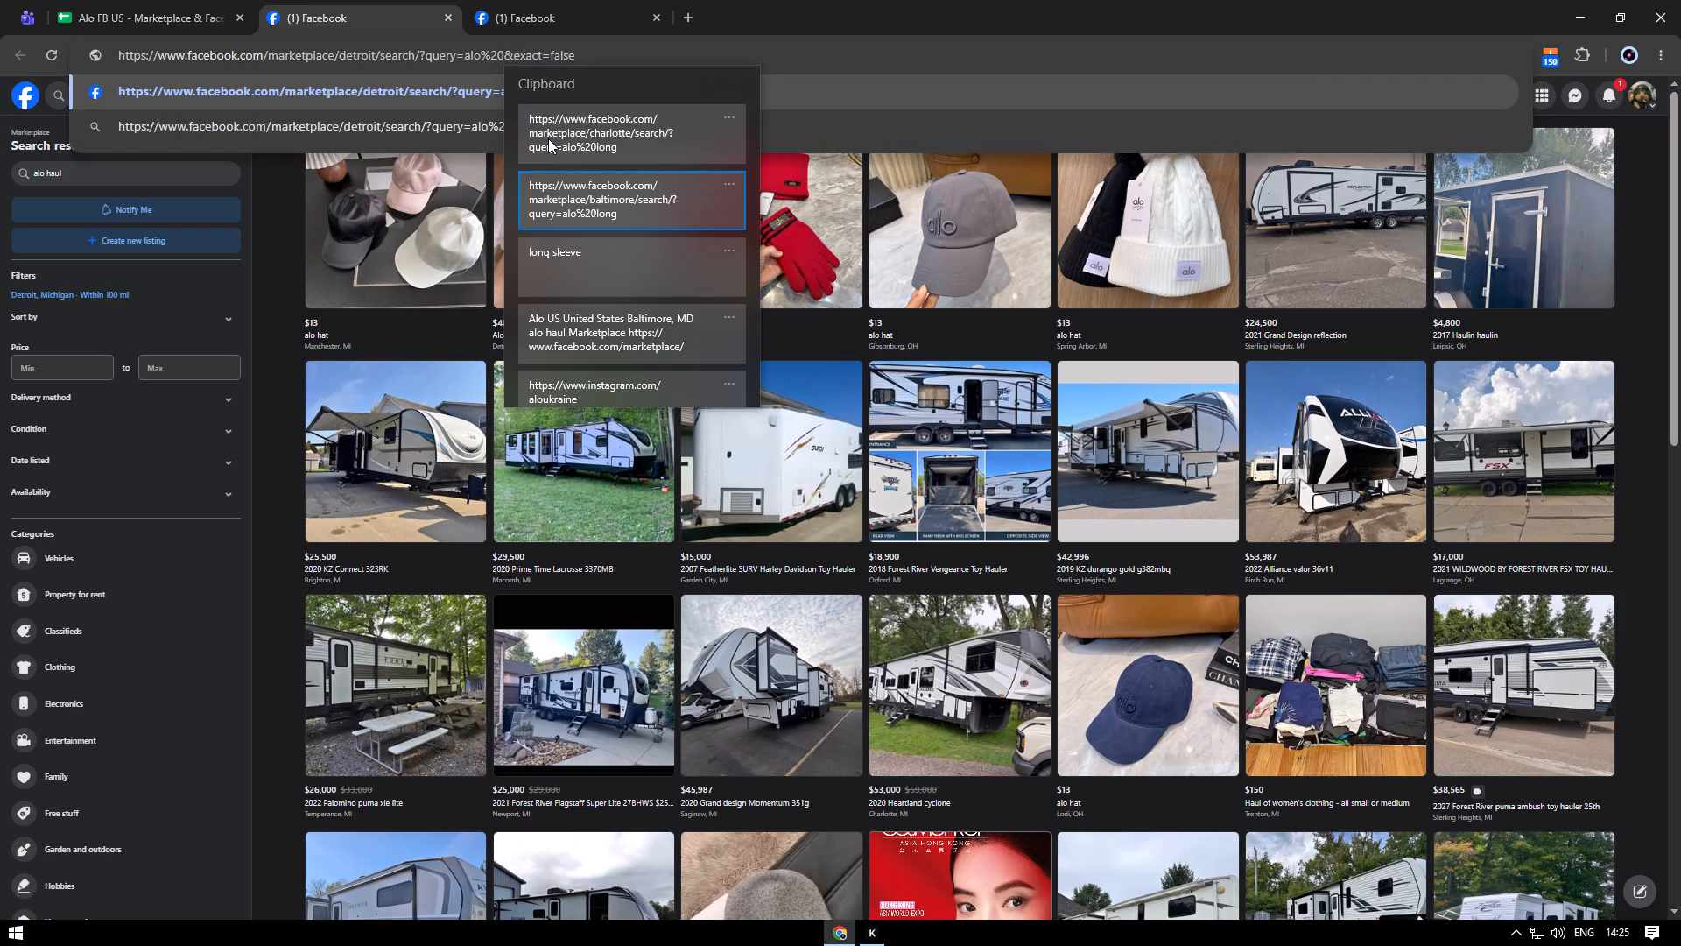
pyautogui.press('Down')
pyautogui.press('Return')
pyautogui.hotkey('ctrl', 'v')
pyautogui.press('Return')
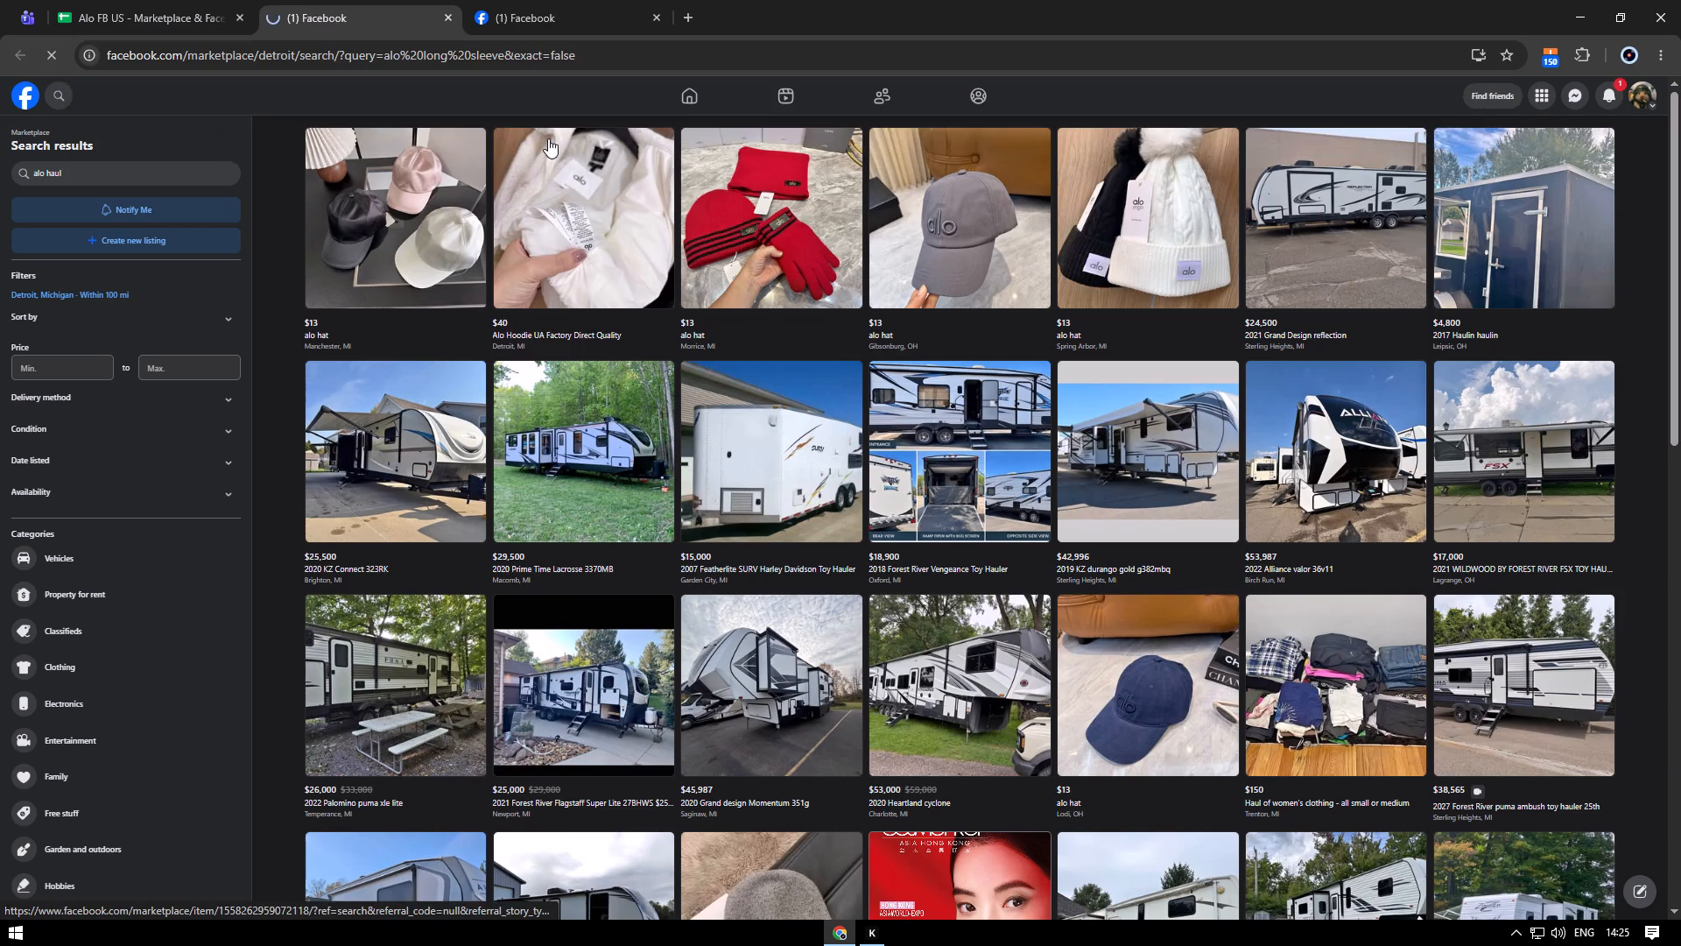
# Replace the Detroit search link in row 152 with the URL of the "alo long sleeve" Marketplace search.
pyautogui.click(619, 67)
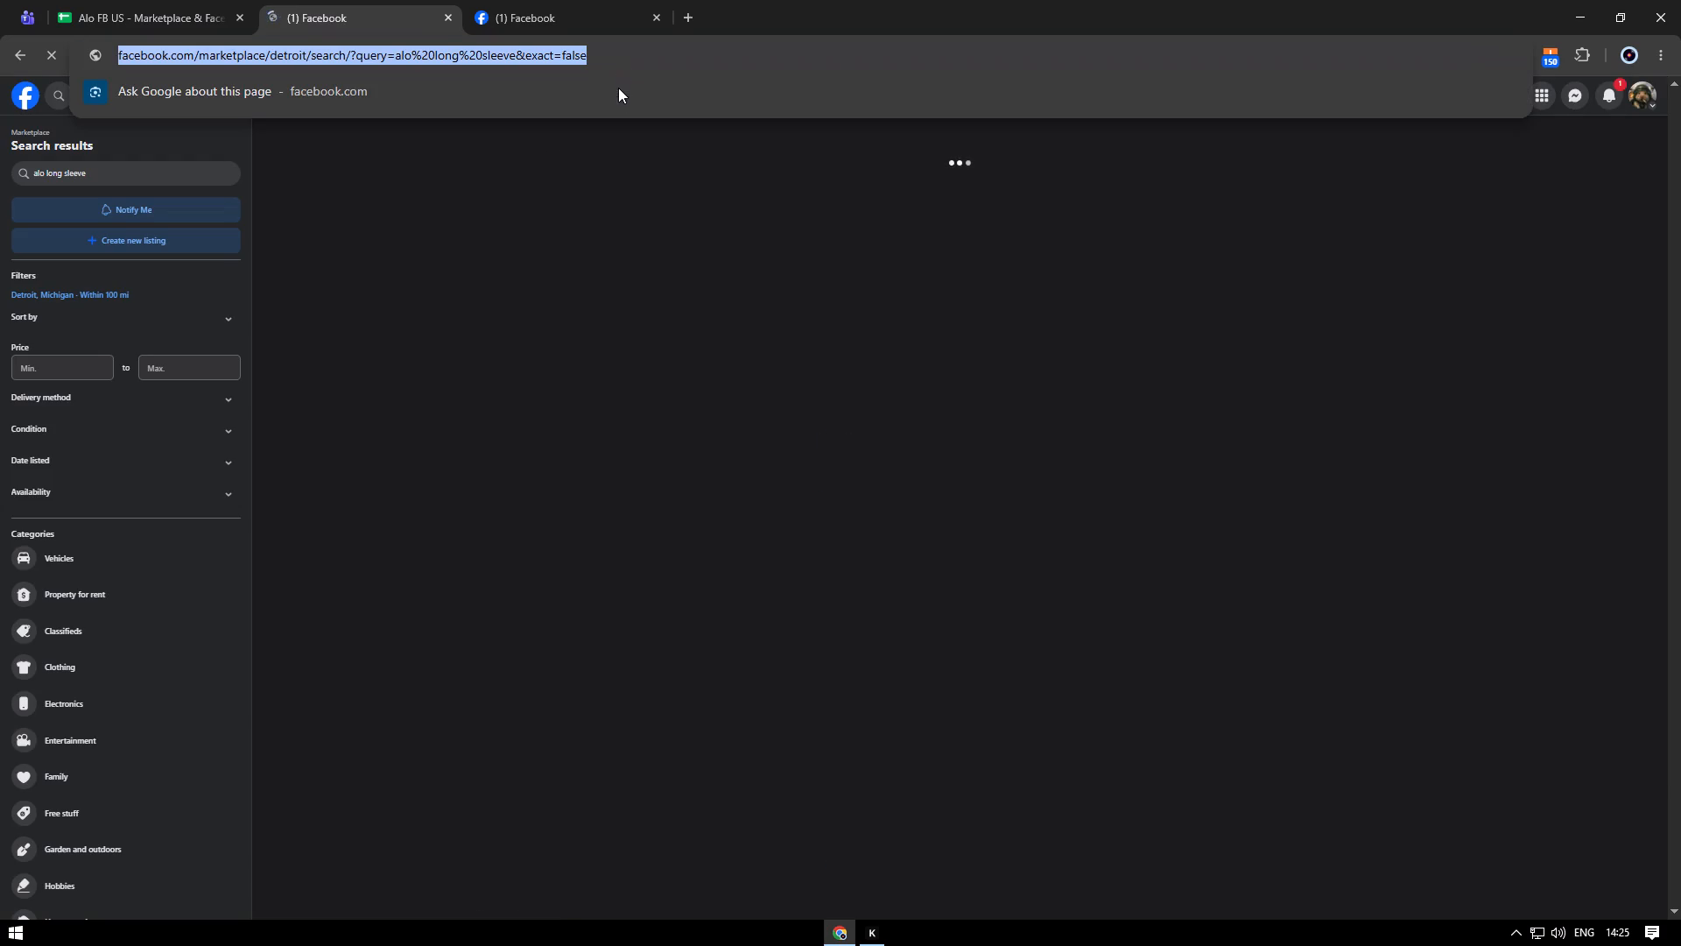
pyautogui.hotkey('ctrl', 'c')
pyautogui.hotkey('ctrl', 'c')
pyautogui.hotkey('ctrl', 'c')
pyautogui.hotkey('ctrl', 'shift', 'Tab')
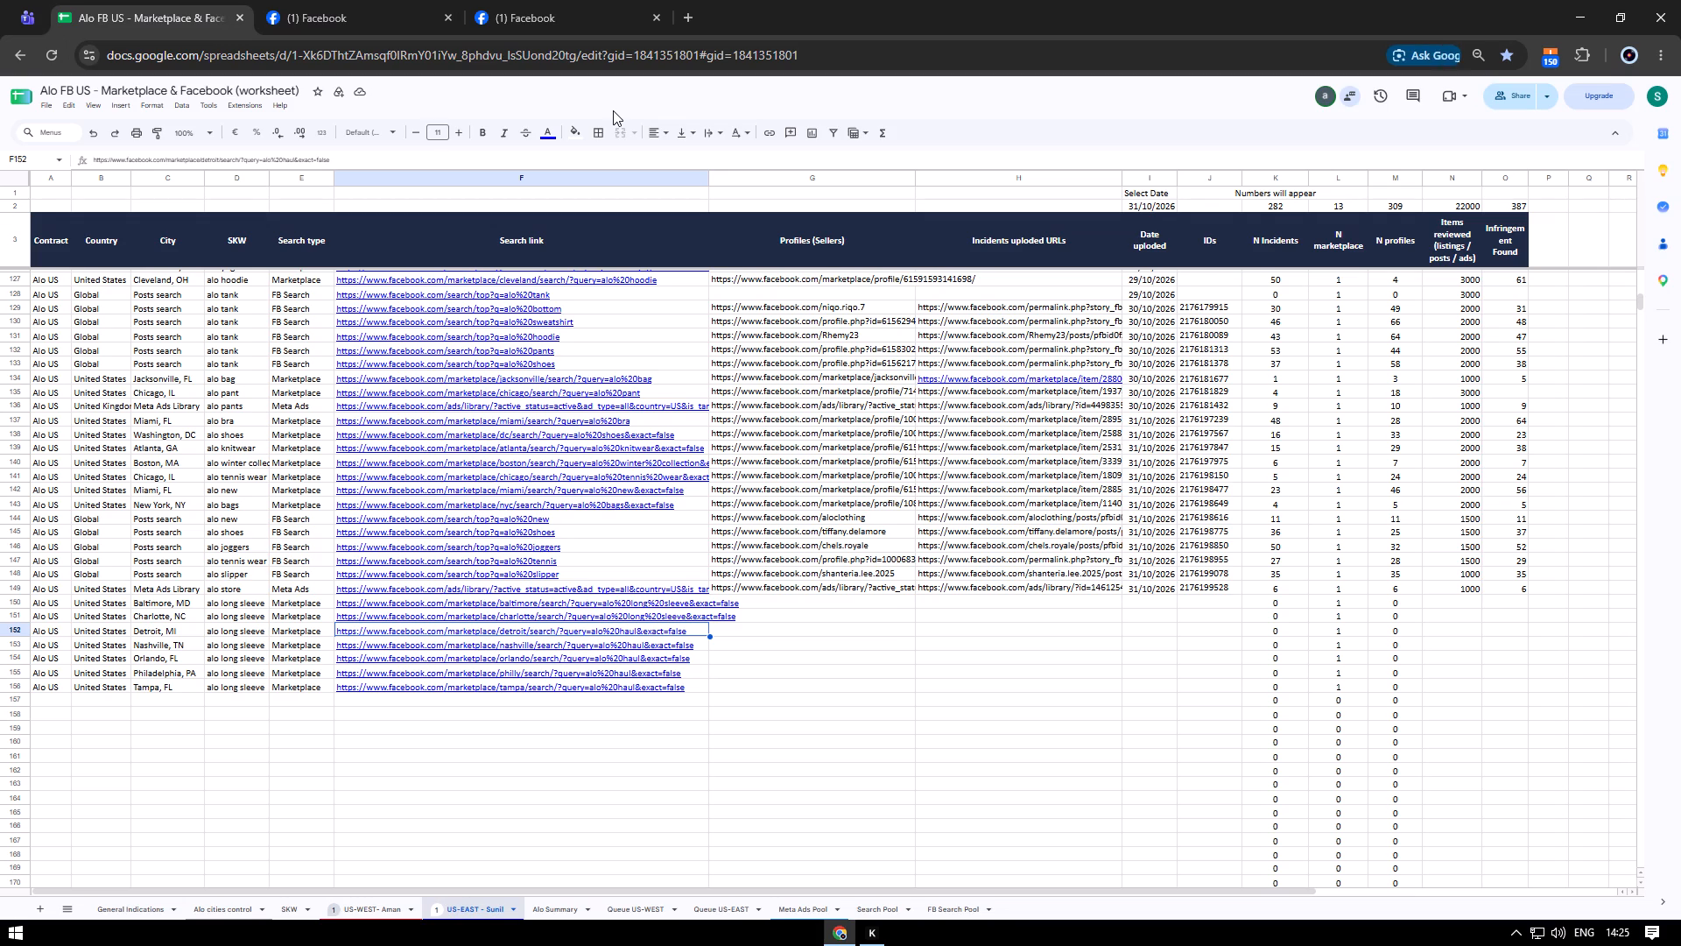
pyautogui.hotkey('ctrl', 'v')
# Copy the words "long sleeve" from the Nashville keyword cell in row 153.
pyautogui.press('Left')
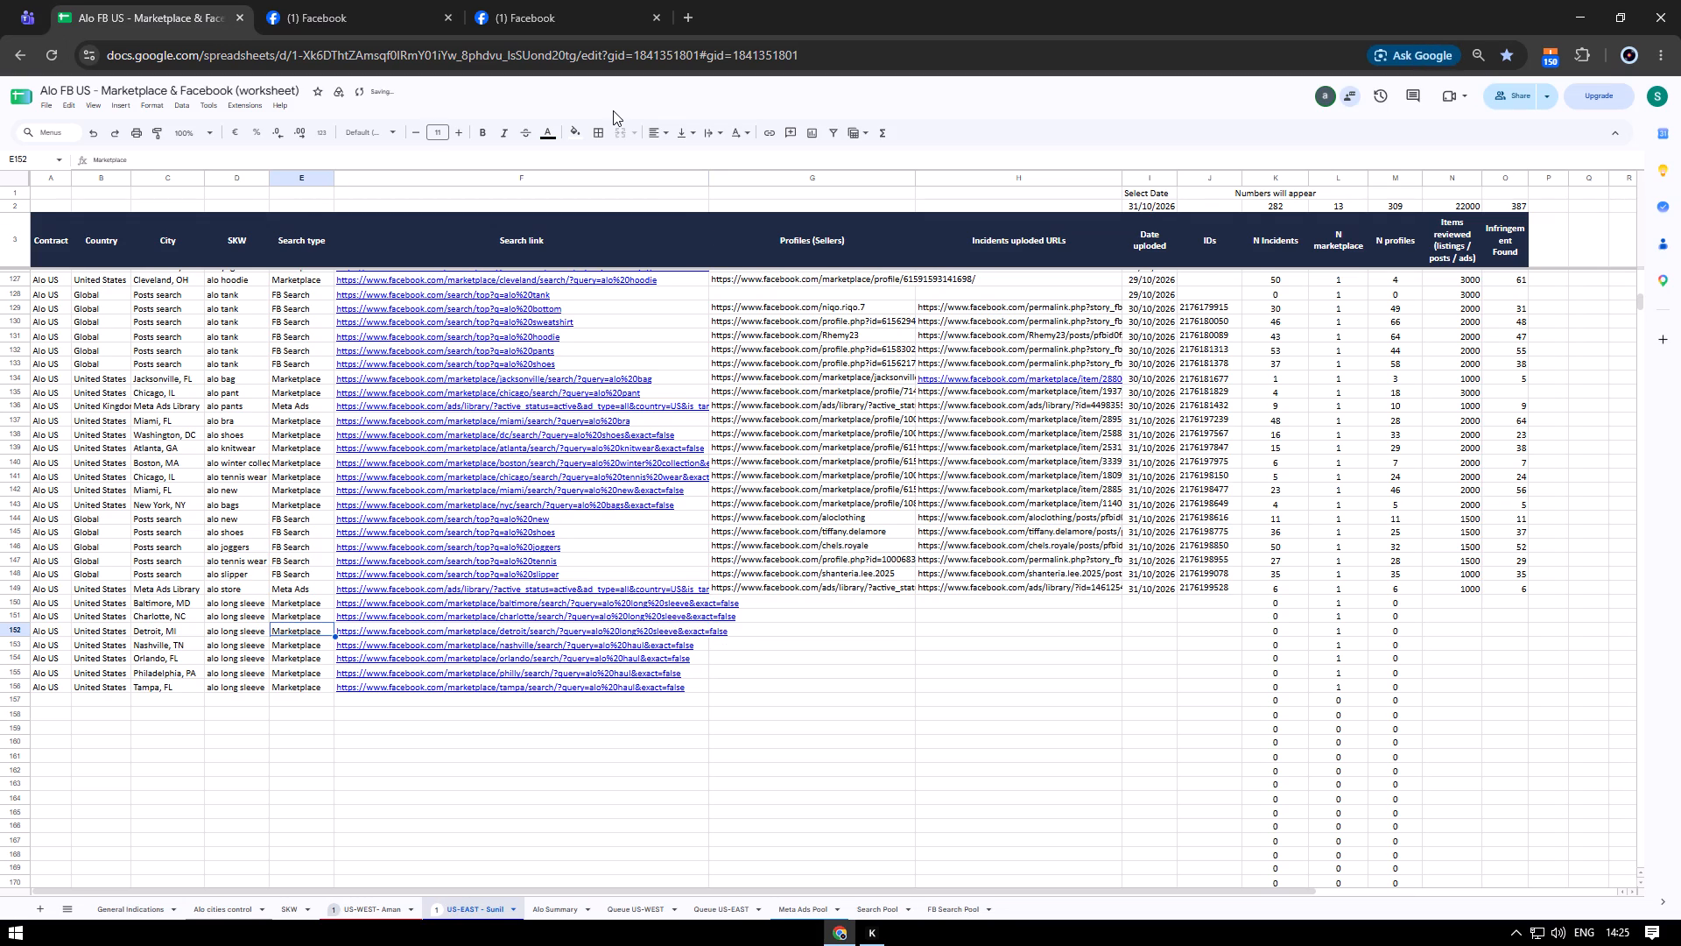
pyautogui.press('Right')
pyautogui.press('Left')
pyautogui.press('Left')
pyautogui.press('Down')
pyautogui.press('Return')
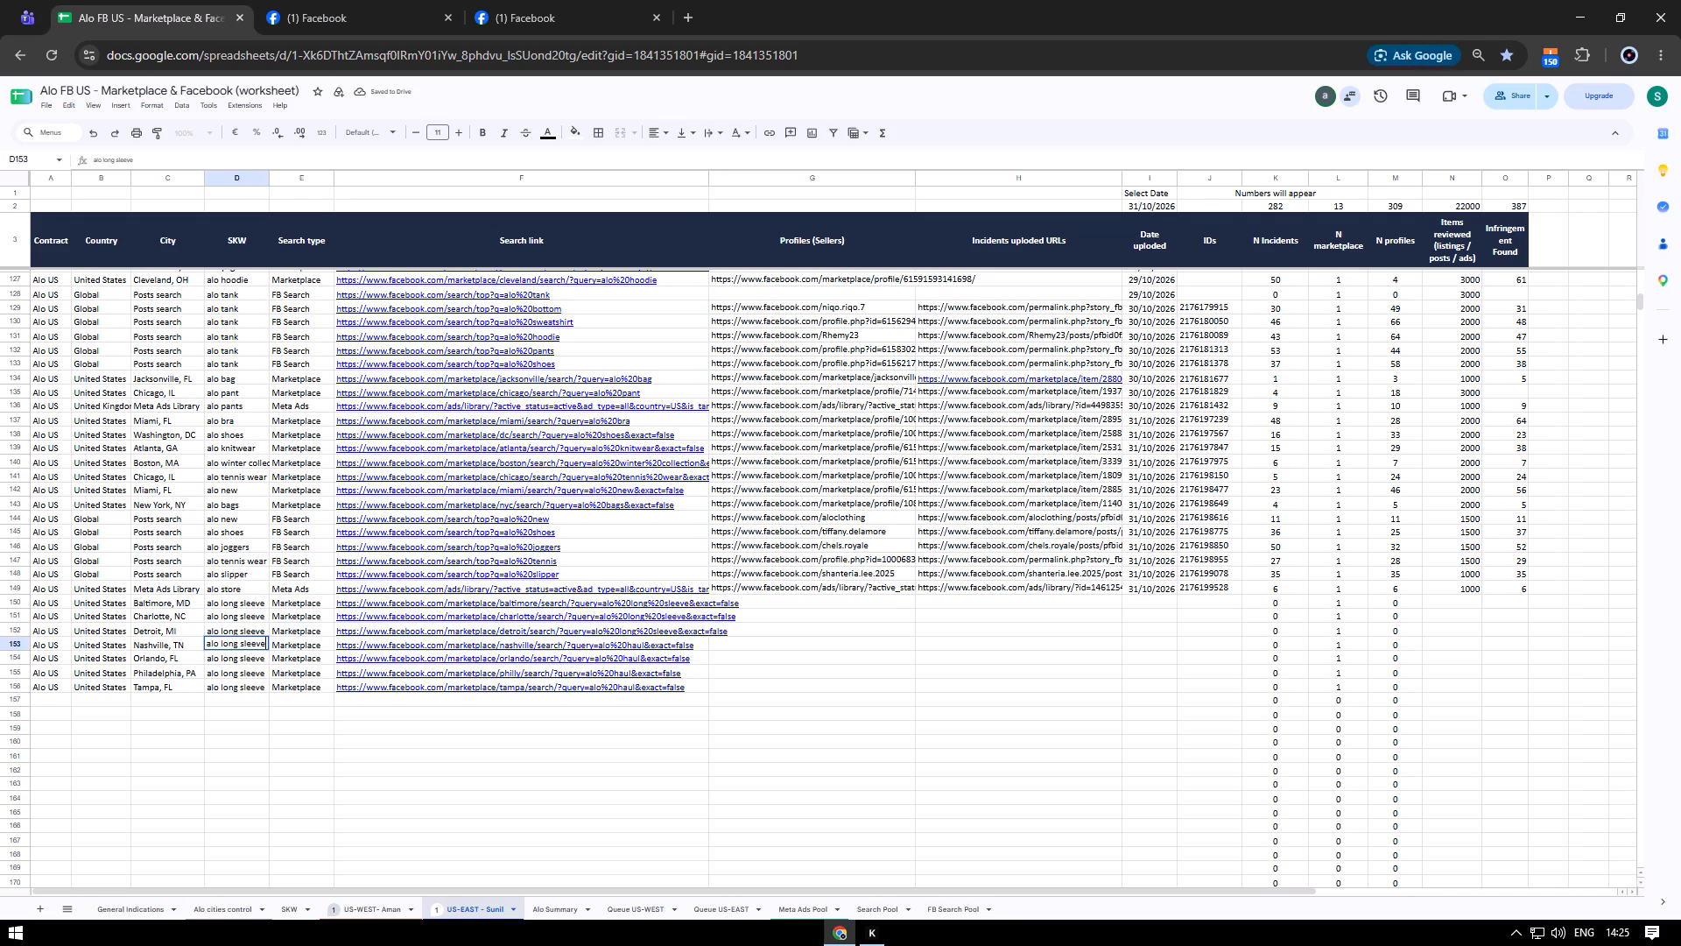
pyautogui.hotkey('ctrl', 'shift', 'Left')
pyautogui.hotkey('ctrl', 'shift', 'Left')
pyautogui.hotkey('ctrl', 'c')
pyautogui.hotkey('ctrl', 'c')
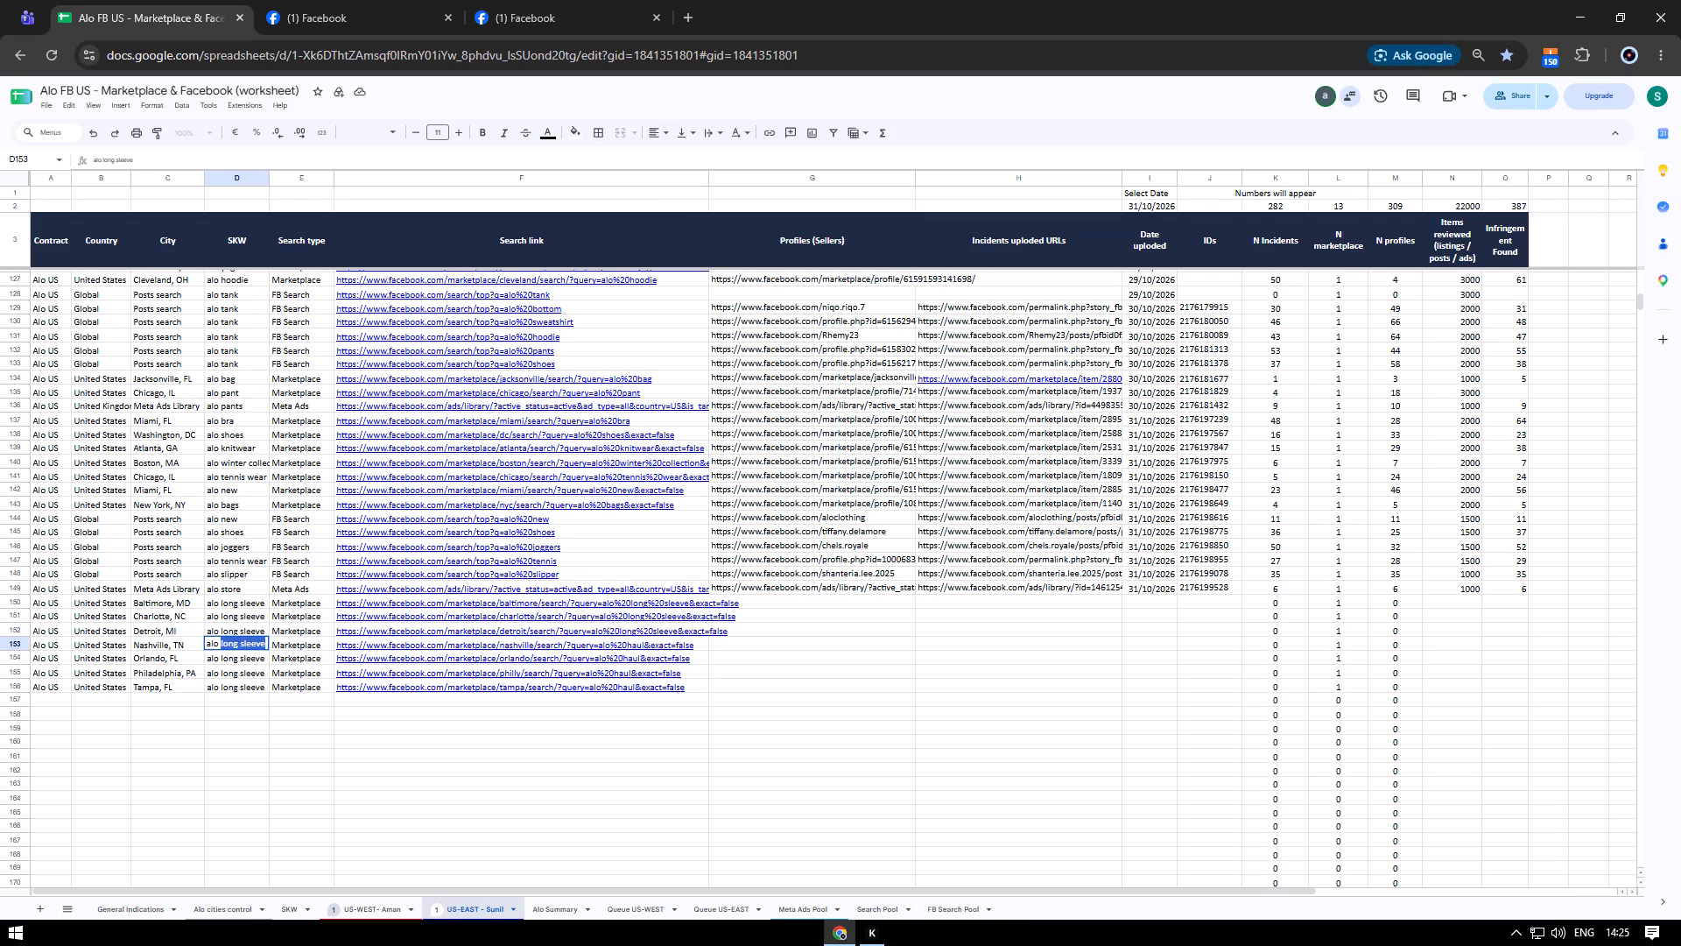
pyautogui.hotkey('ctrl', 'c')
pyautogui.hotkey('ctrl', 'c')
pyautogui.press('Return')
# Open the Nashville, TN search link from row 153 and change its URL query to "alo long sleeve".
pyautogui.press('Up')
pyautogui.press('Right')
pyautogui.press('Right')
pyautogui.press('Right')
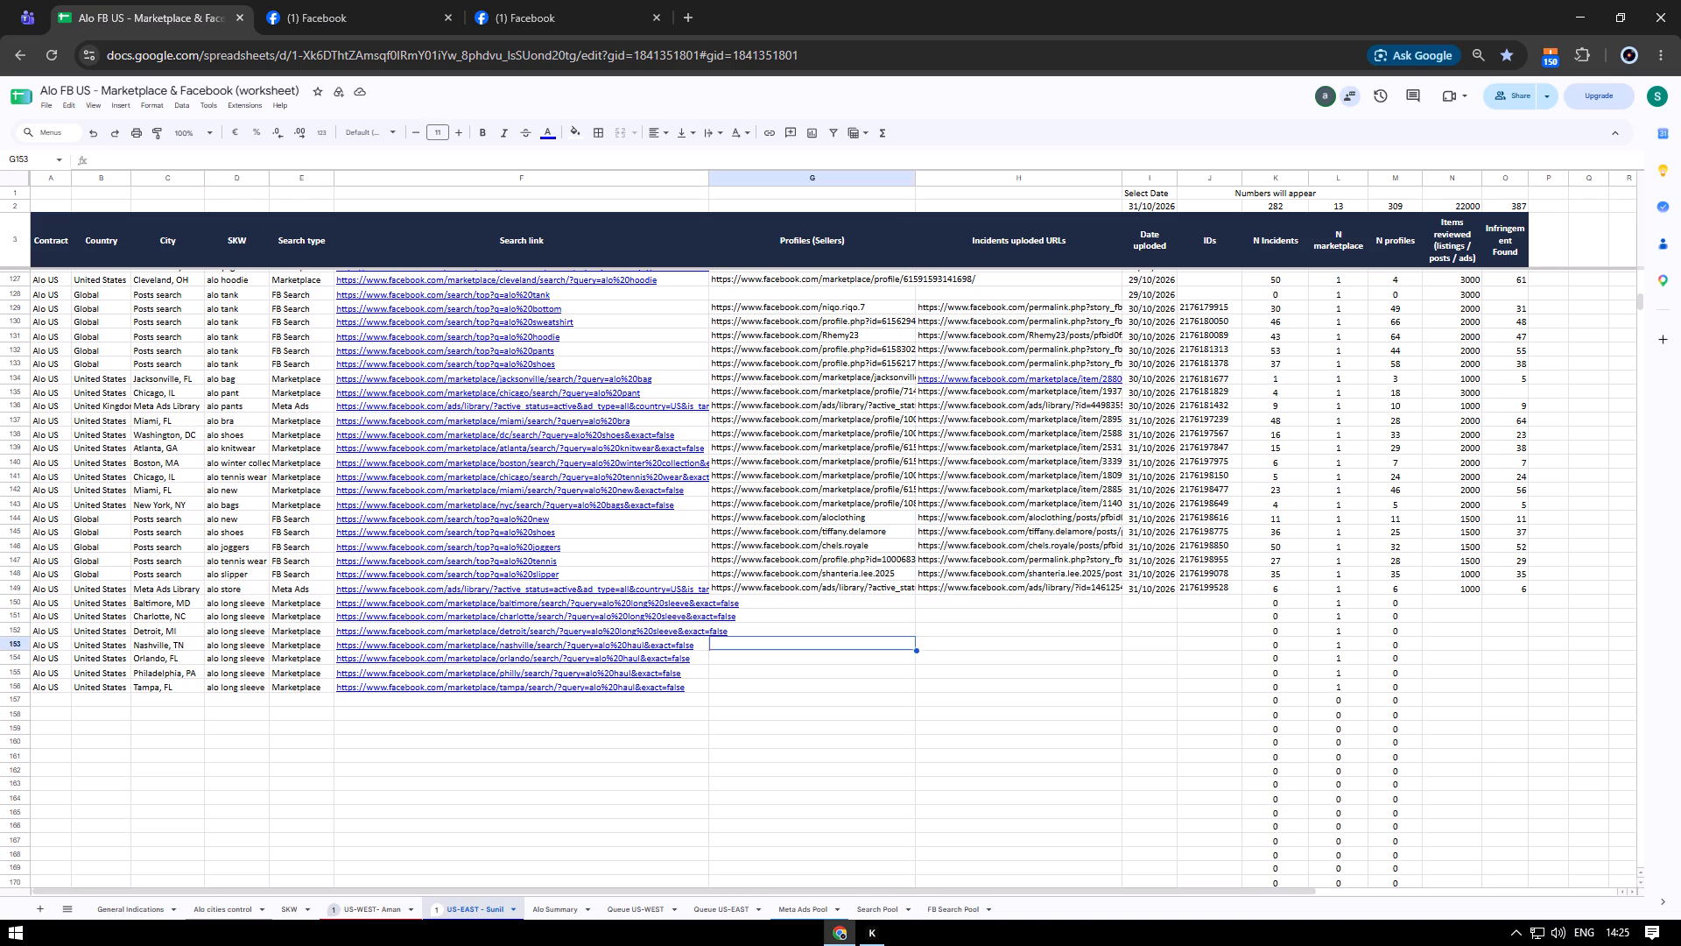
pyautogui.press('Left')
pyautogui.hotkey('alt', 'Return')
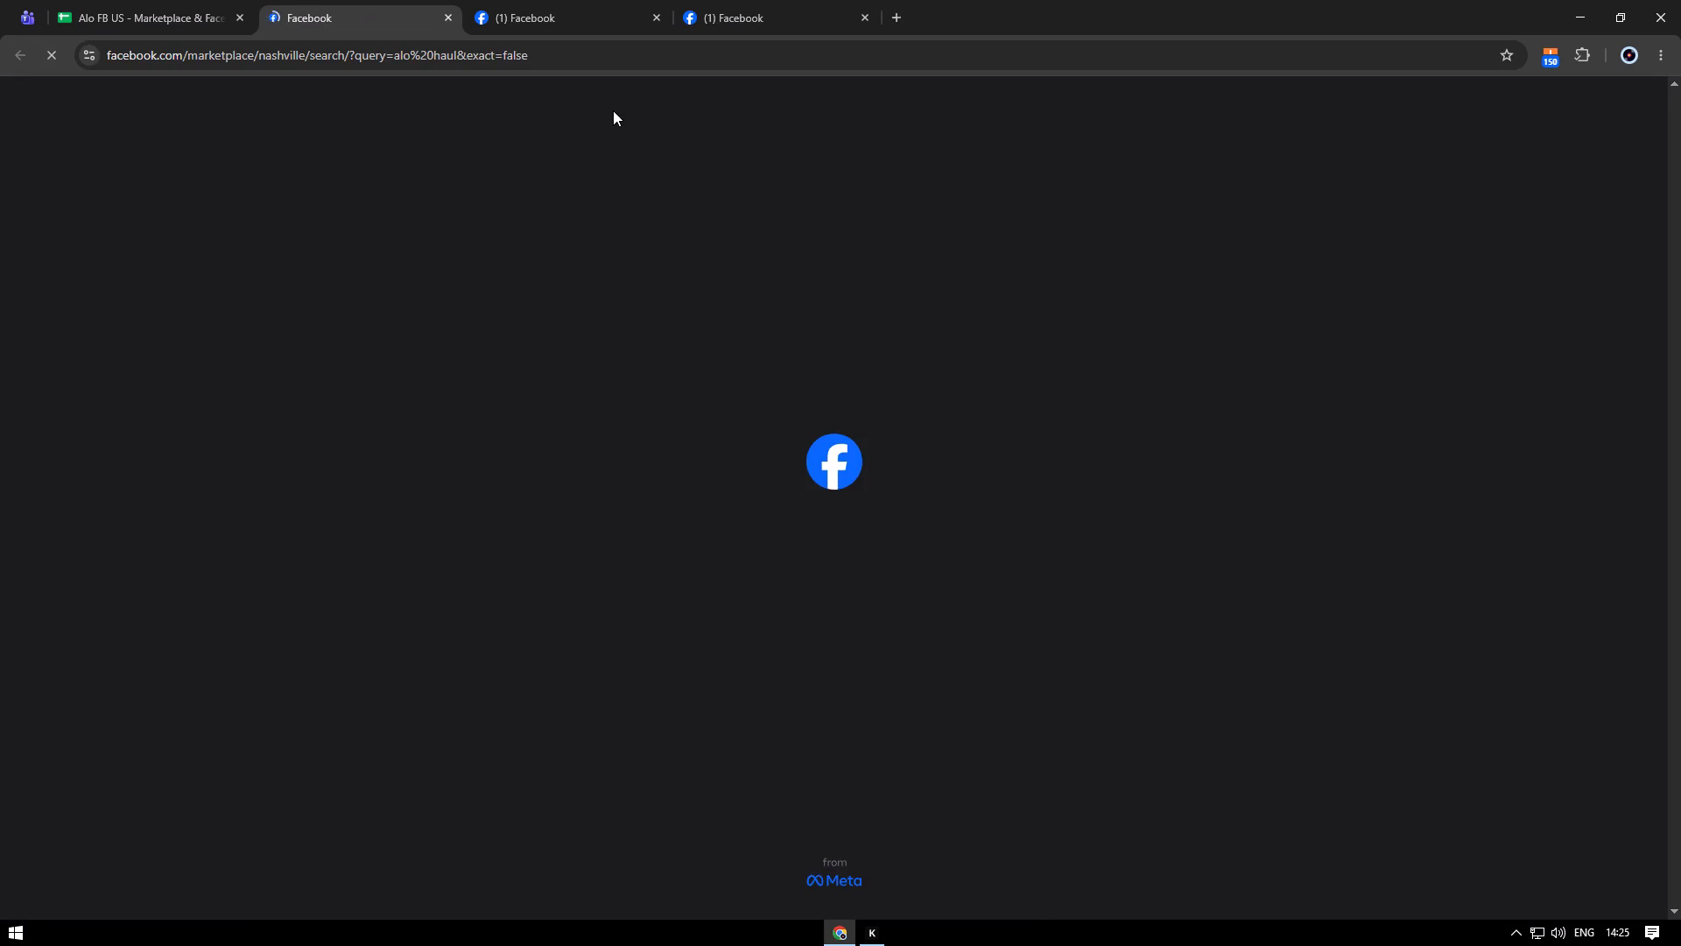
pyautogui.click(599, 72)
pyautogui.click(598, 62)
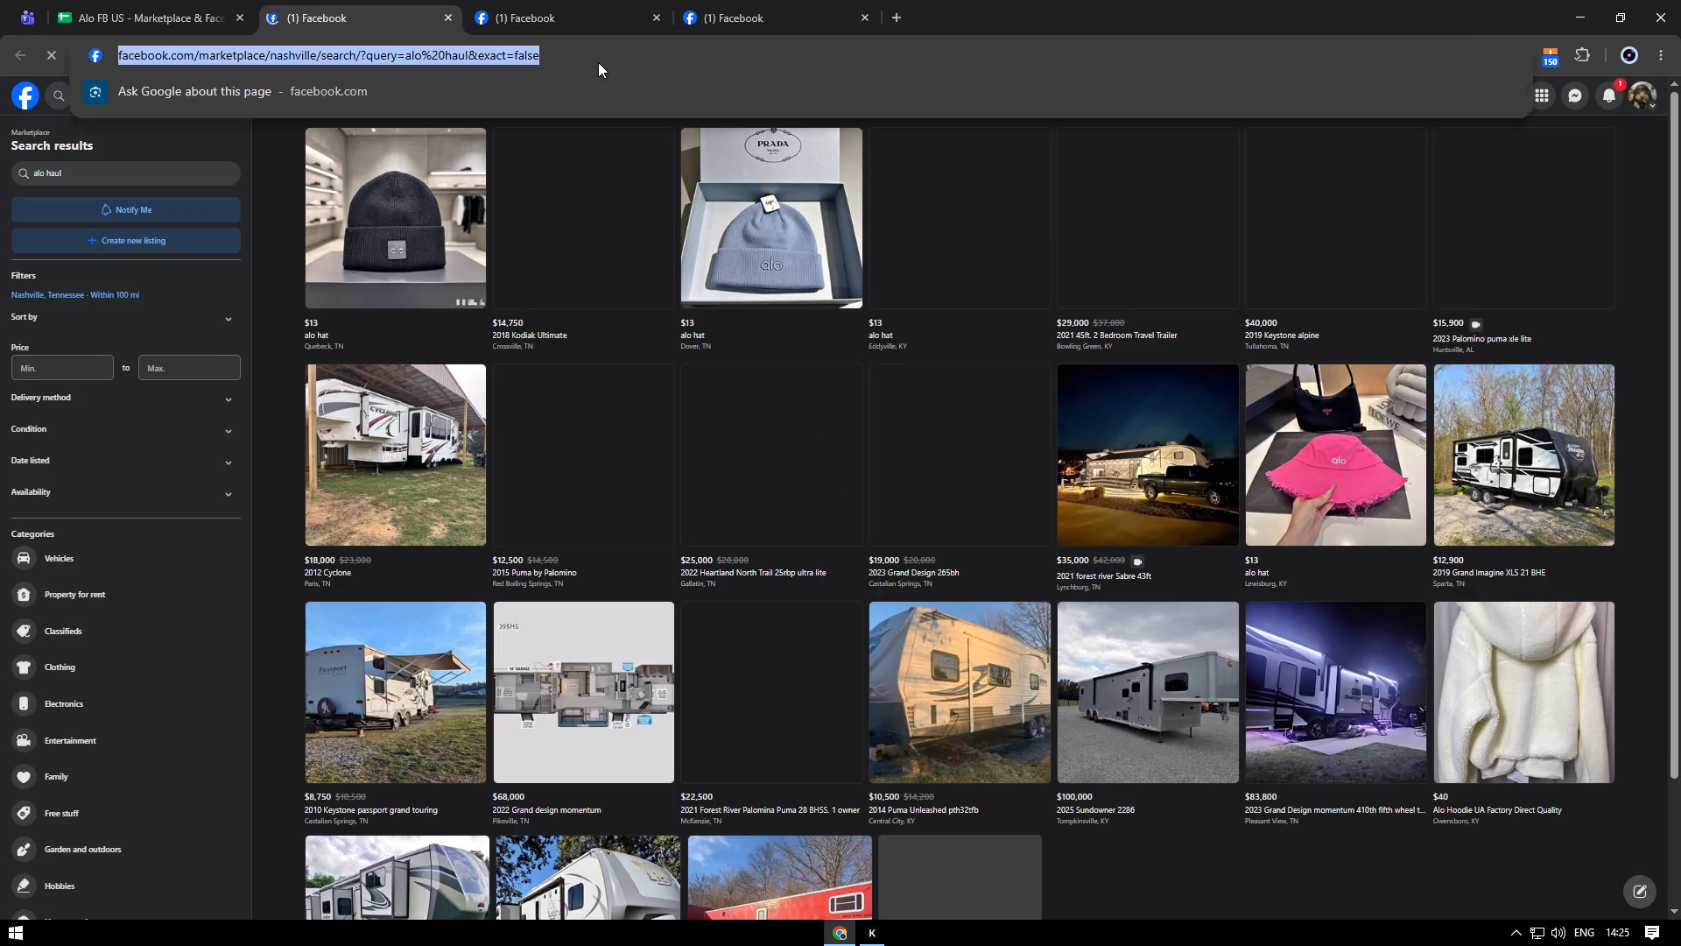
pyautogui.press('Right')
pyautogui.hotkey('ctrl', 'Left')
pyautogui.hotkey('ctrl', 'Left')
pyautogui.hotkey('ctrl', 'Left')
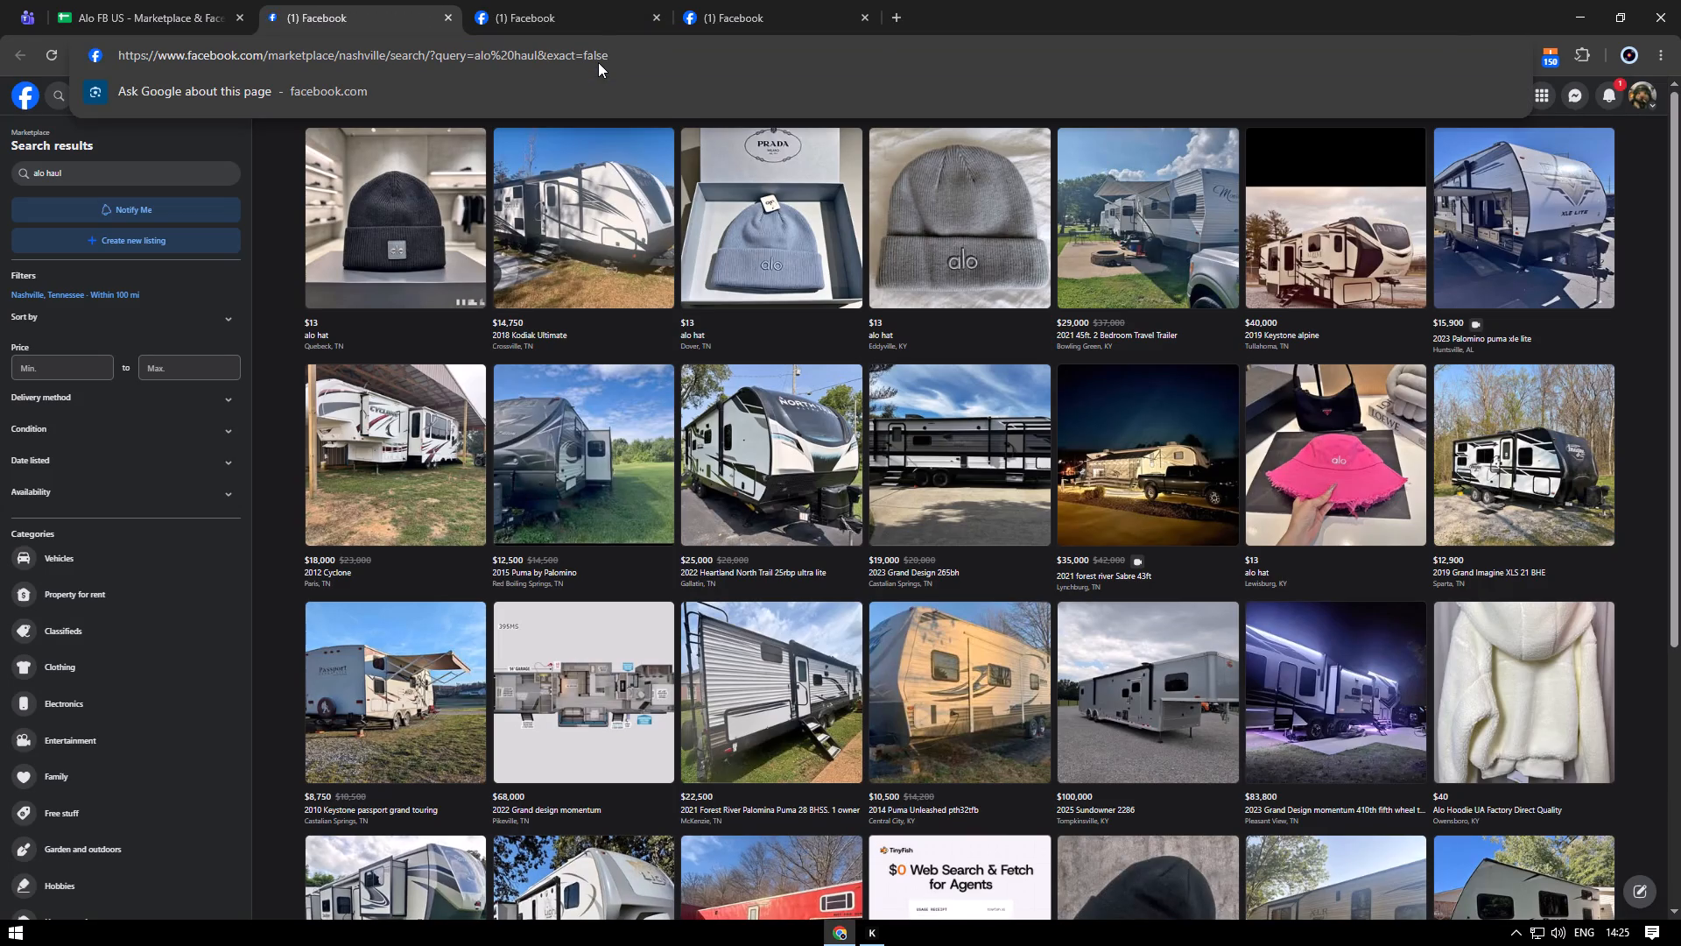
pyautogui.press('Right')
pyautogui.press('Right')
pyautogui.hotkey('shift', 'Right')
pyautogui.hotkey('shift', 'Right')
pyautogui.hotkey('shift', 'Right')
pyautogui.hotkey('shift', 'Right')
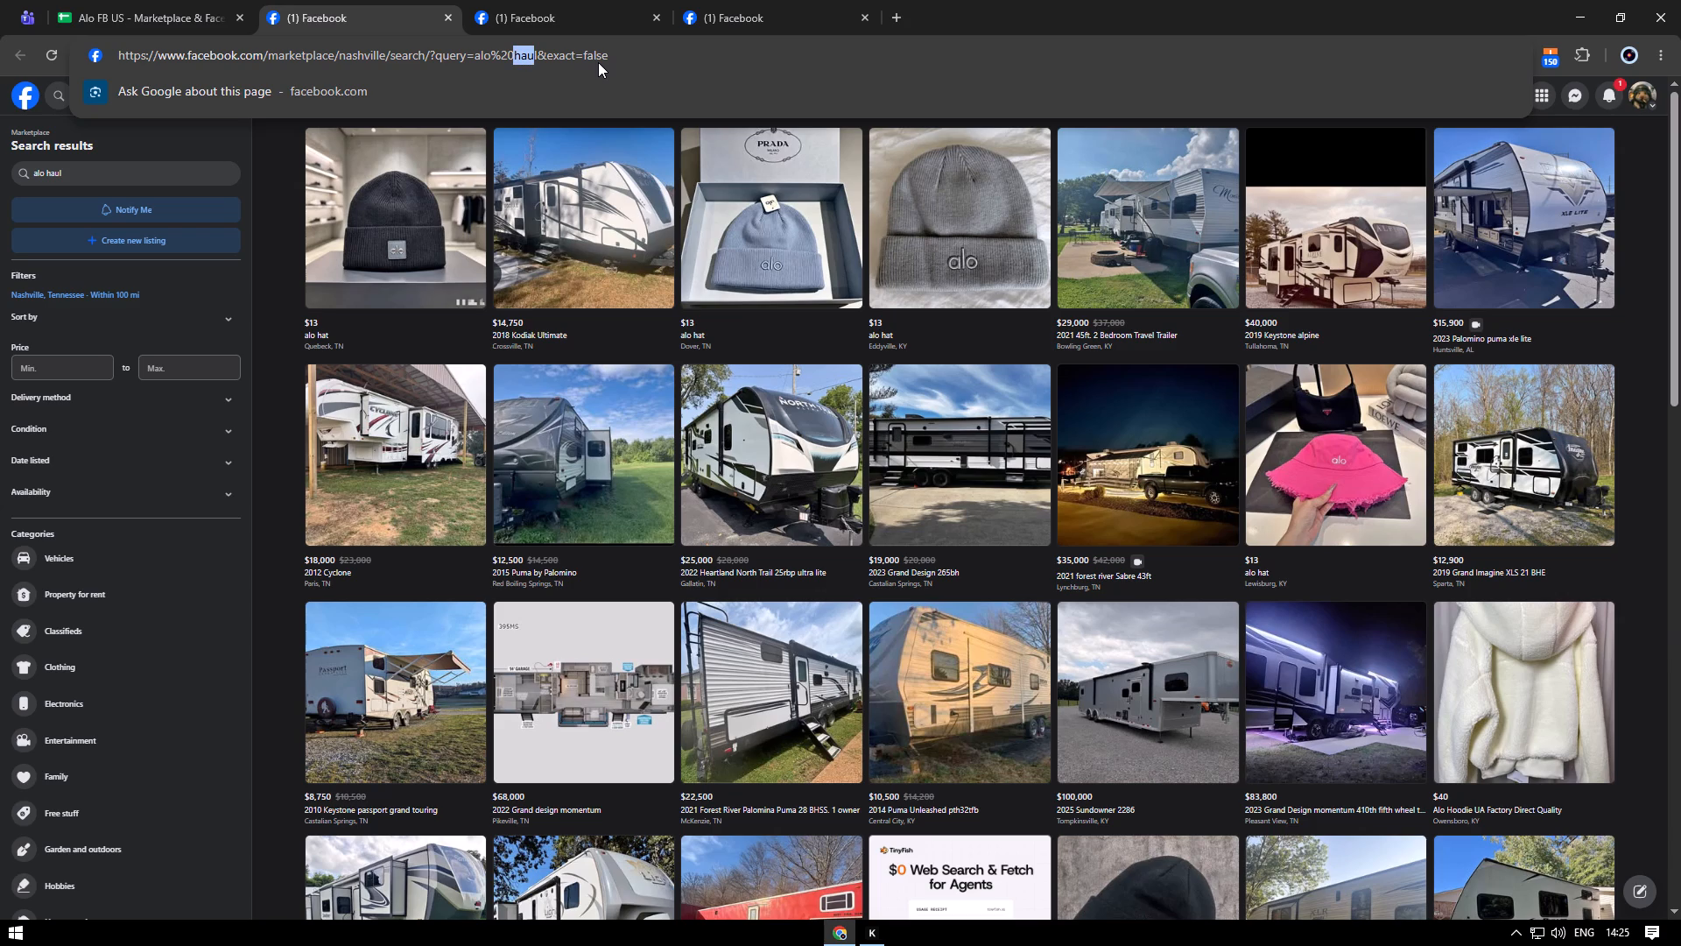
pyautogui.hotkey('ctrl', 'v')
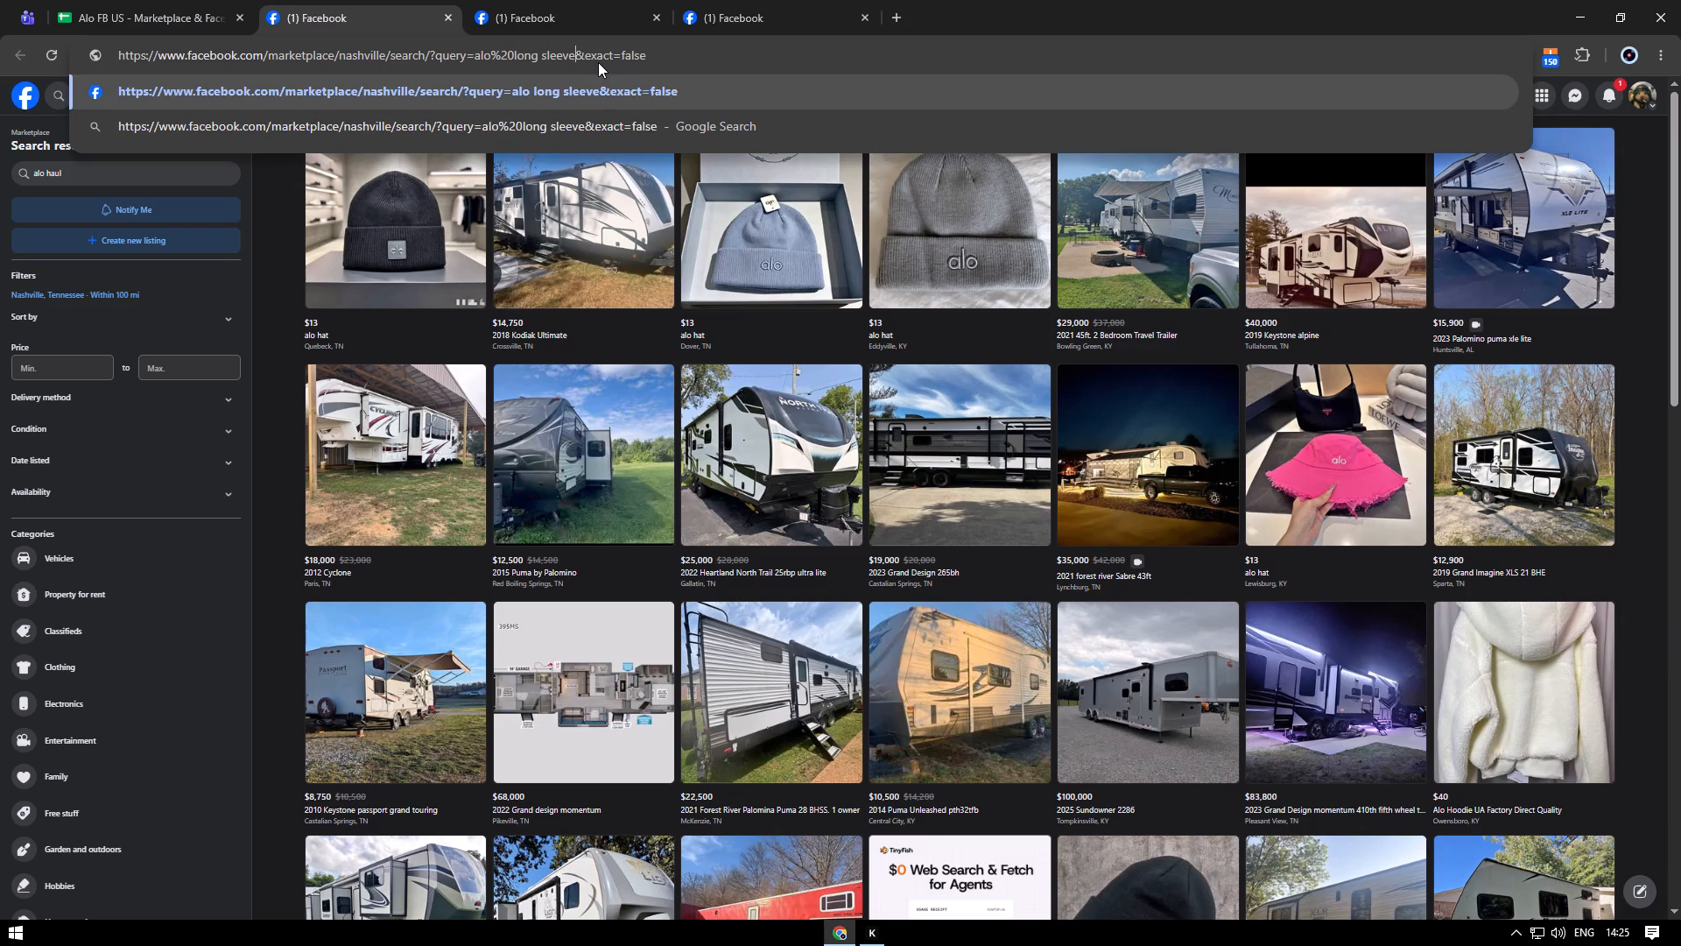
pyautogui.press('Return')
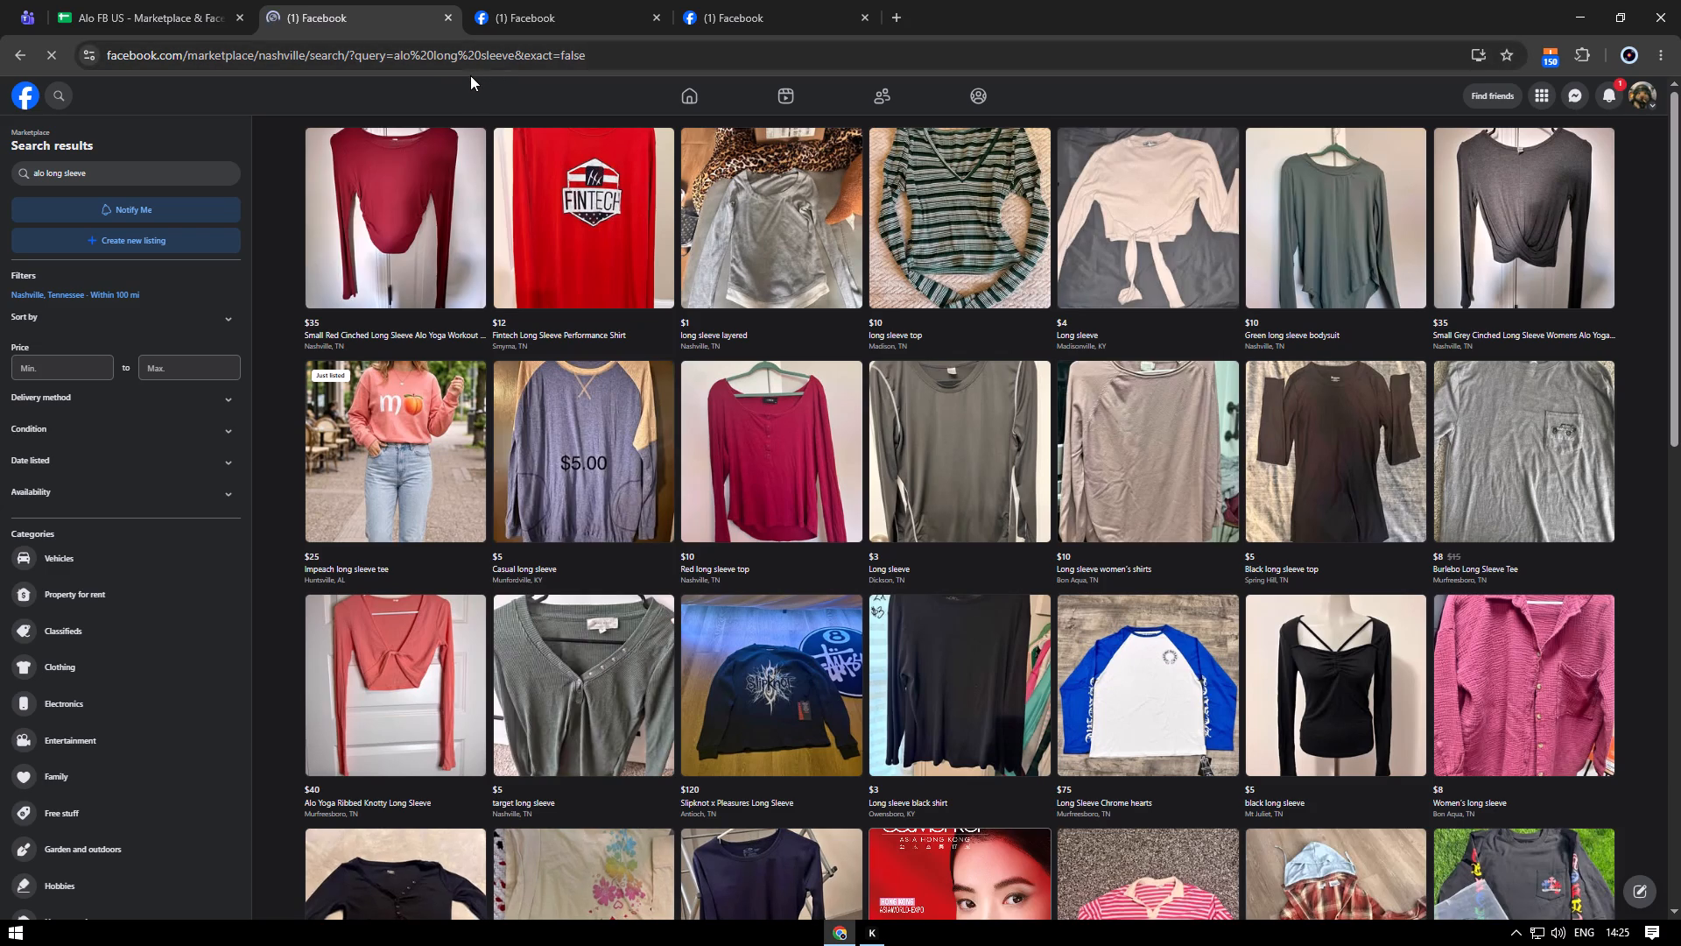
# Delete the "20" after "alo%" in the Nashville search URL's query and load the edited address.
pyautogui.click(478, 58)
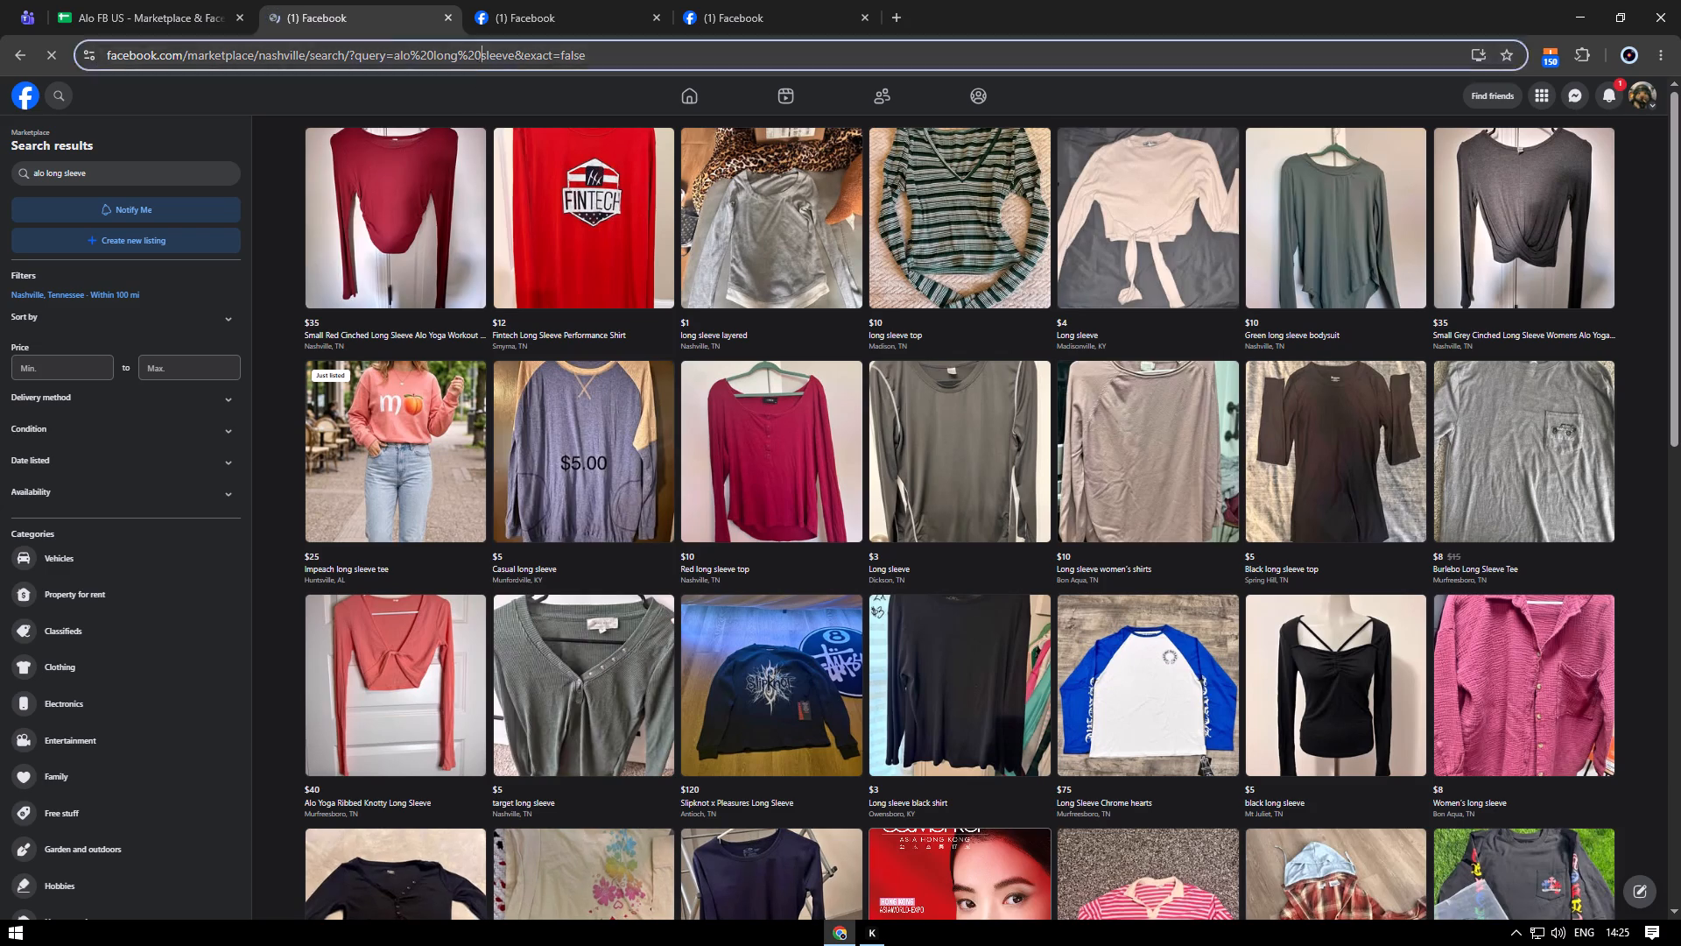
pyautogui.hotkey('ctrl', 'Left')
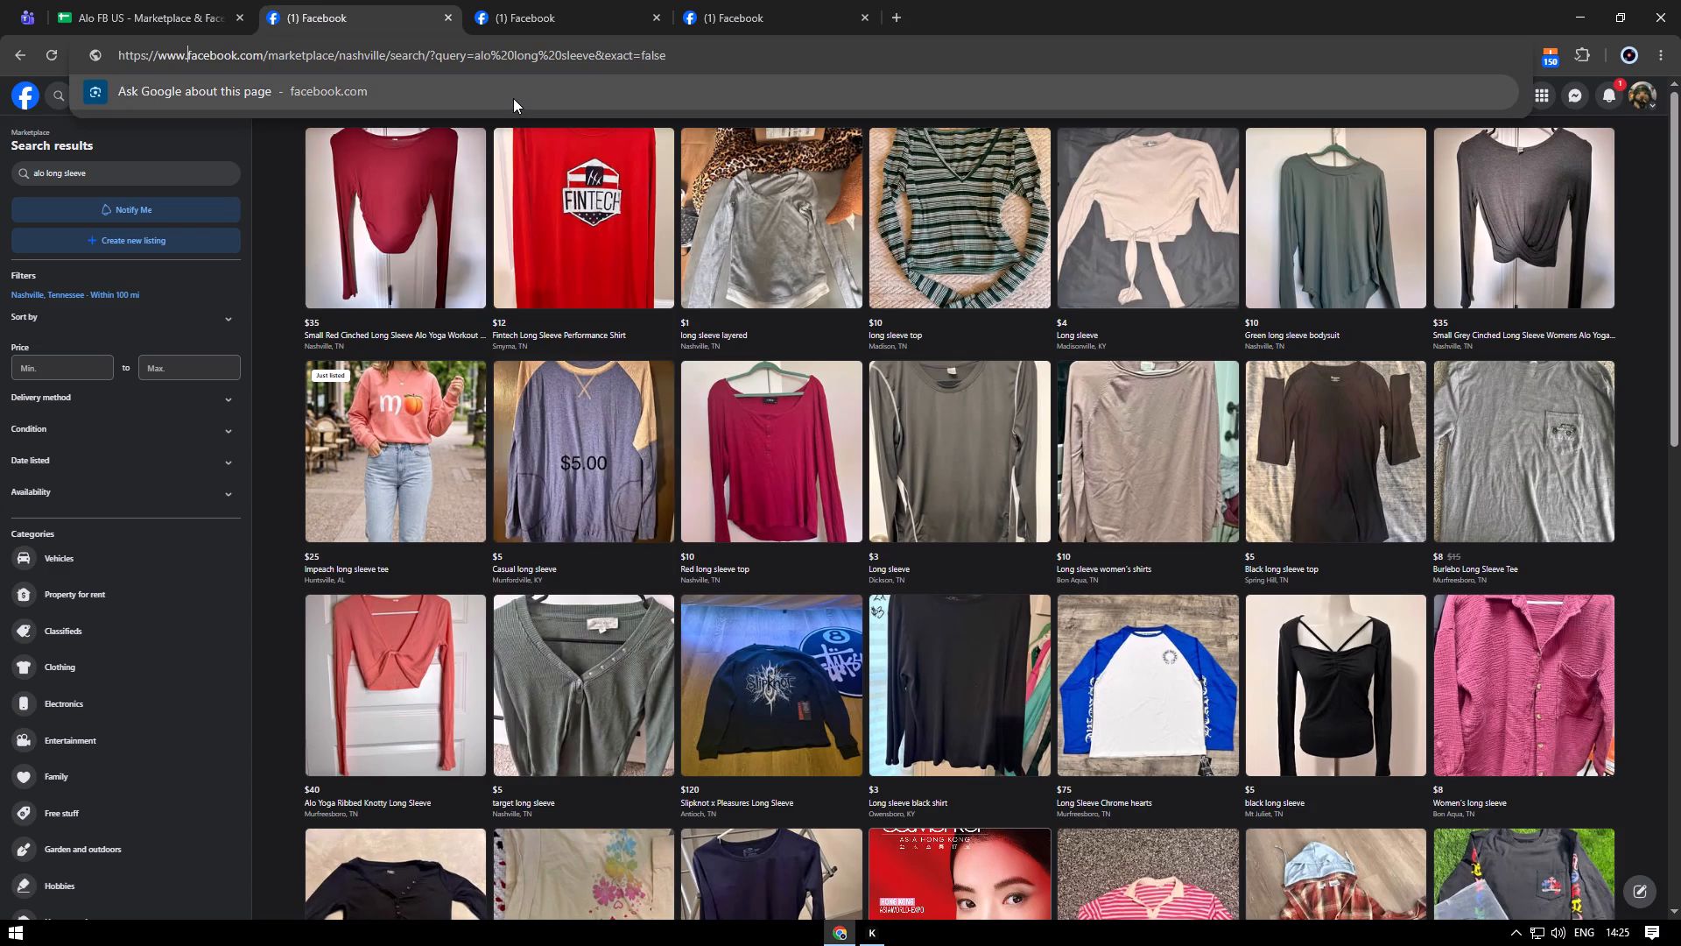
pyautogui.hotkey('ctrl', 'Right')
pyautogui.hotkey('ctrl', 'Right')
pyautogui.hotkey('ctrl', 'Right')
pyautogui.hotkey('ctrl', 'Right')
pyautogui.hotkey('ctrl', 'Right')
pyautogui.hotkey('ctrl', 'Right')
pyautogui.hotkey('ctrl', 'Right')
pyautogui.hotkey('ctrl', 'Right')
pyautogui.press('Left')
pyautogui.press('Left')
pyautogui.hotkey('ctrl', 'Left')
pyautogui.press('Right')
pyautogui.press('Right')
pyautogui.press('BackSpace')
pyautogui.press('BackSpace')
pyautogui.press('Return')
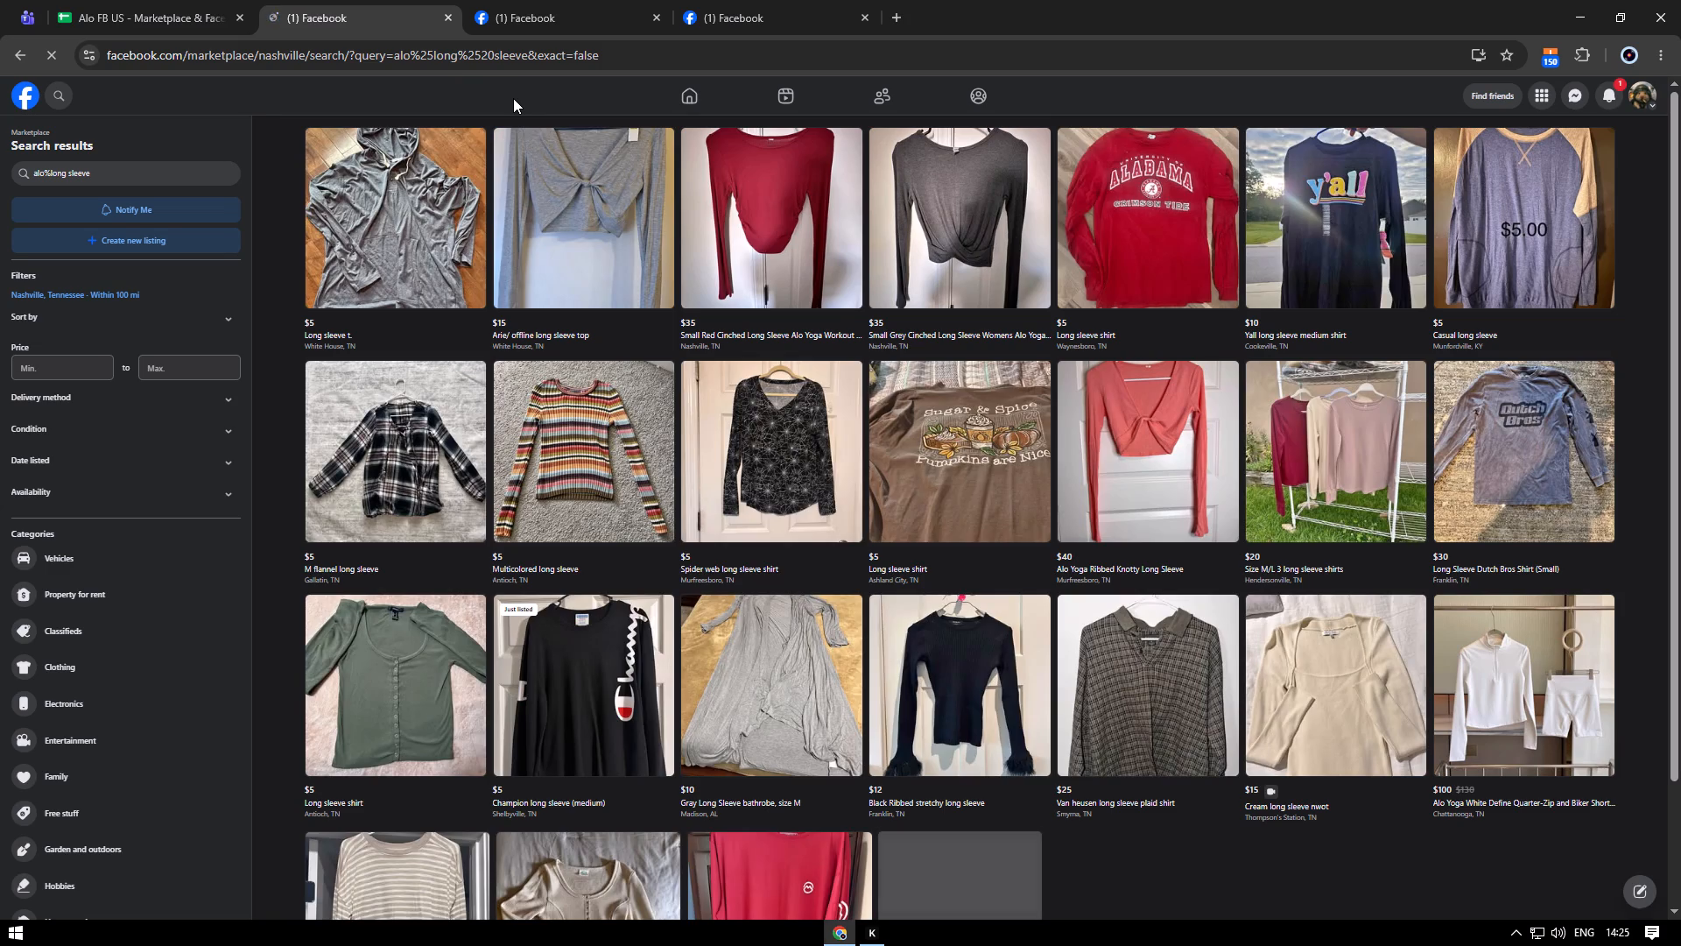
# Replace the Nashville search link in row 153 with the URL of the edited Marketplace search.
pyautogui.click(527, 58)
pyautogui.hotkey('ctrl', 'c')
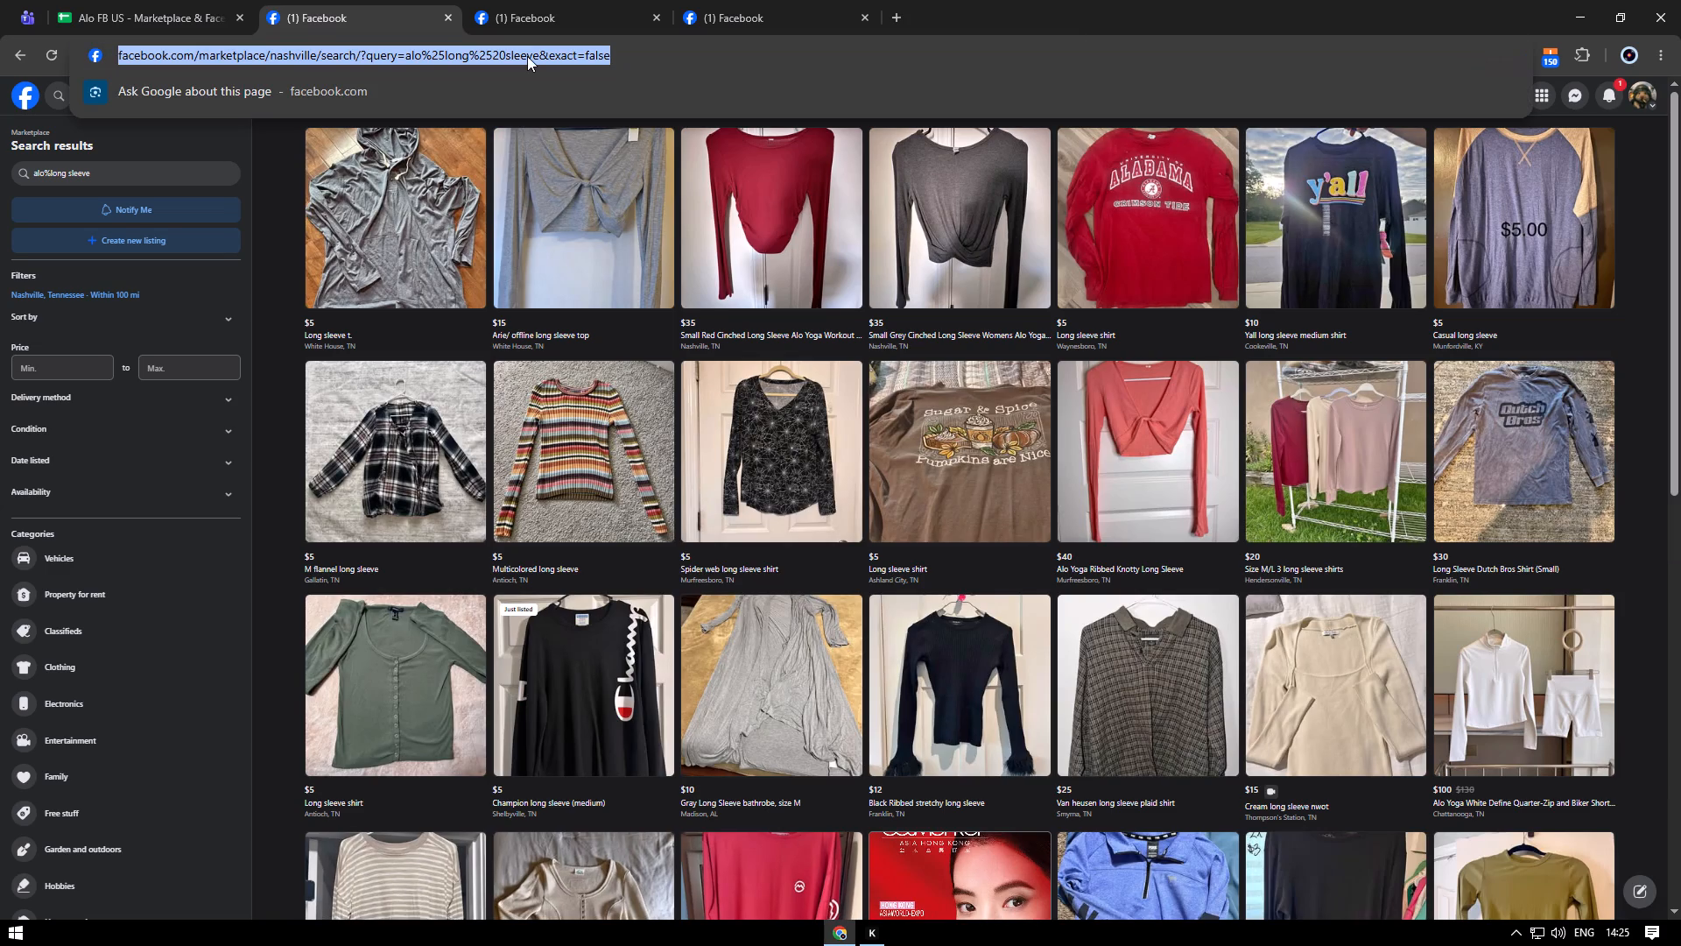
pyautogui.hotkey('ctrl', 'c')
pyautogui.hotkey('ctrl', 'c')
pyautogui.hotkey('ctrl', 'shift', 'Tab')
pyautogui.hotkey('ctrl', 'v')
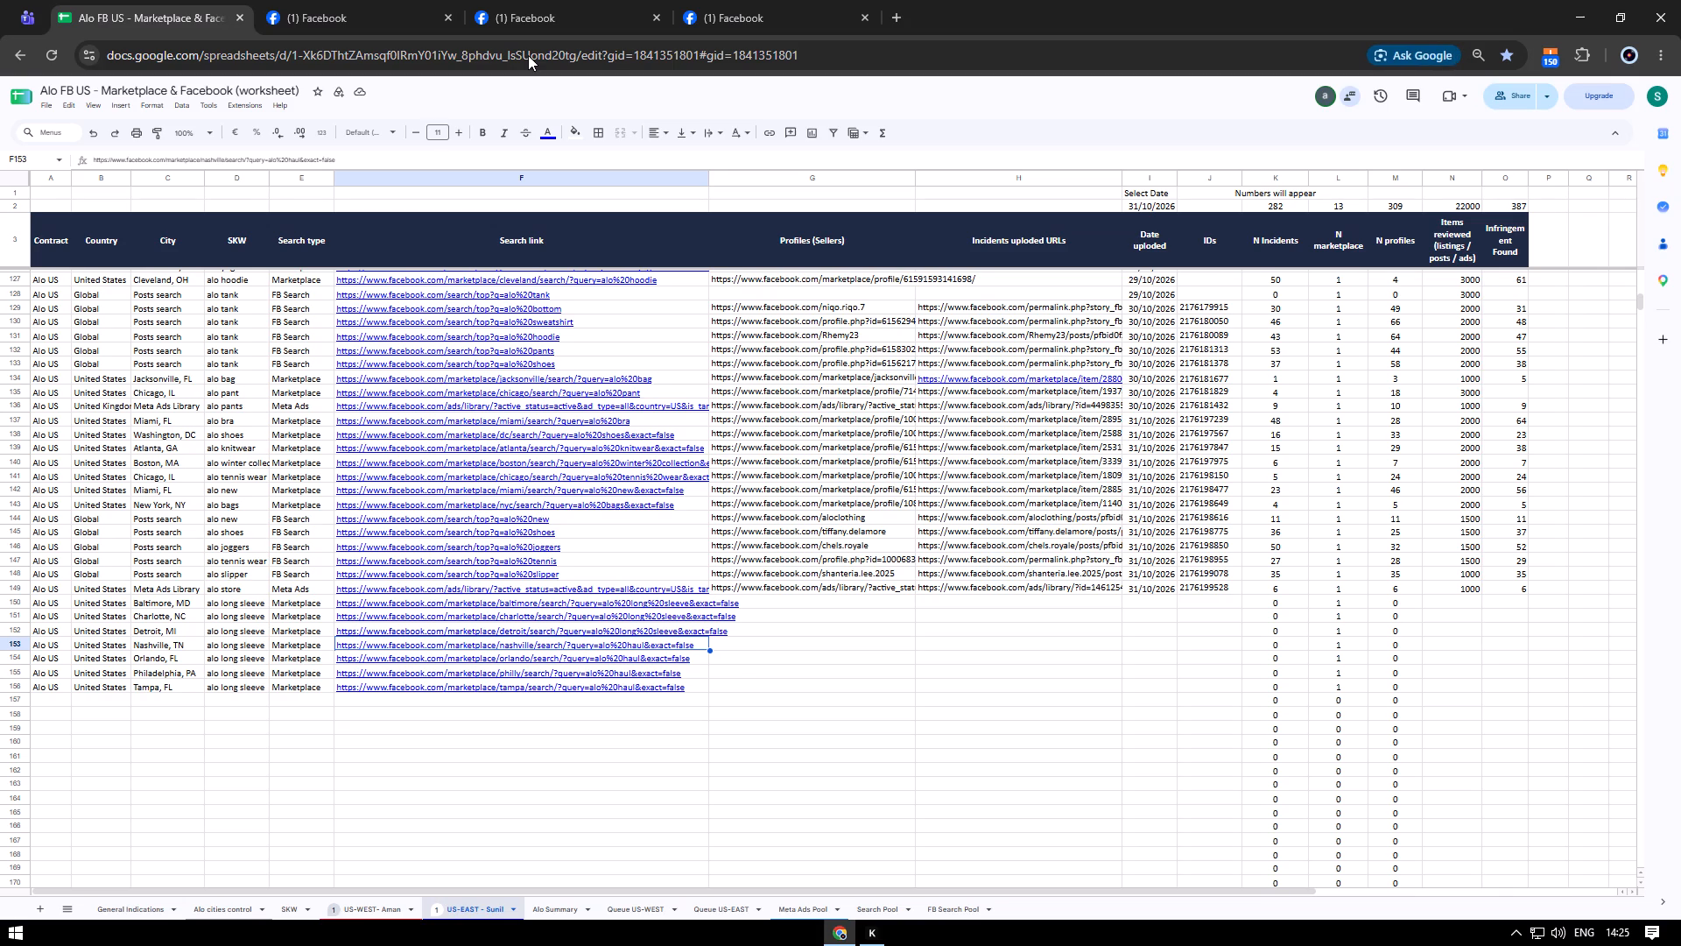
# Copy the words "long sleeve" from the Orlando keyword cell in row 154.
pyautogui.press('Down')
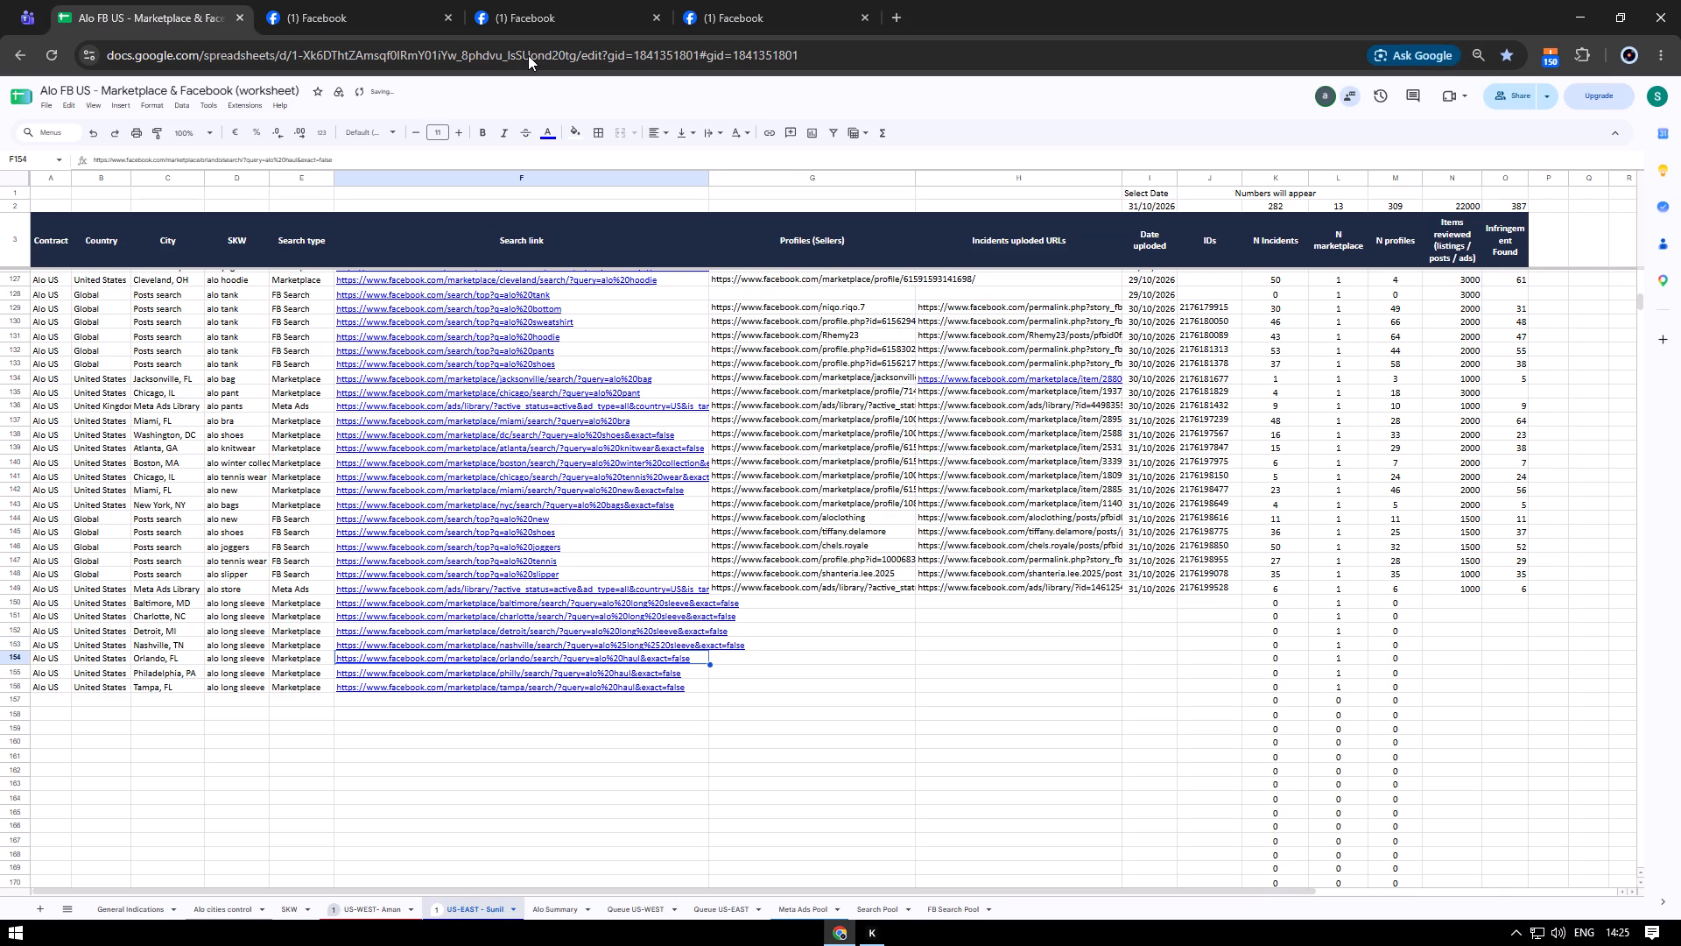
pyautogui.press('Left')
pyautogui.press('Left')
pyautogui.press('Return')
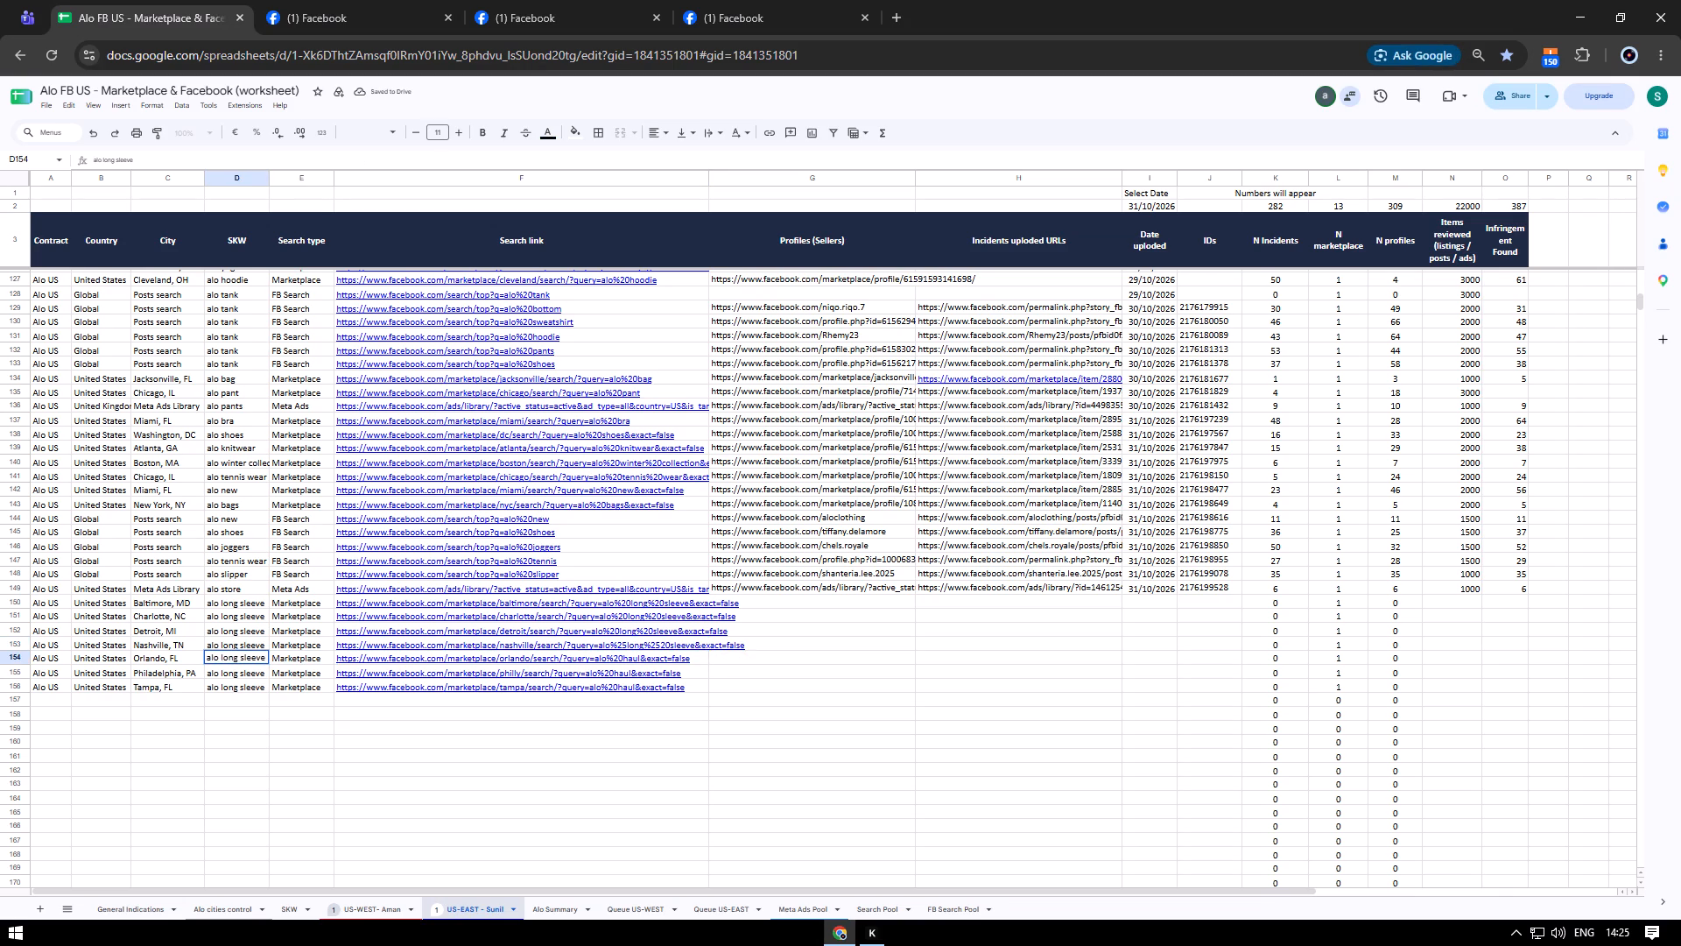
pyautogui.hotkey('ctrl', 'shift', 'Left')
pyautogui.hotkey('ctrl', 'shift', 'Left')
pyautogui.hotkey('ctrl', 'c')
pyautogui.hotkey('ctrl', 'c')
pyautogui.hotkey('ctrl', 'c')
pyautogui.press('Return')
# Open the Orlando, FL search link from row 154 and change its URL query to "alo long sleeve".
pyautogui.press('Up')
pyautogui.press('Right')
pyautogui.press('Right')
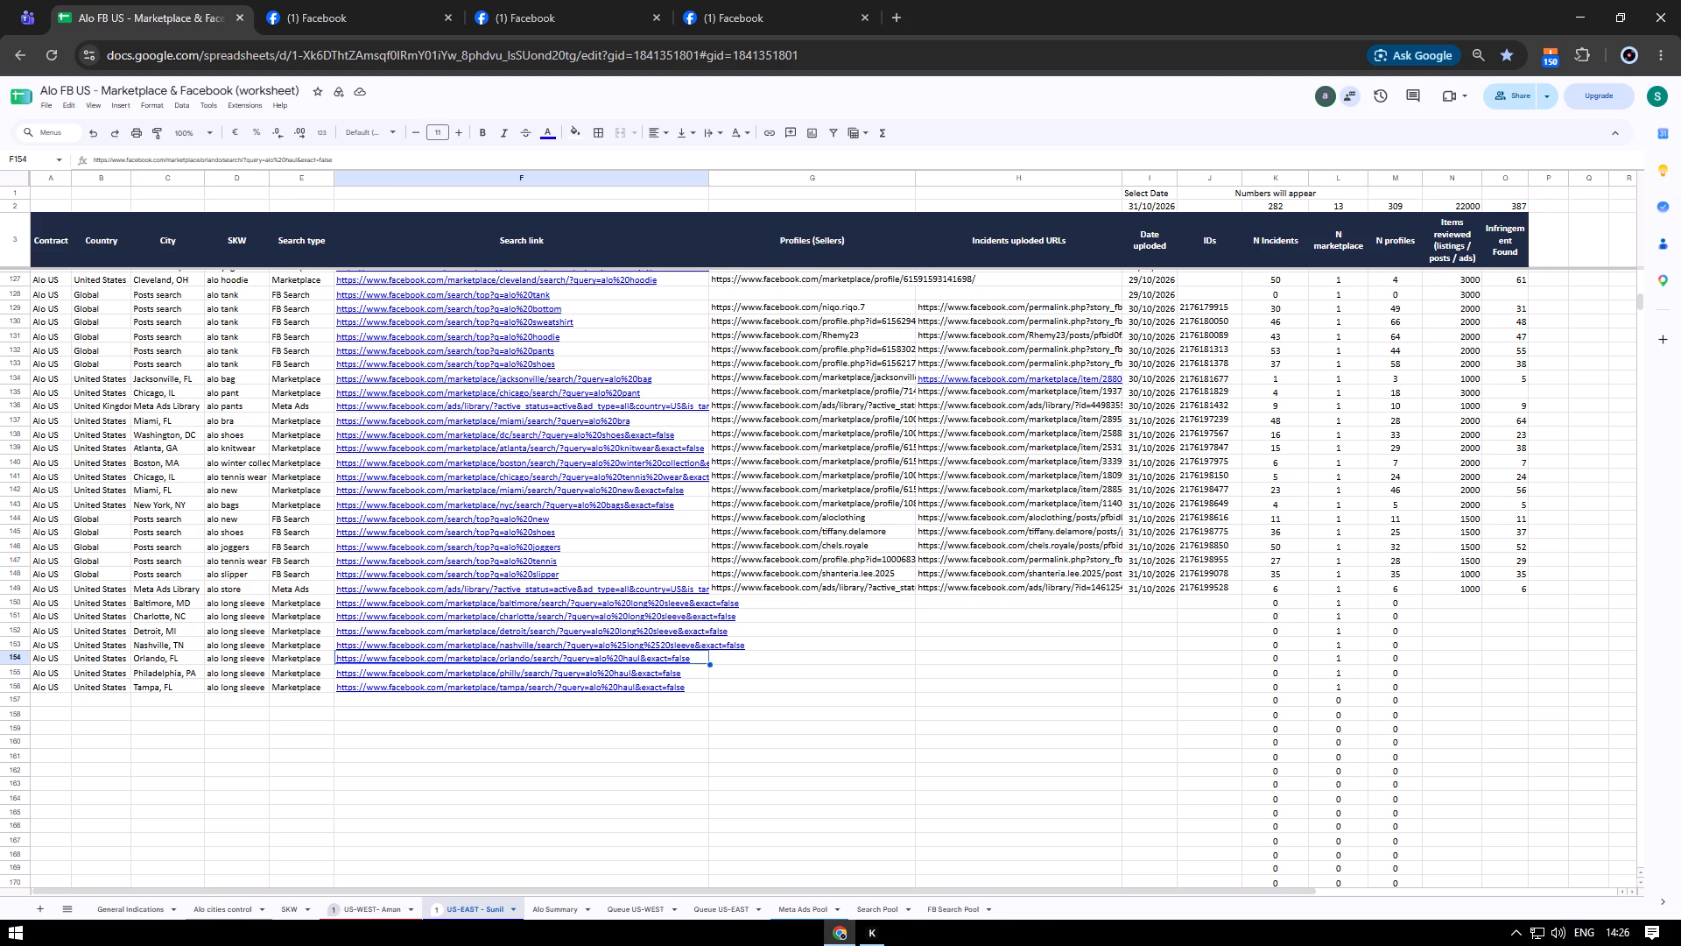
pyautogui.hotkey('alt', 'Return')
pyautogui.press('F6')
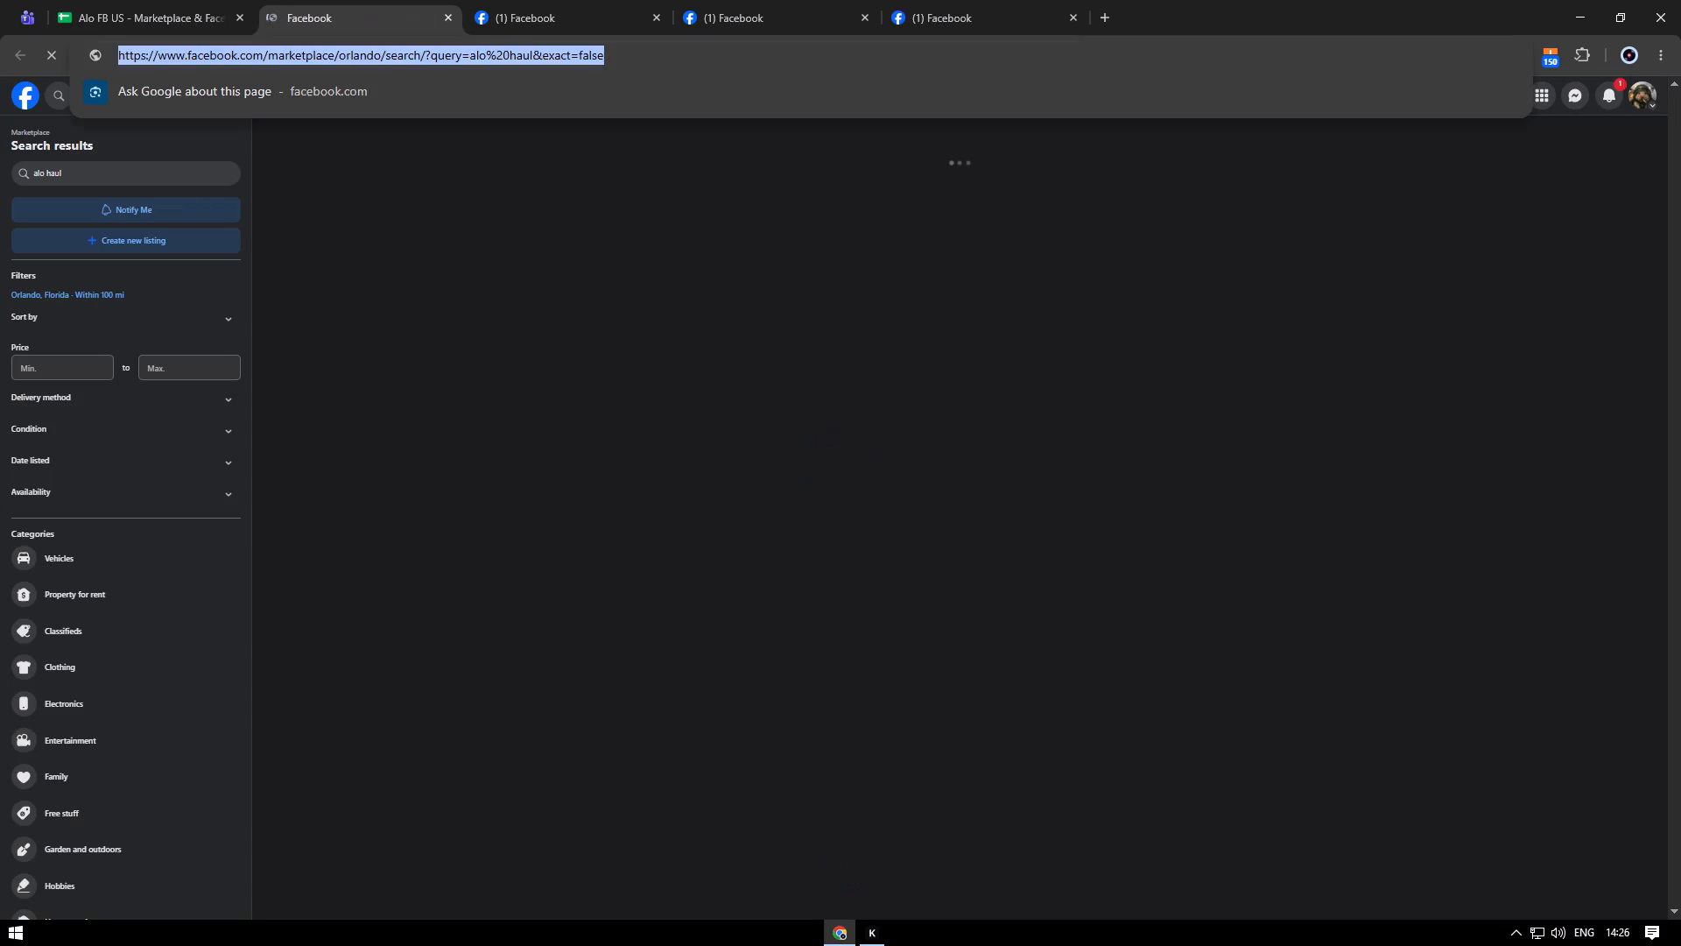
pyautogui.press('Right')
pyautogui.hotkey('ctrl', 'Left')
pyautogui.hotkey('ctrl', 'Left')
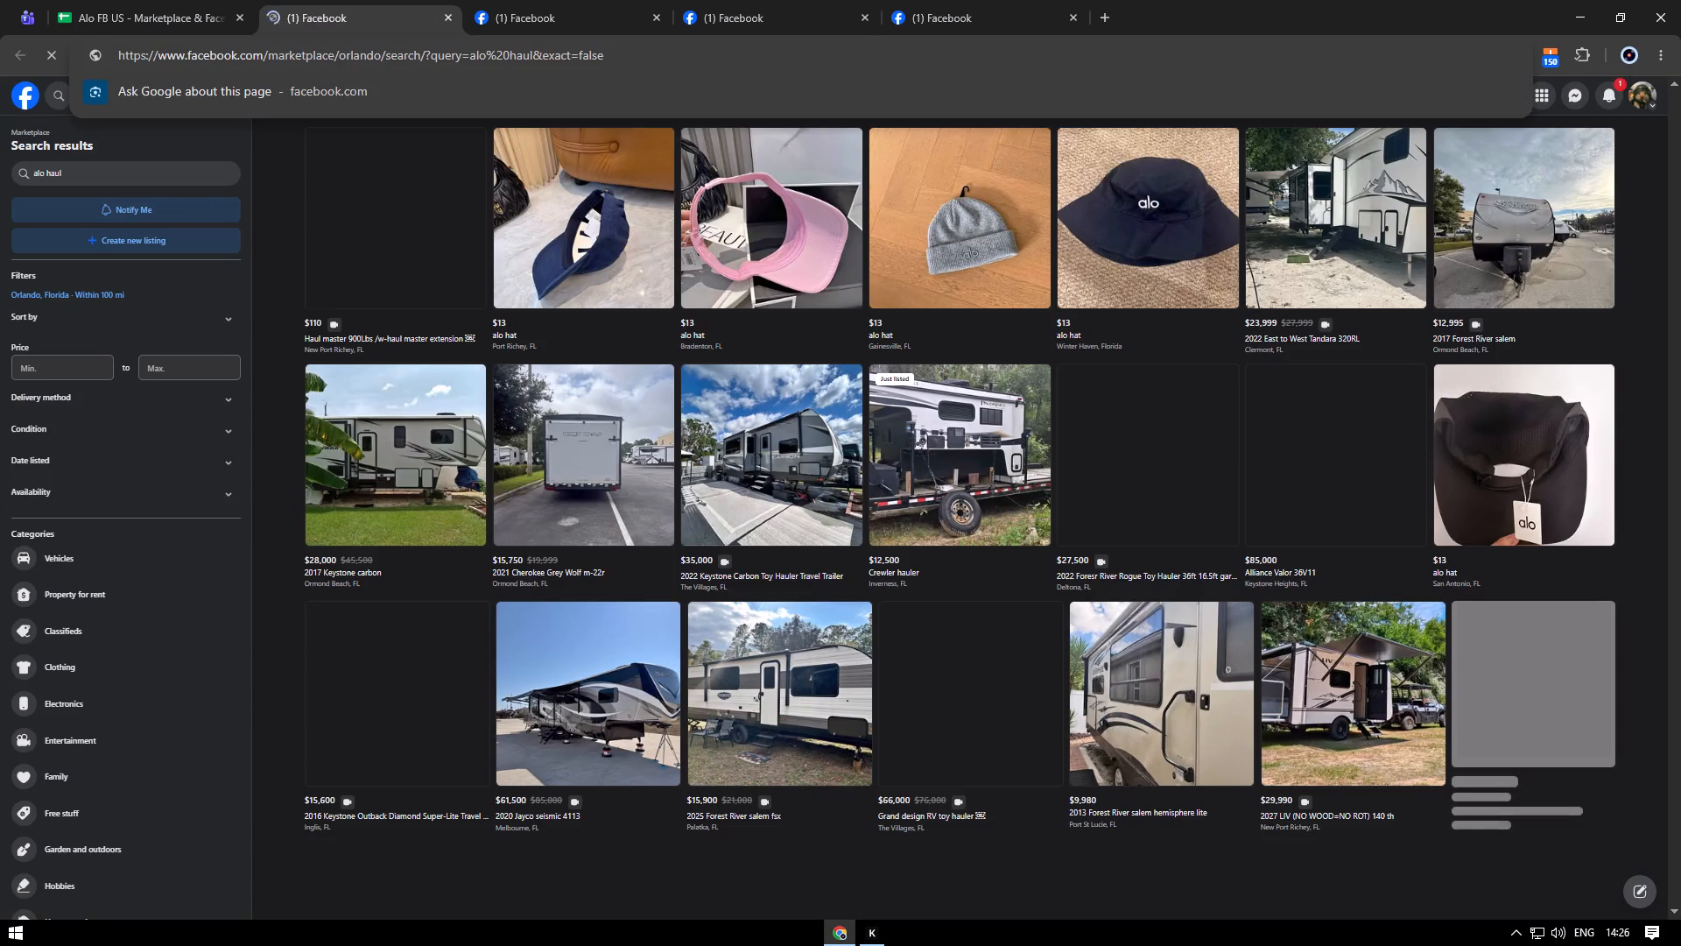
pyautogui.press('Left')
pyautogui.hotkey('shift', 'Left')
pyautogui.hotkey('shift', 'Left')
pyautogui.hotkey('shift', 'Left')
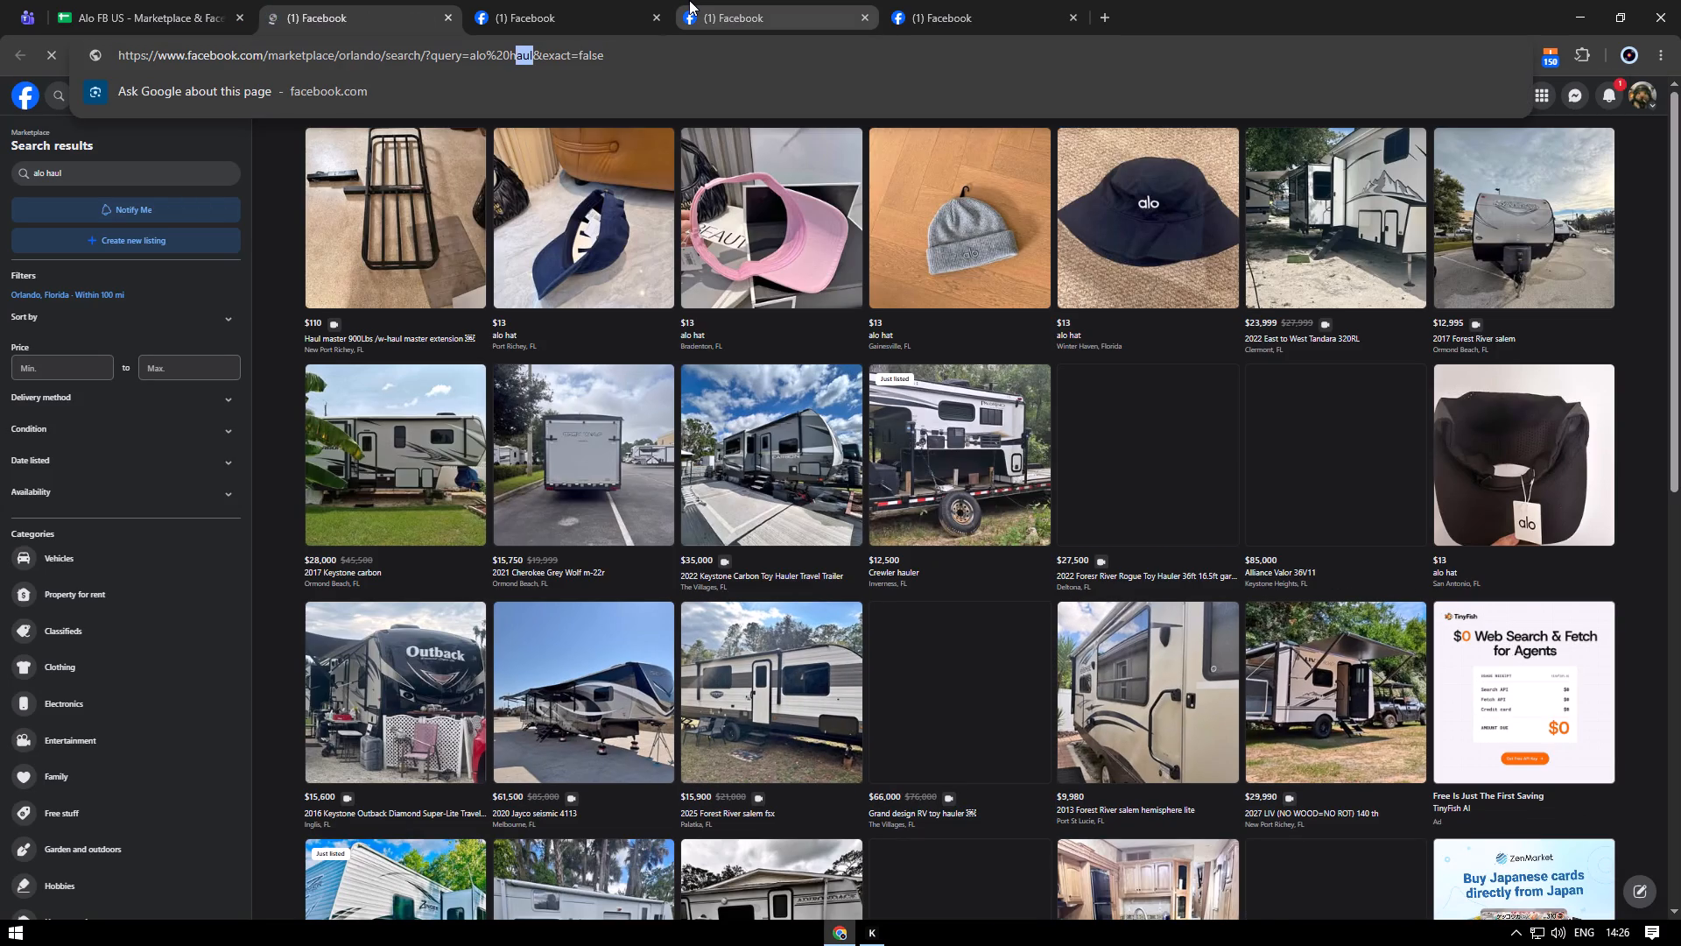
pyautogui.hotkey('shift', 'Left')
pyautogui.hotkey('ctrl', 'v')
pyautogui.press('Return')
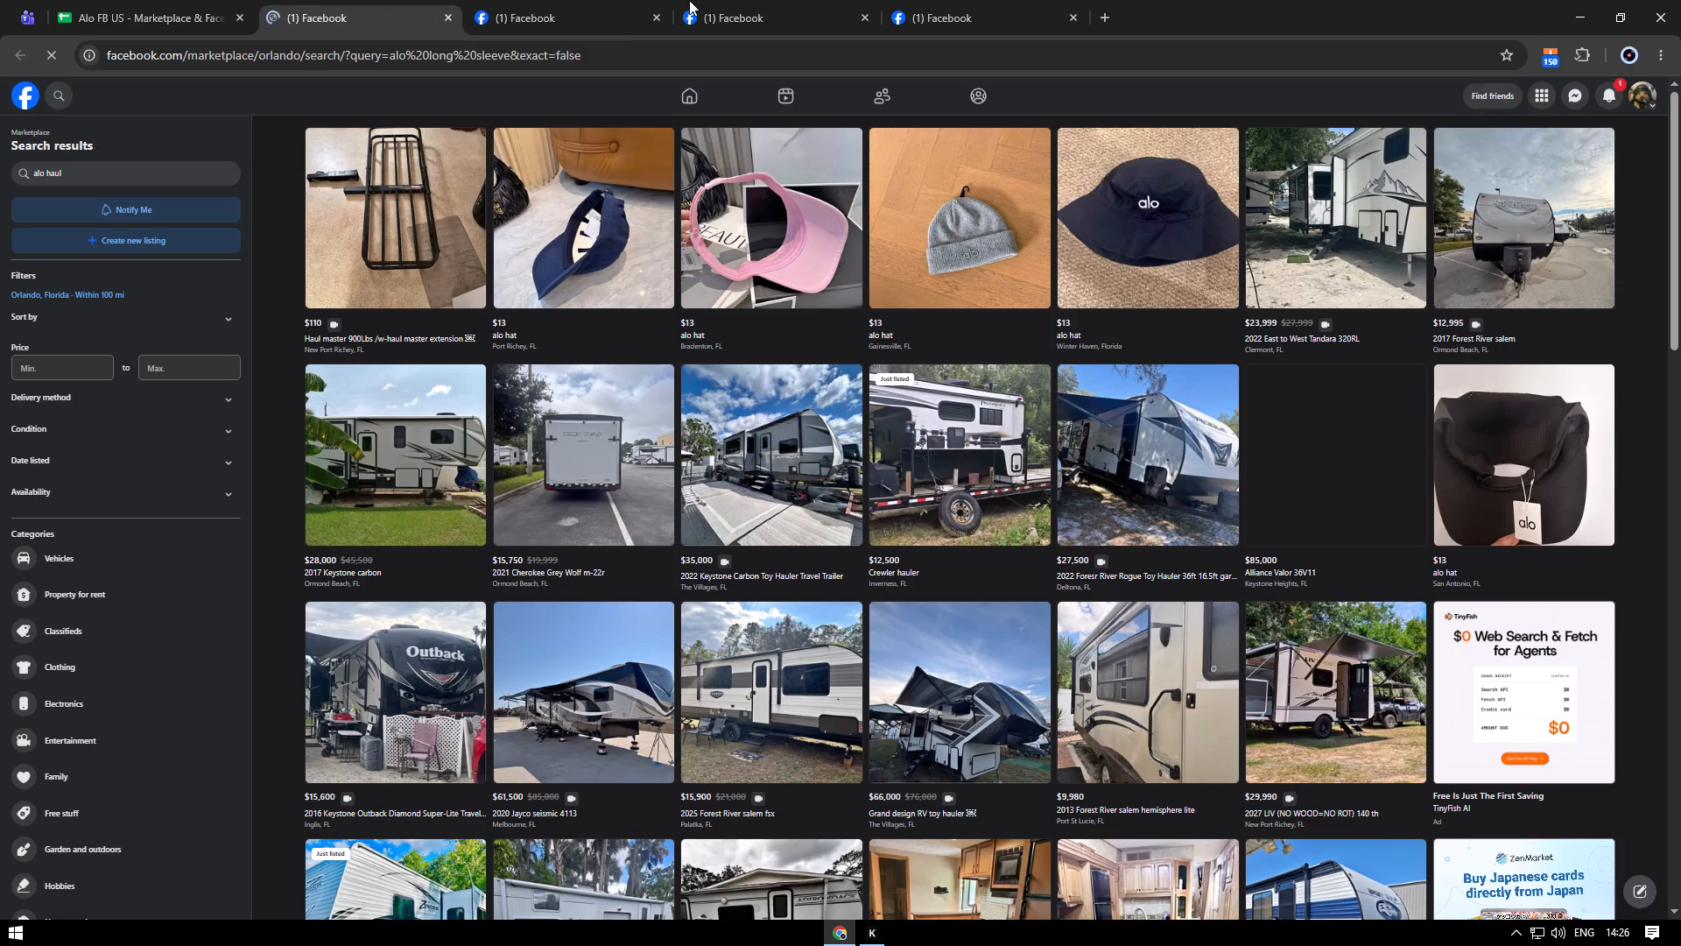
# Close the three other Facebook pages, keeping the Orlando search open.
pyautogui.middleClick(959, 0)
pyautogui.middleClick(802, 0)
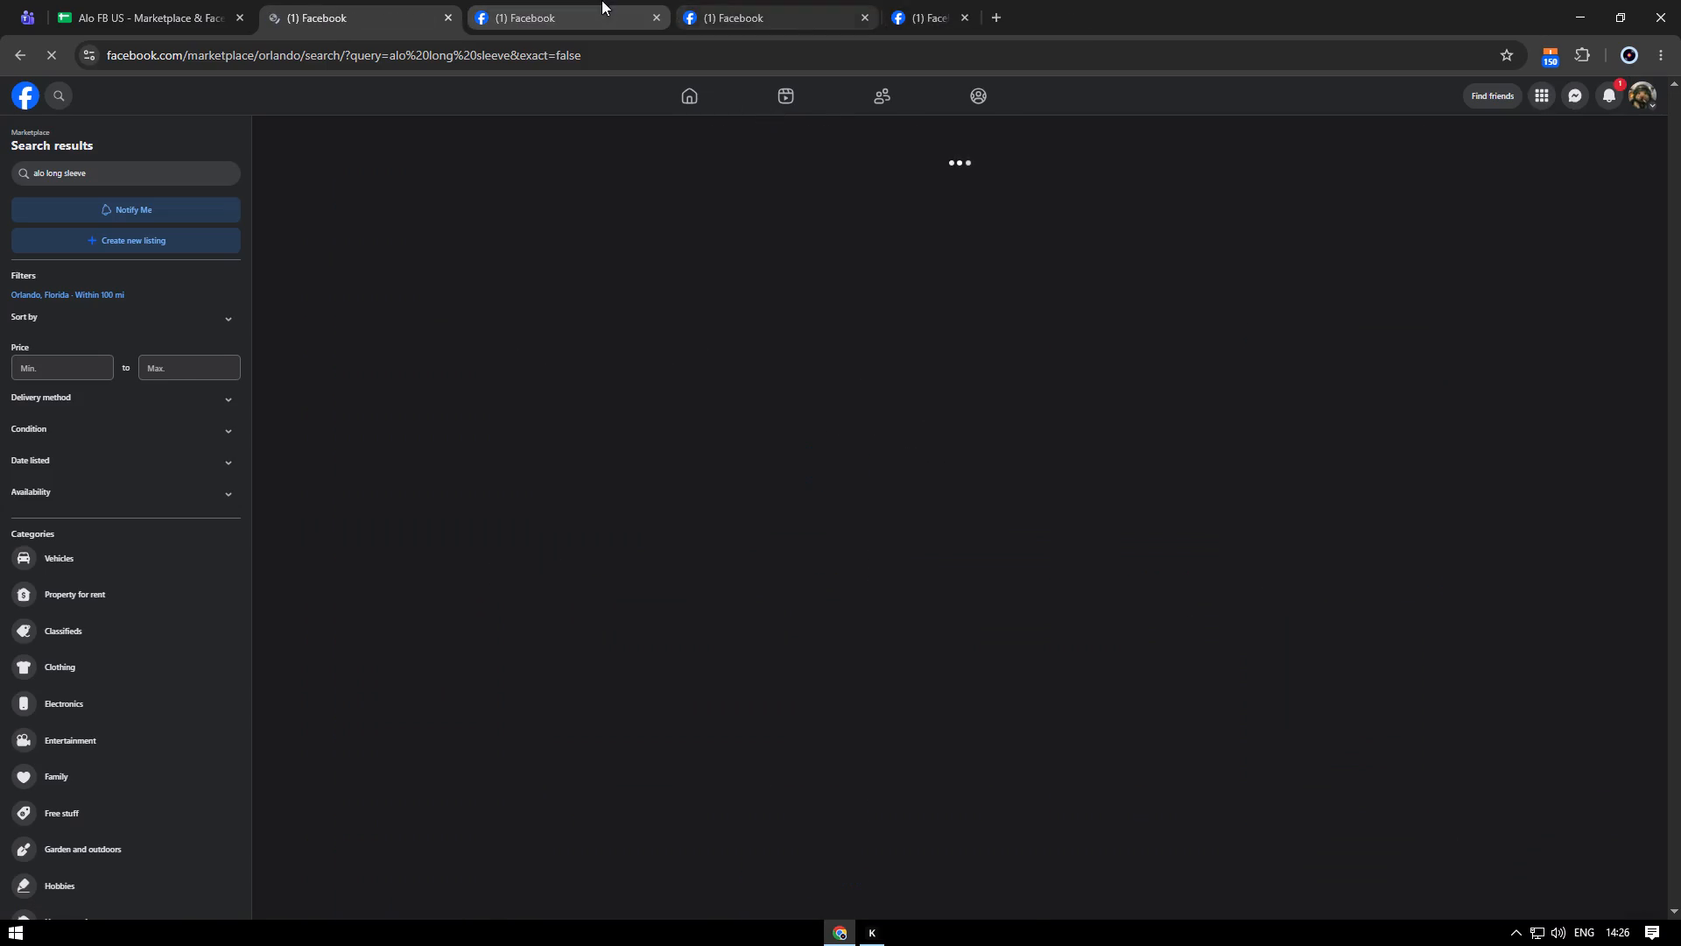
pyautogui.middleClick(601, 0)
# Replace the Orlando search link in row 154 with the URL of the edited Marketplace search.
pyautogui.click(651, 49)
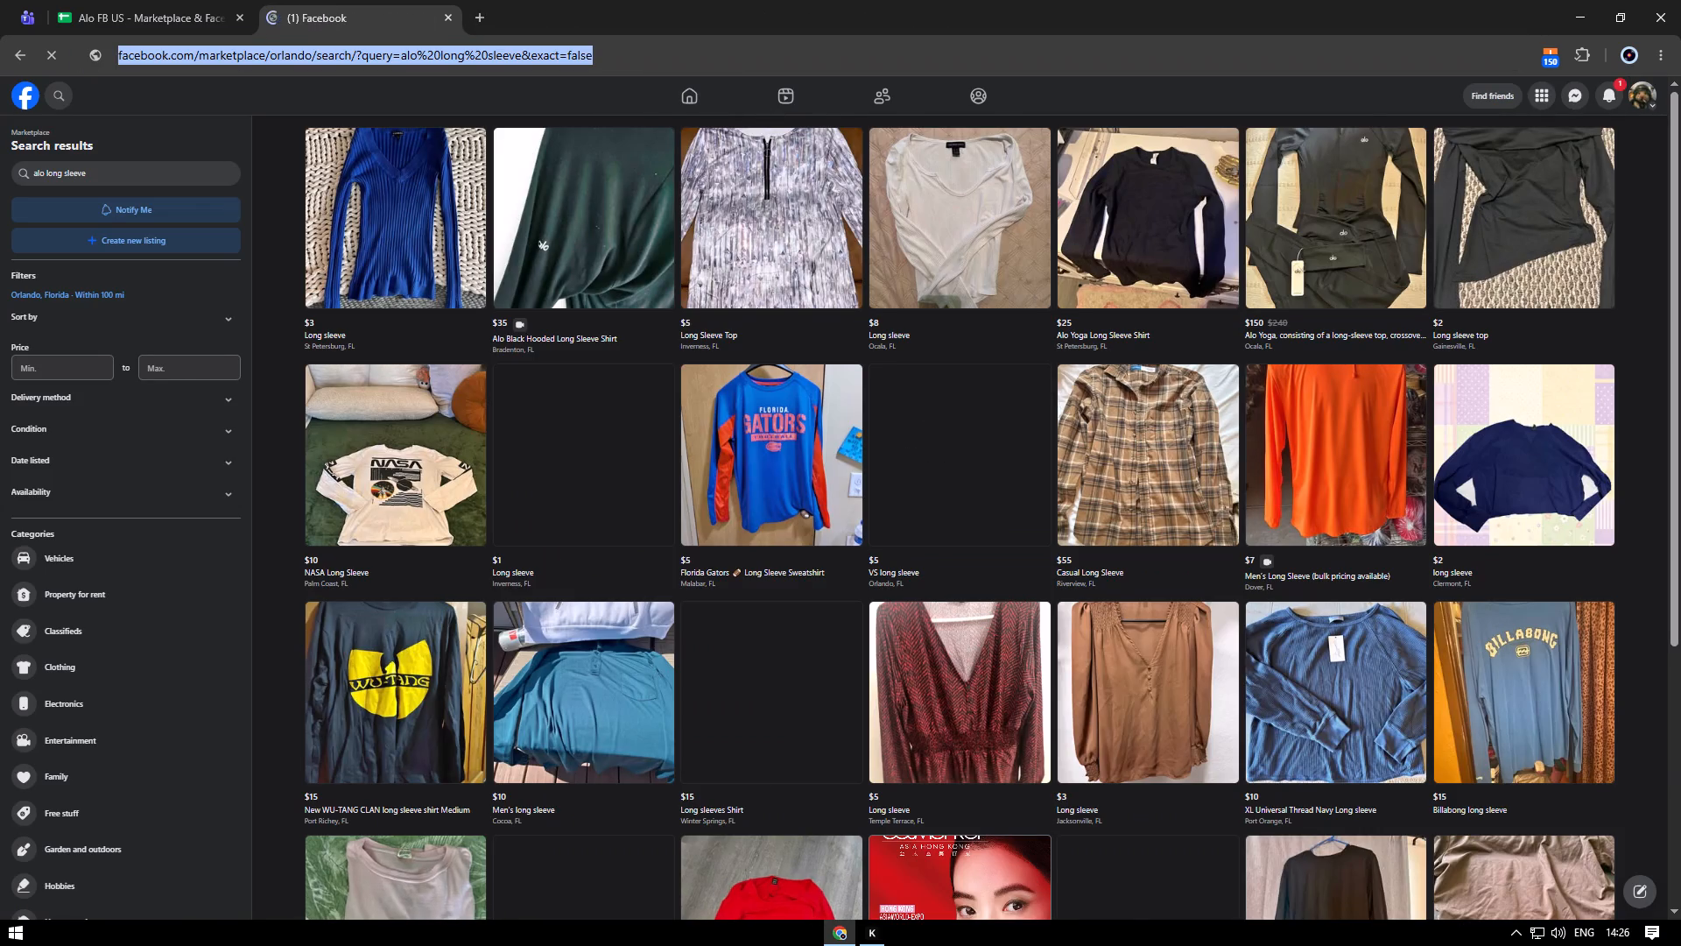
pyautogui.hotkey('ctrl', 'c')
pyautogui.hotkey('ctrl', 'c')
pyautogui.hotkey('ctrl', 'c')
pyautogui.hotkey('ctrl', 'shift', 'Tab')
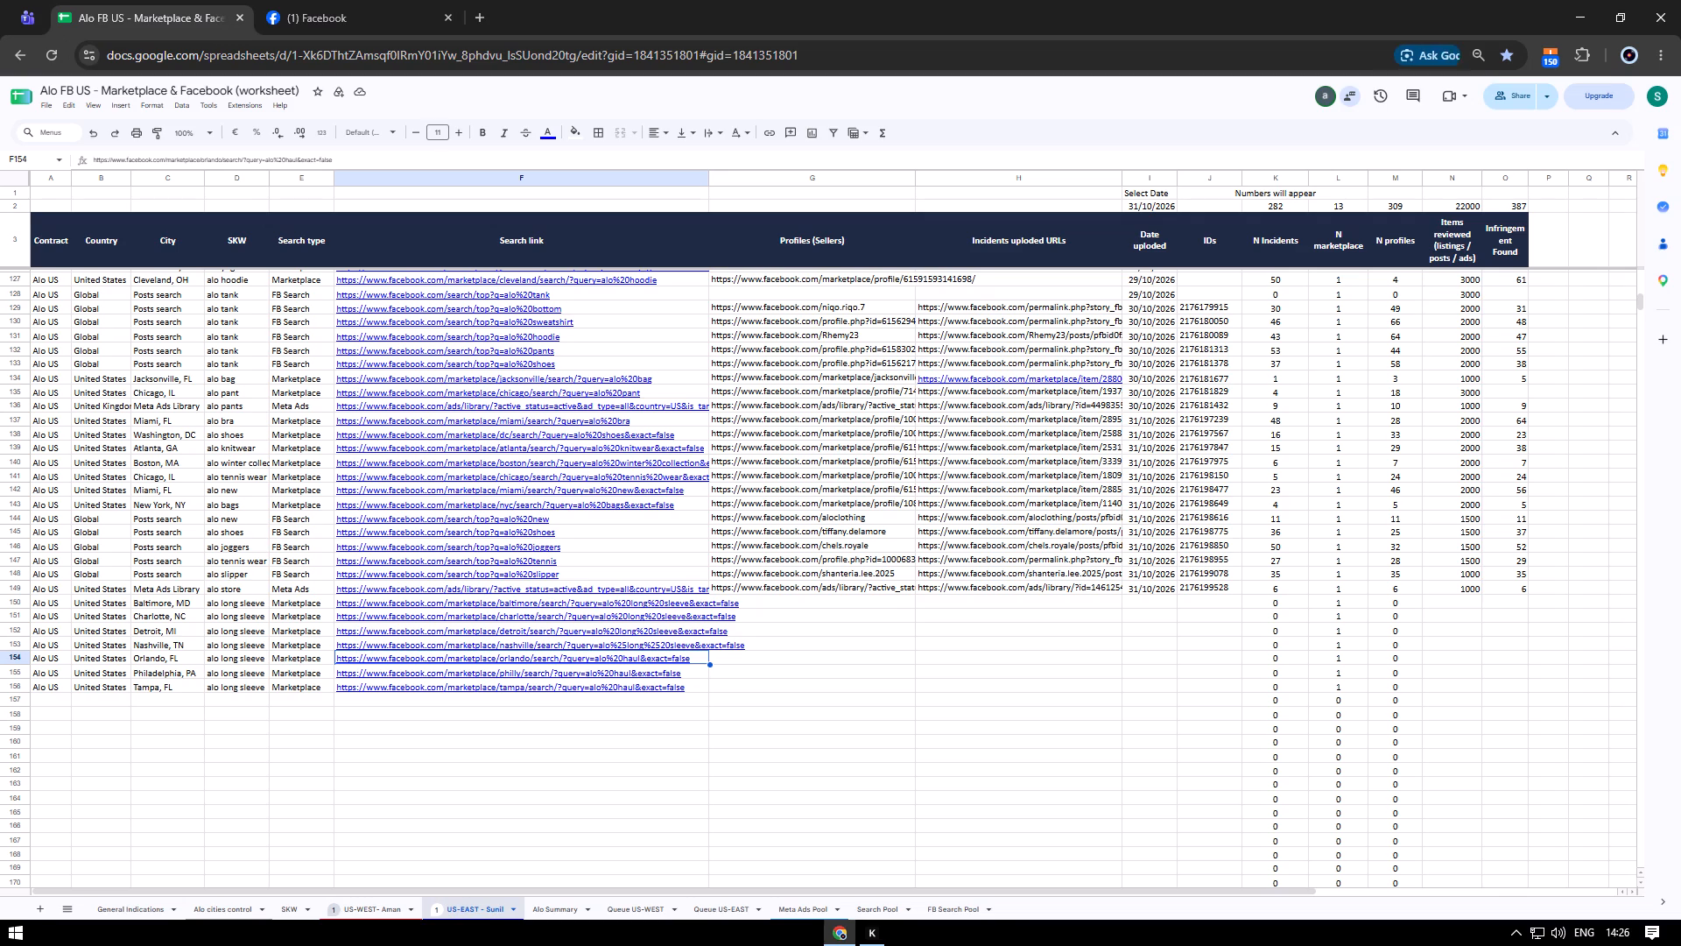
pyautogui.hotkey('ctrl', 'v')
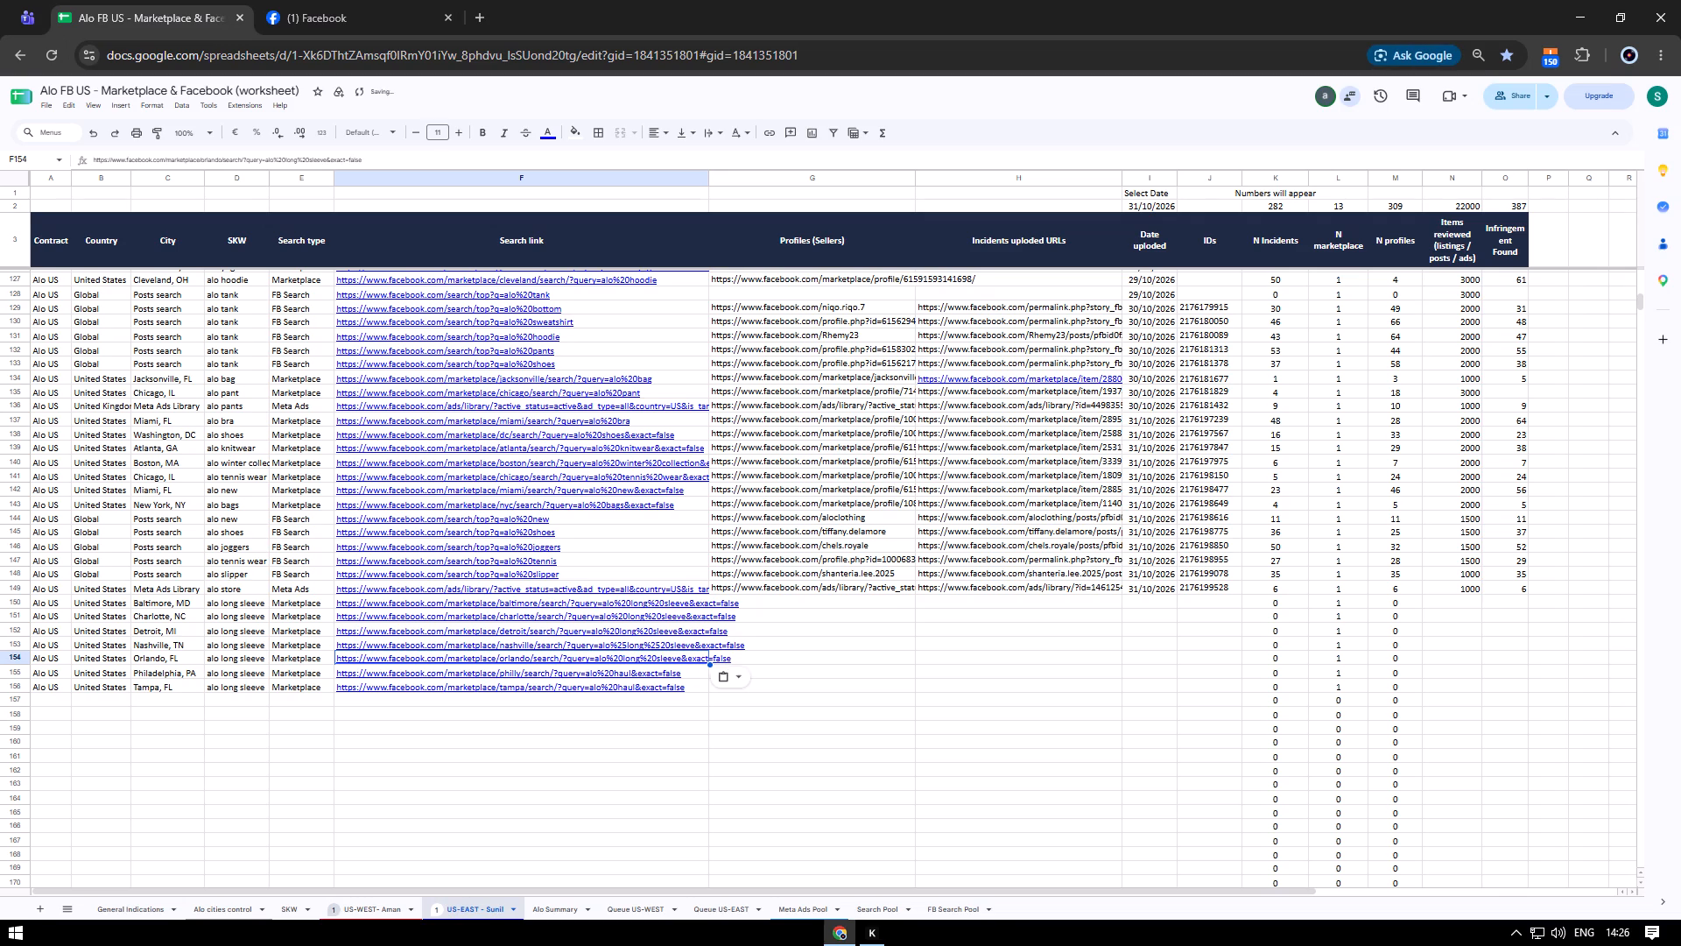
# Open the Philadelphia, PA search link from row 155.
pyautogui.press('Down')
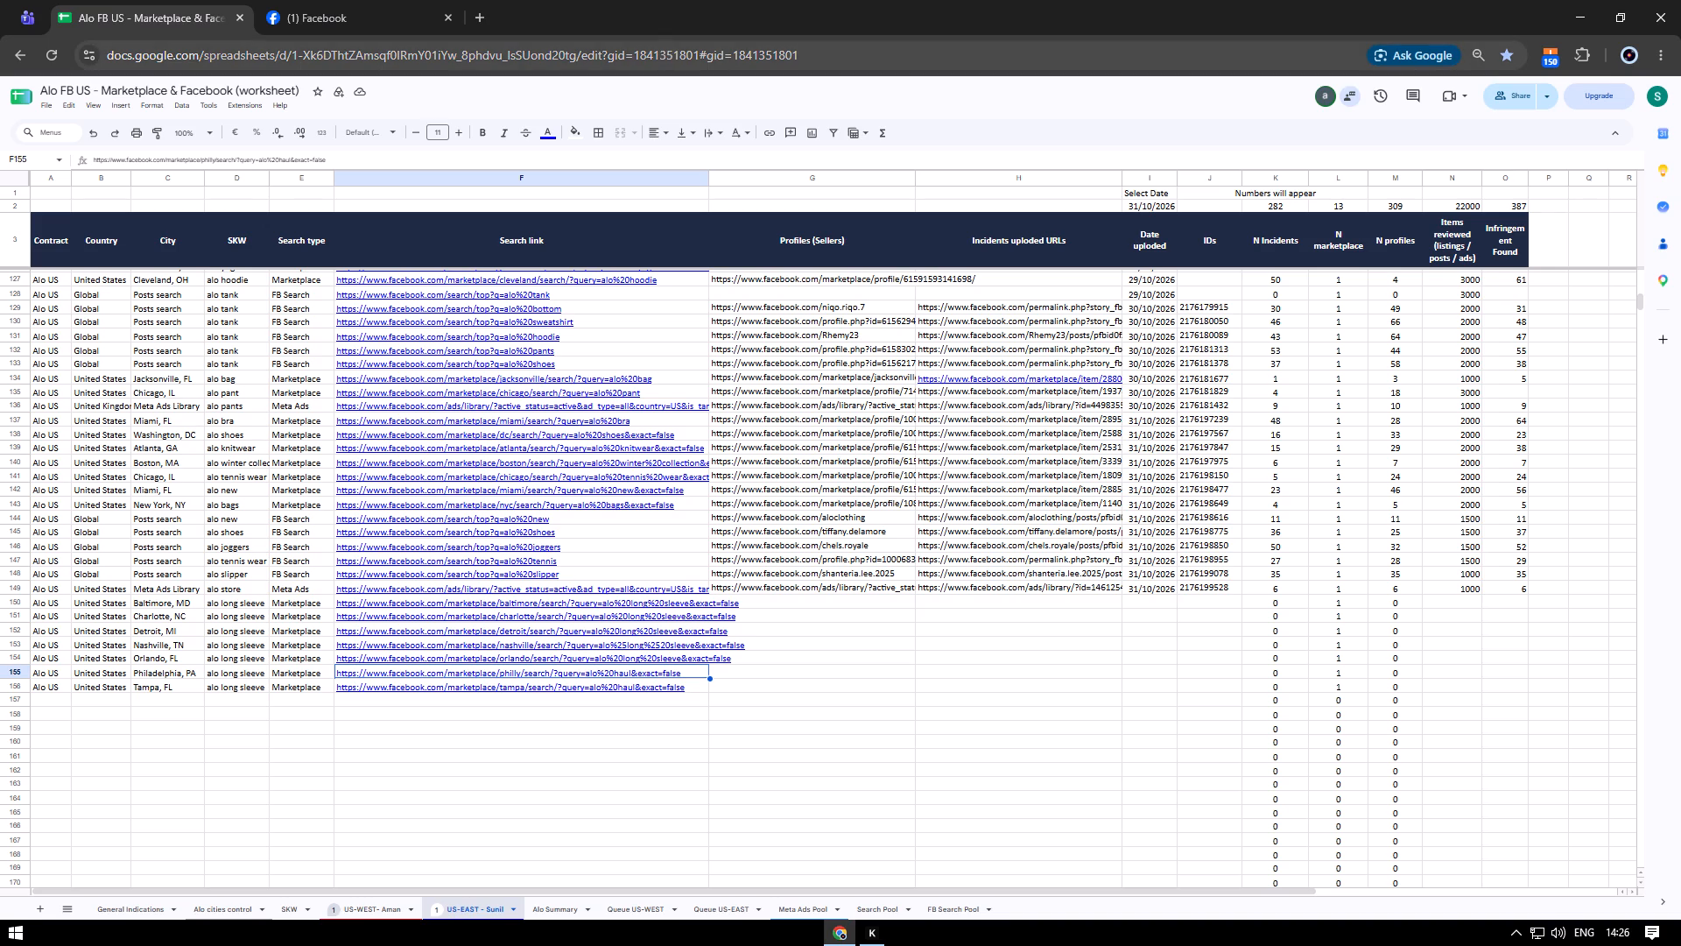
pyautogui.hotkey('alt', 'Return')
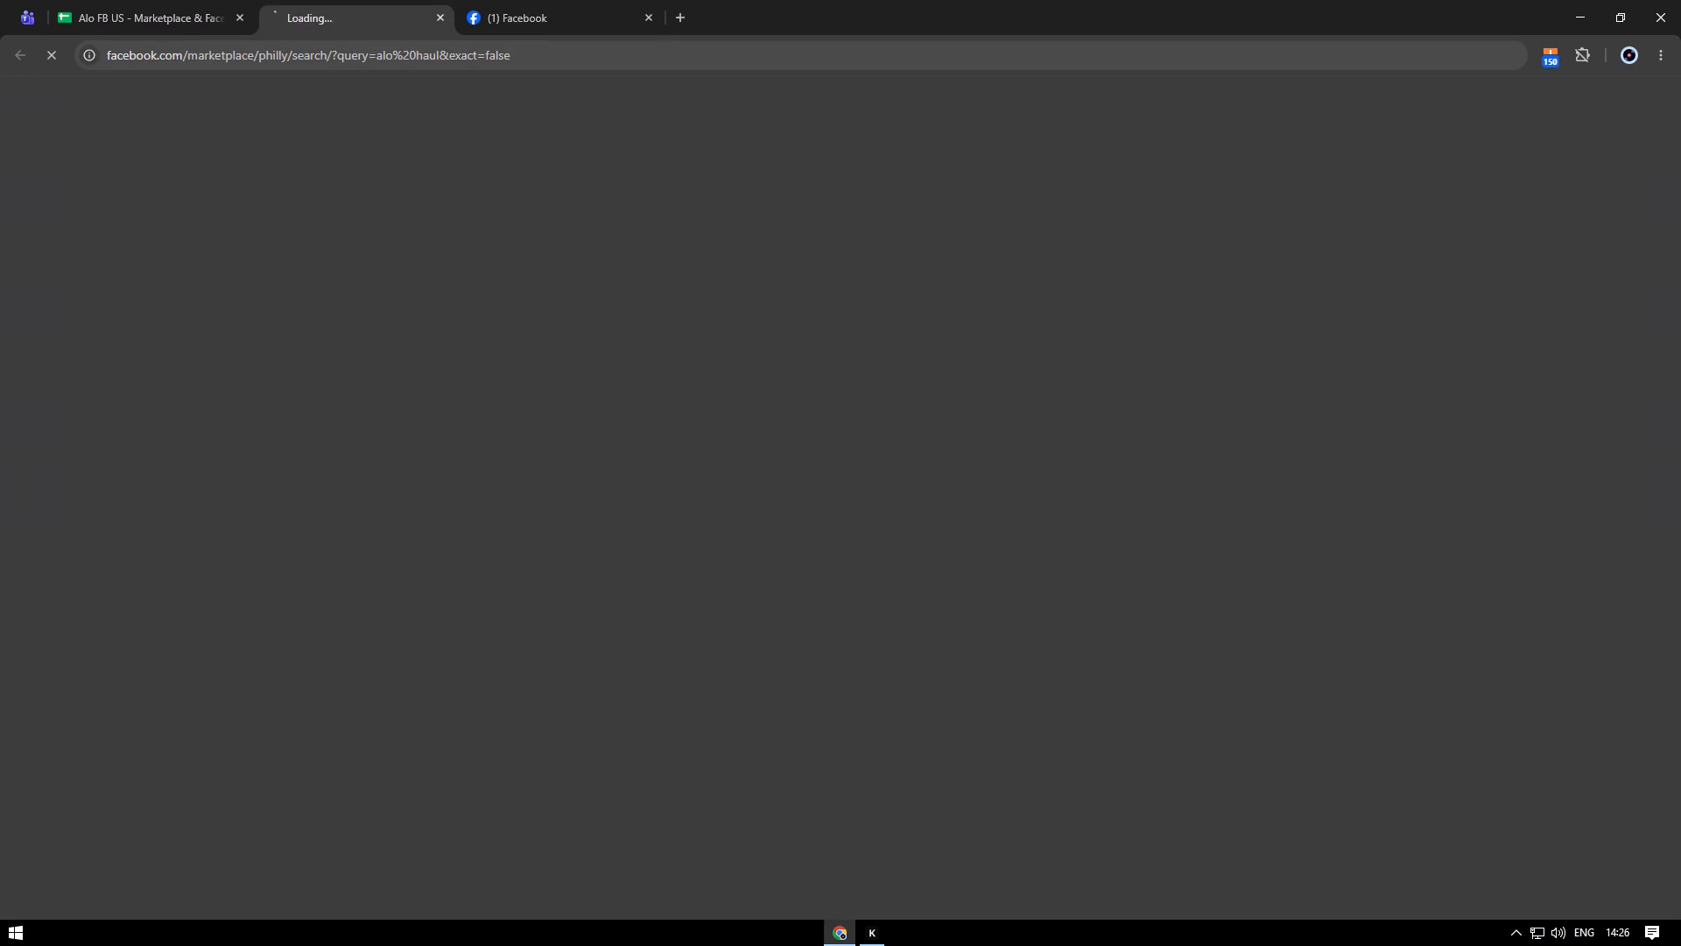
# Copy the text "long%20sleeve" from the query in the Orlando search URL.
pyautogui.click(602, 0)
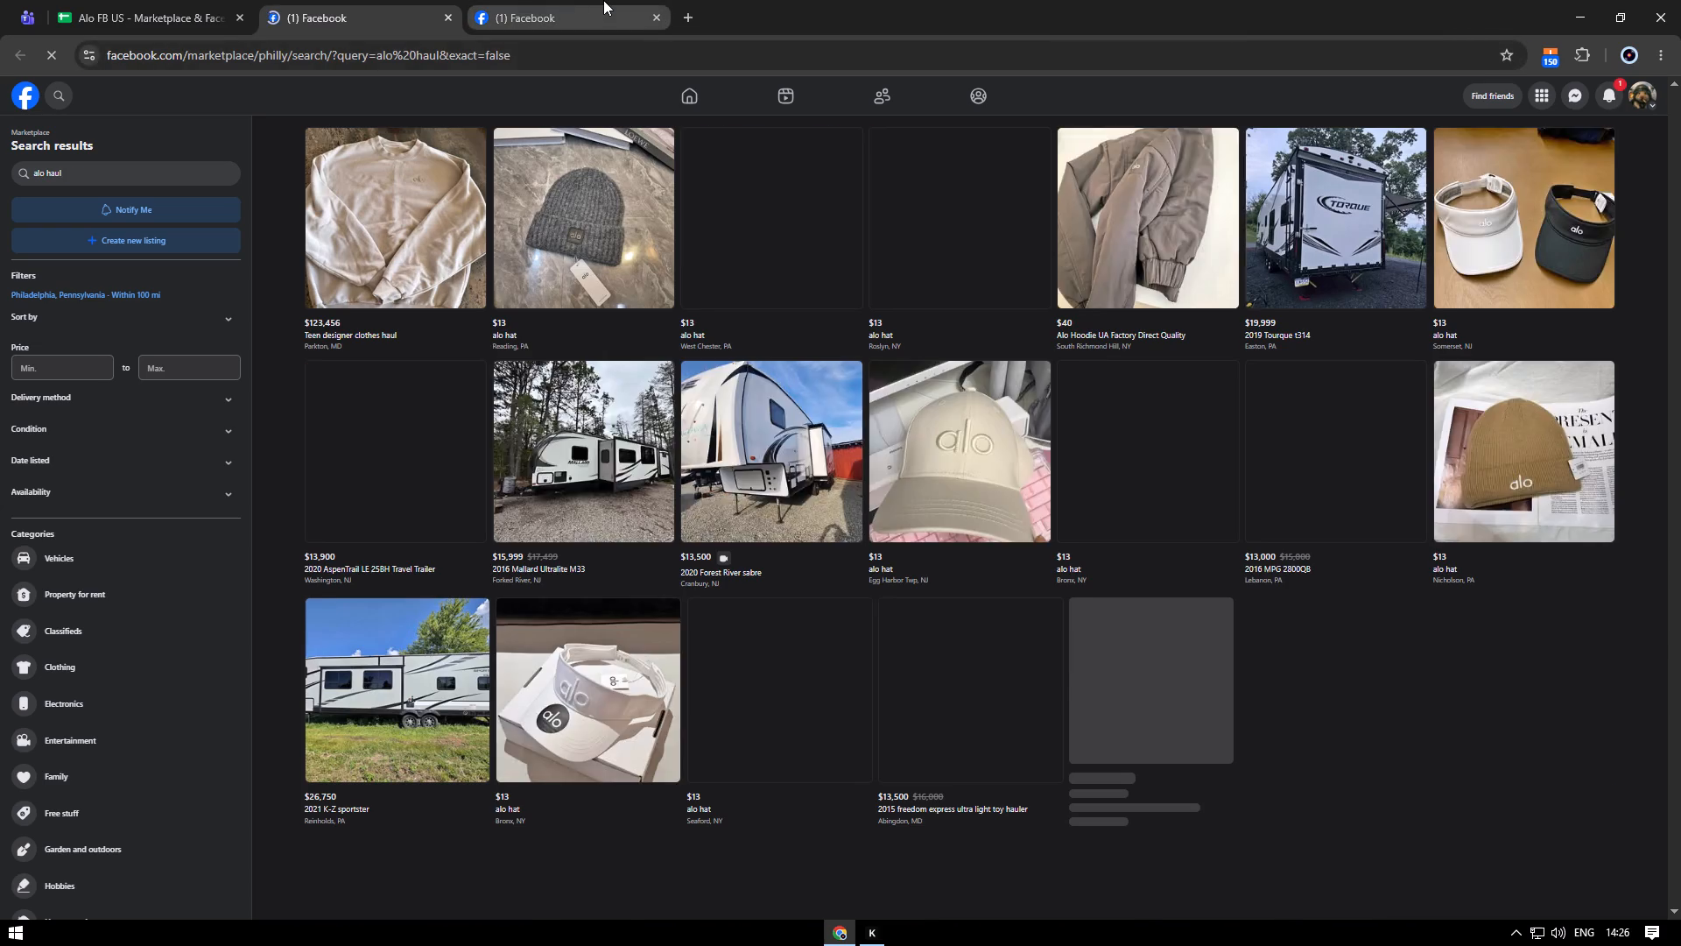
pyautogui.click(510, 63)
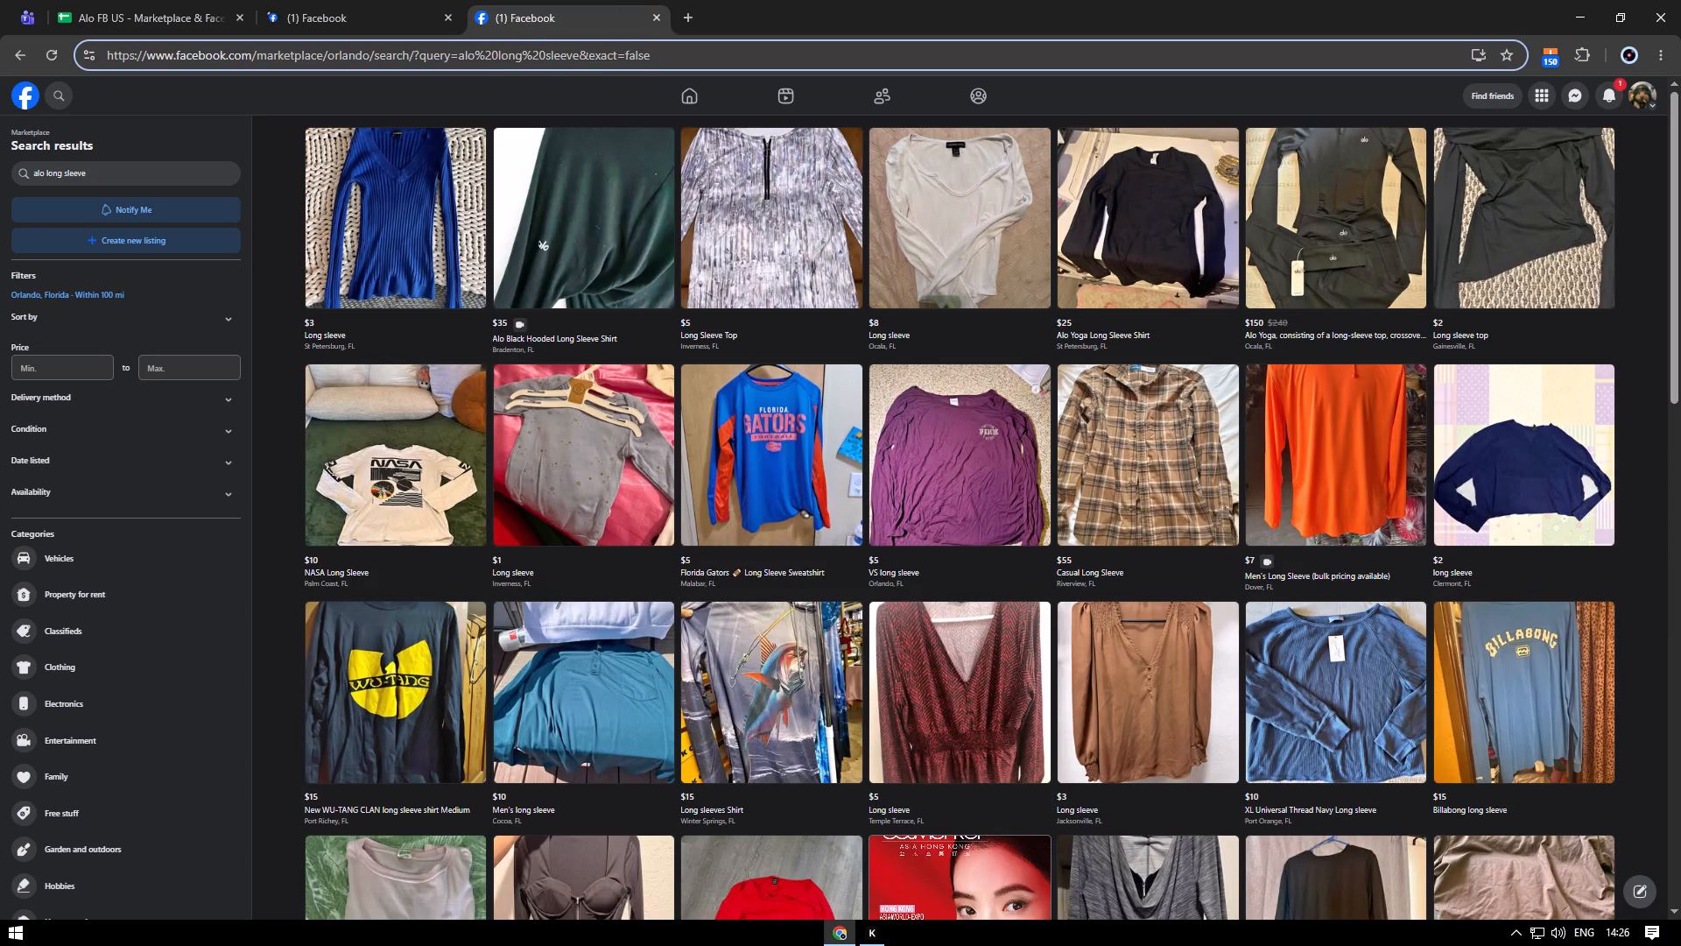
pyautogui.hotkey('ctrl', 'shift', 'Left')
pyautogui.hotkey('ctrl', 'shift', 'Left')
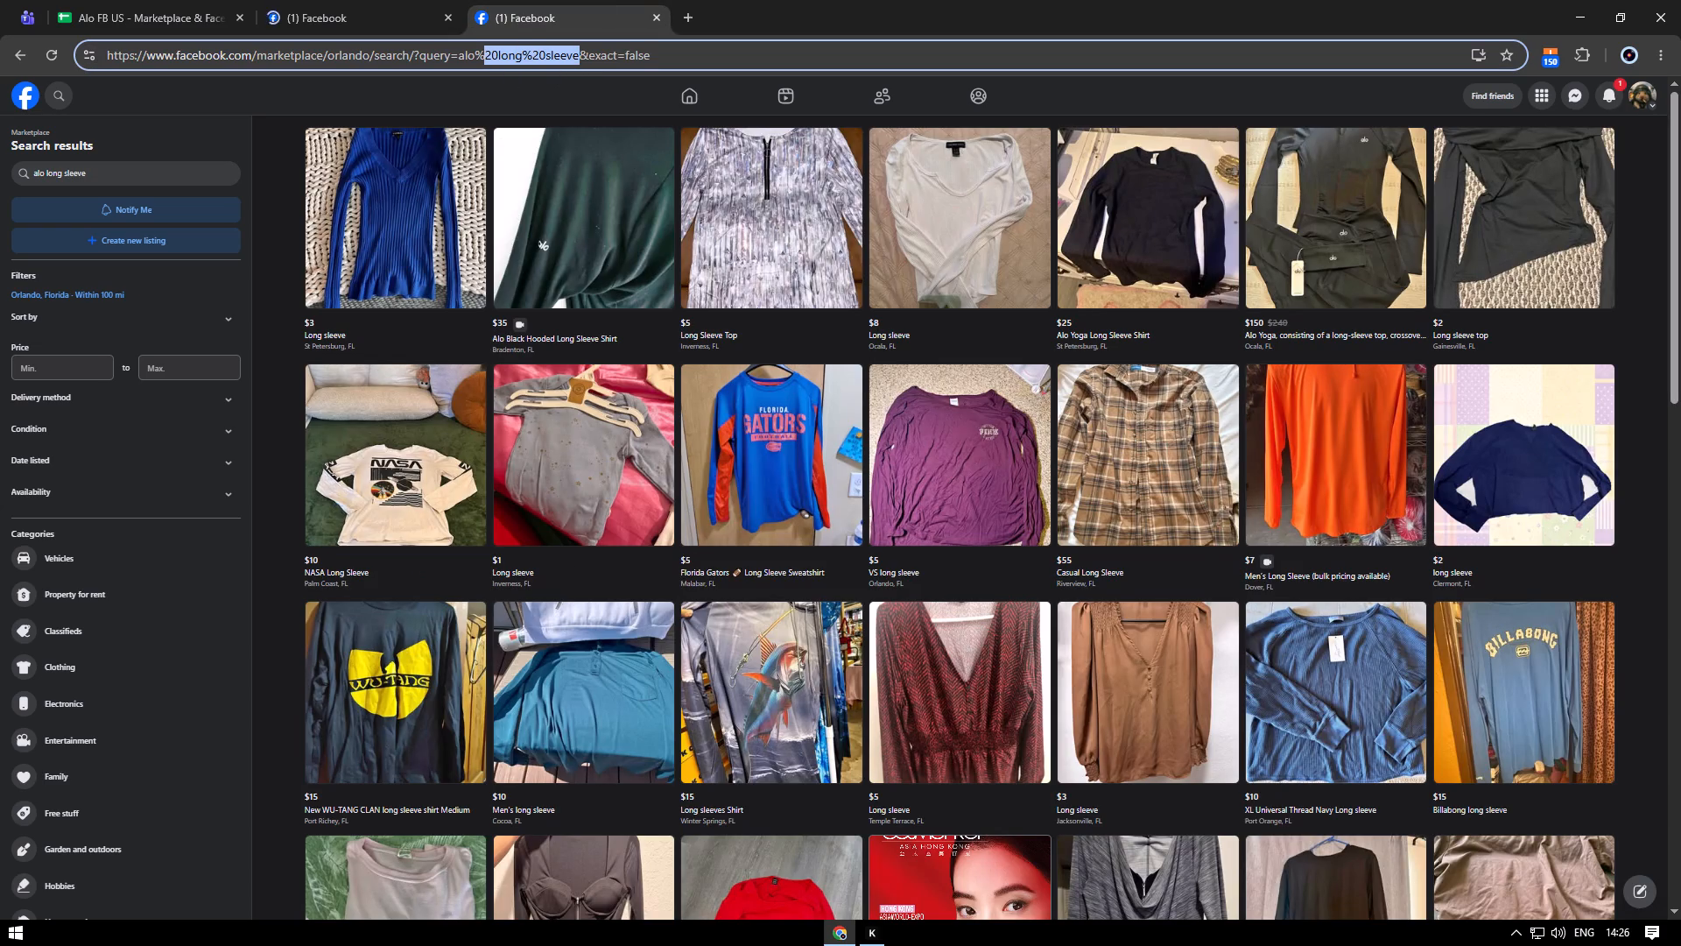
pyautogui.hotkey('shift', 'Right')
pyautogui.hotkey('shift', 'Right')
pyautogui.hotkey('ctrl', 'c')
pyautogui.hotkey('ctrl', 'c')
pyautogui.hotkey('ctrl', 'c')
pyautogui.hotkey('ctrl', 'shift', 'Tab')
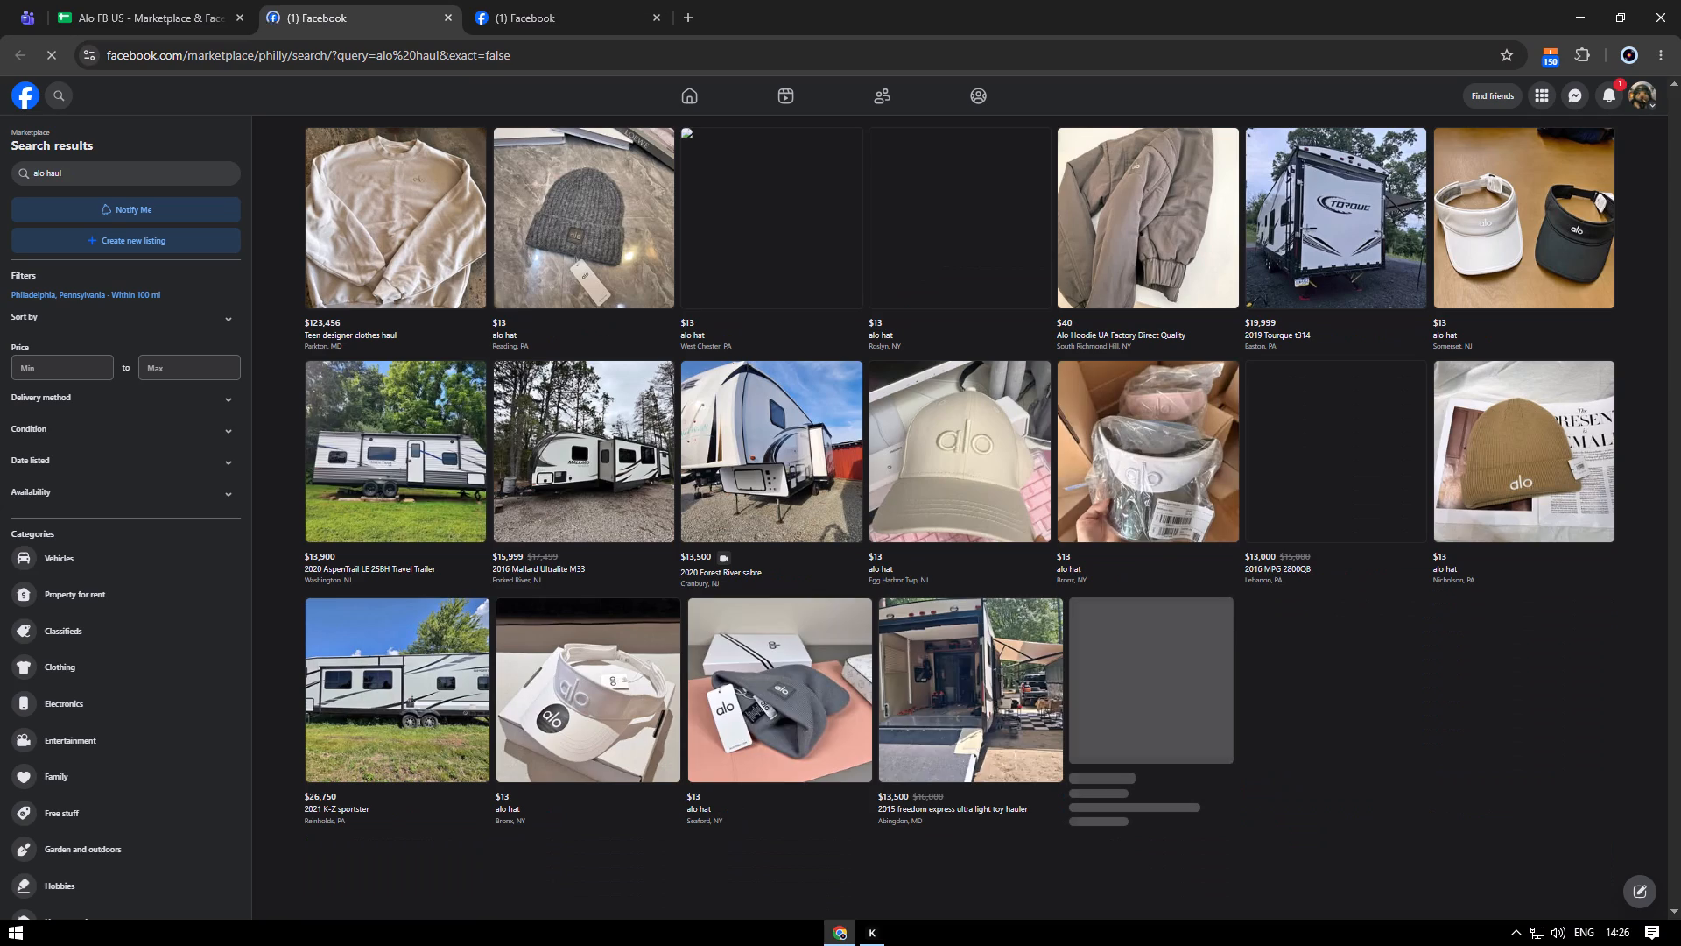
# Replace "haul" in the Philadelphia search URL with the copied "long%20sleeve" and load the "alo long sleeve" search.
pyautogui.click(577, 69)
pyautogui.press('Right')
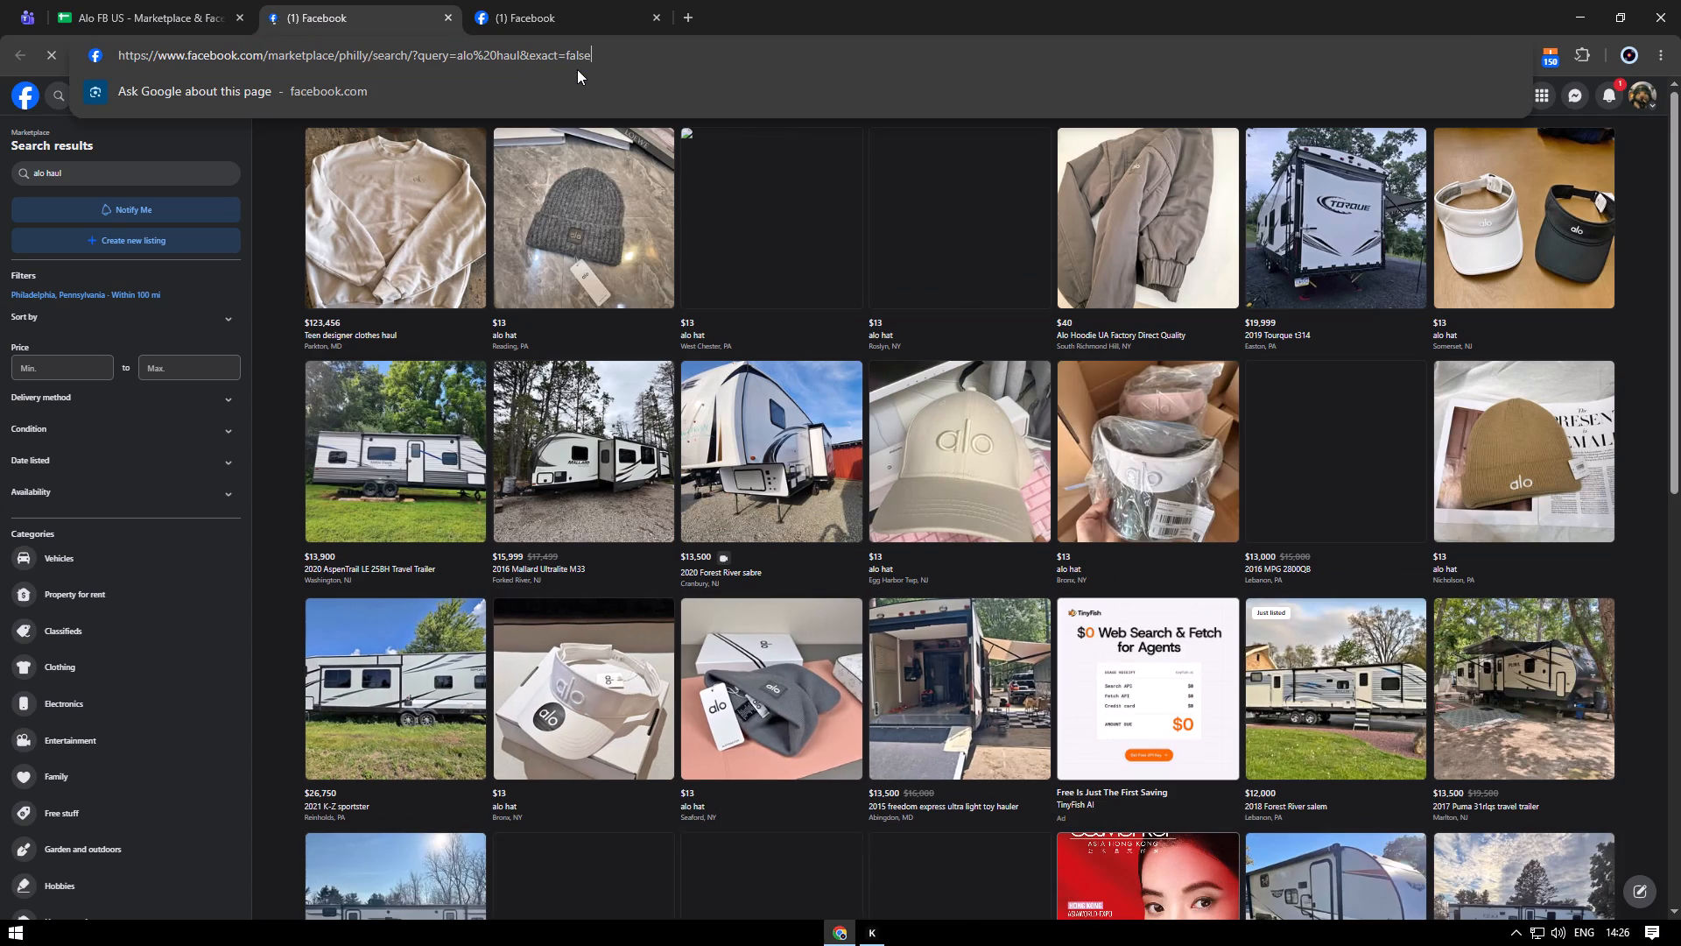
pyautogui.hotkey('ctrl', 'Left')
pyautogui.hotkey('ctrl', 'Left')
pyautogui.press('Left')
pyautogui.hotkey('ctrl', 'shift', 'Left')
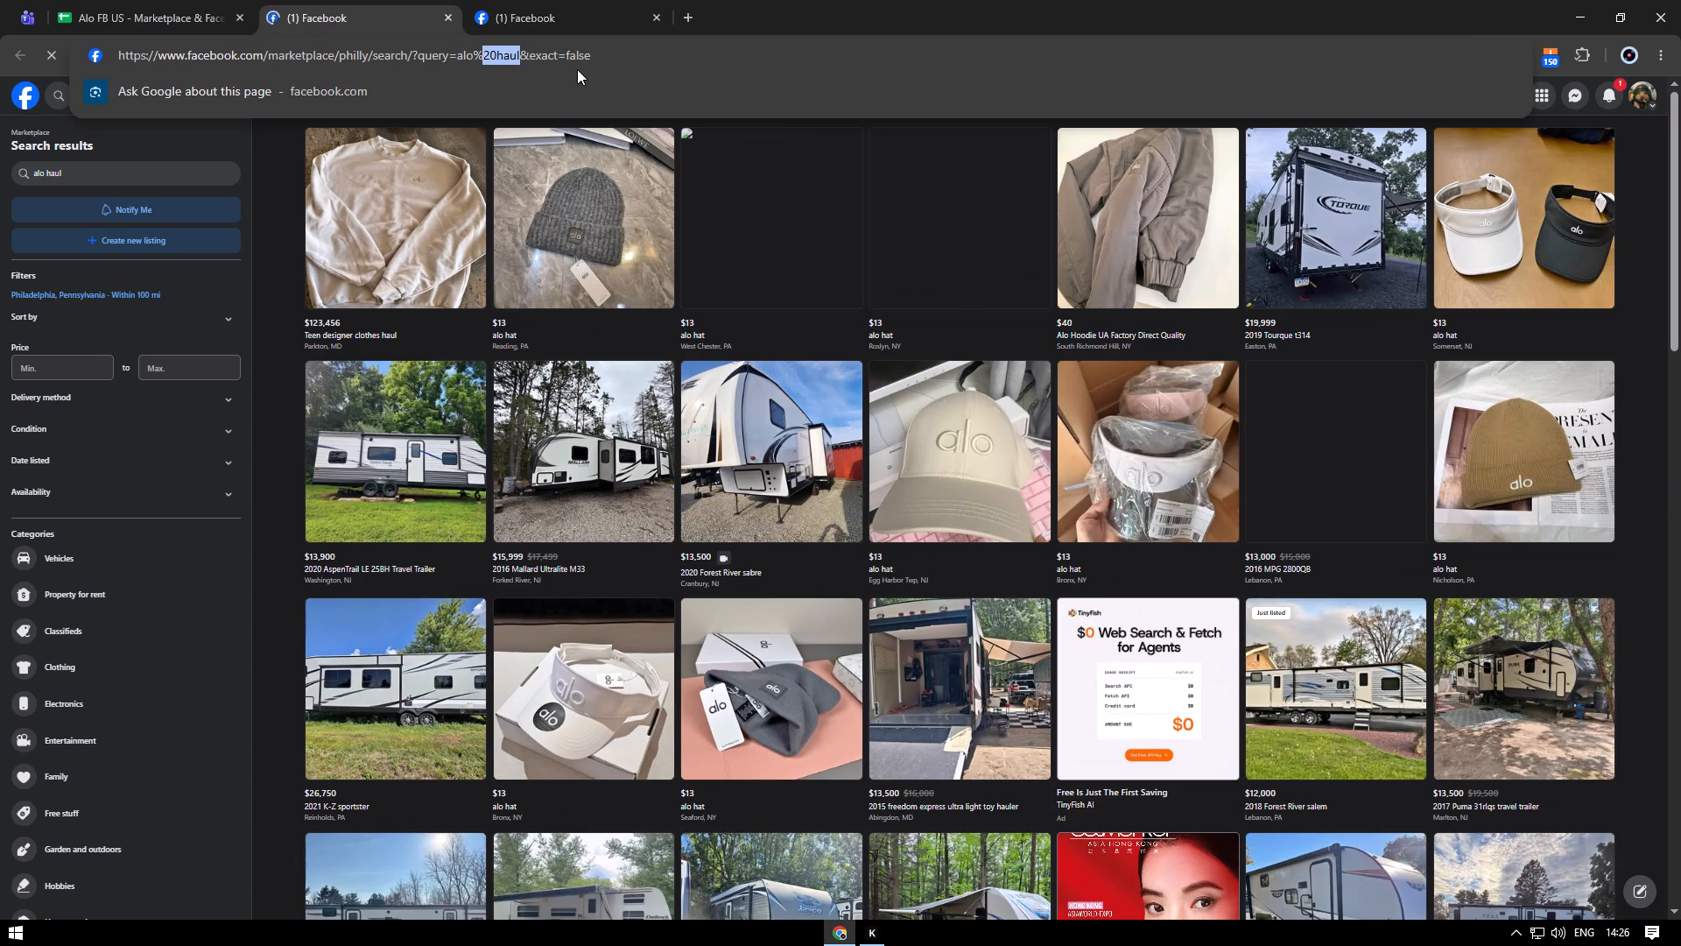
pyautogui.hotkey('shift', 'Right')
pyautogui.hotkey('shift', 'Right')
pyautogui.hotkey('ctrl', 'v')
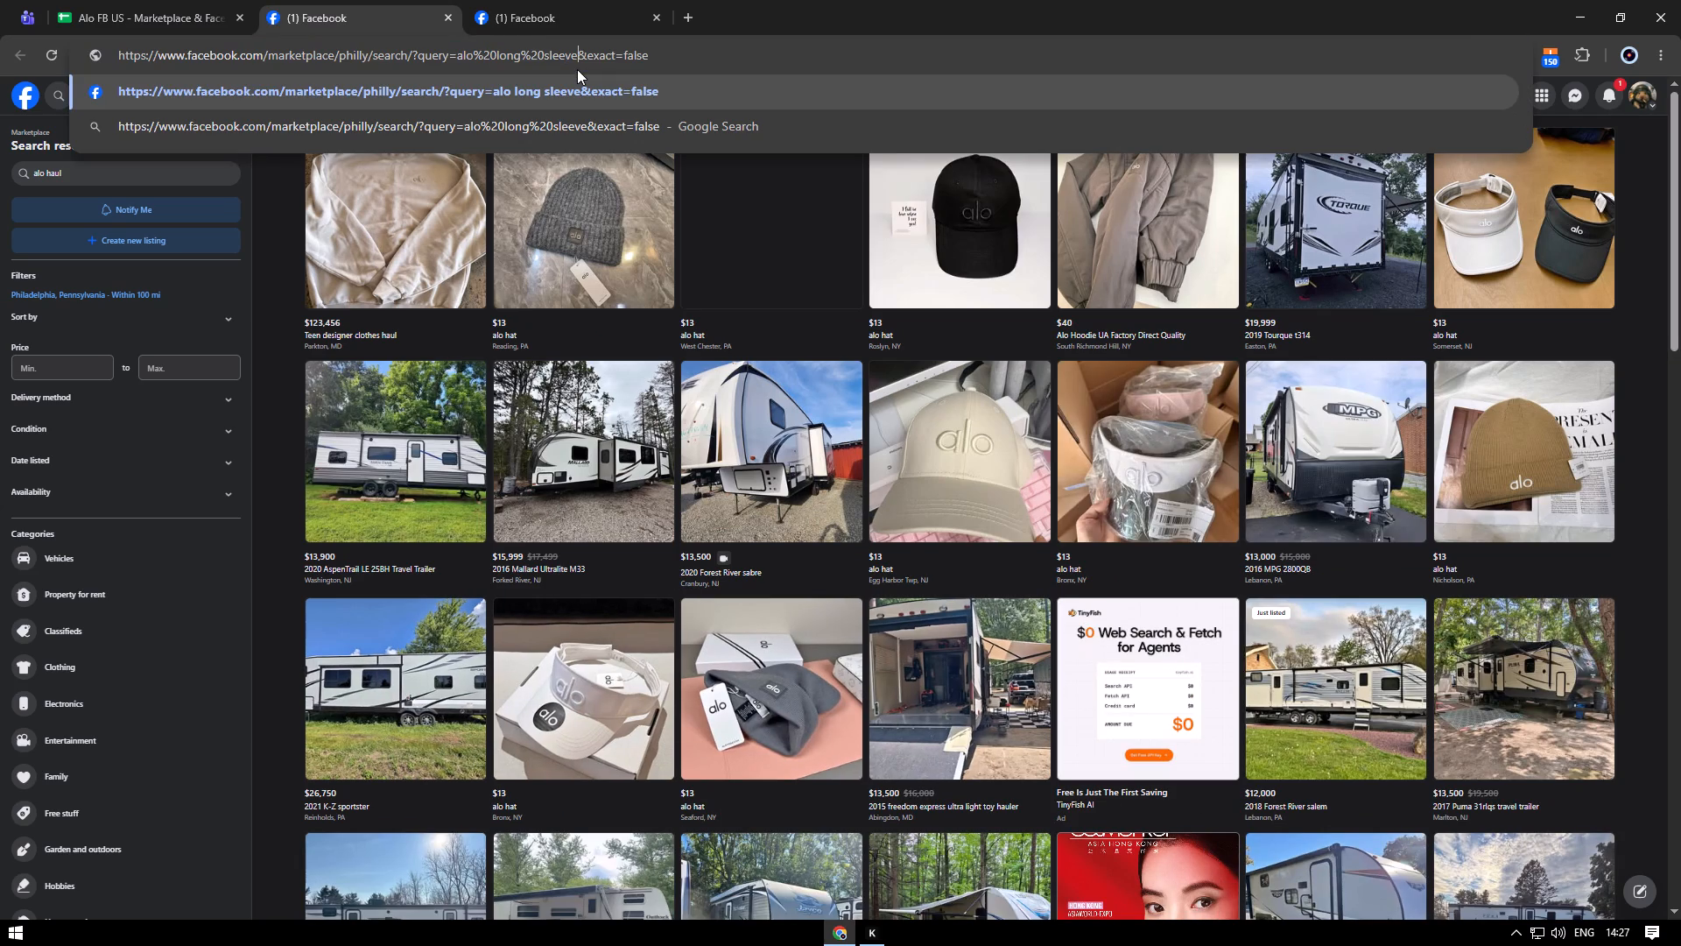
pyautogui.press('Return')
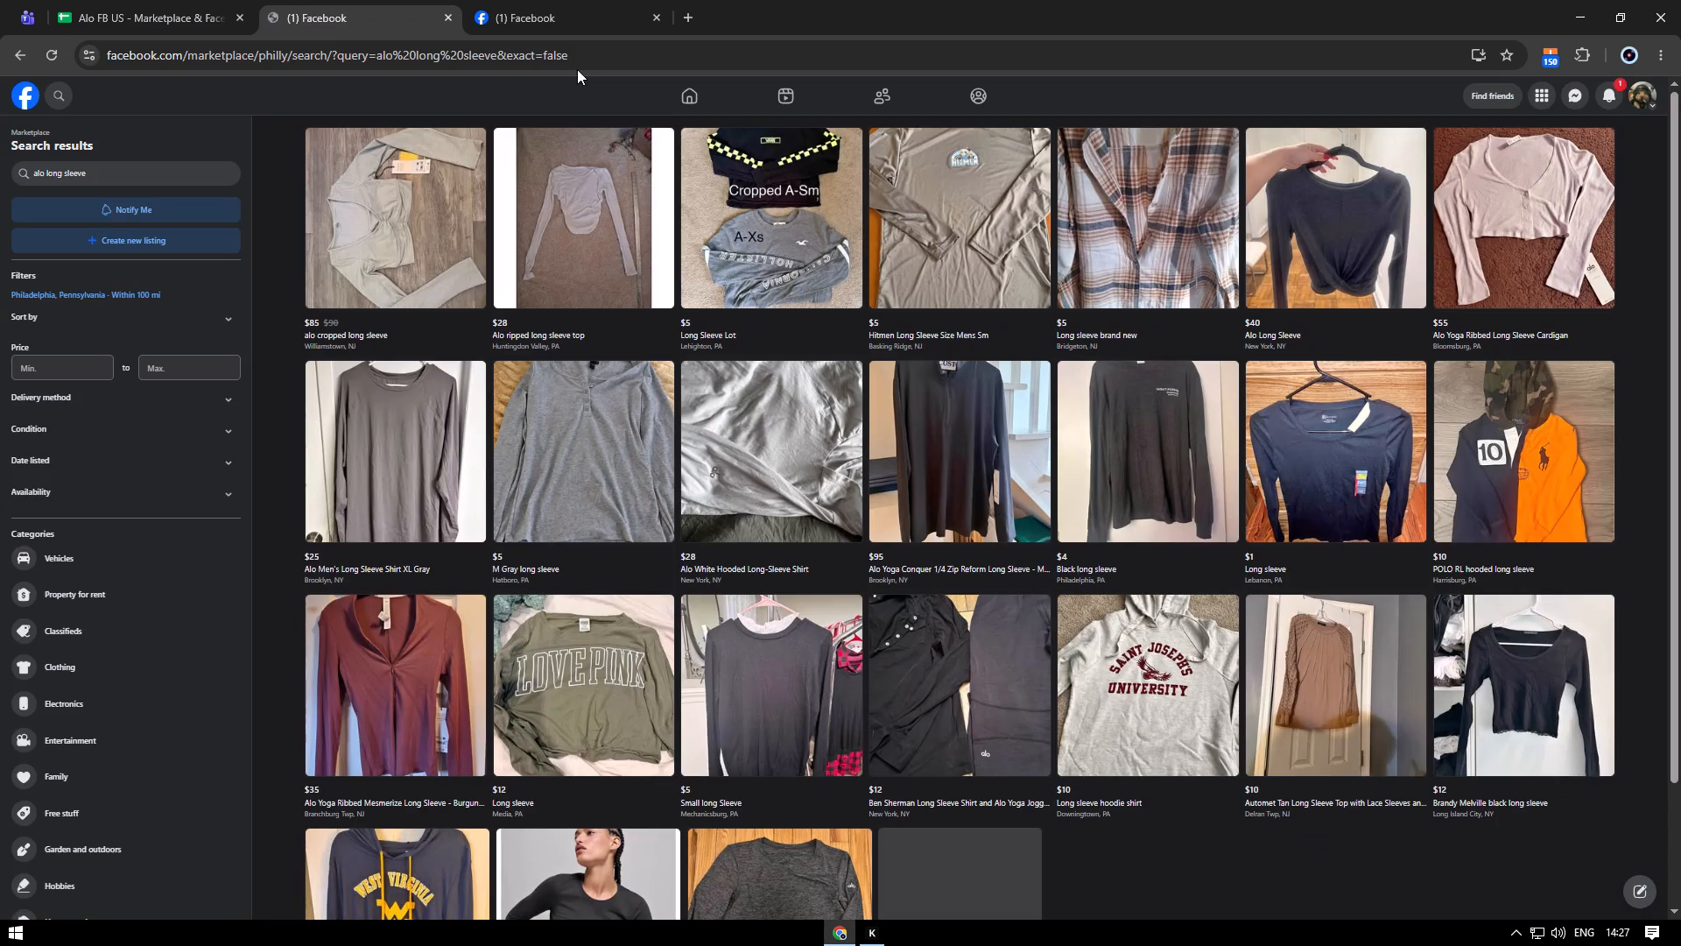
# Replace the Philadelphia search link in row 155 with the URL of the edited Marketplace search.
pyautogui.click(577, 69)
pyautogui.hotkey('ctrl', 'c')
pyautogui.hotkey('ctrl', 'c')
pyautogui.hotkey('ctrl', 'shift', 'Tab')
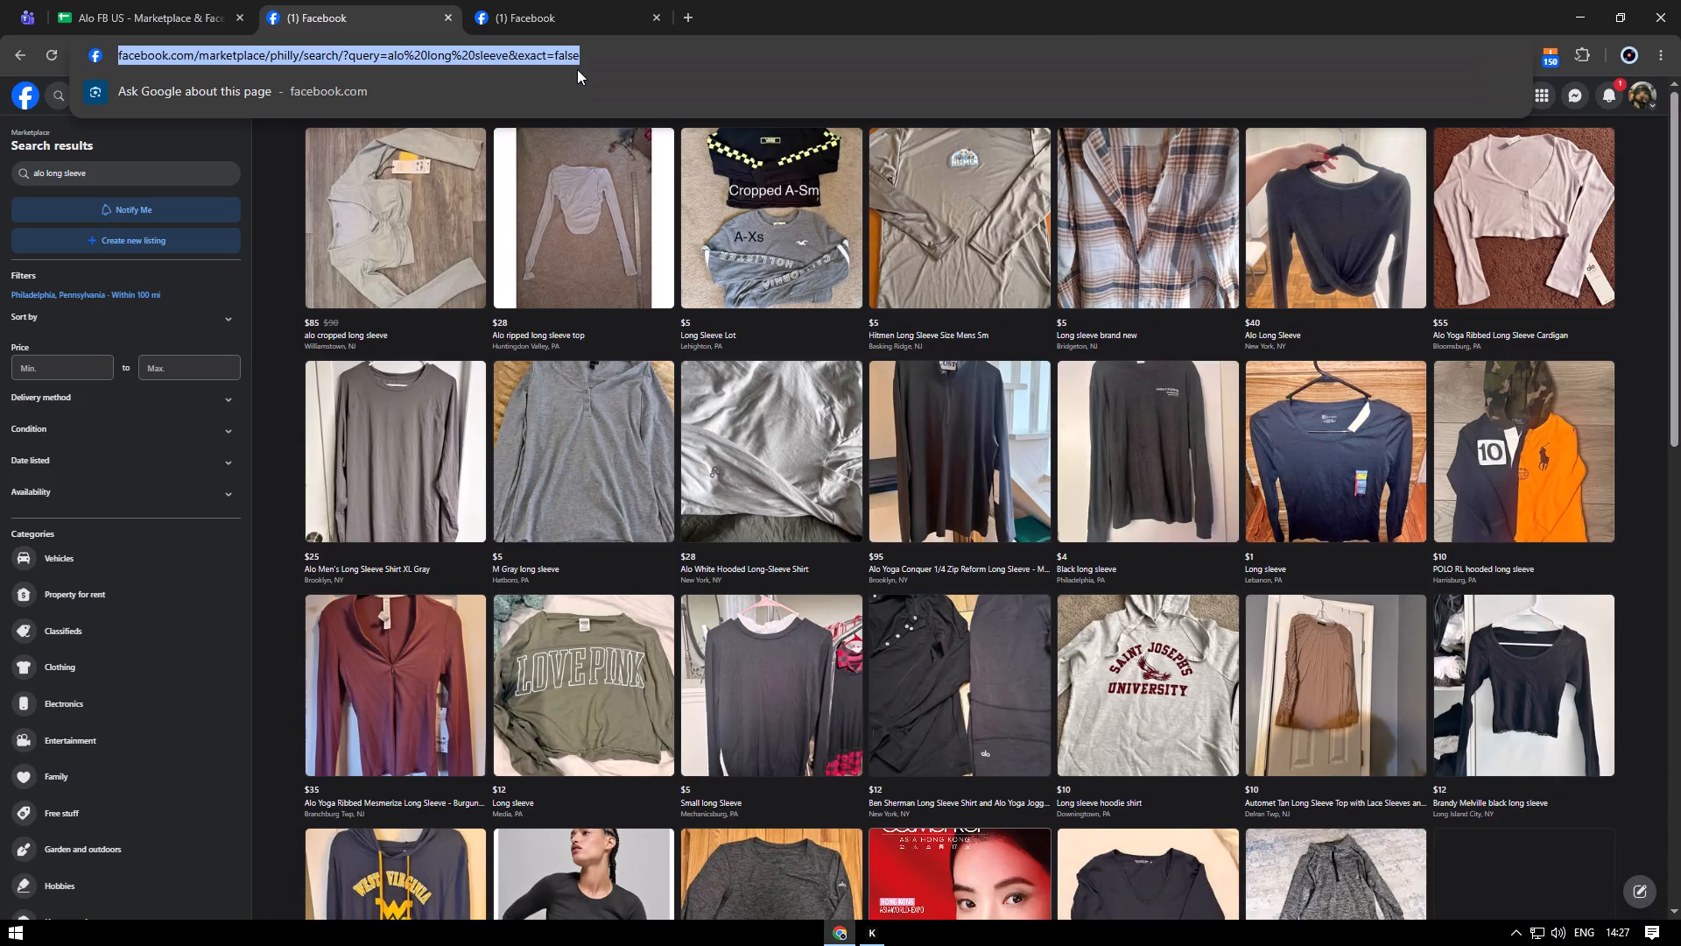
pyautogui.hotkey('ctrl', 'v')
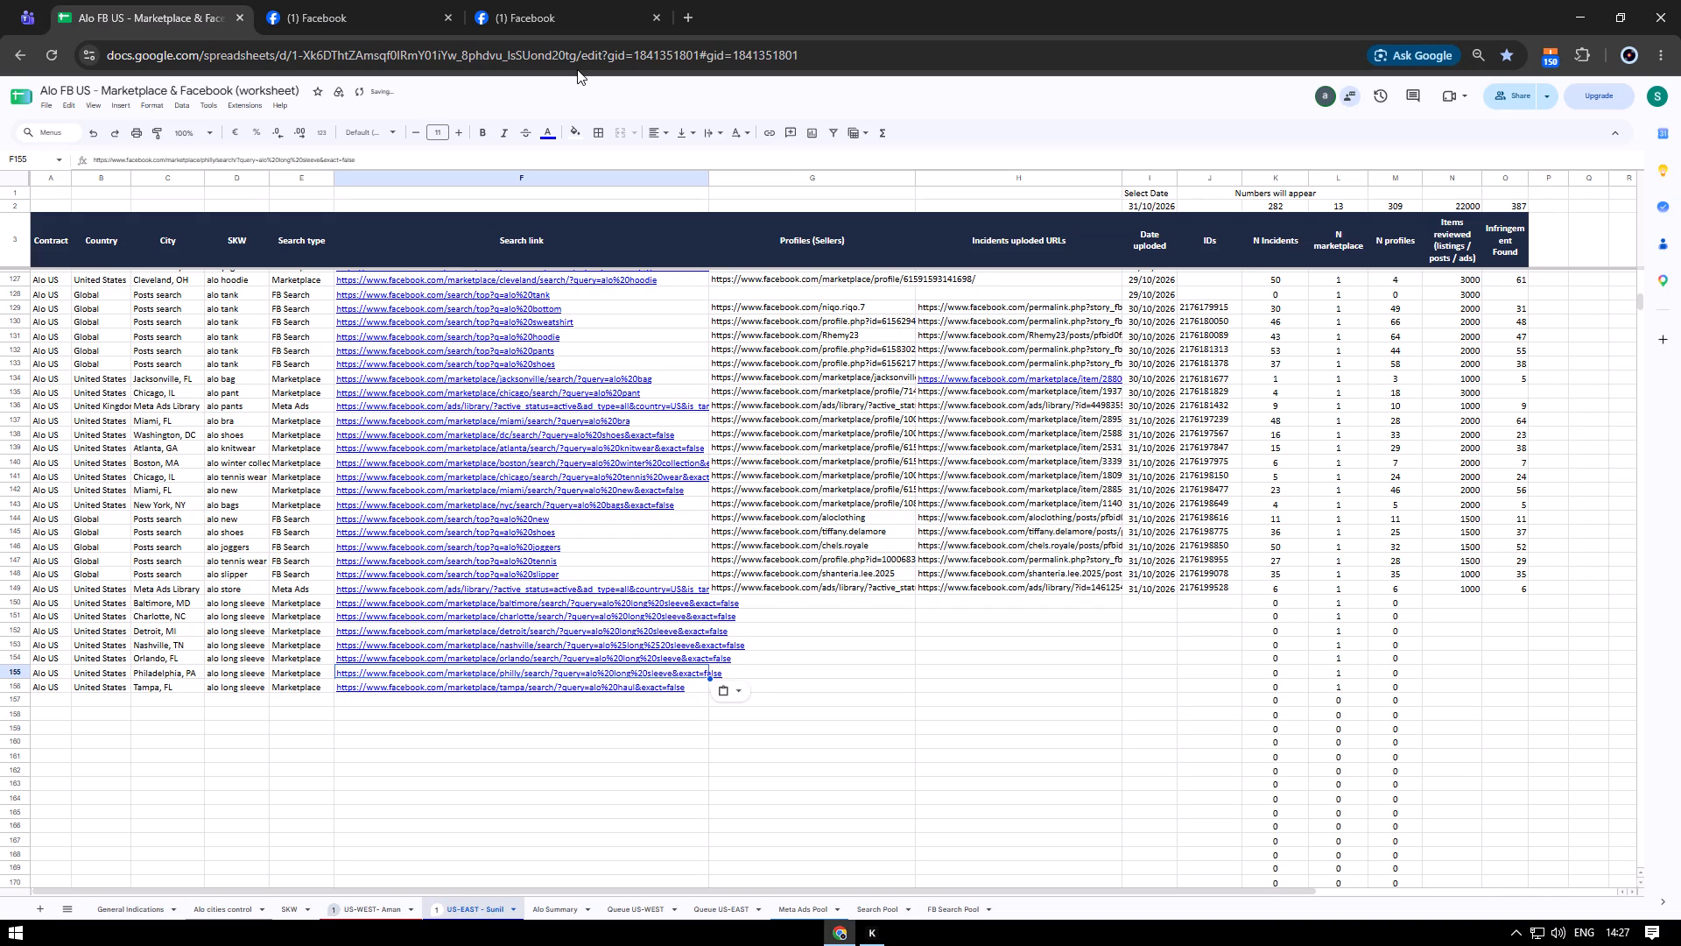
# Open the Tampa, FL search link from row 156.
pyautogui.press('Down')
pyautogui.press('Left')
pyautogui.press('Right')
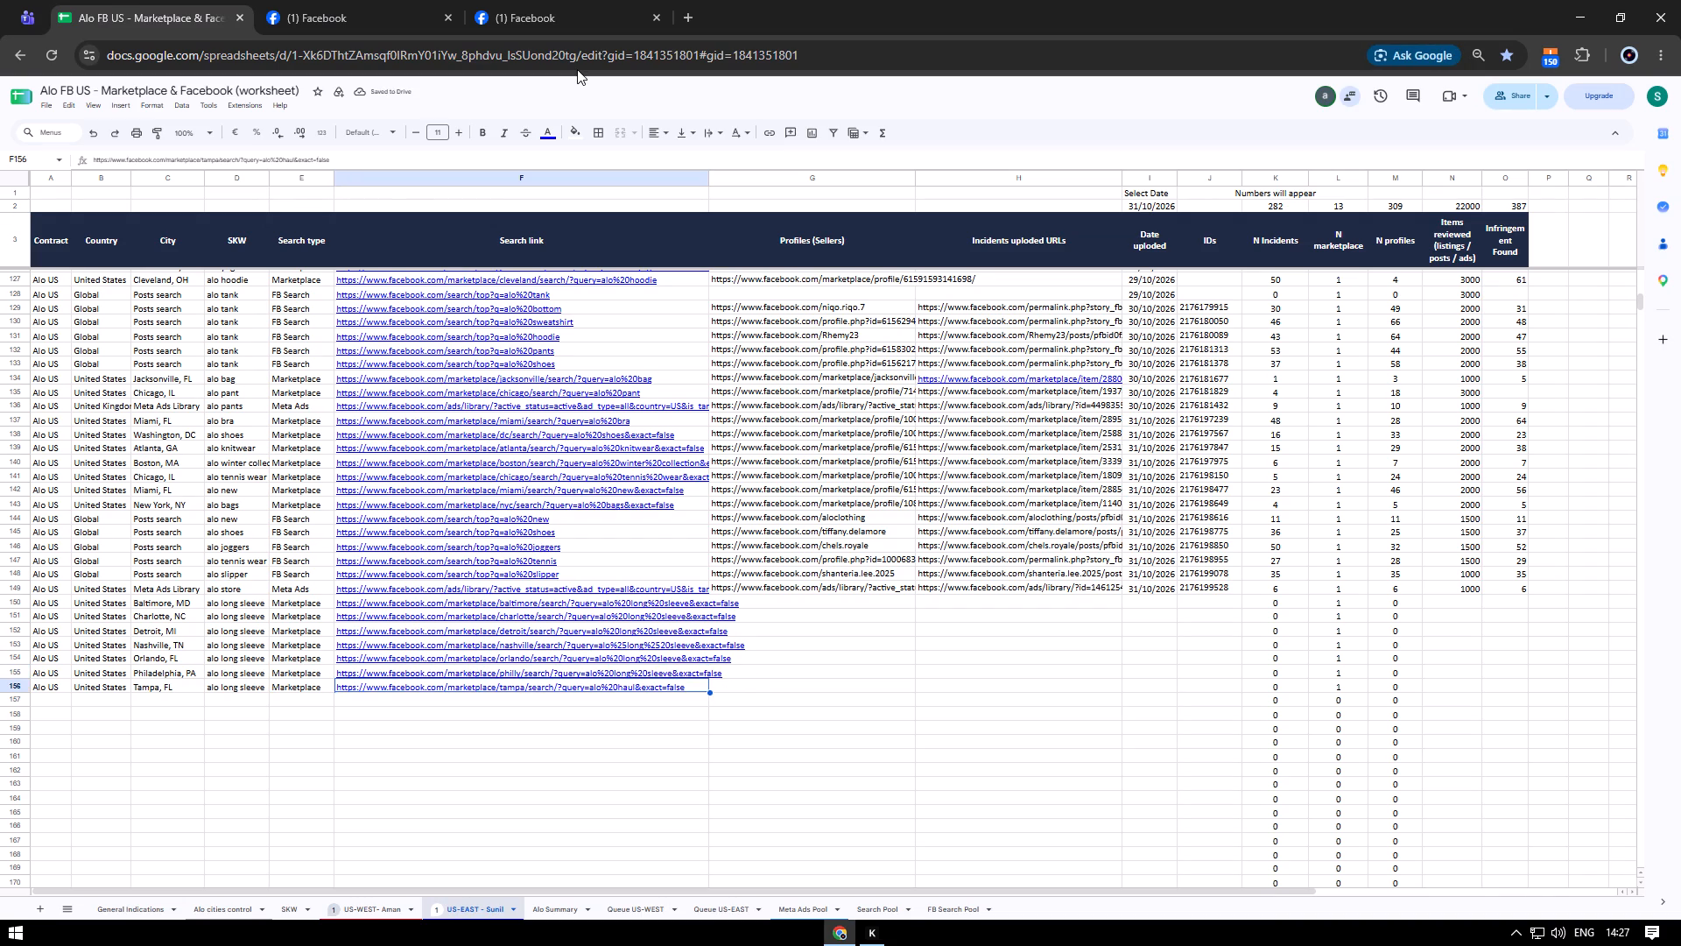
pyautogui.hotkey('alt', 'Return')
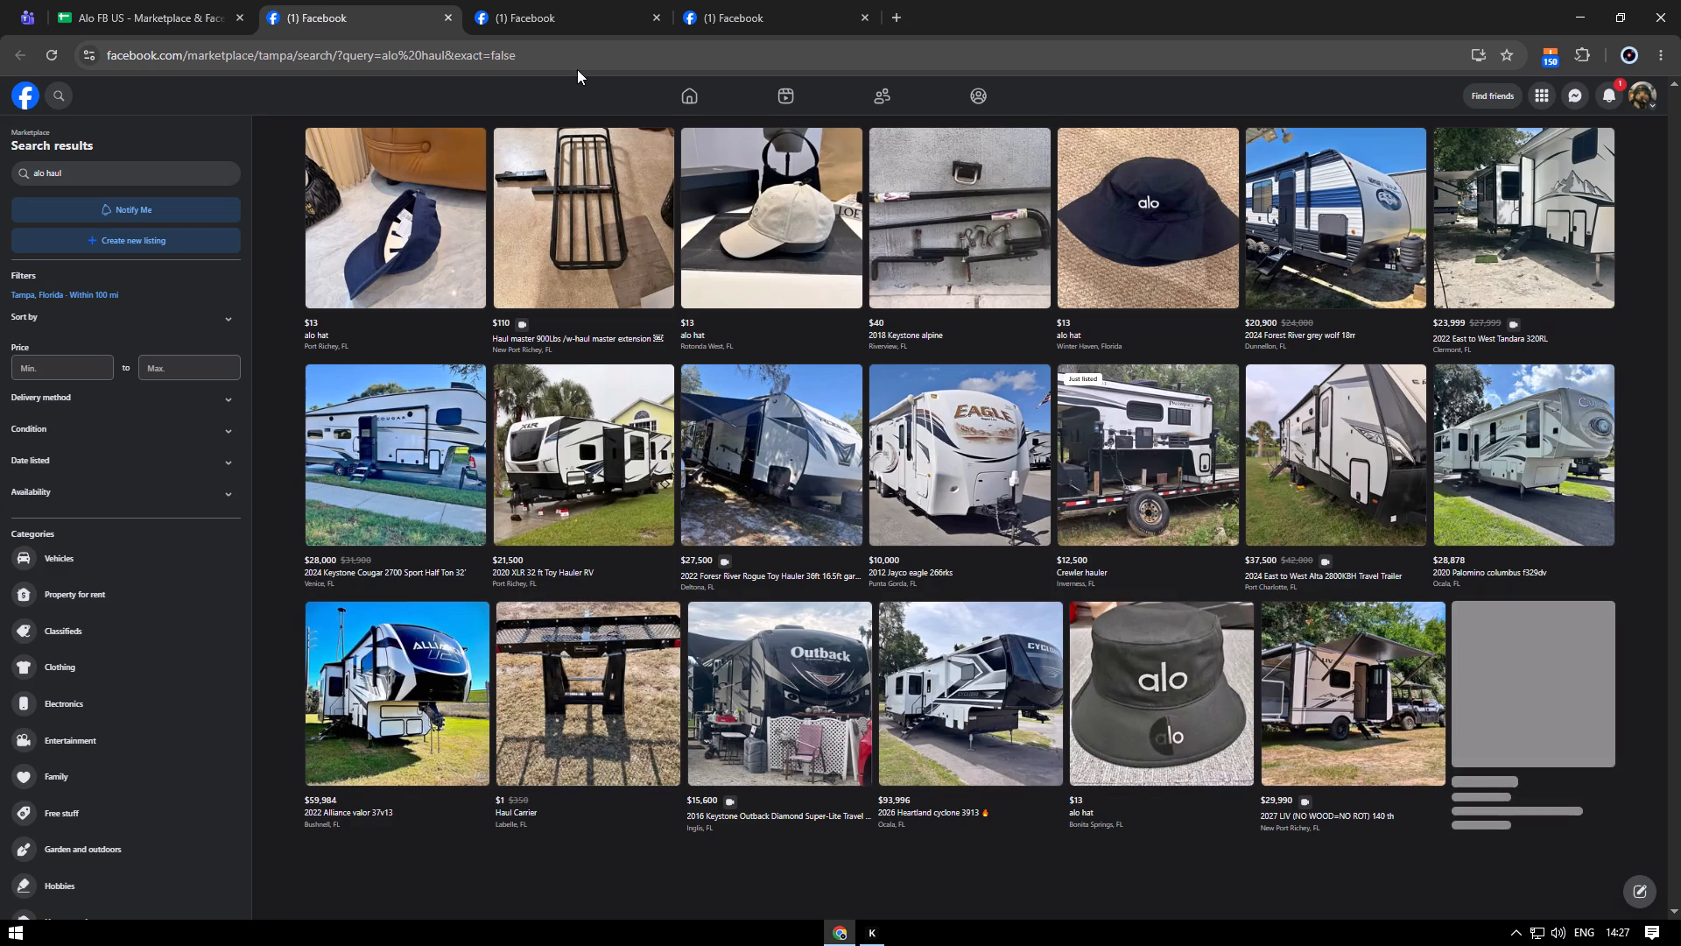
# Replace "20haul" in the Tampa URL query with "long%20sleeve" from the clipboard history and load the "alo%long%20sleeve" search.
pyautogui.press('F6')
pyautogui.press('Right')
pyautogui.hotkey('ctrl', 'Left')
pyautogui.hotkey('ctrl', 'Left')
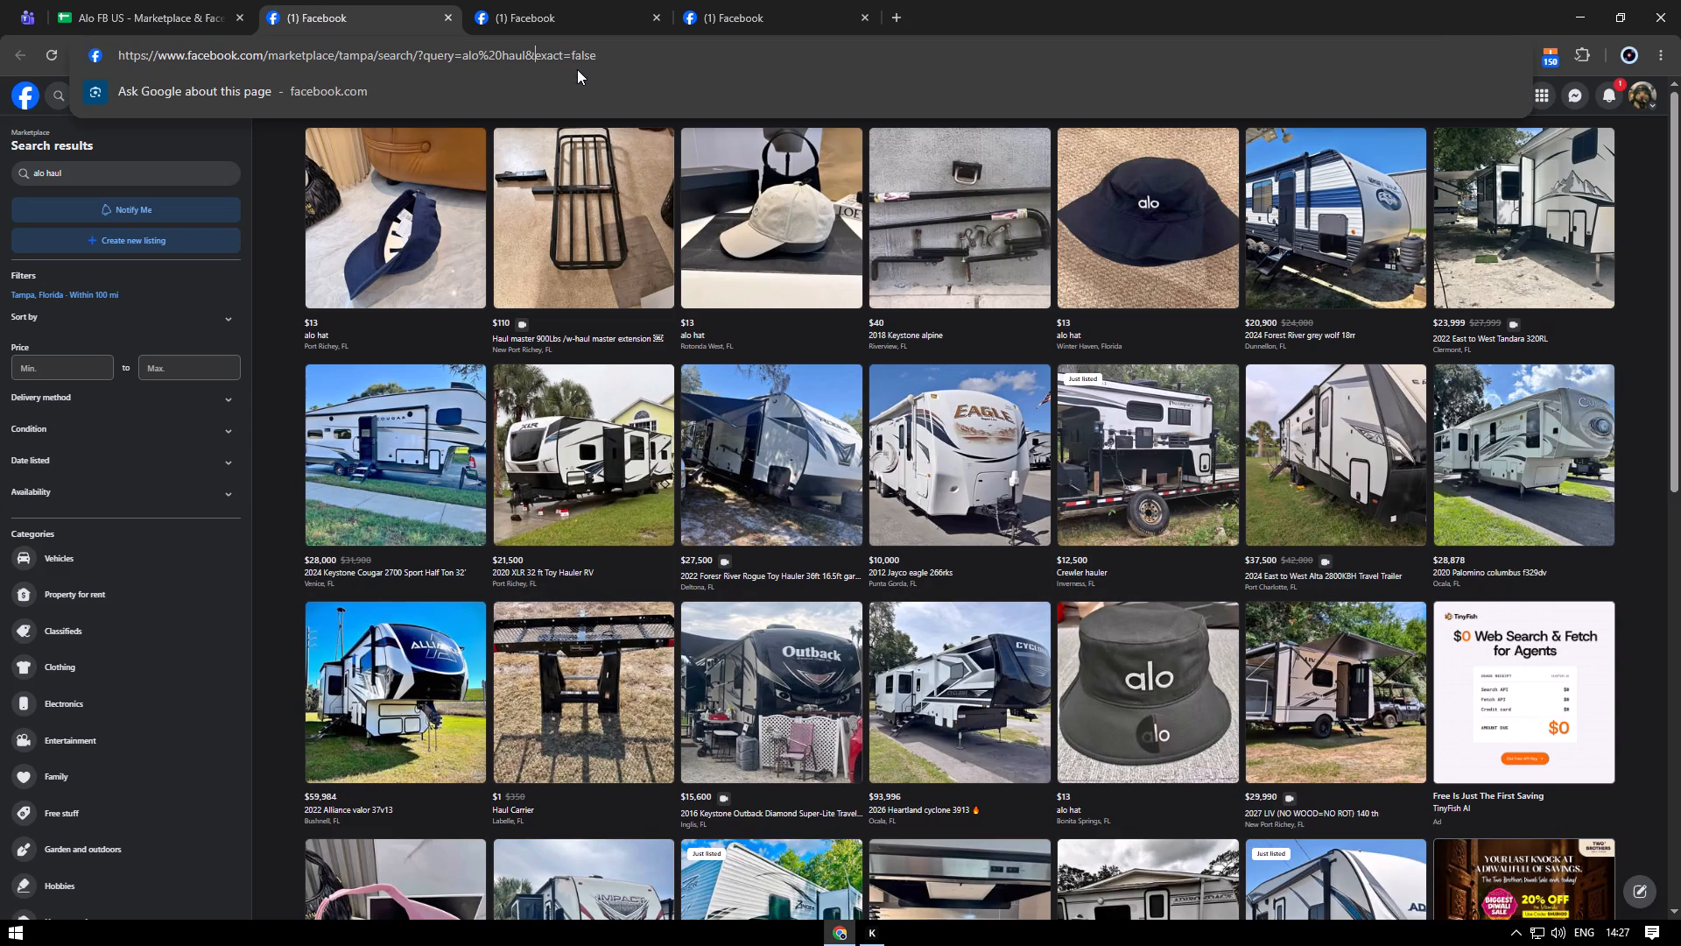
pyautogui.press('Left')
pyautogui.hotkey('ctrl', 'shift', 'Left')
pyautogui.press('BackSpace')
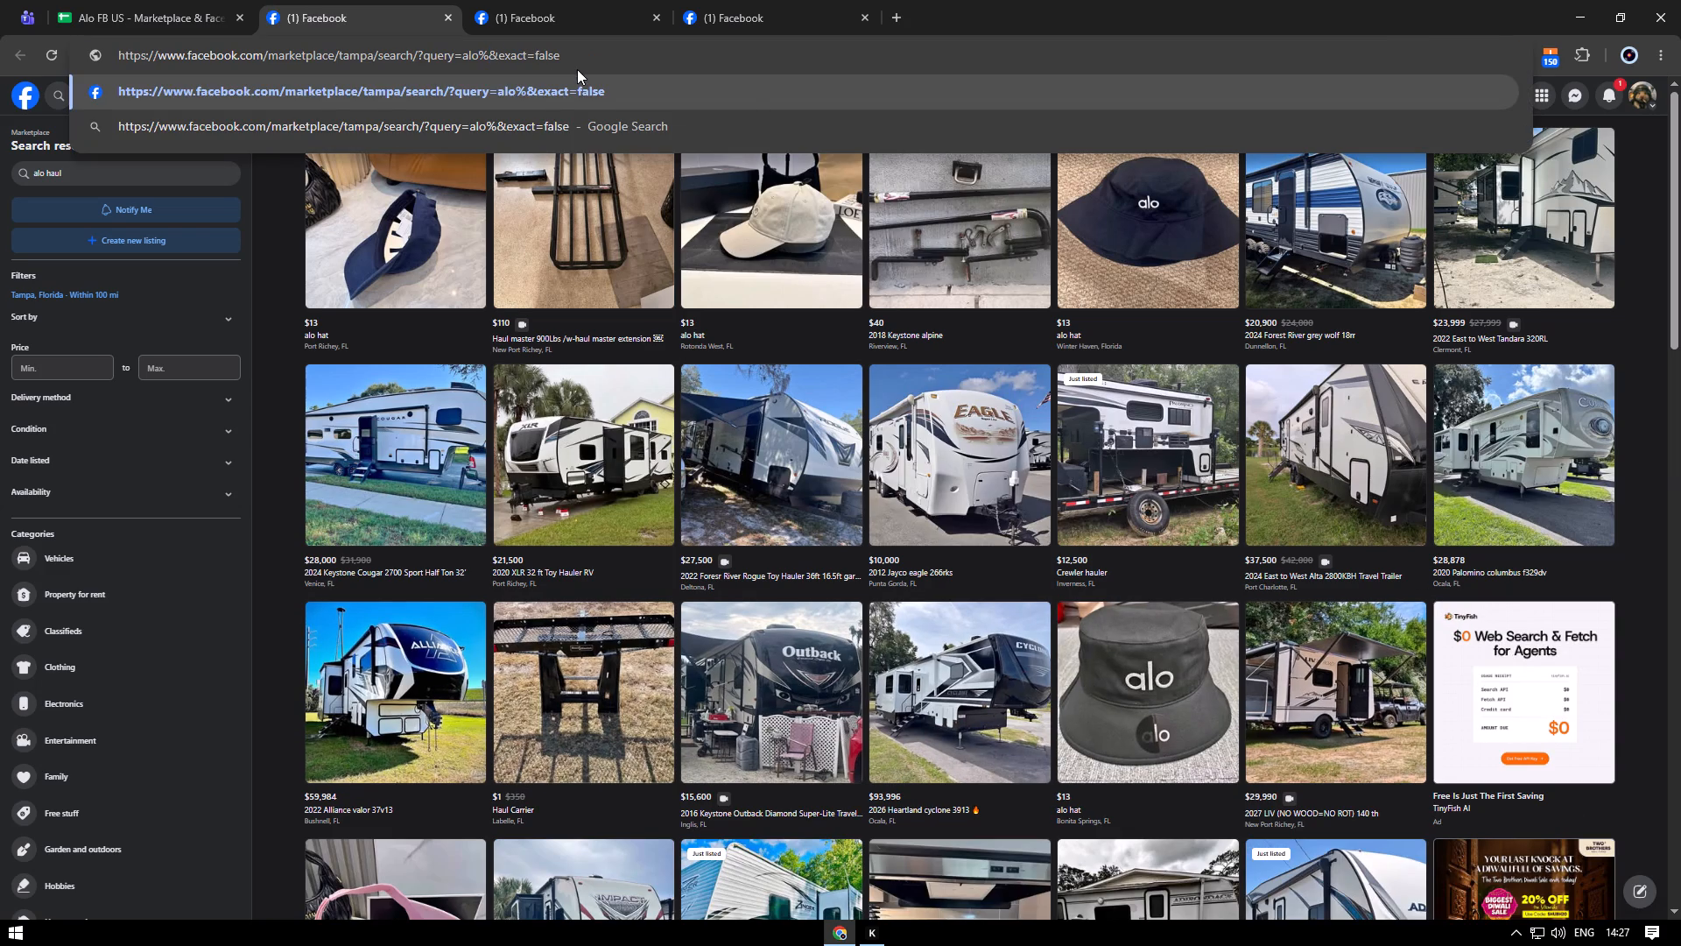
pyautogui.press('super+v')
pyautogui.press('Down')
pyautogui.press('Return')
pyautogui.hotkey('ctrl', 'v')
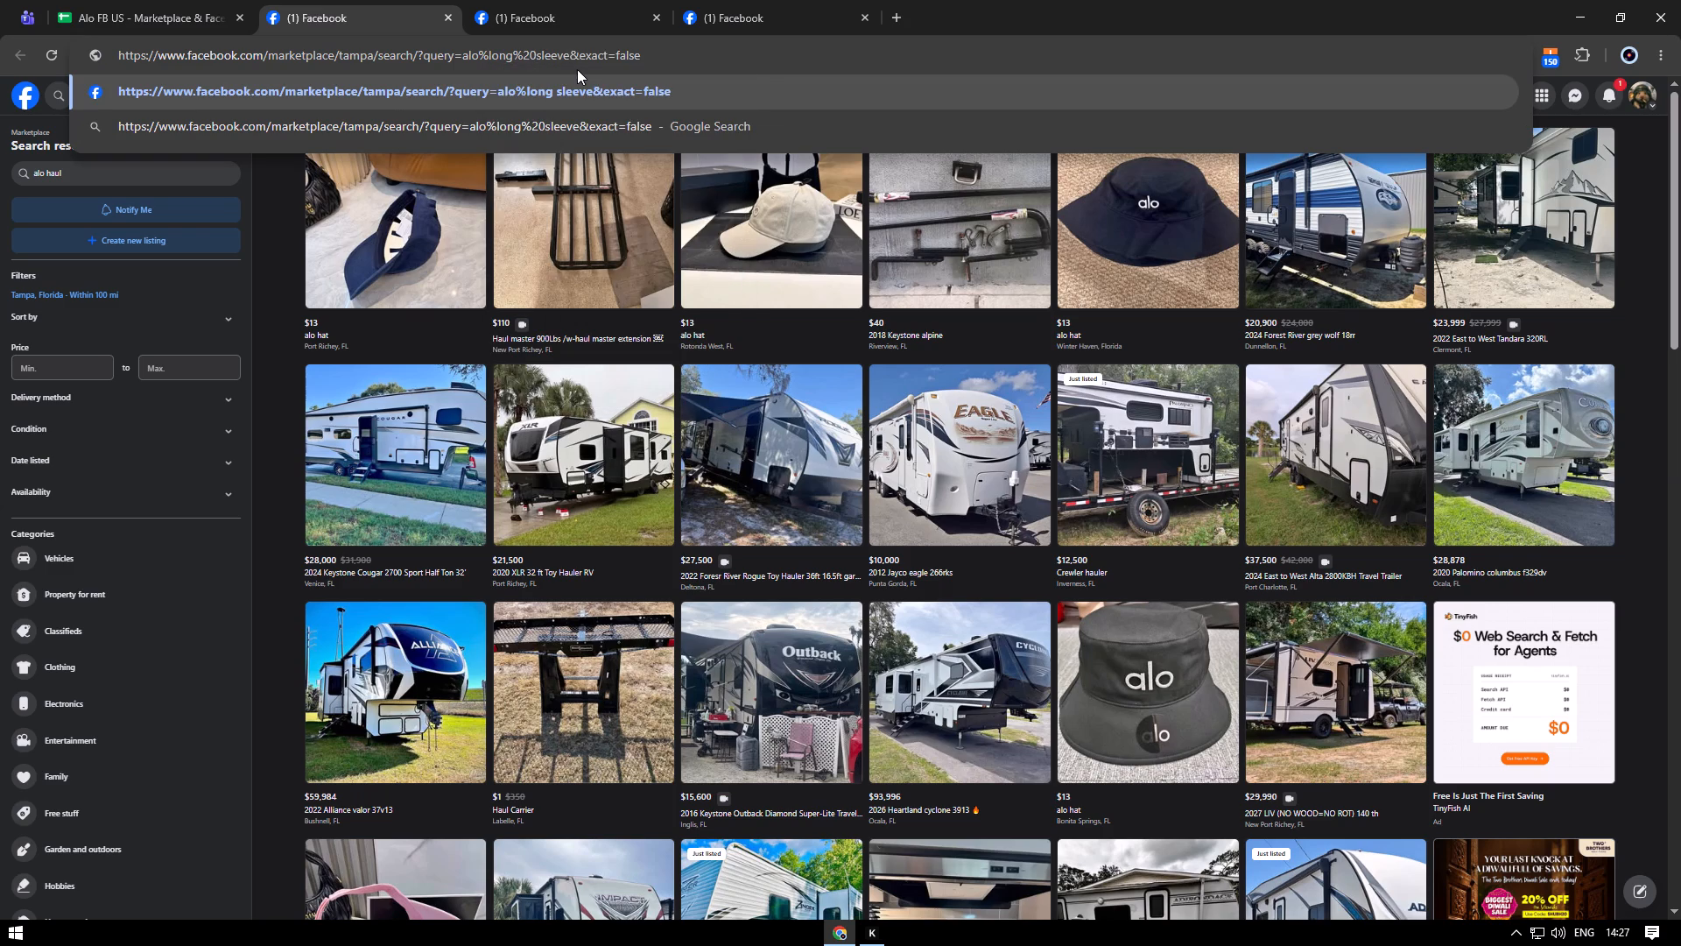
pyautogui.press('Return')
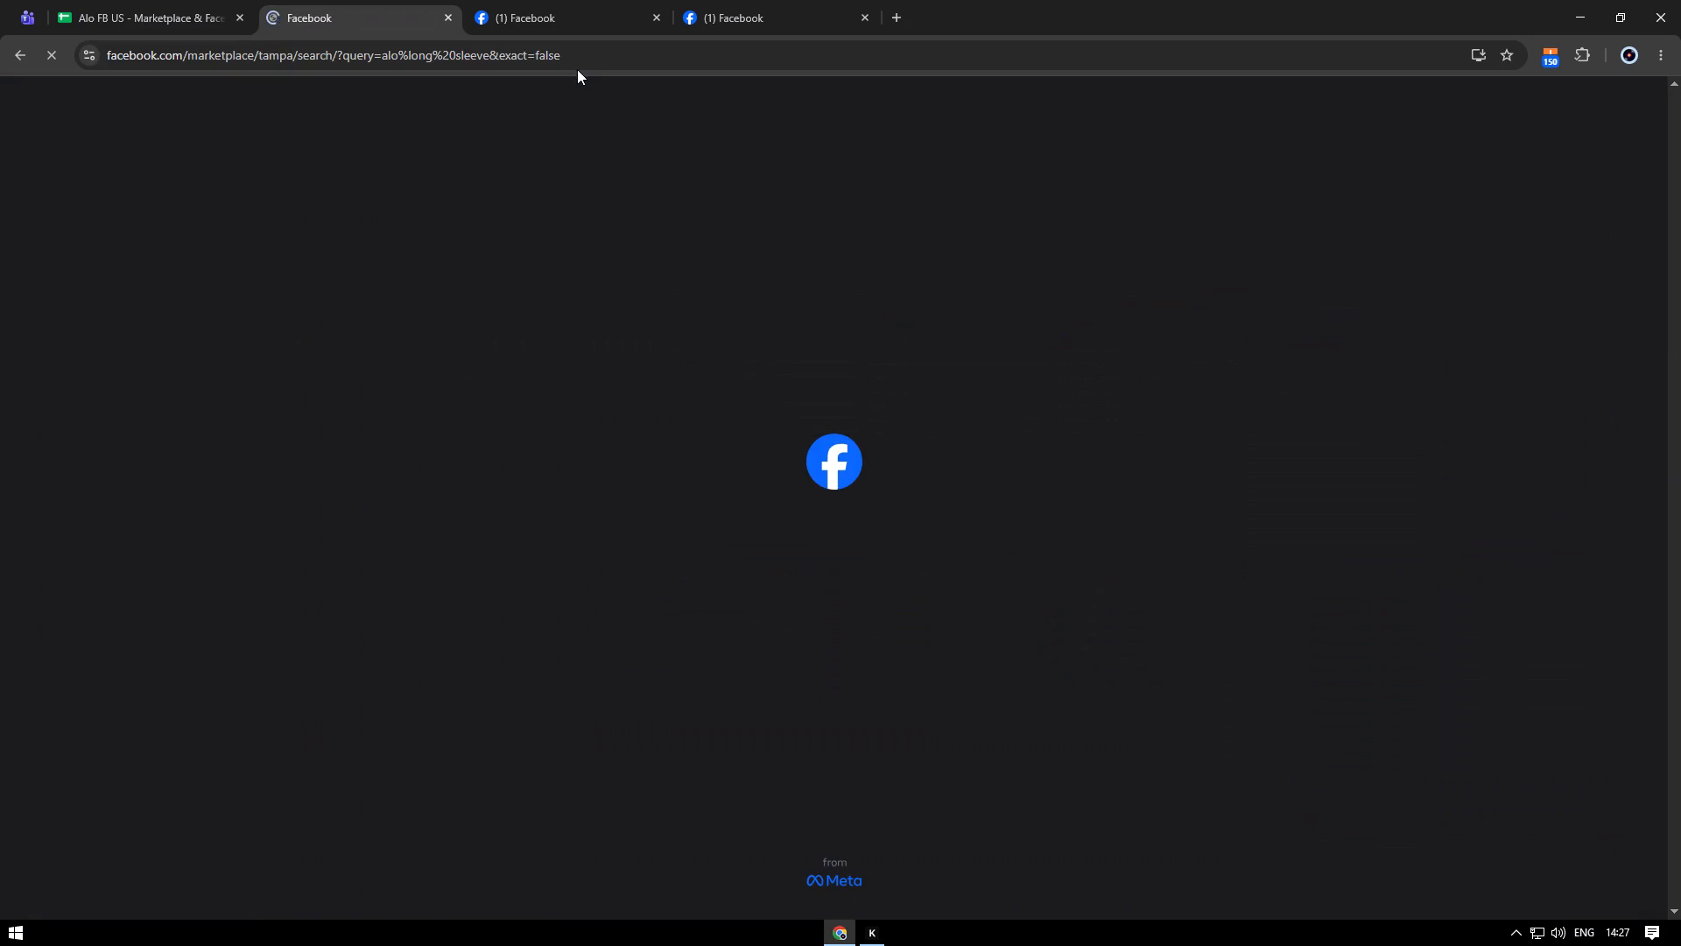
# Replace the Tampa search link in row 156 with the URL of the edited Marketplace search.
pyautogui.click(578, 66)
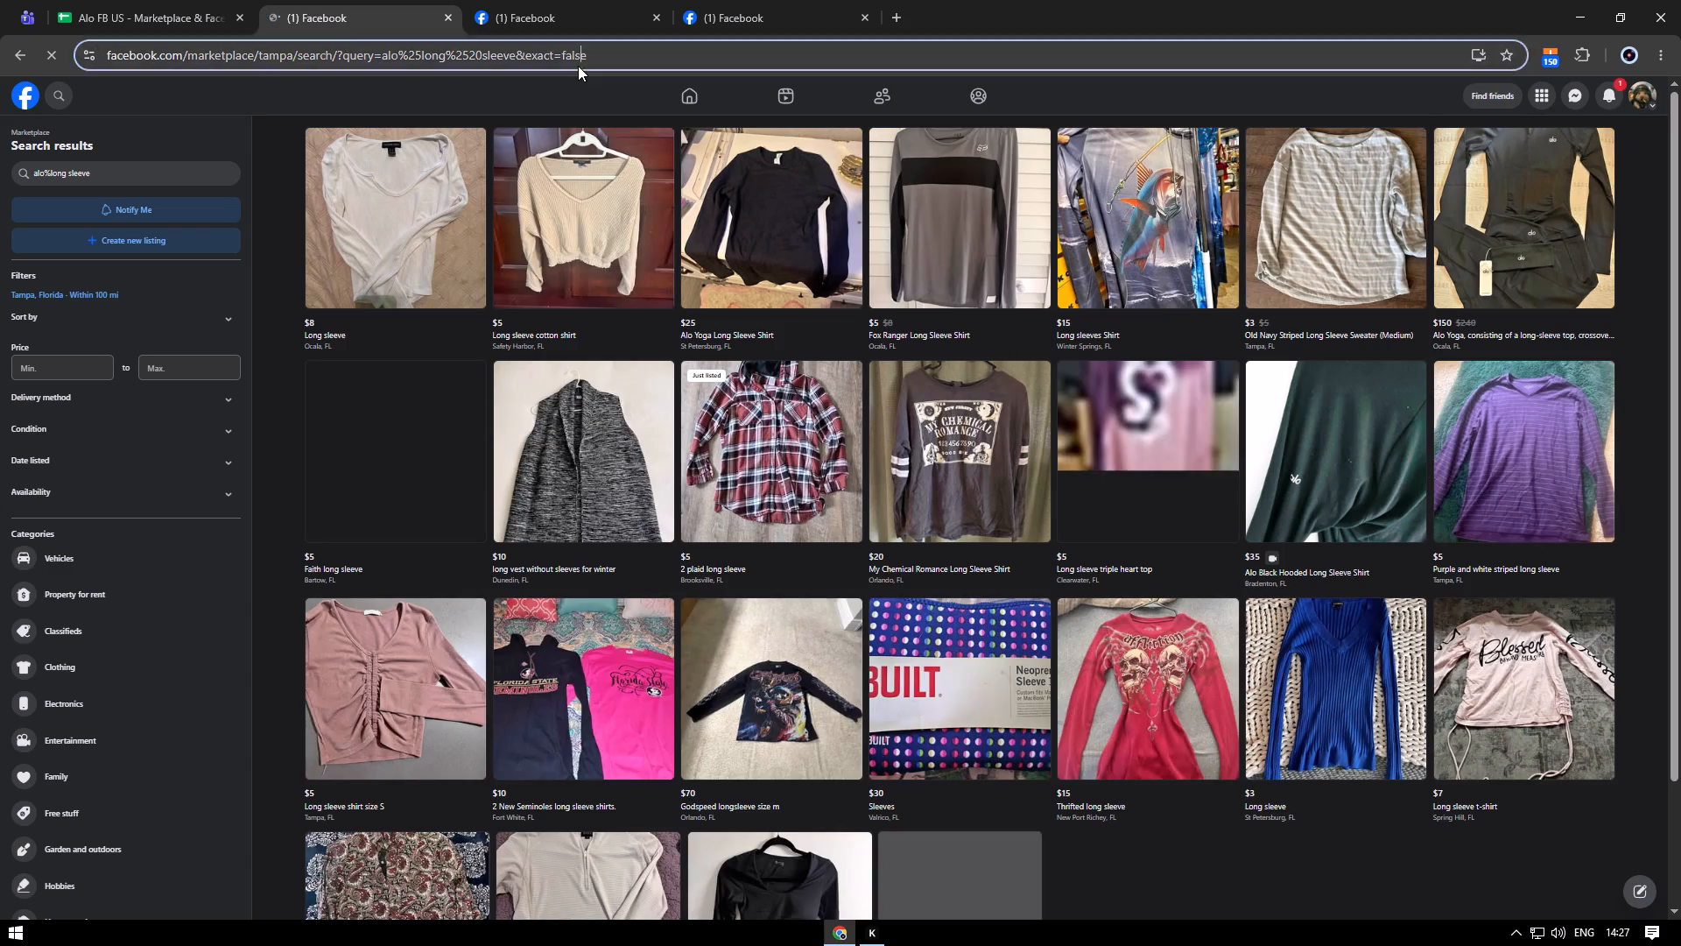
pyautogui.hotkey('ctrl', 'c')
pyautogui.hotkey('ctrl', 'c')
pyautogui.hotkey('ctrl', 'c')
pyautogui.hotkey('ctrl', 'shift', 'Tab')
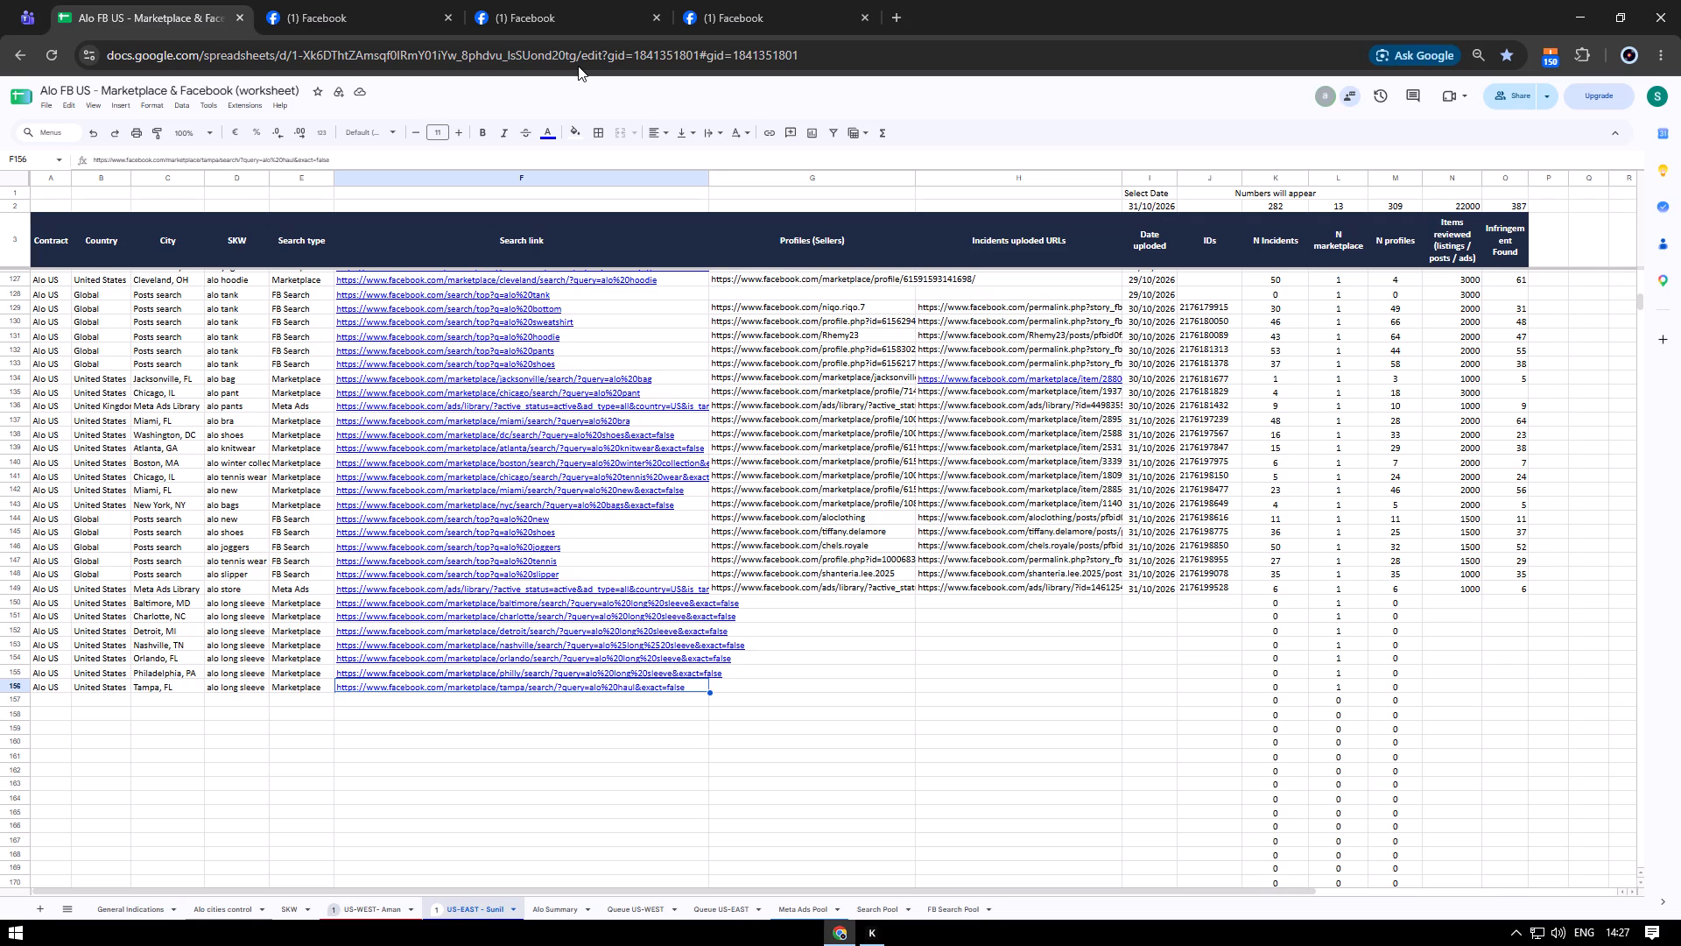
pyautogui.hotkey('ctrl', 'v')
pyautogui.press('Return')
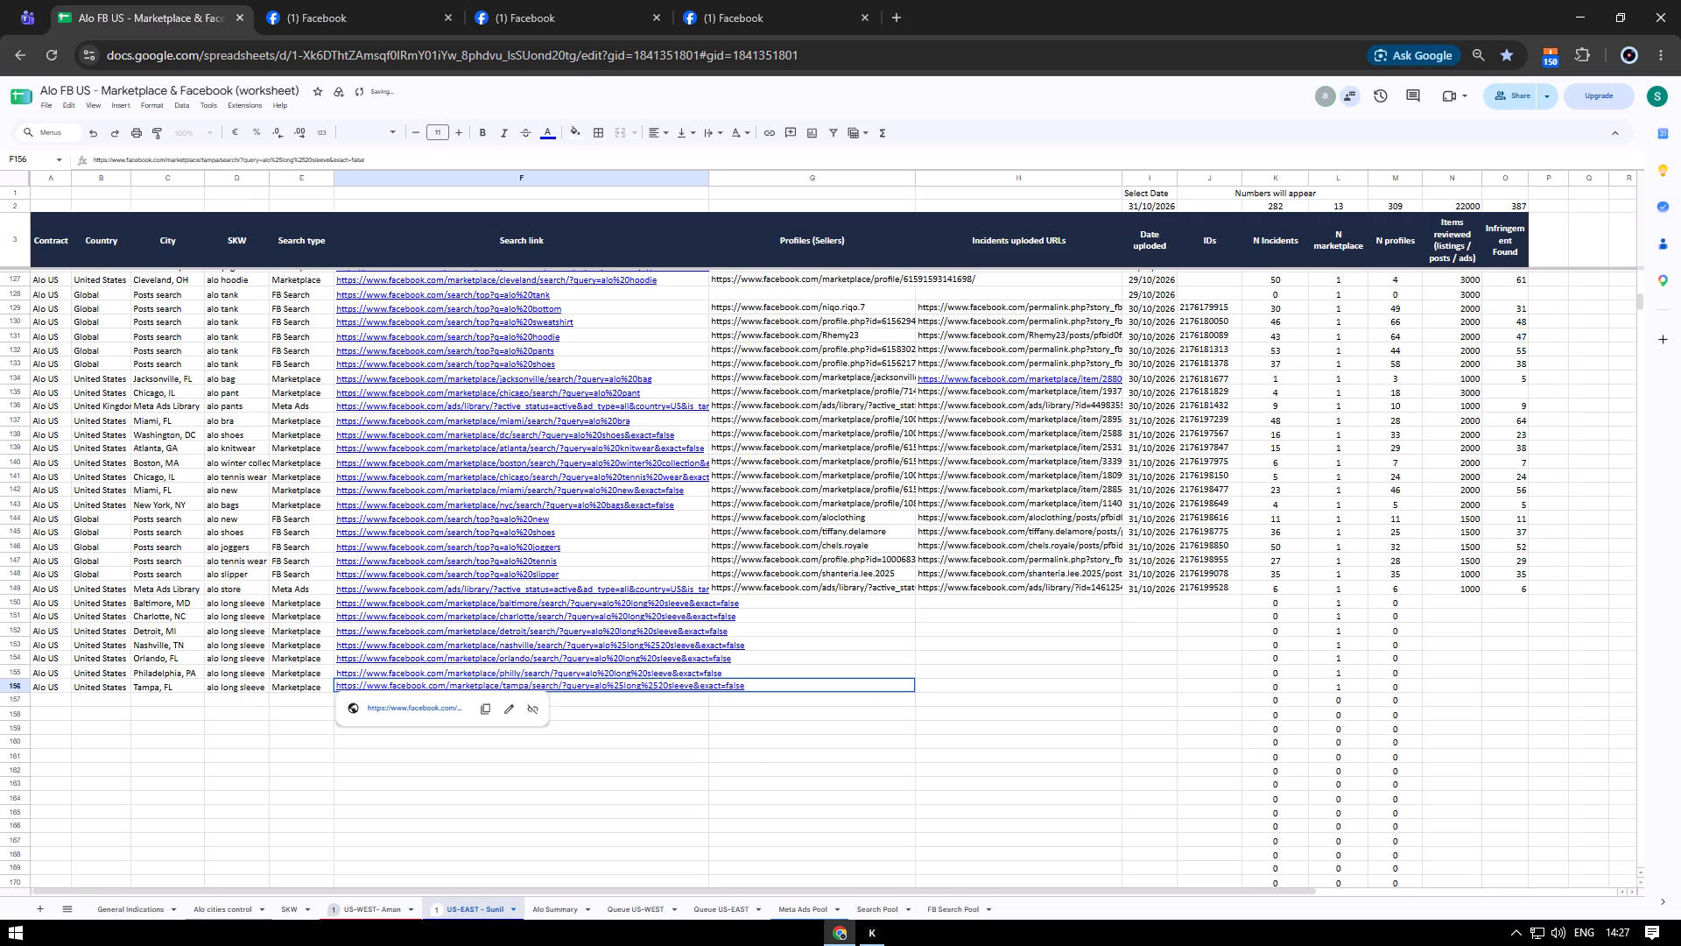
pyautogui.press('Return')
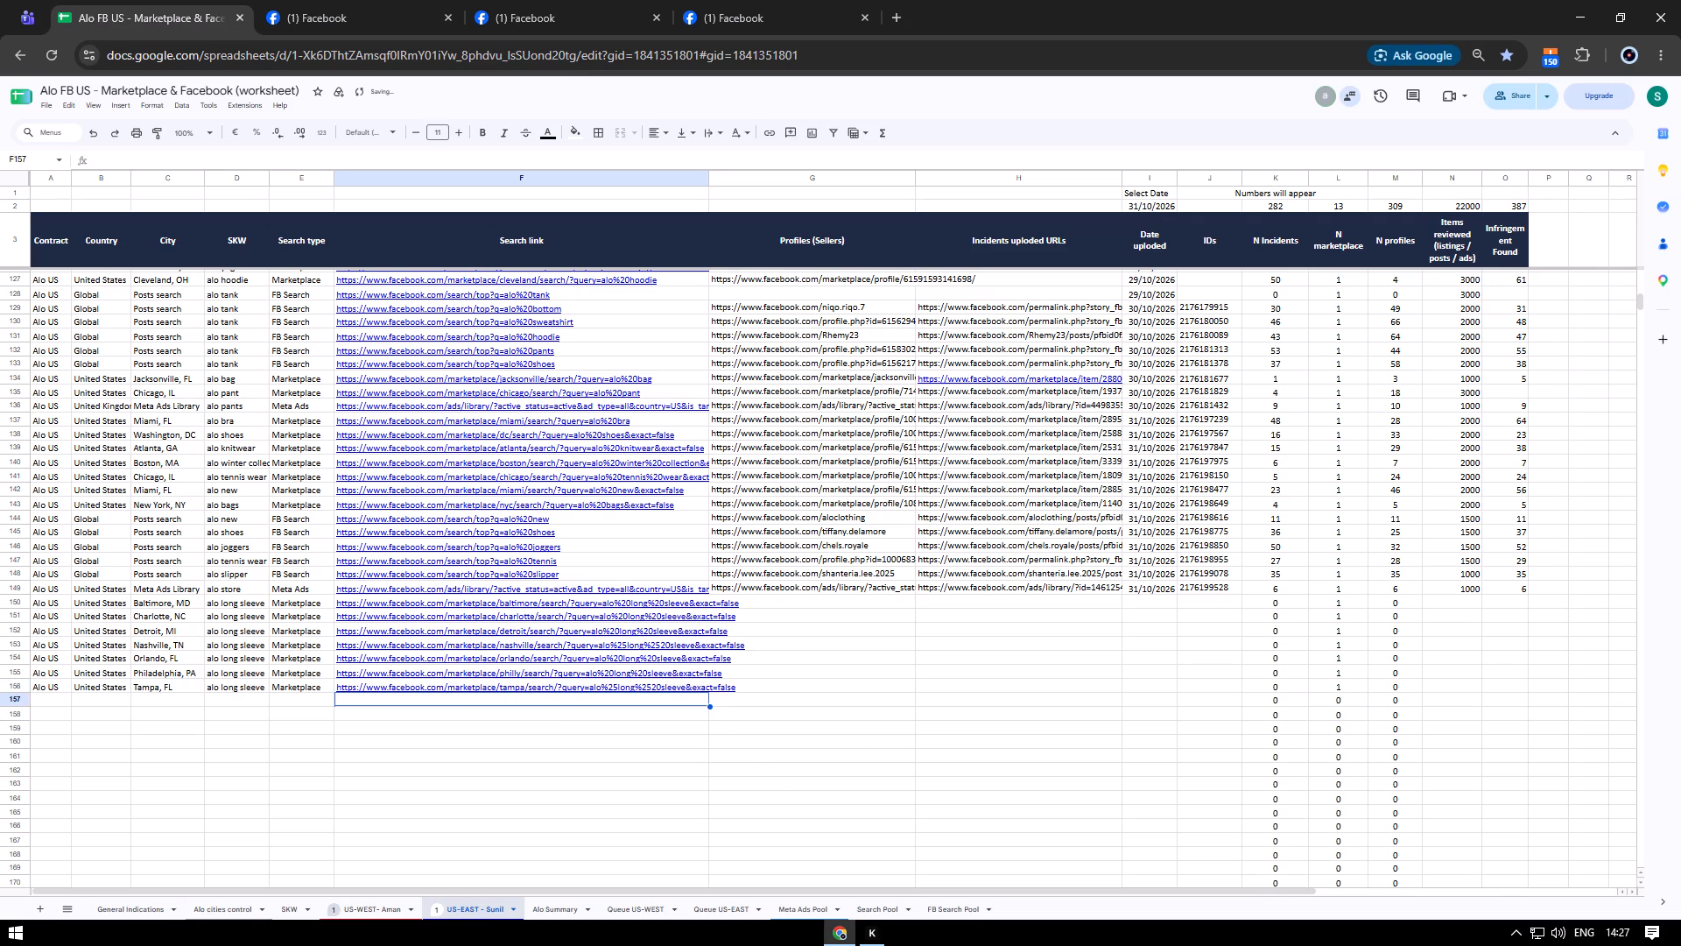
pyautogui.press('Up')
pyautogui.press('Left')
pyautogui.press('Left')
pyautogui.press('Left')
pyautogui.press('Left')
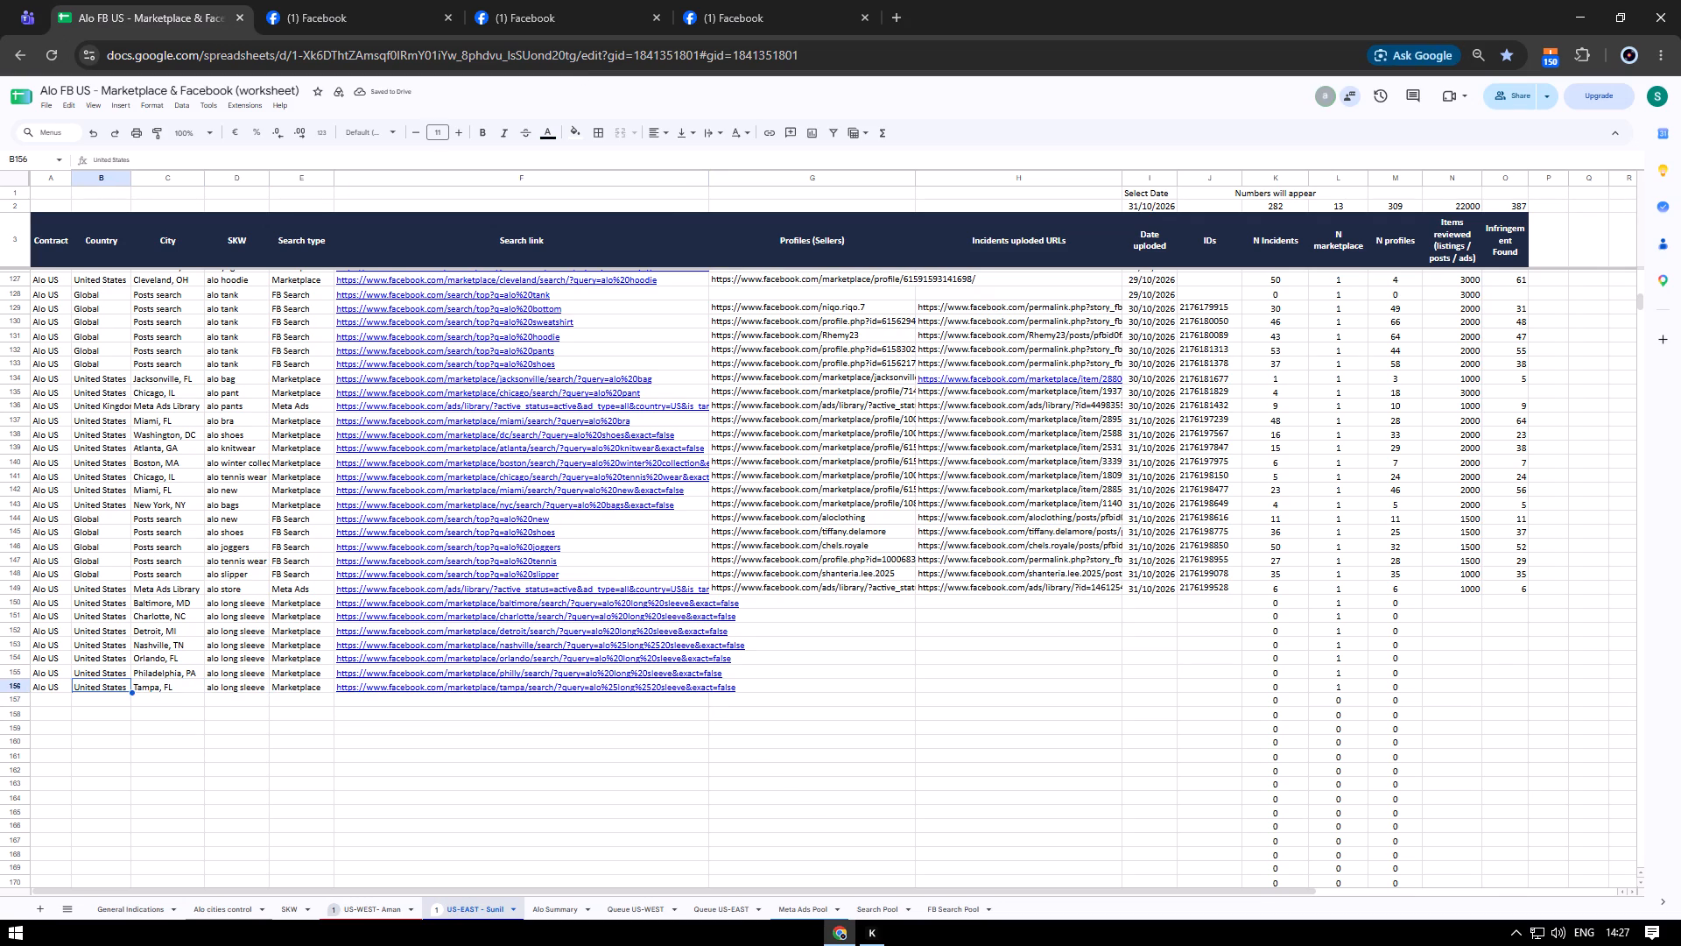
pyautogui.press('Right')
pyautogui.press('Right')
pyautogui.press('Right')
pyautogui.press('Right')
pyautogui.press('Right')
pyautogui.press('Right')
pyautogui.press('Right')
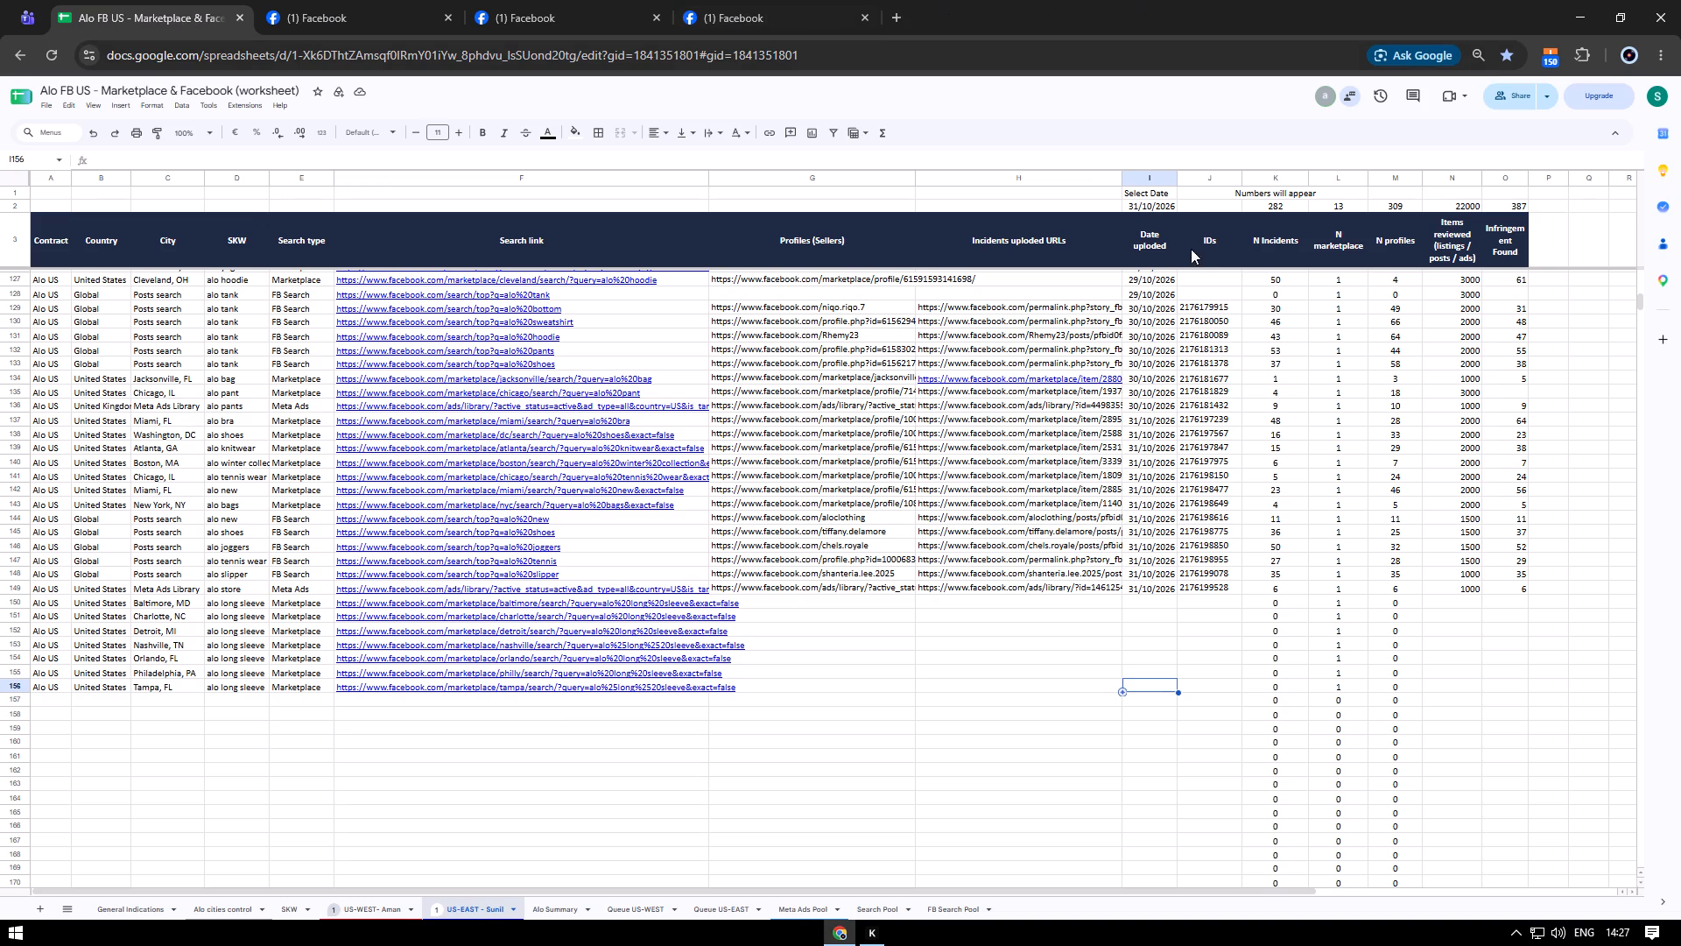
# Set the Select Date cell above the date column to the current date, 02/11/2026.
pyautogui.click(1146, 208)
pyautogui.hotkey('ctrl', ';')
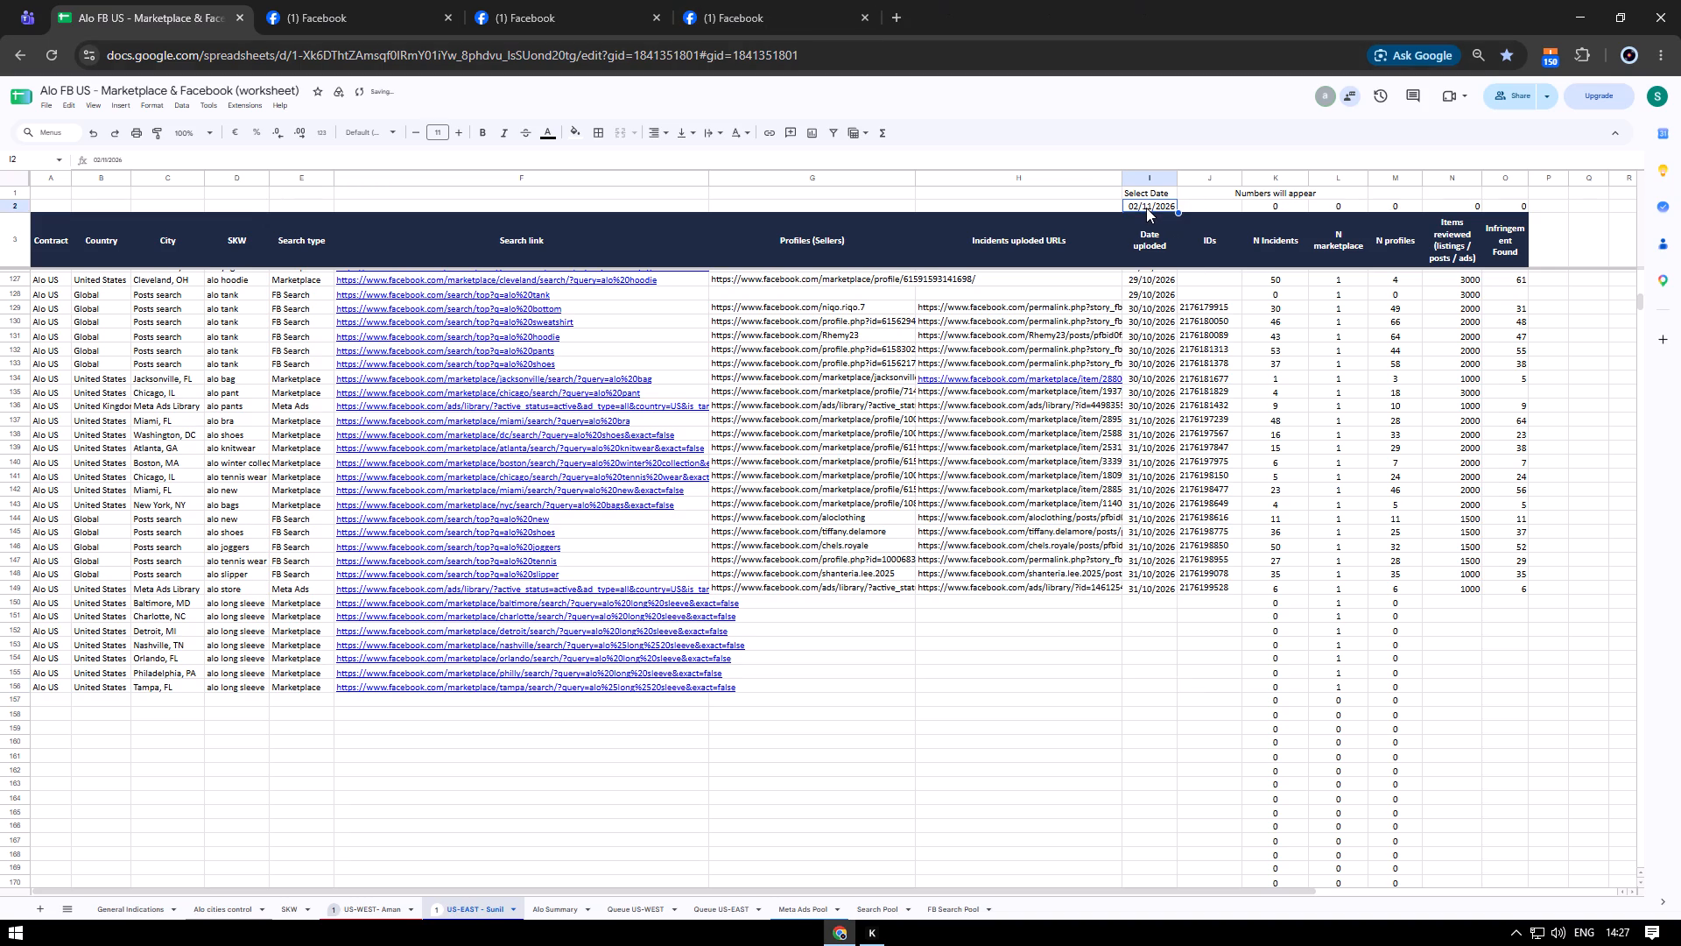
# Select the cells from Search link to Date uploaded for Baltimore through Tampa, rows 150–156.
pyautogui.click(1140, 606)
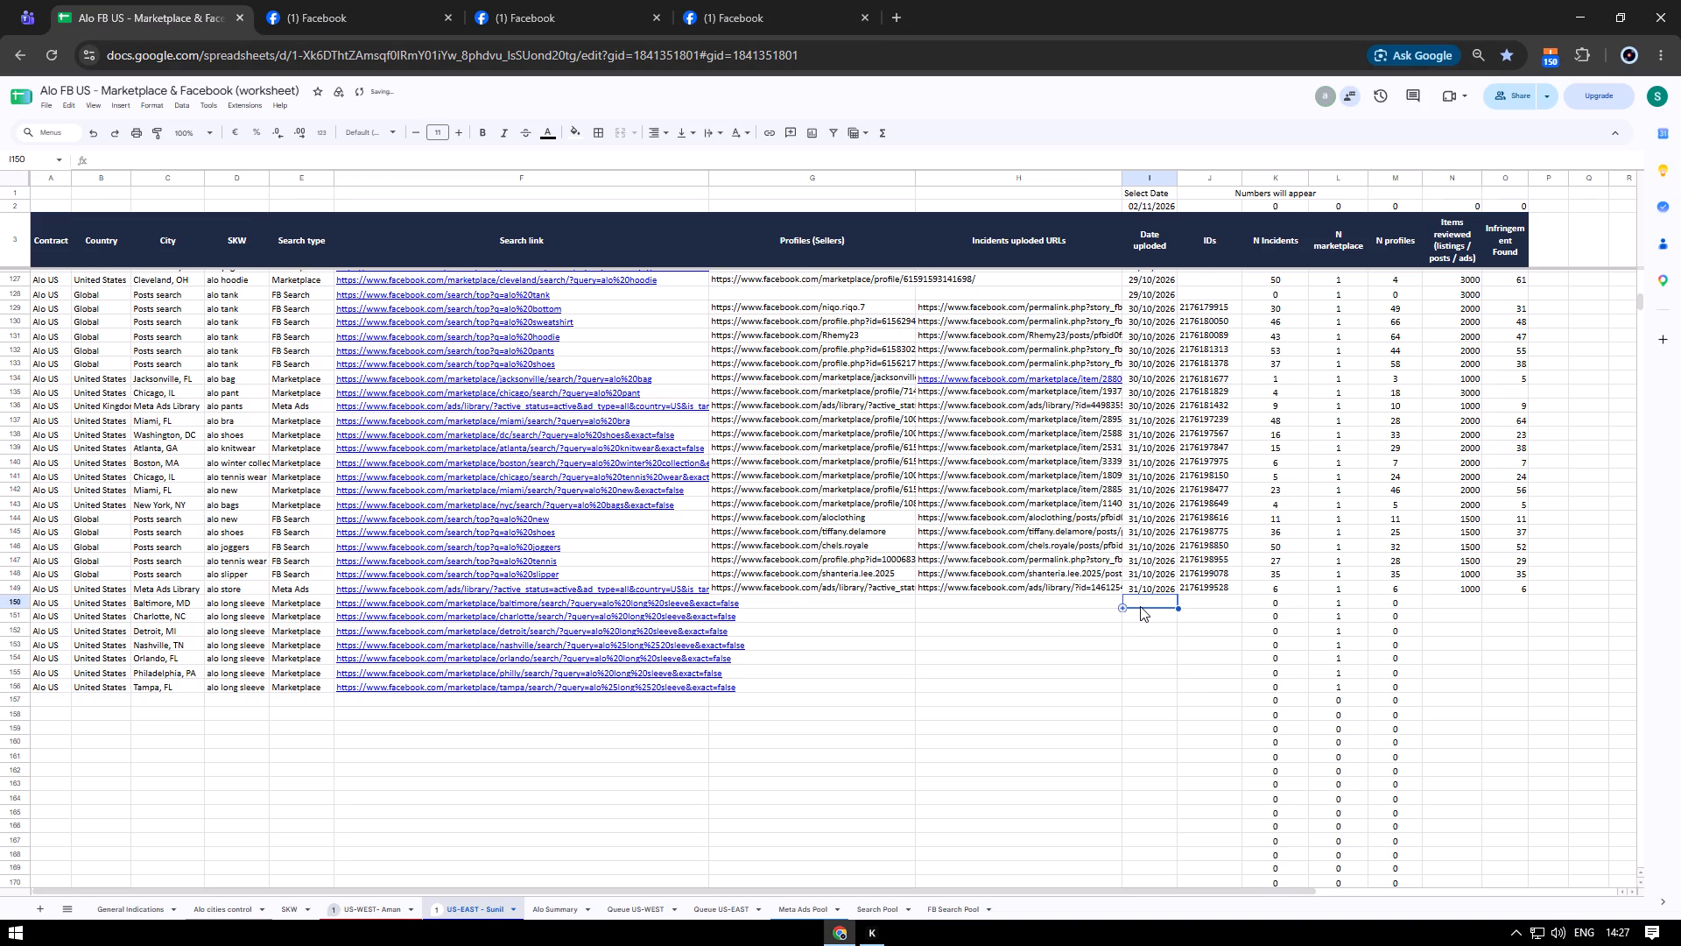
pyautogui.hotkey('shift', 'Left')
pyautogui.hotkey('shift', 'Left')
pyautogui.hotkey('shift', 'Left')
pyautogui.hotkey('shift', 'Down')
pyautogui.hotkey('shift', 'Down')
pyautogui.hotkey('shift', 'Down')
pyautogui.hotkey('shift', 'Down')
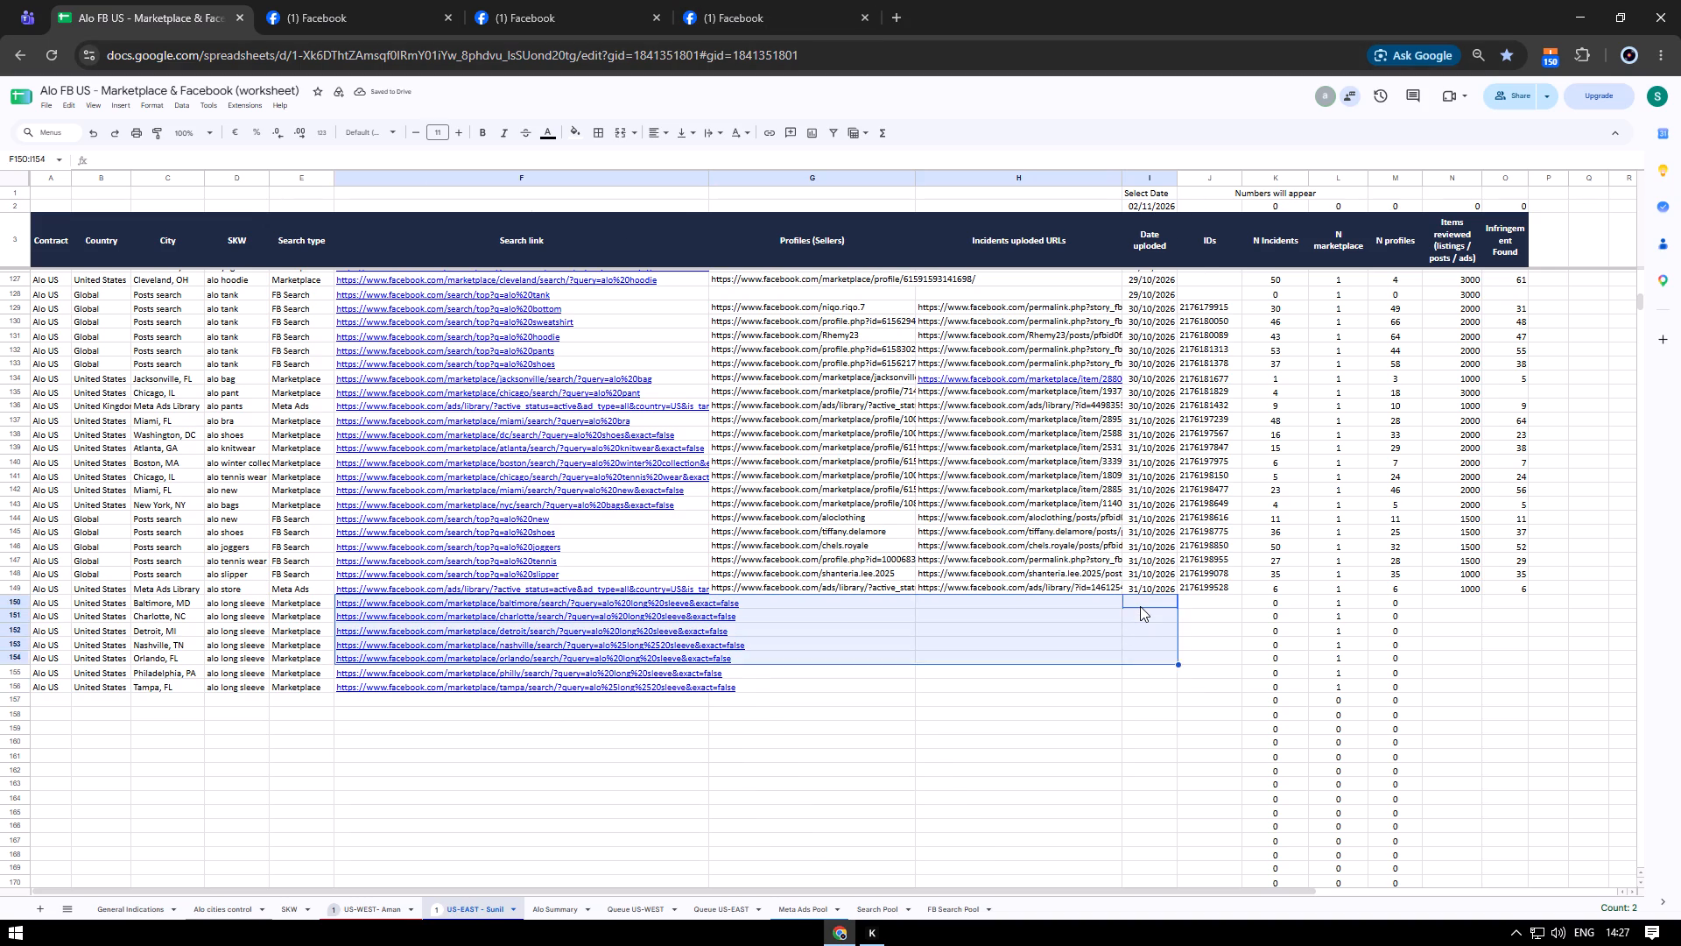
pyautogui.hotkey('shift', 'Down')
pyautogui.hotkey('shift', 'Down')
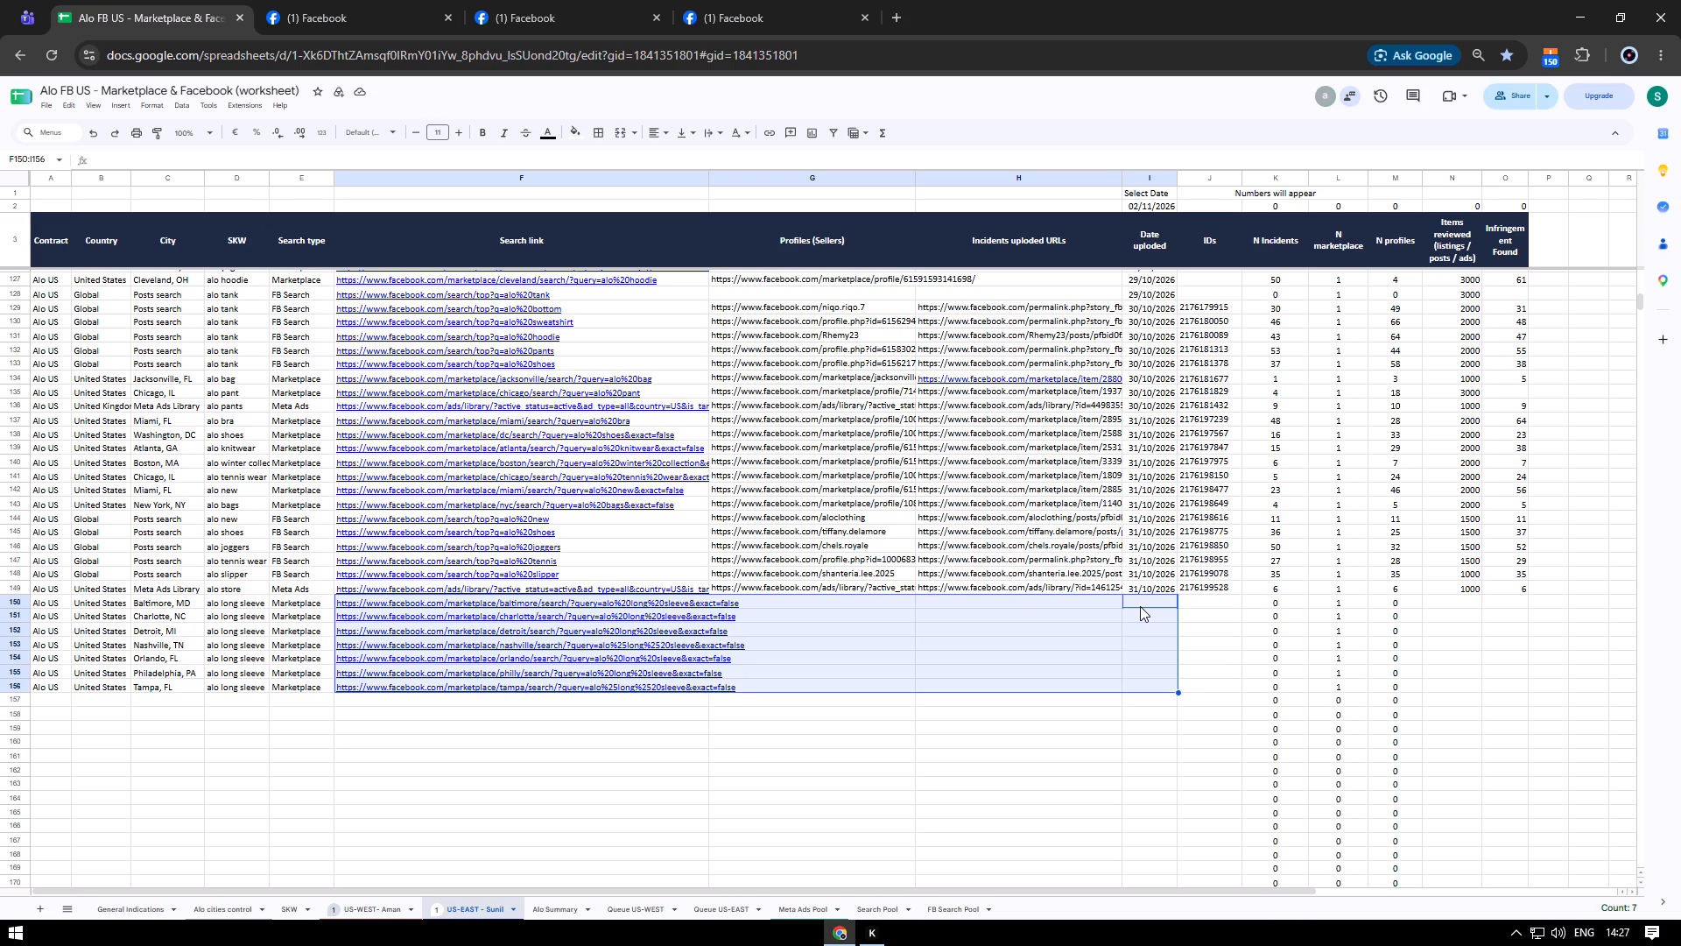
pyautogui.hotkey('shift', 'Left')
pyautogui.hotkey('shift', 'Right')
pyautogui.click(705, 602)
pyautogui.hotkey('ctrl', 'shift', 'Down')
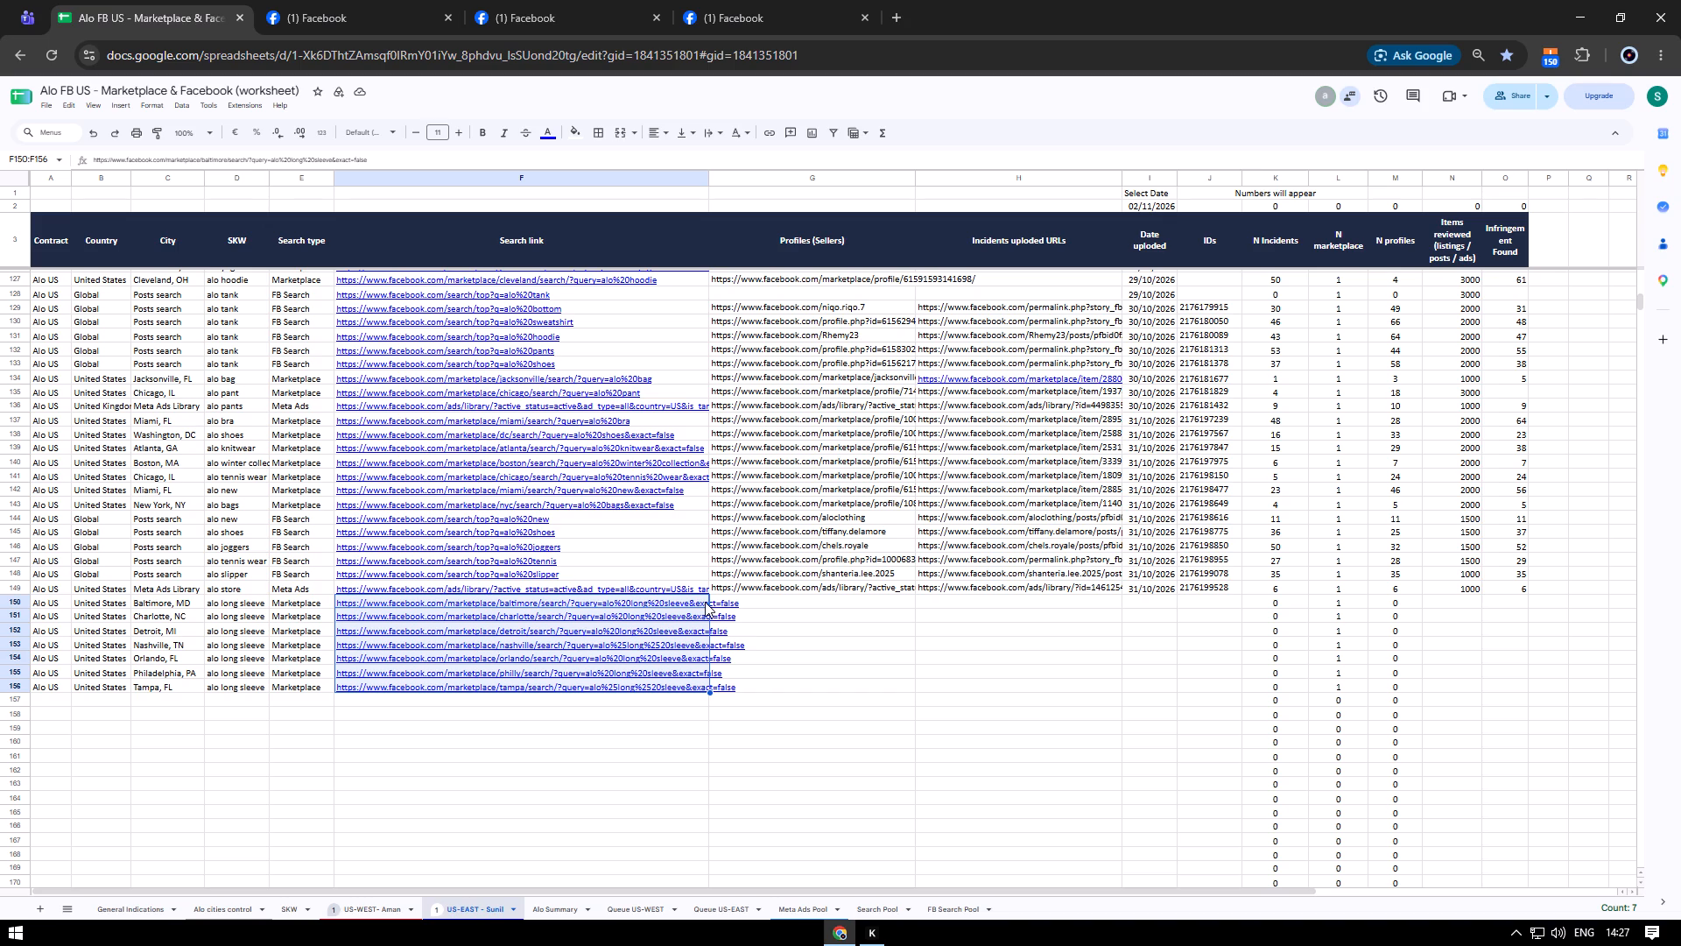
# Fill the Date uploaded cells for the alo long sleeve Marketplace rows 150 to 156 with 2/11/2026.
pyautogui.click(1146, 685)
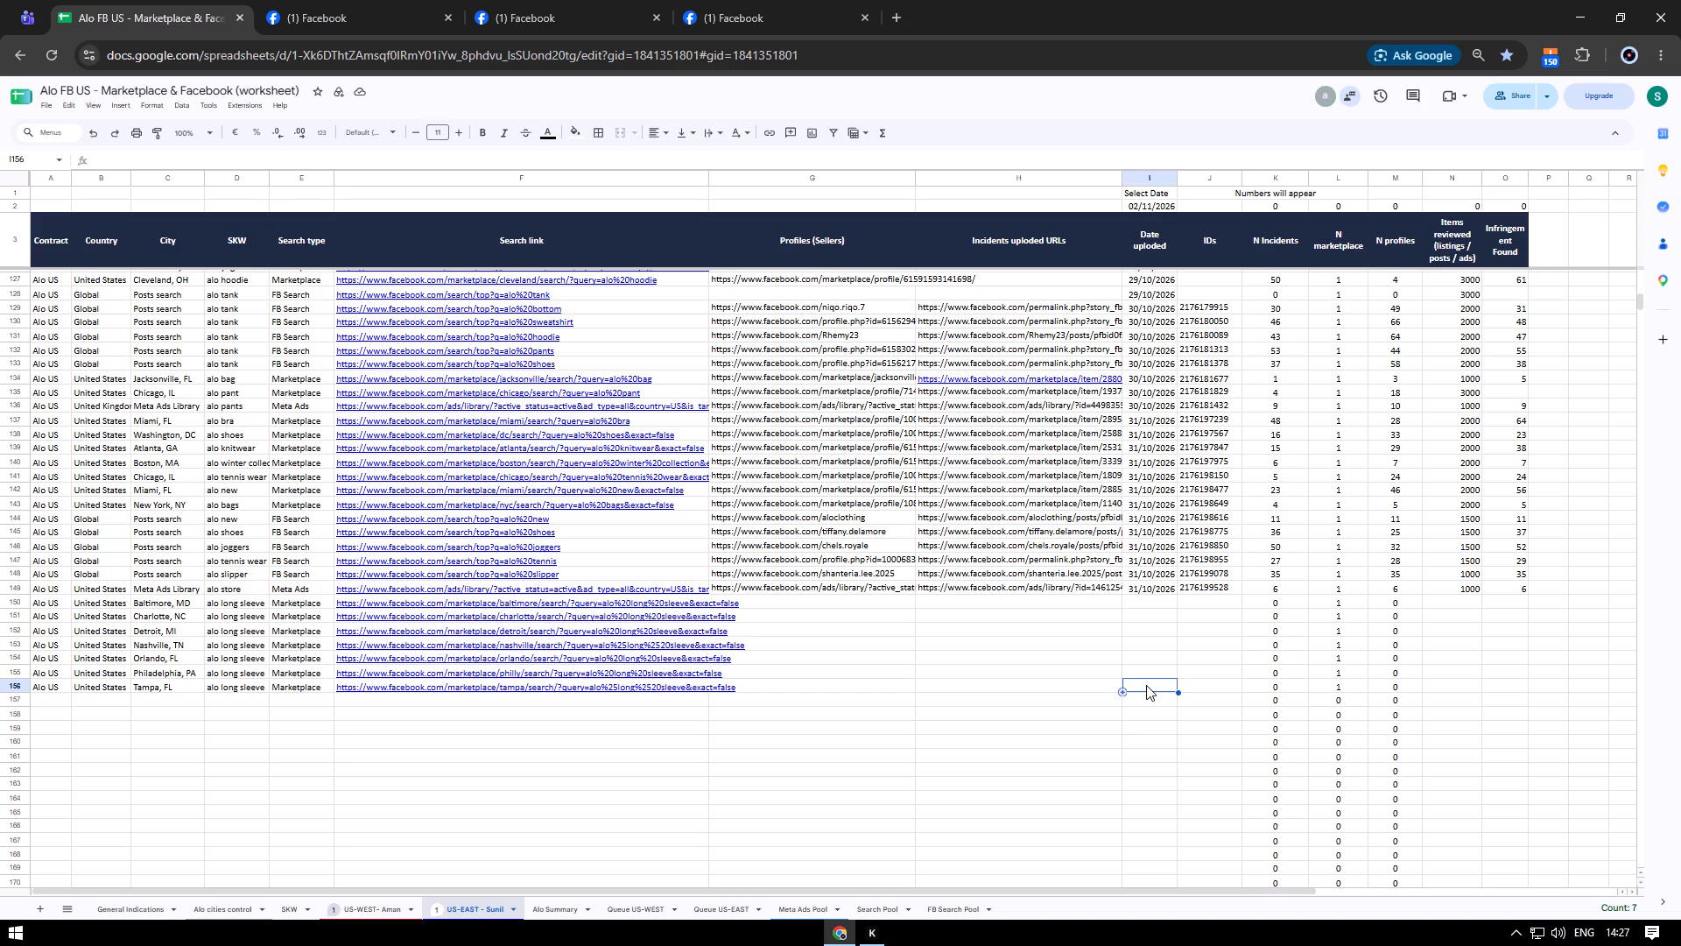
pyautogui.hotkey('ctrl', 'shift', 'Up')
pyautogui.hotkey('shift', 'Down')
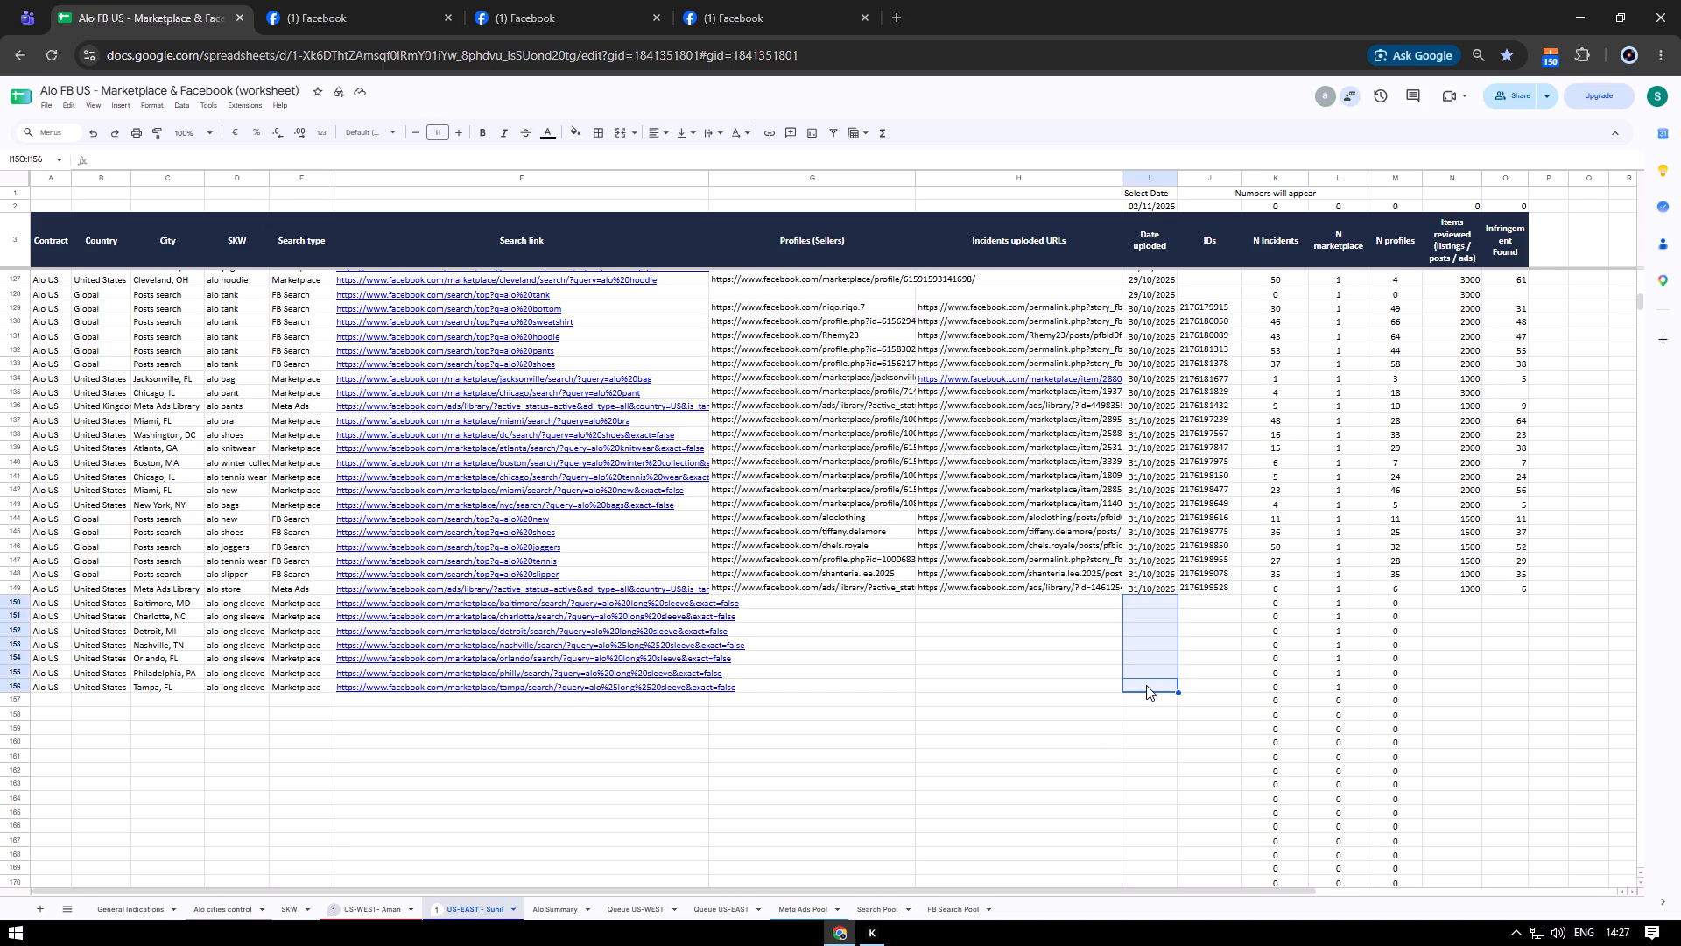
pyautogui.hotkey('ctrl', ';')
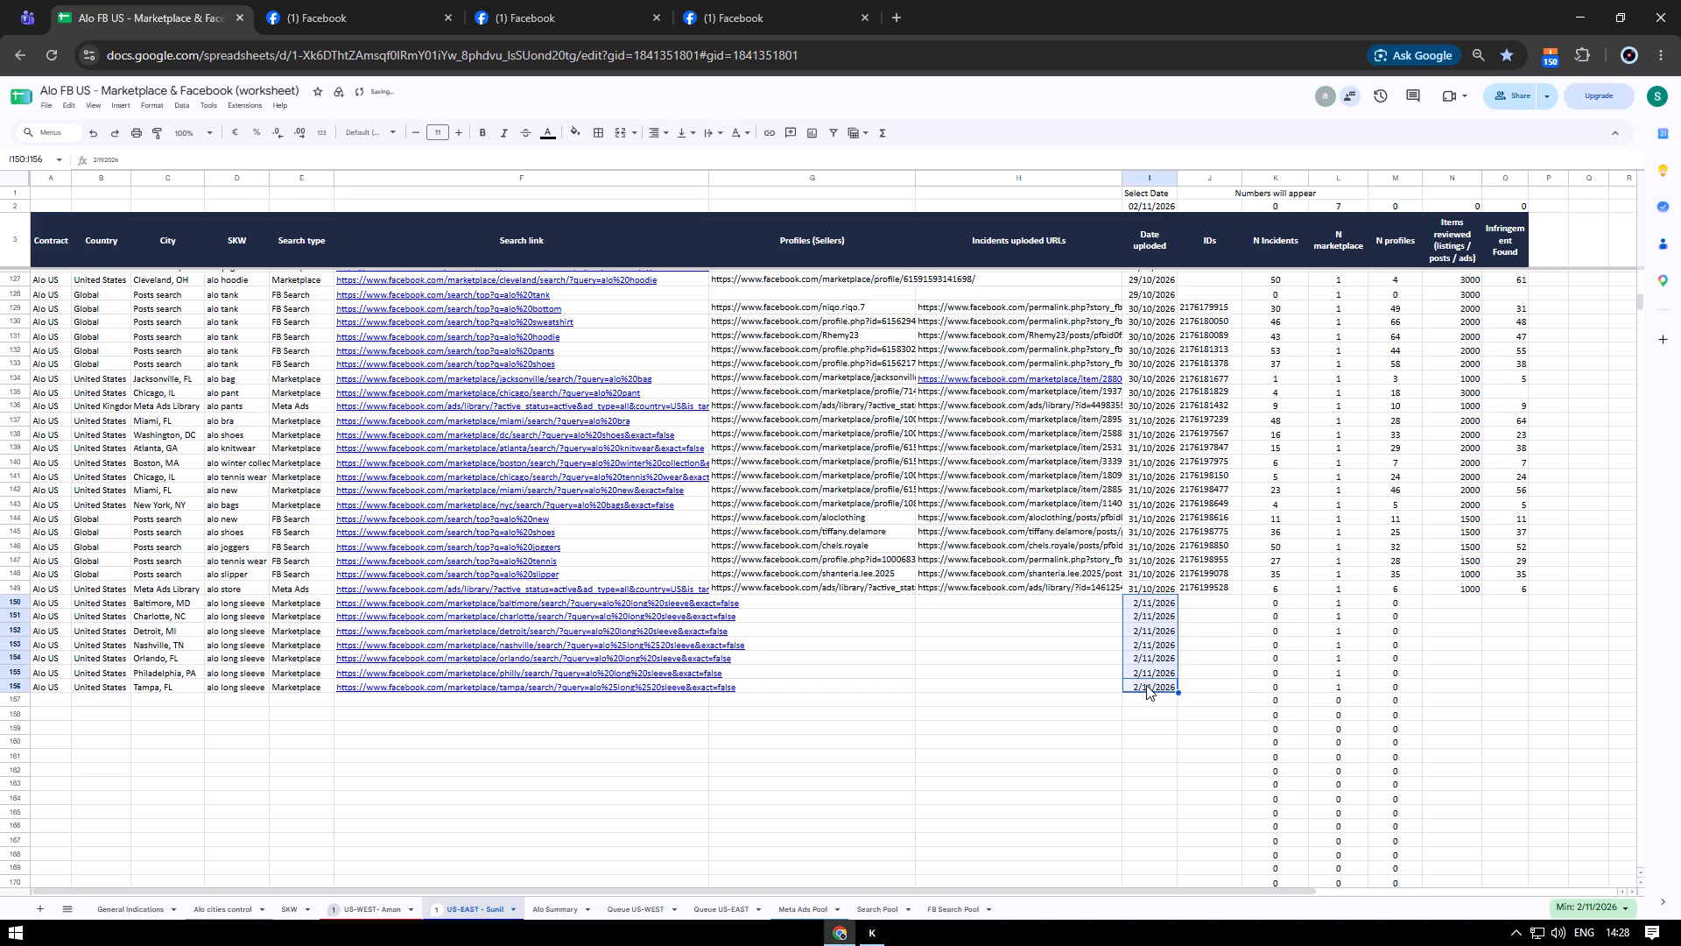
# Set Items reviewed to 2000 for each of the seven alo long sleeve Marketplace rows, from Tampa, FL up to Baltimore, MD.
pyautogui.press('Right')
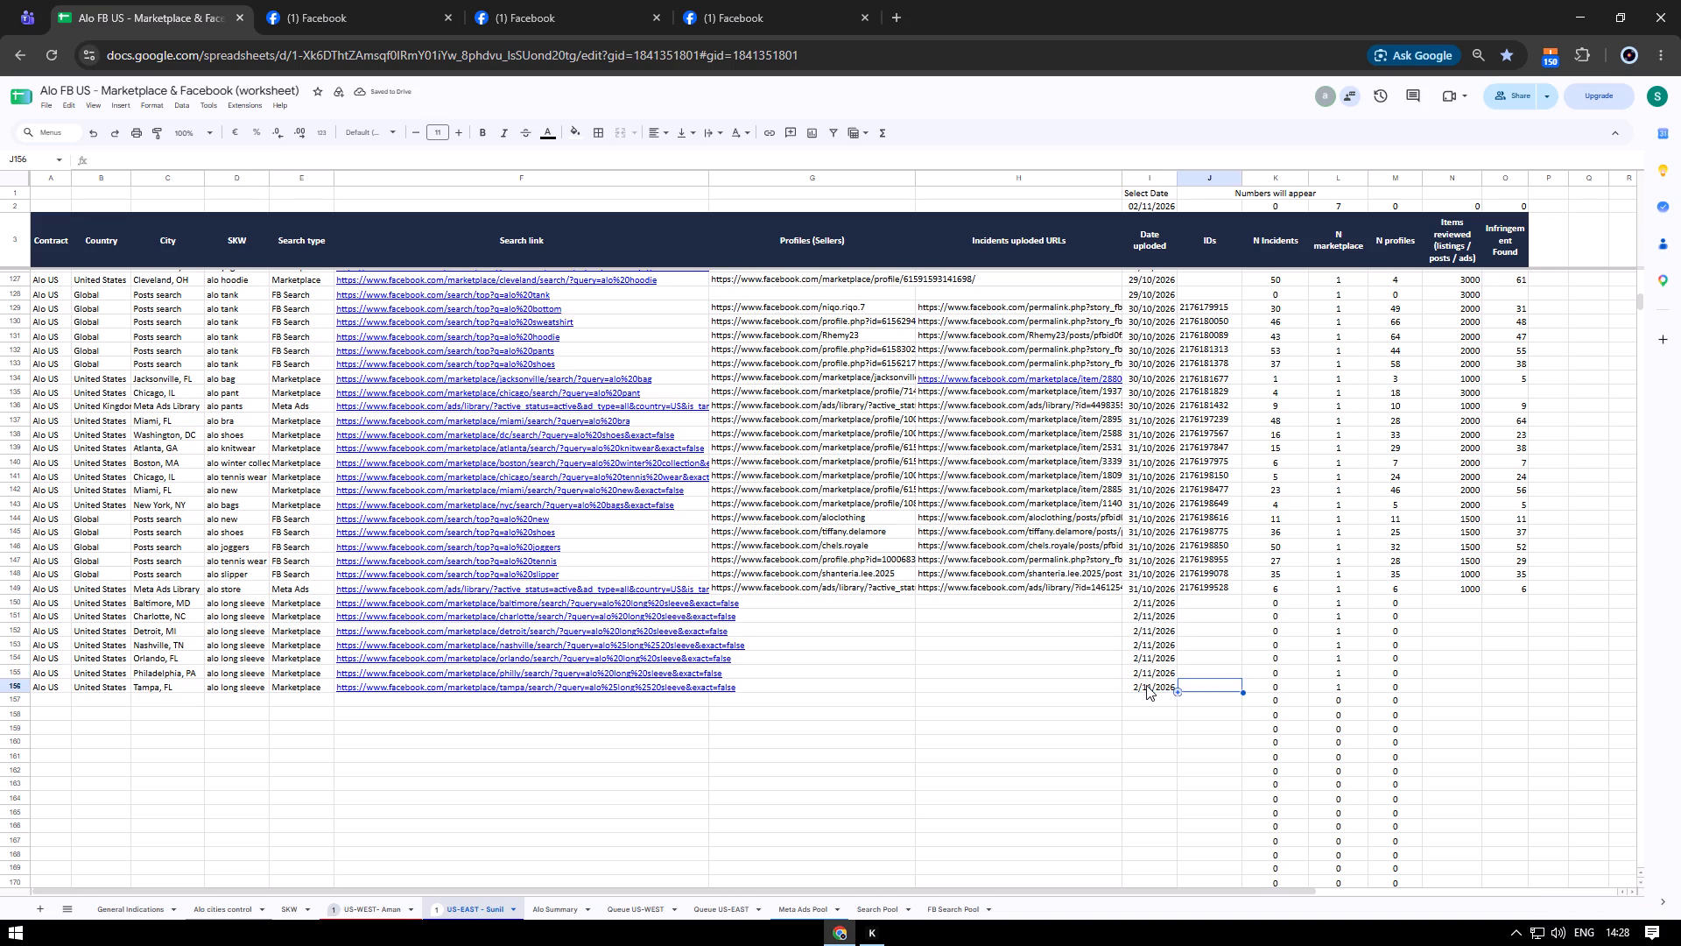
pyautogui.press('Right')
pyautogui.press('Right')
pyautogui.press('Right')
pyautogui.press('Right')
pyautogui.write('2000')
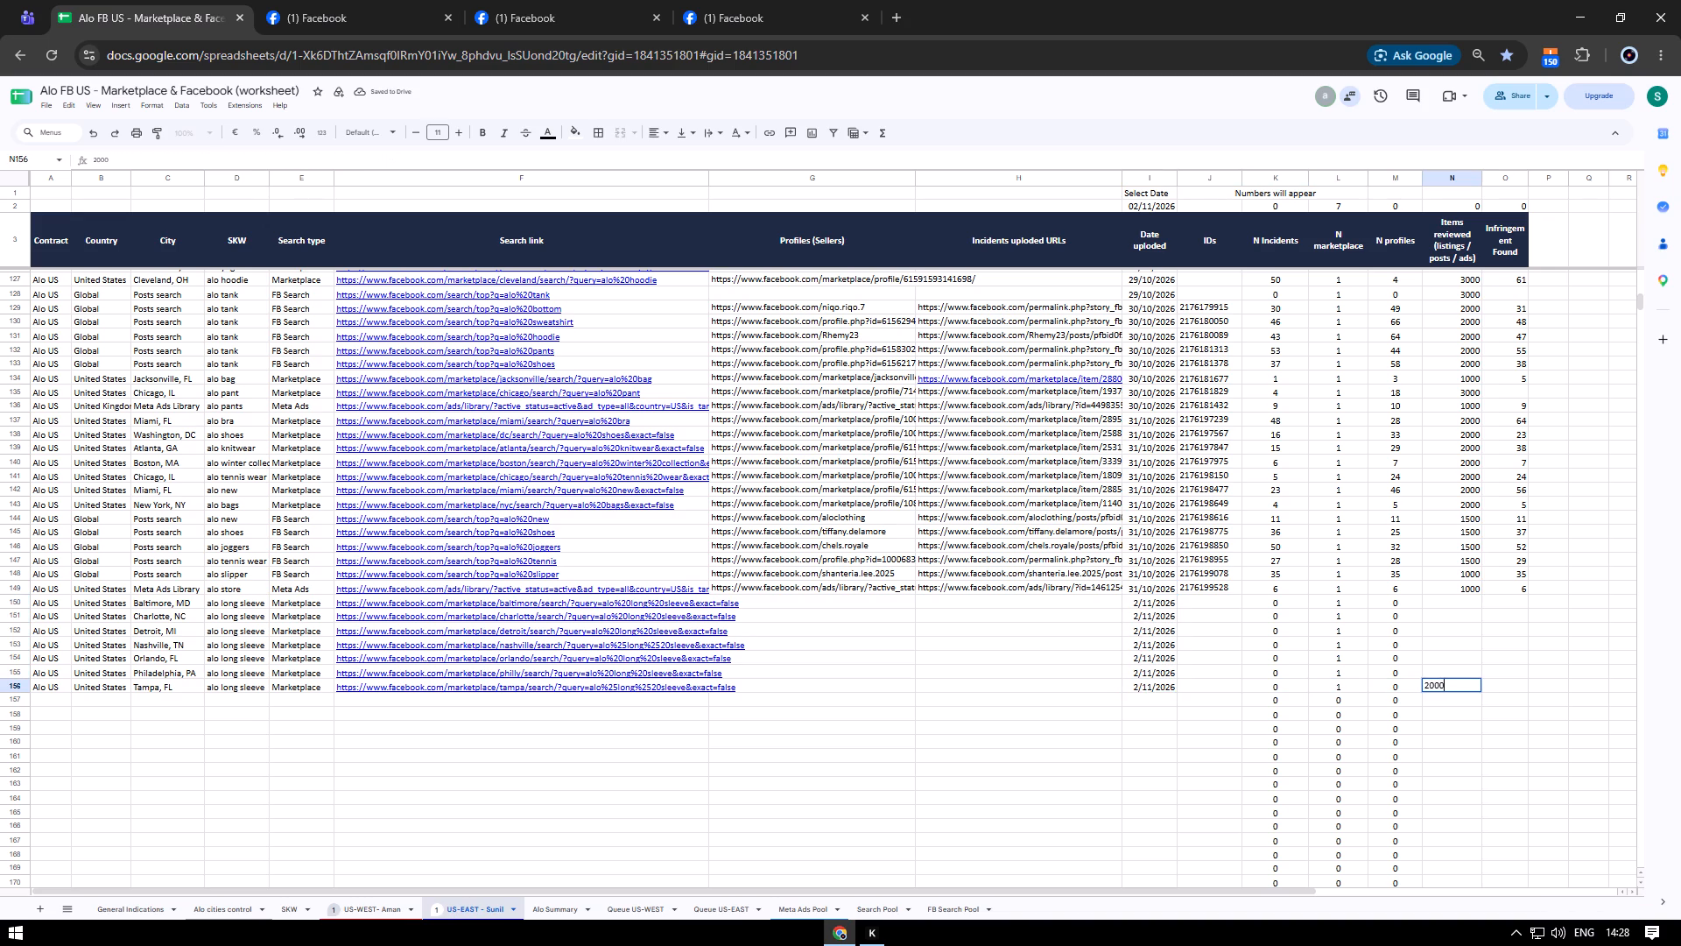
pyautogui.press('Up')
pyautogui.write('2000')
pyautogui.press('Up')
pyautogui.write('2000')
pyautogui.press('Up')
pyautogui.write('2000')
pyautogui.press('Up')
pyautogui.write('2000')
pyautogui.press('Up')
pyautogui.write('2000')
pyautogui.press('Up')
pyautogui.write('2000')
pyautogui.press('Up')
# Copy the Contract through Search link cells of the five FB Search rows 144 to 148 into the empty rows starting at 157.
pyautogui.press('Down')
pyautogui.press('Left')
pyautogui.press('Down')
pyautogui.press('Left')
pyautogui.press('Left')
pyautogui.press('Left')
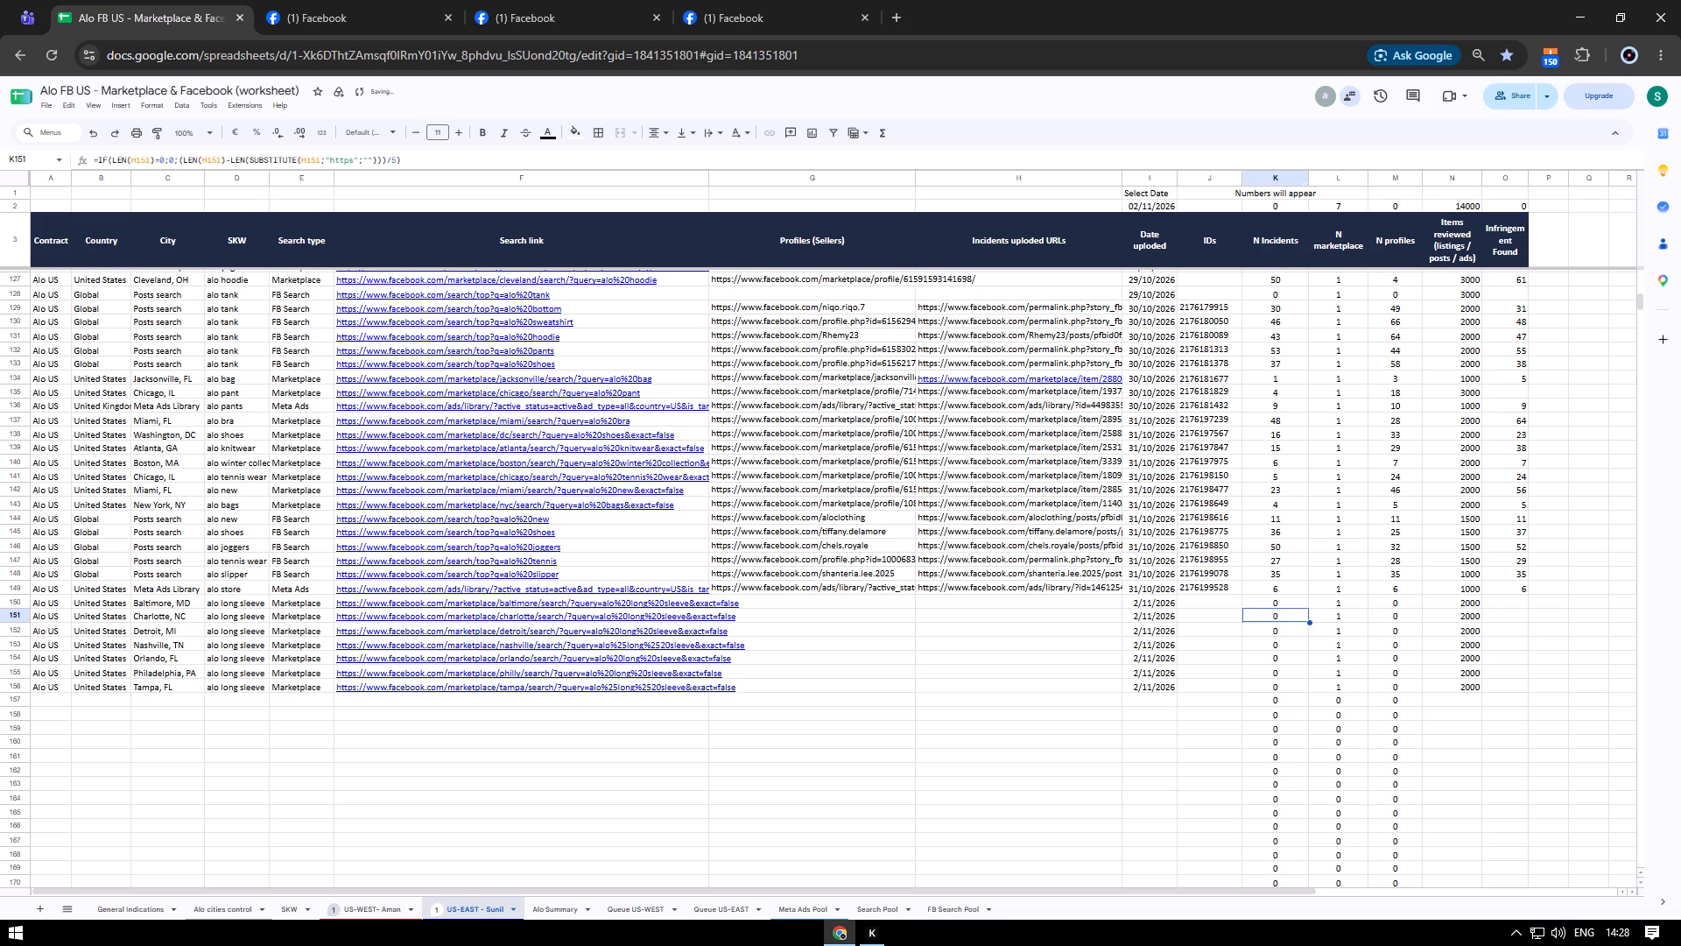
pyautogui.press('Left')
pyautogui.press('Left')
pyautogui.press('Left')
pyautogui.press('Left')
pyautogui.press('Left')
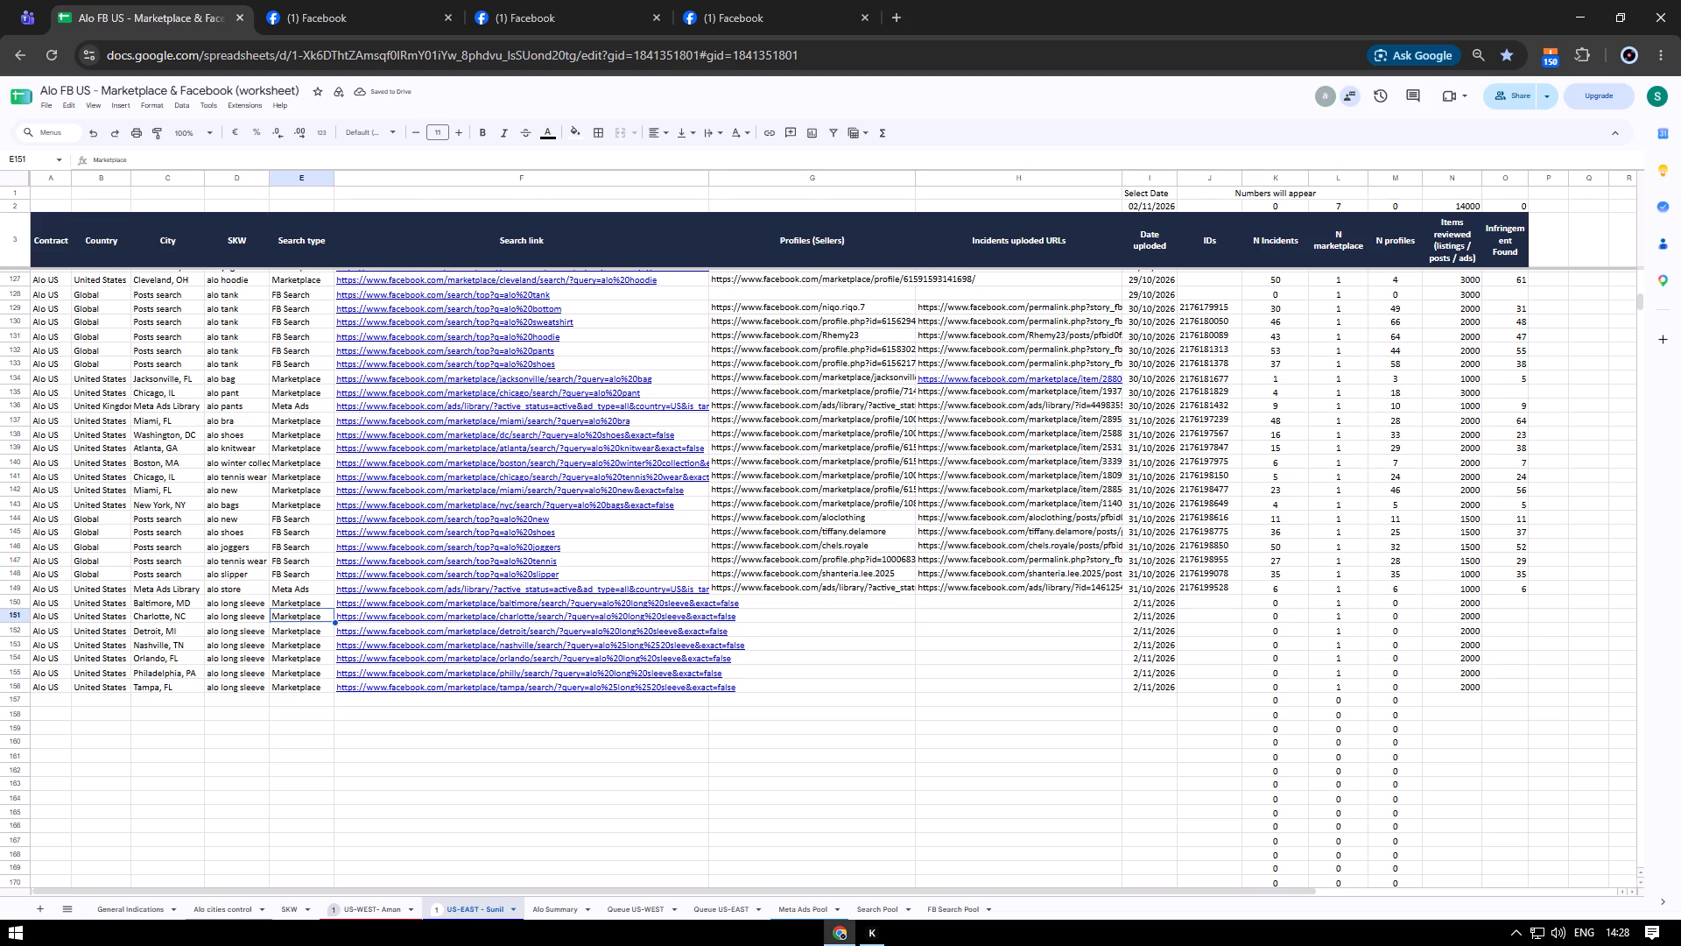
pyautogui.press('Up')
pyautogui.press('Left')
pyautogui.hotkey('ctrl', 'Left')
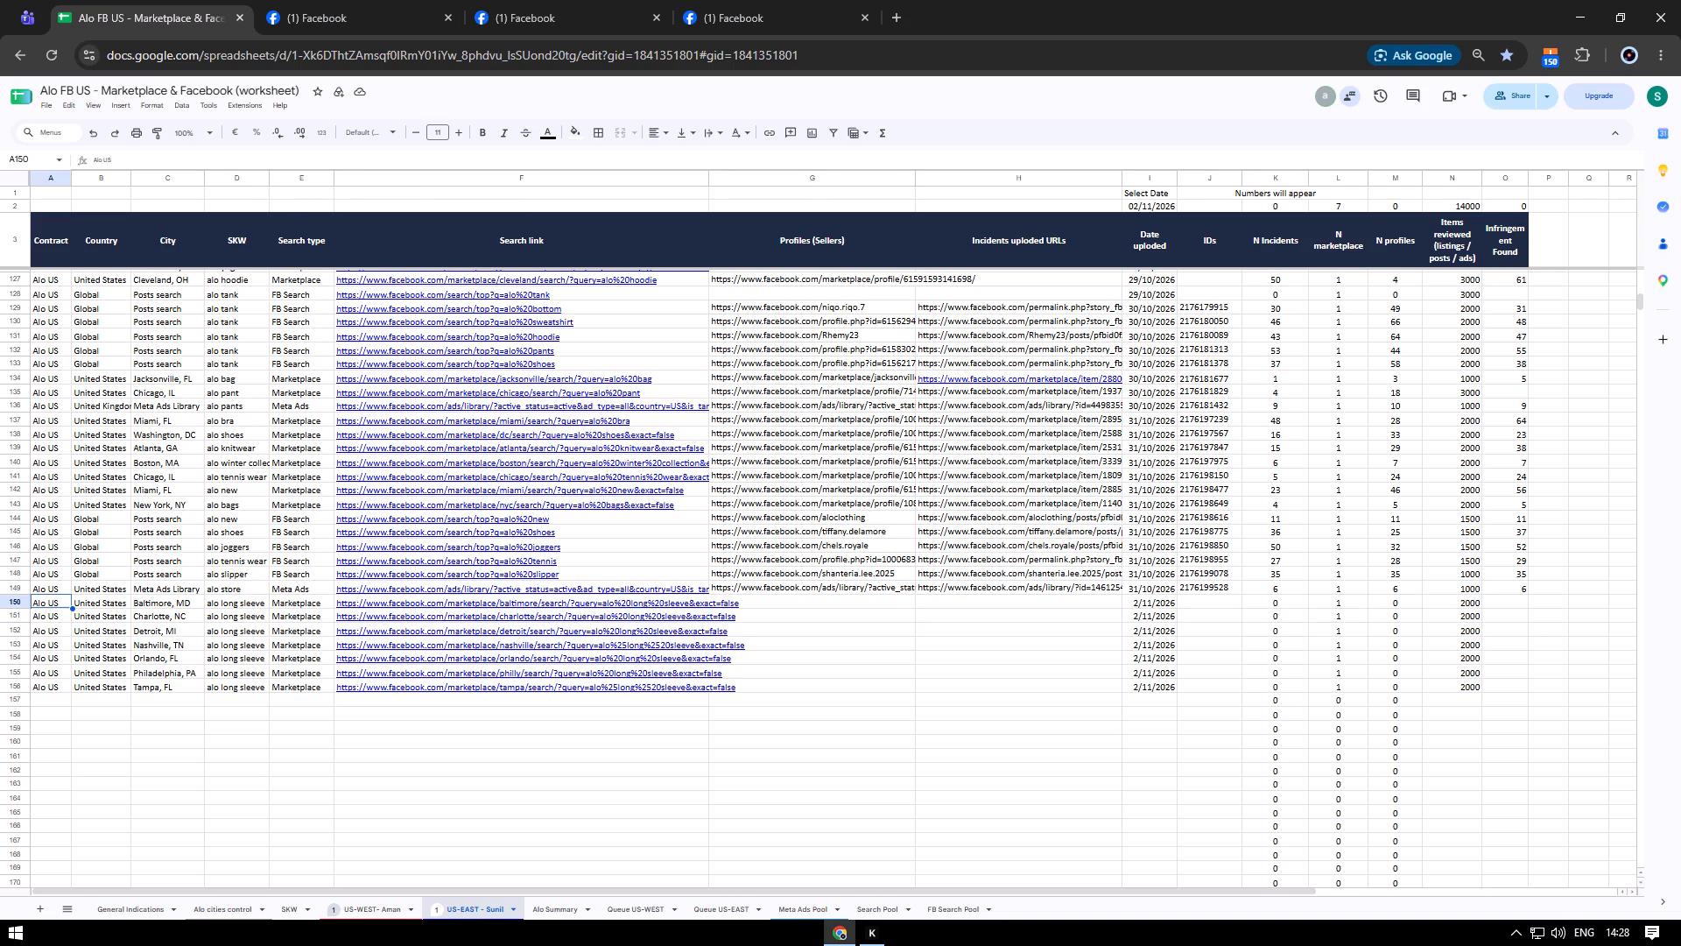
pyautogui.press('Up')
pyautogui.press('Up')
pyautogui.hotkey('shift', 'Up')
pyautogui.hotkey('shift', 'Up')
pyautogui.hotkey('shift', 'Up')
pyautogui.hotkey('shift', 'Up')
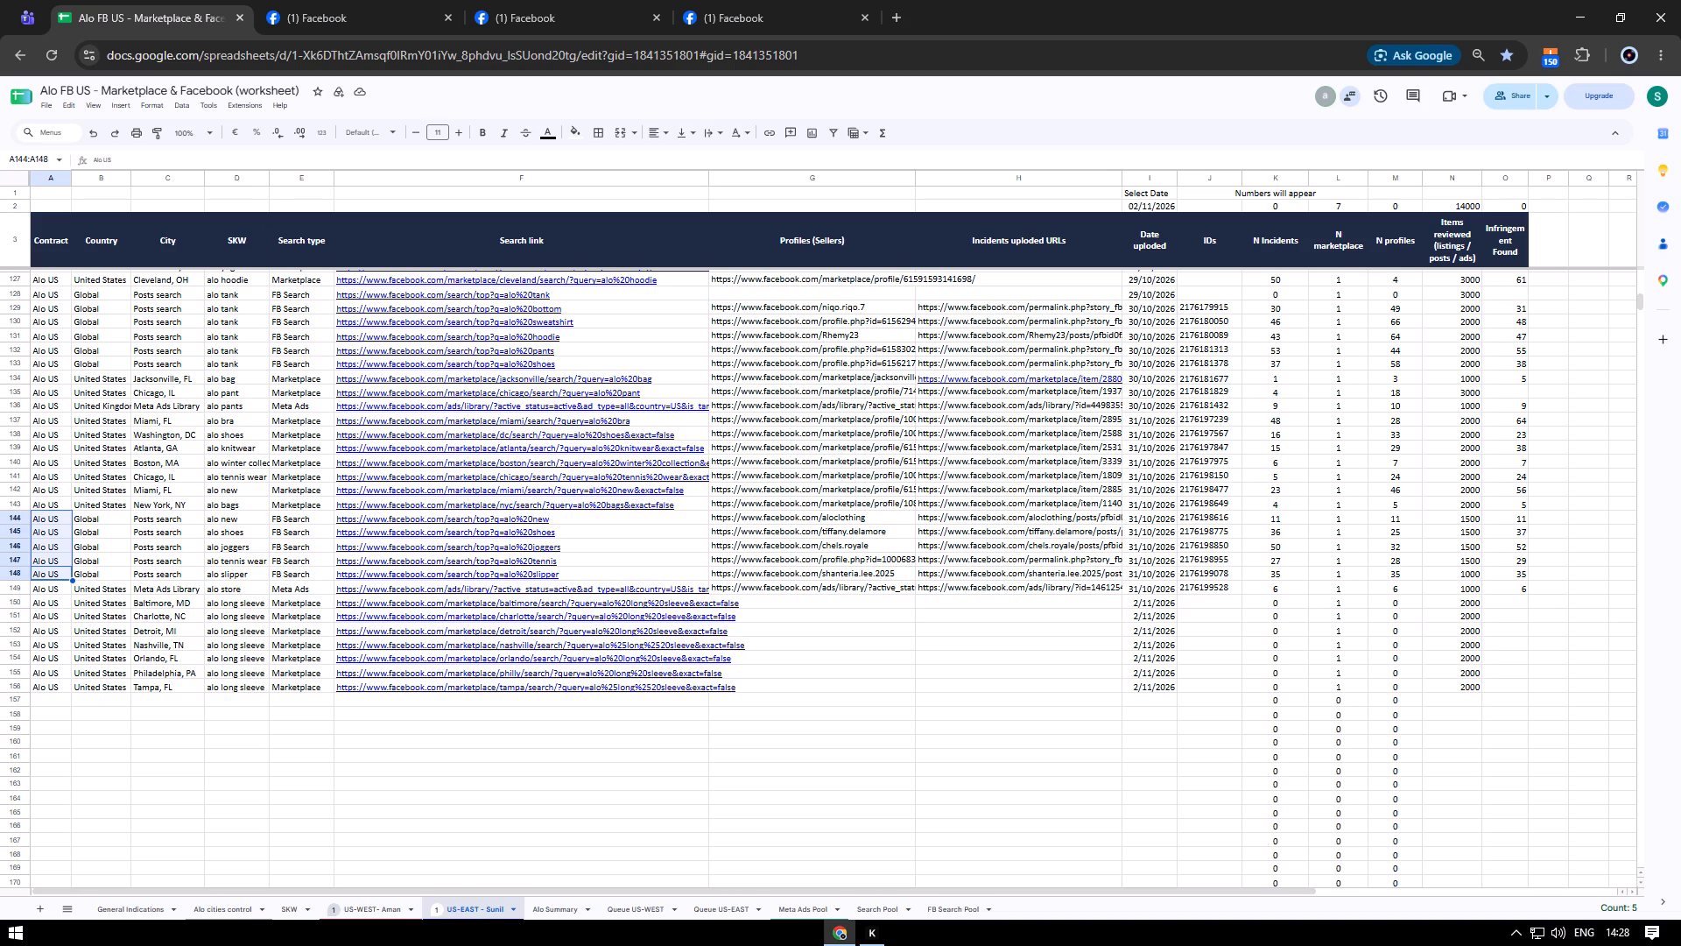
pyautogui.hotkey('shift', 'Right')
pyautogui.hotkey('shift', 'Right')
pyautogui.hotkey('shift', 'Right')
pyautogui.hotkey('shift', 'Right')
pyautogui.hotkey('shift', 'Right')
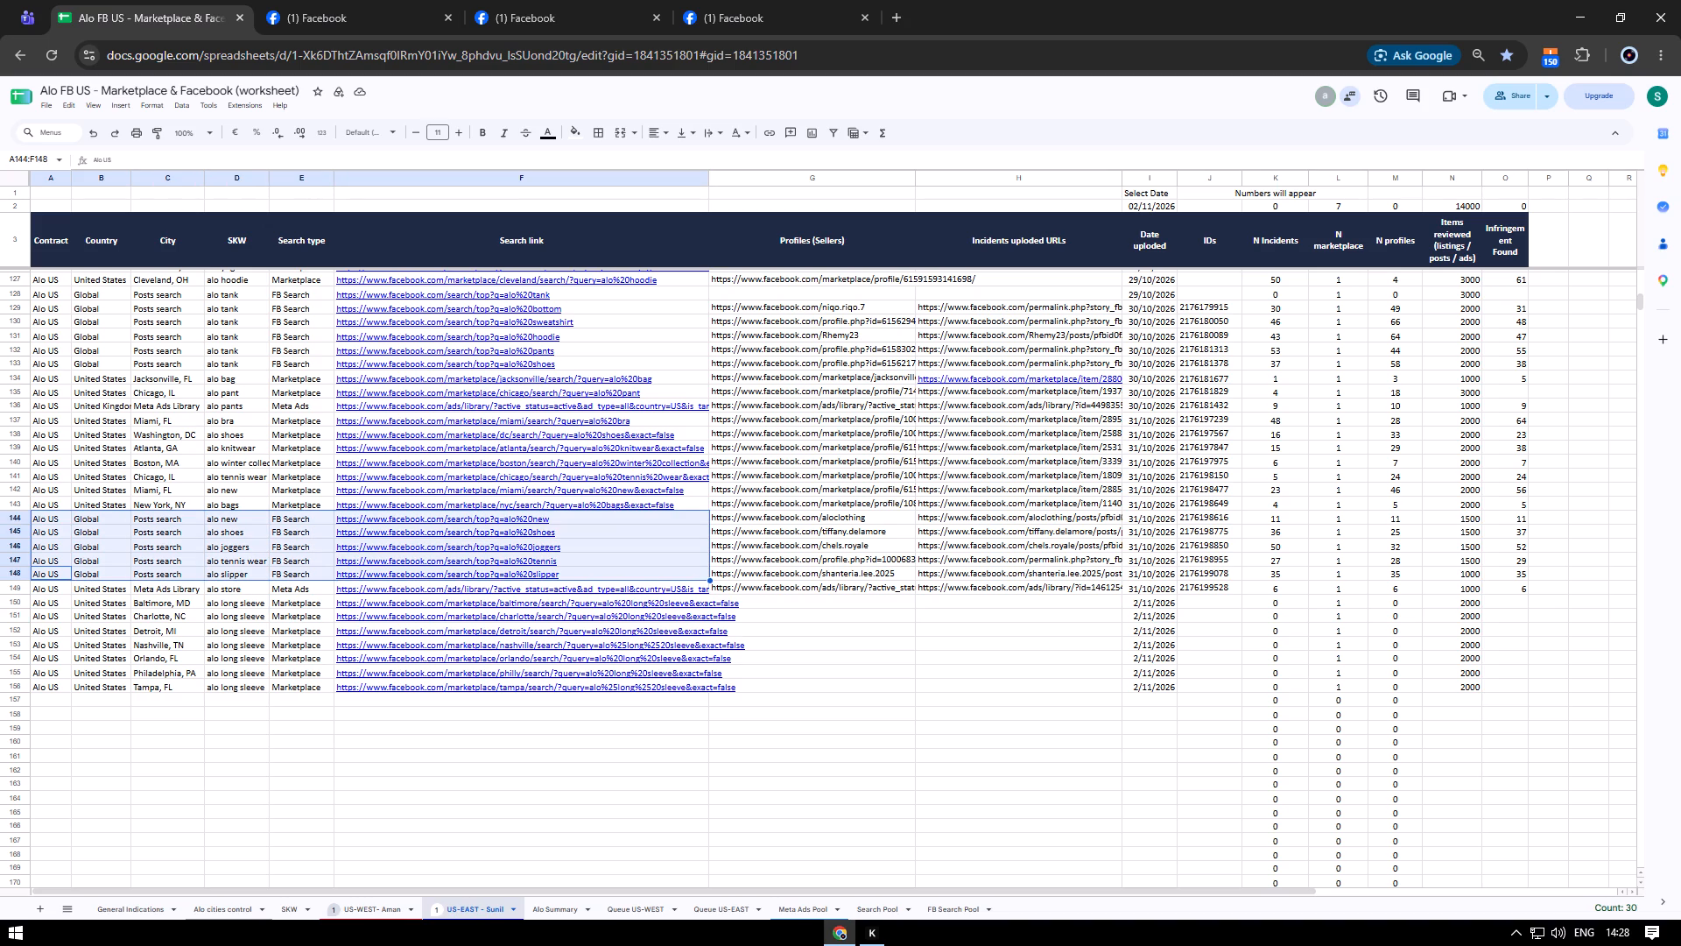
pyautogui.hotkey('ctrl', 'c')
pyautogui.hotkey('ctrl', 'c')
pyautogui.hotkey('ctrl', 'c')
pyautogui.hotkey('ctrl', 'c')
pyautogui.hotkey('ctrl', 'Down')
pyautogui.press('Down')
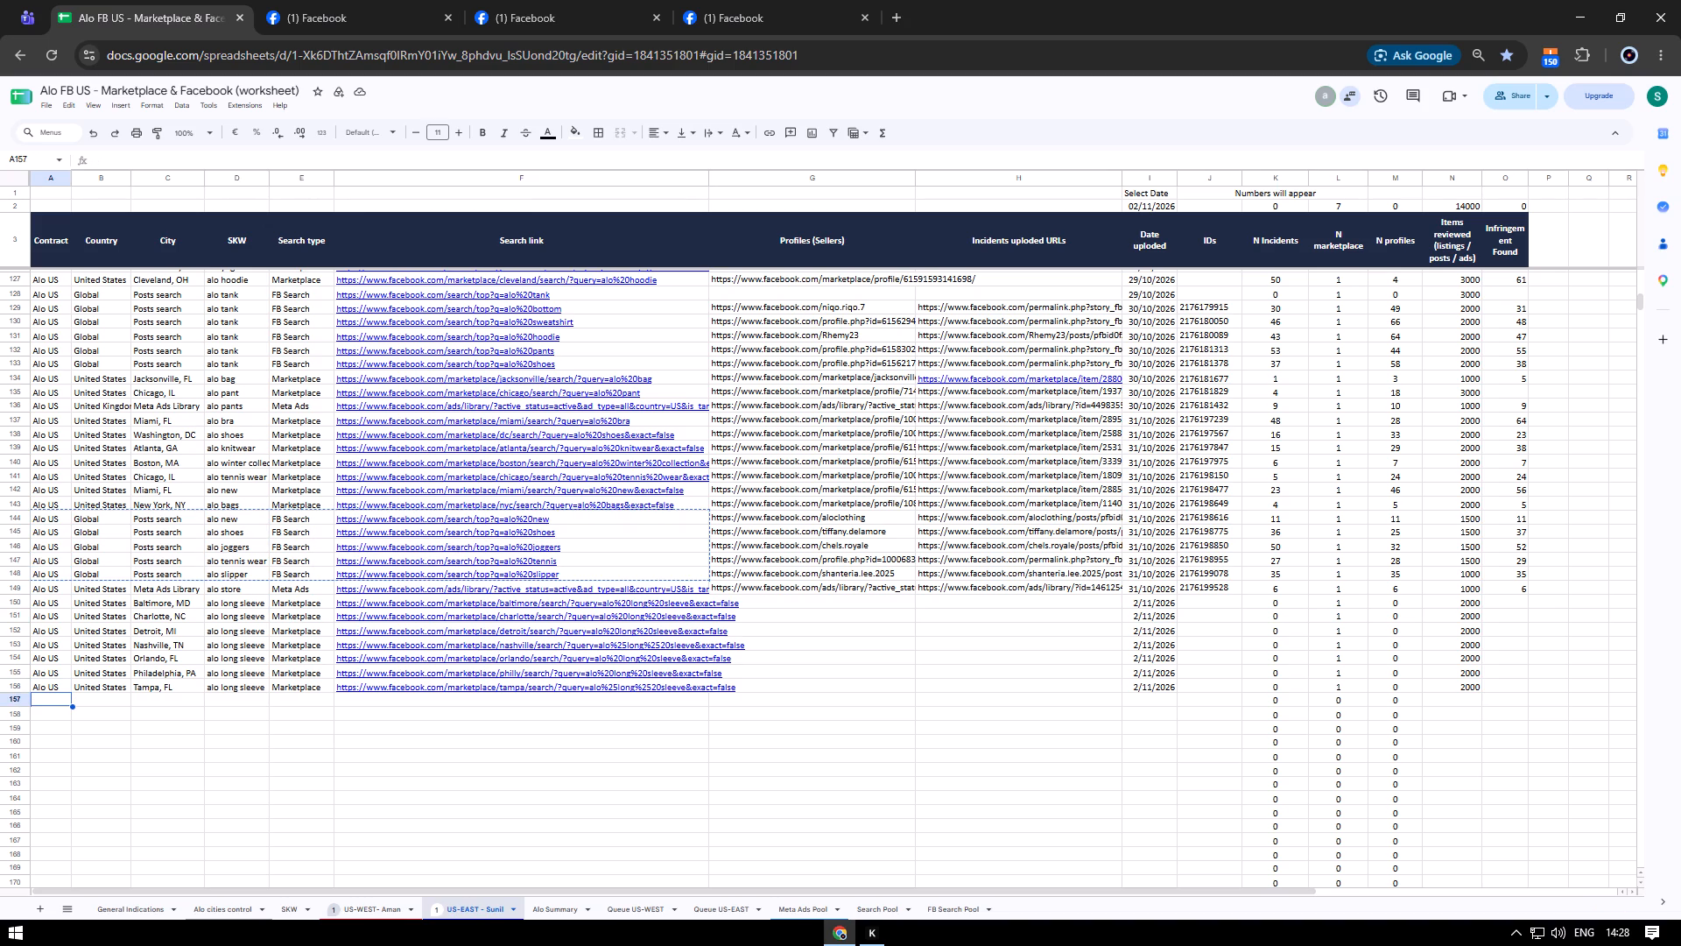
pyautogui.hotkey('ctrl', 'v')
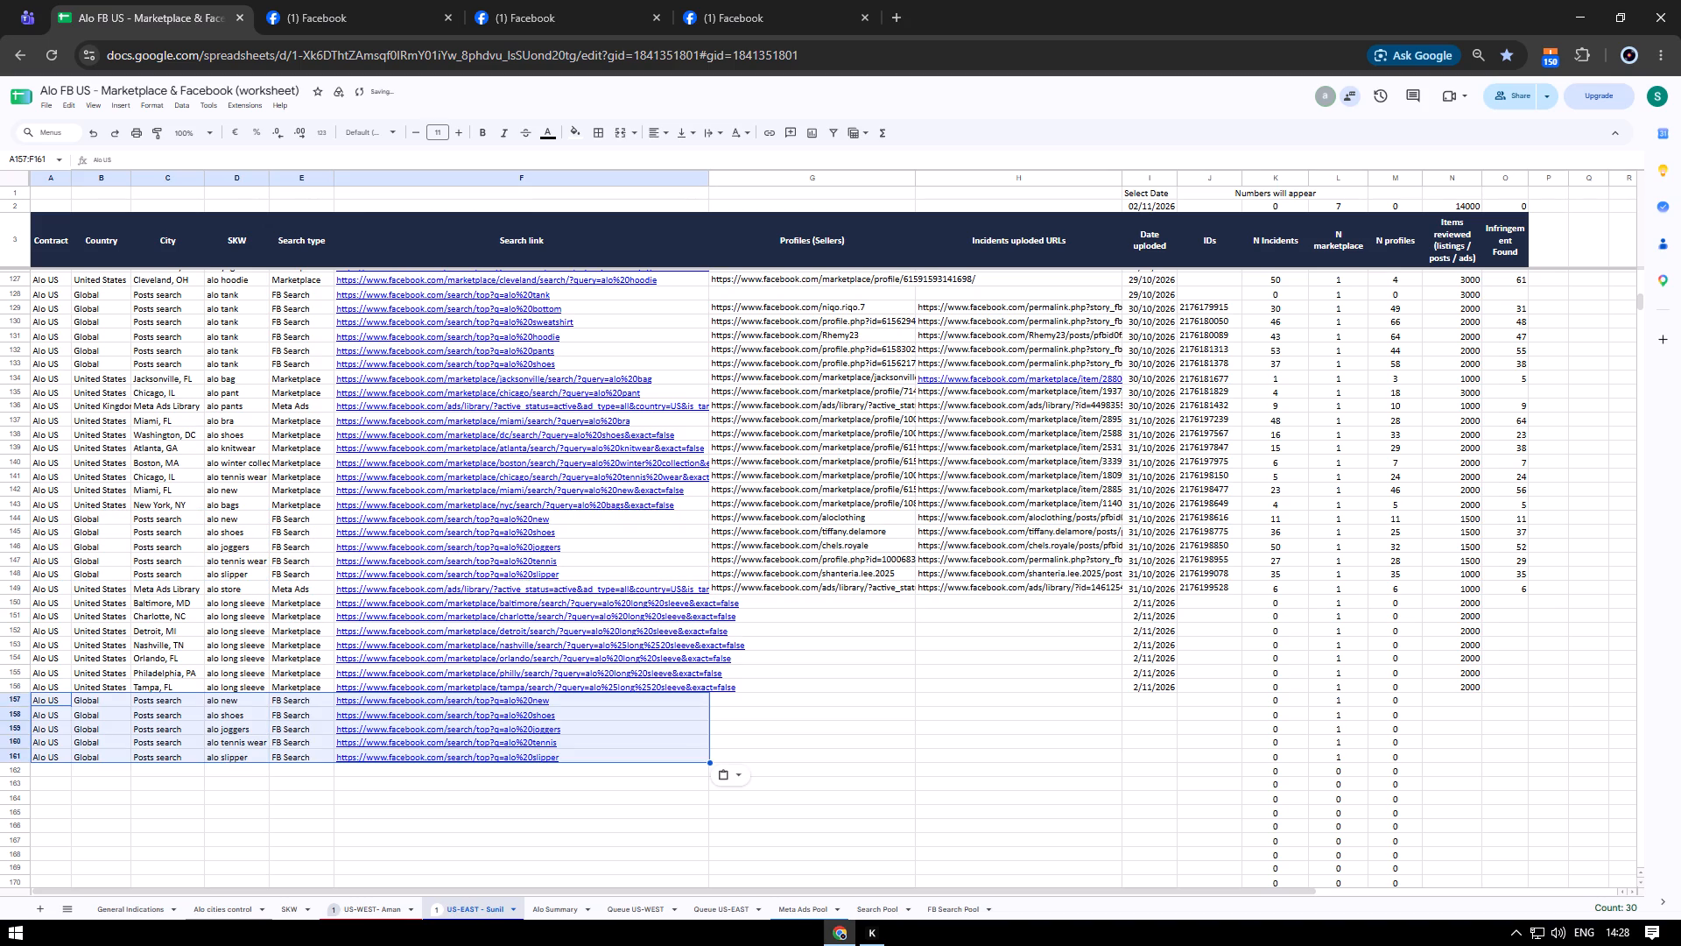
# Open row 157's Facebook search link in a new browser tab and change its query from "alo new" to "alo long sleeve".
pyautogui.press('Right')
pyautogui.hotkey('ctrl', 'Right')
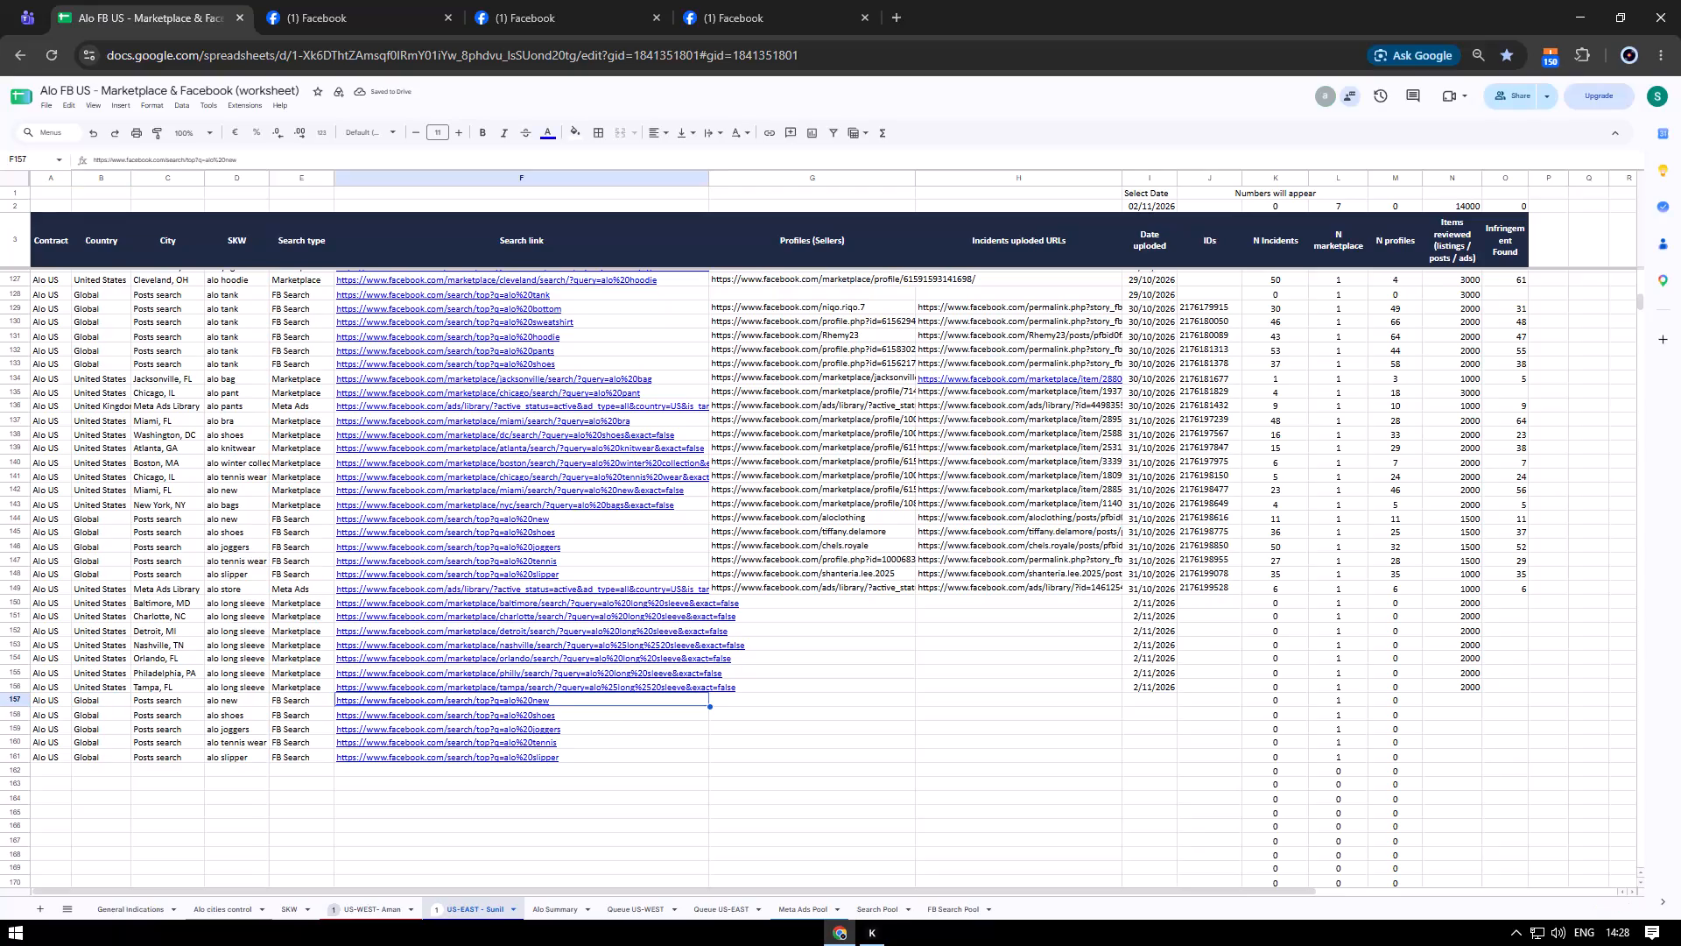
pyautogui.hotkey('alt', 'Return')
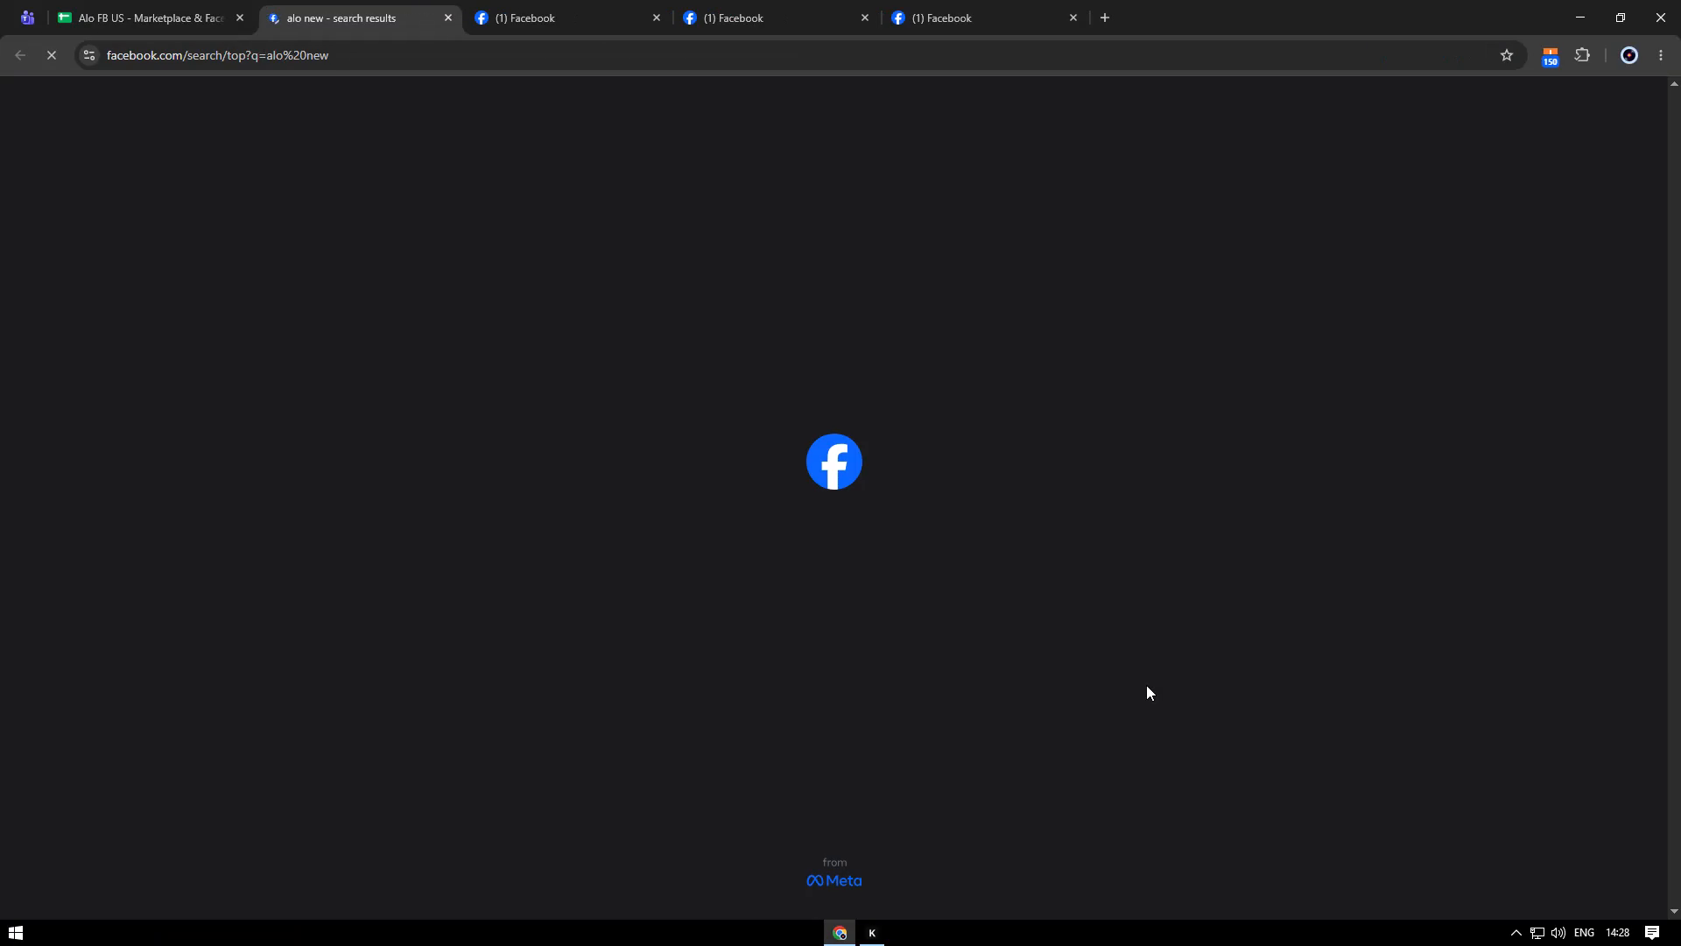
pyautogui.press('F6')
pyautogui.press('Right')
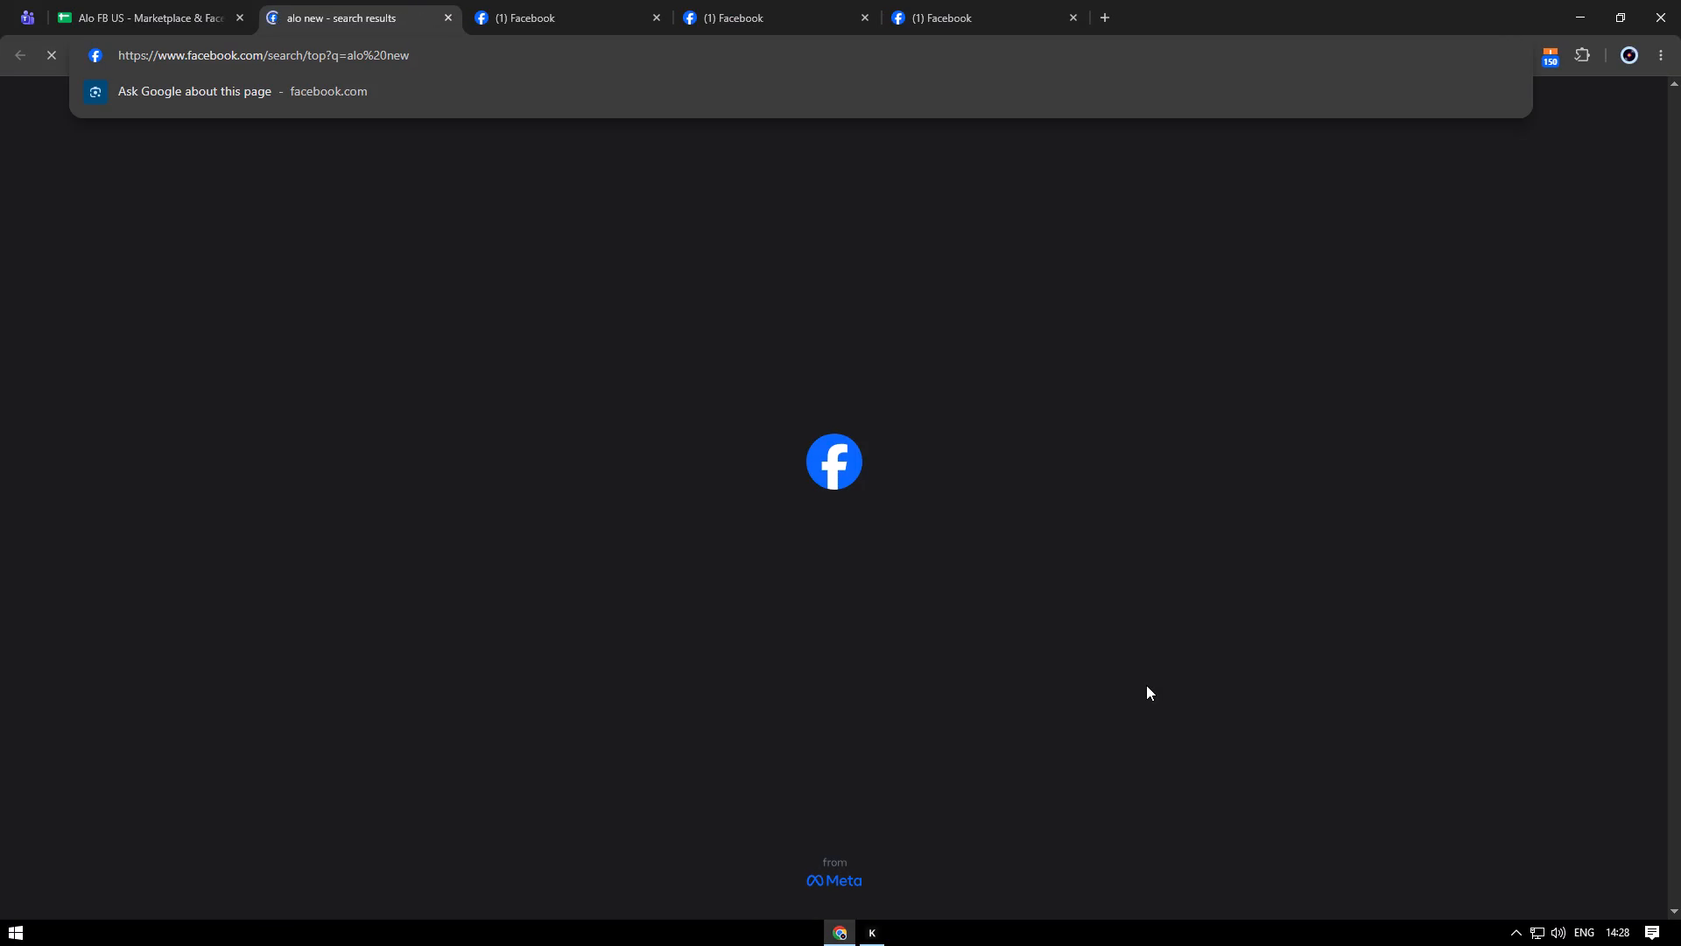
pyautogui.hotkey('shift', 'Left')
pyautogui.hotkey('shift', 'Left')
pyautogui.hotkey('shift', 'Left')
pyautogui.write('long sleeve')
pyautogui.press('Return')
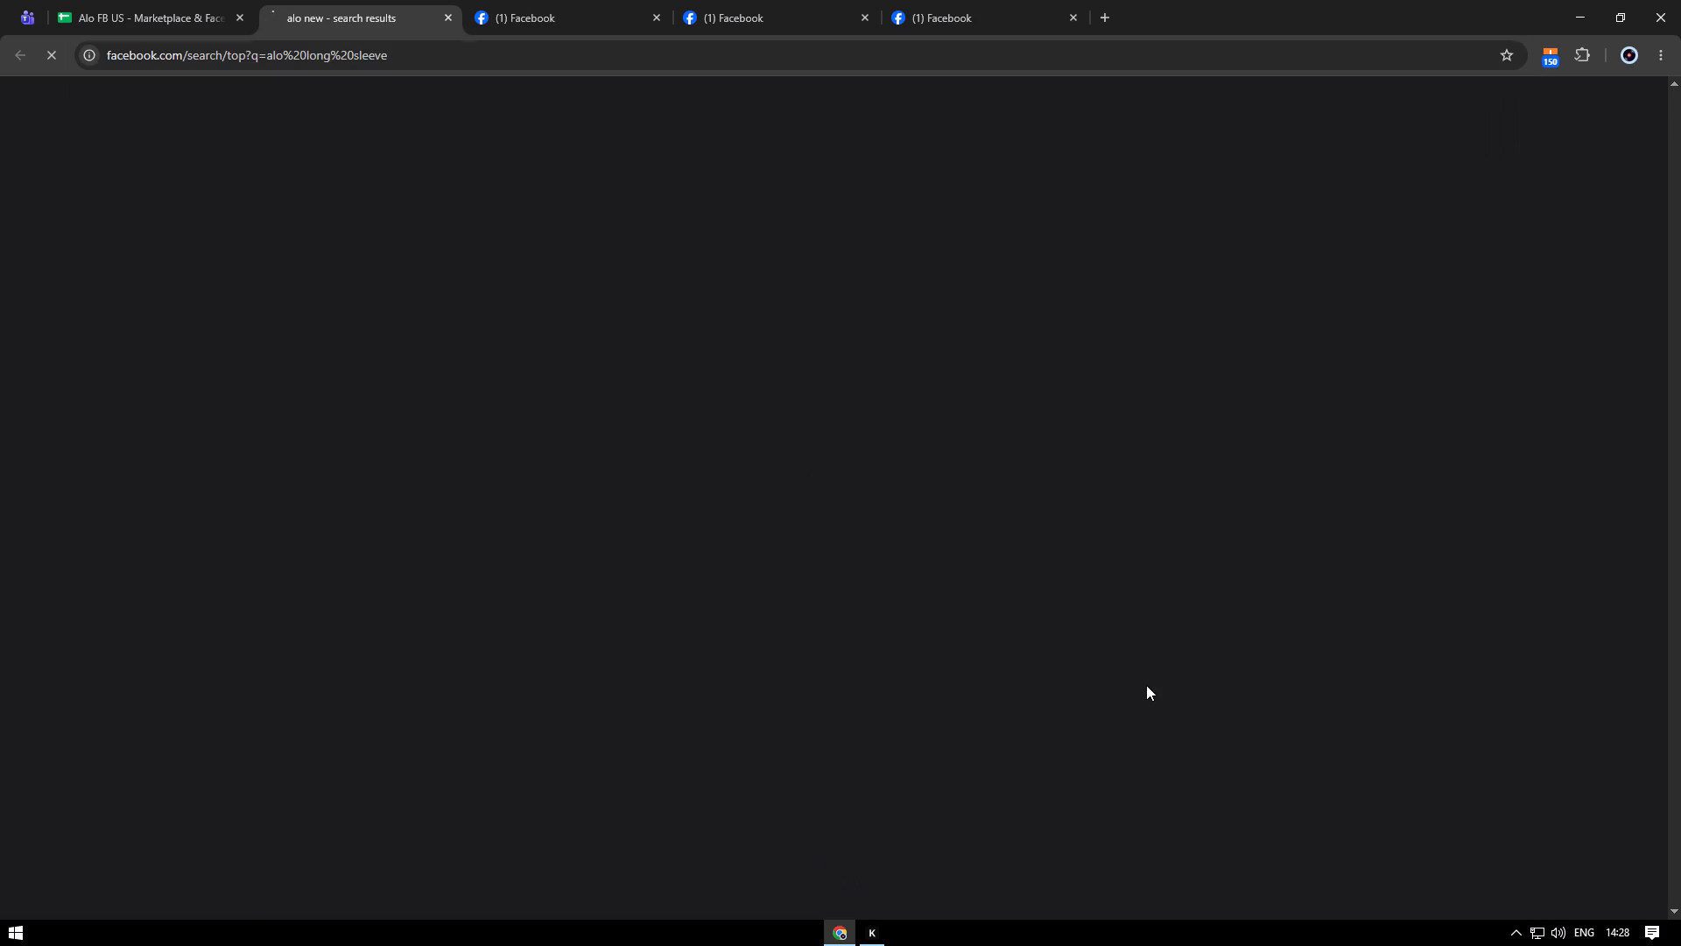
# Copy the alo long sleeve Facebook search URL and paste it into row 157's Search link cell in the worksheet.
pyautogui.click(559, 0)
pyautogui.click(395, 0)
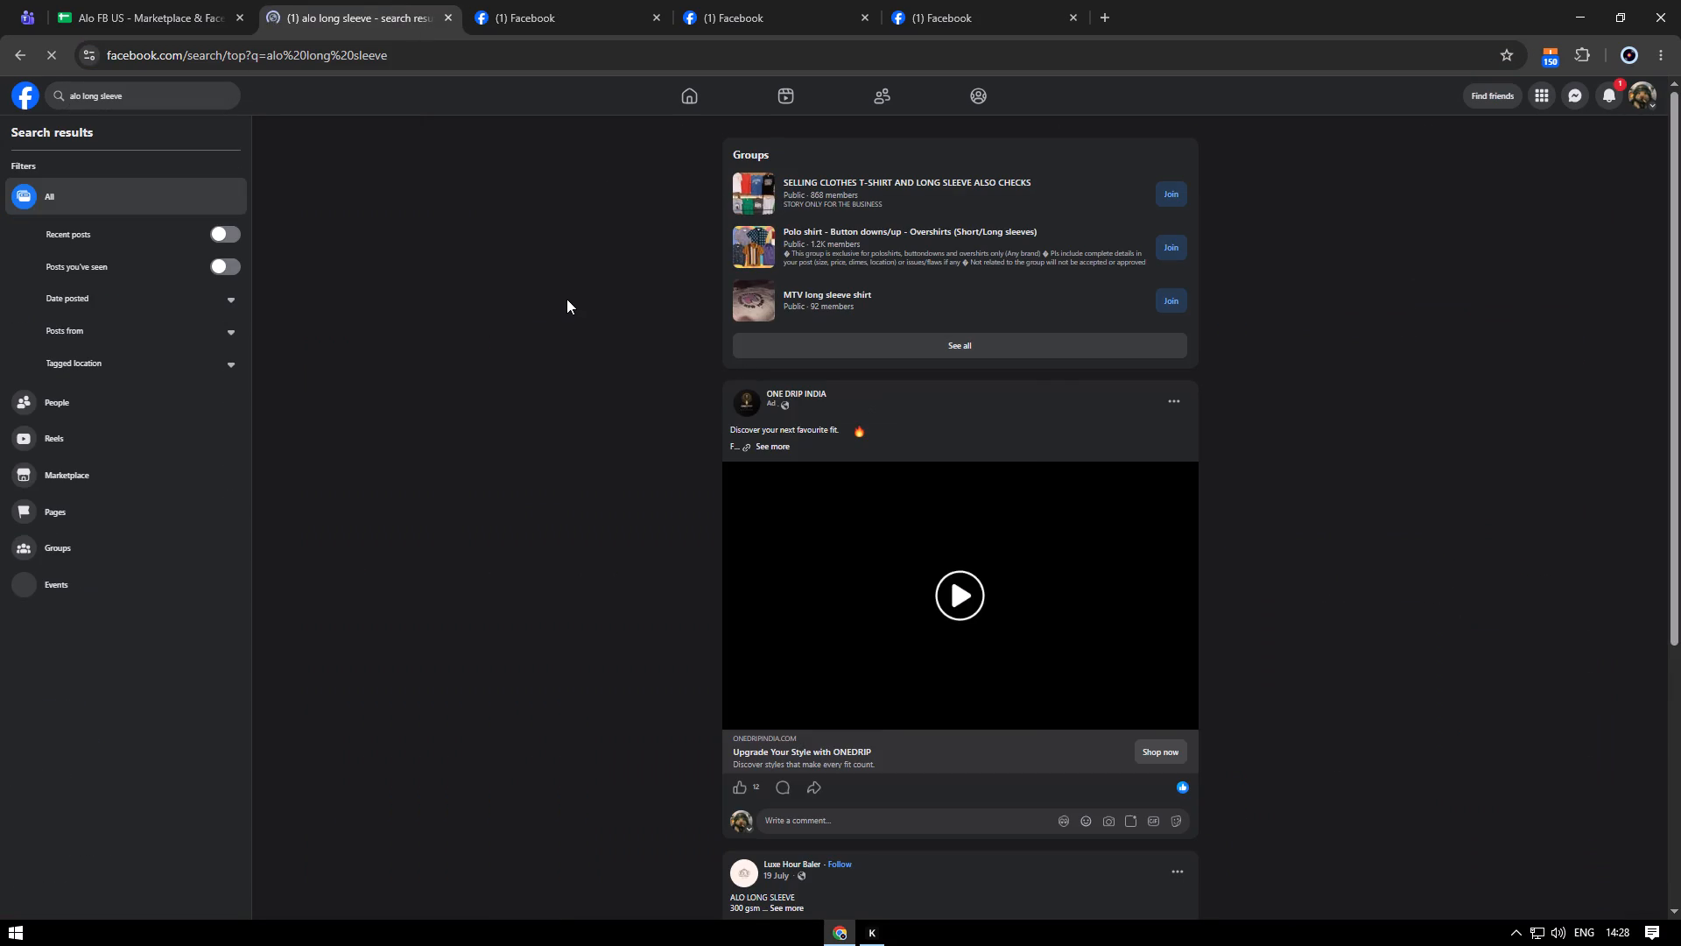
pyautogui.click(354, 59)
pyautogui.hotkey('ctrl', 'c')
pyautogui.hotkey('ctrl', 'c')
pyautogui.hotkey('ctrl', 'c')
pyautogui.hotkey('ctrl', 'shift', 'Tab')
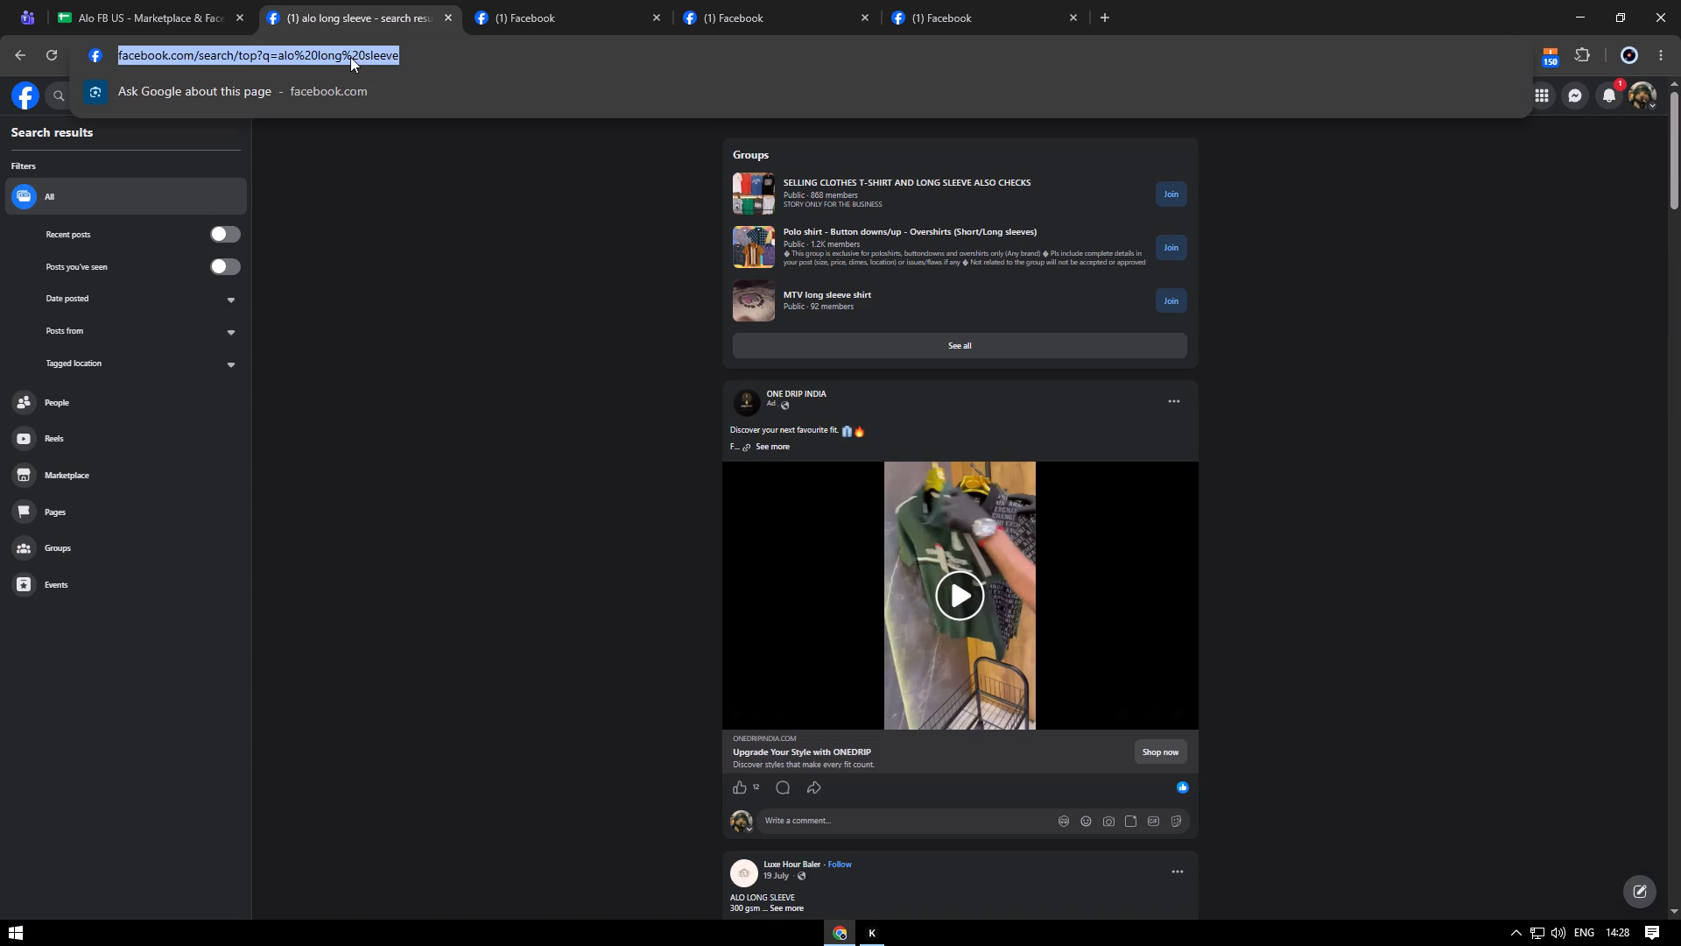
pyautogui.hotkey('ctrl', 'v')
# Change the SKW of FB Search row 157 to "alo long sleeve".
pyautogui.press('Left')
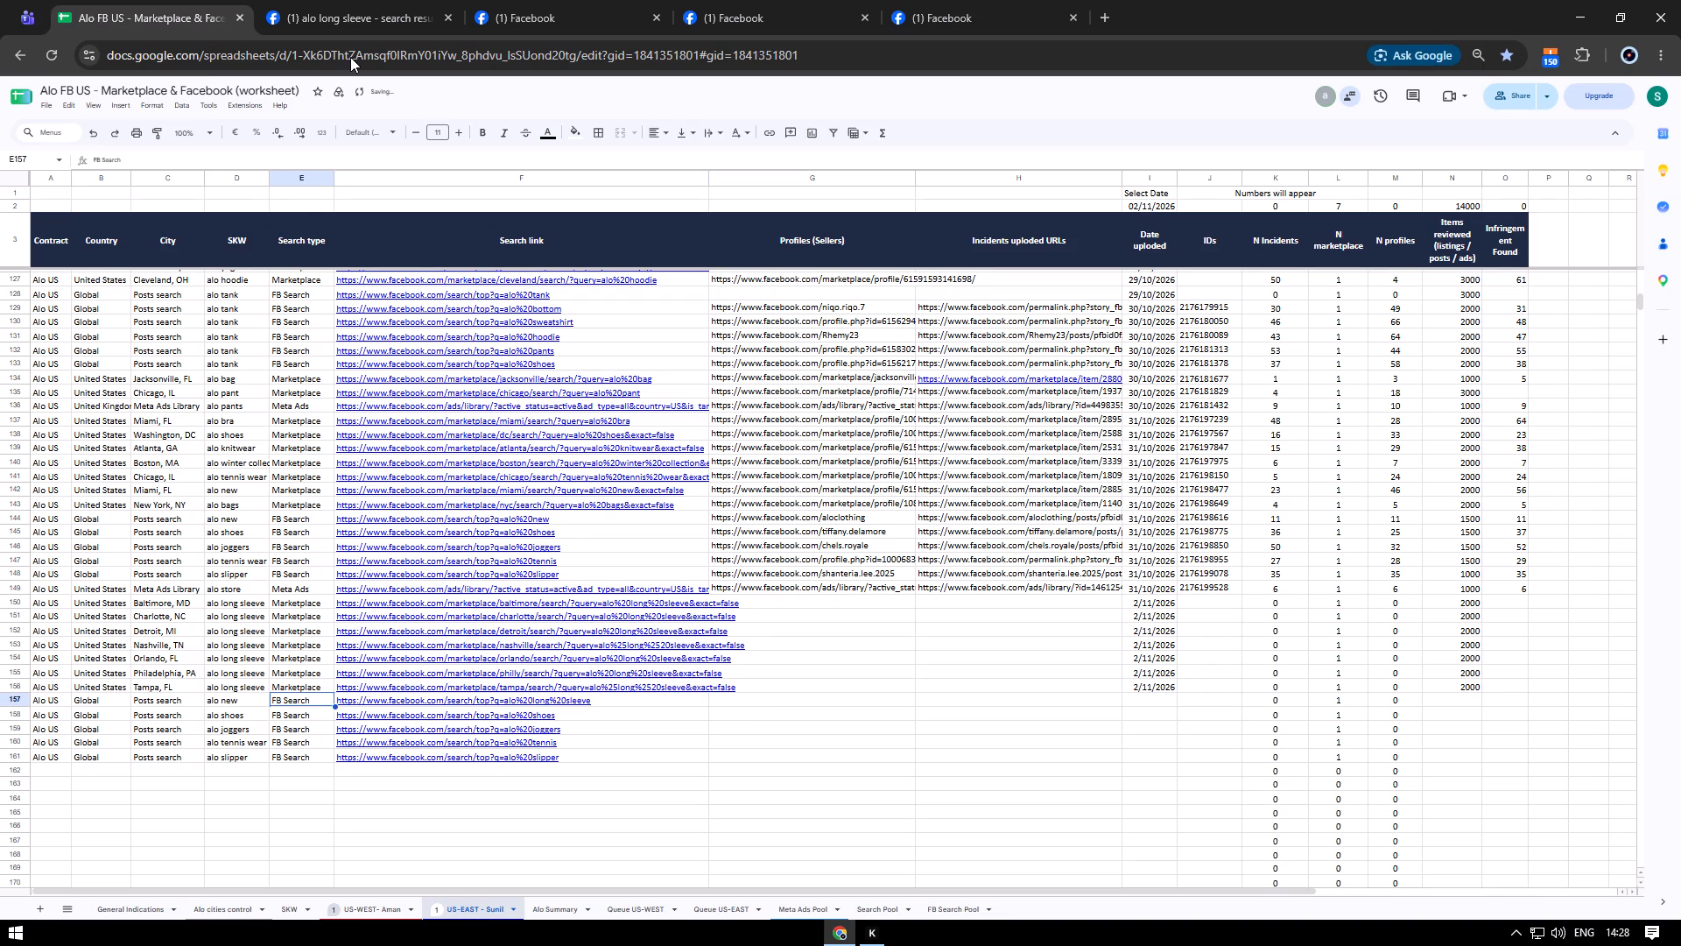
pyautogui.press('Left')
pyautogui.press('Return')
pyautogui.hotkey('ctrl', 'shift', 'Left')
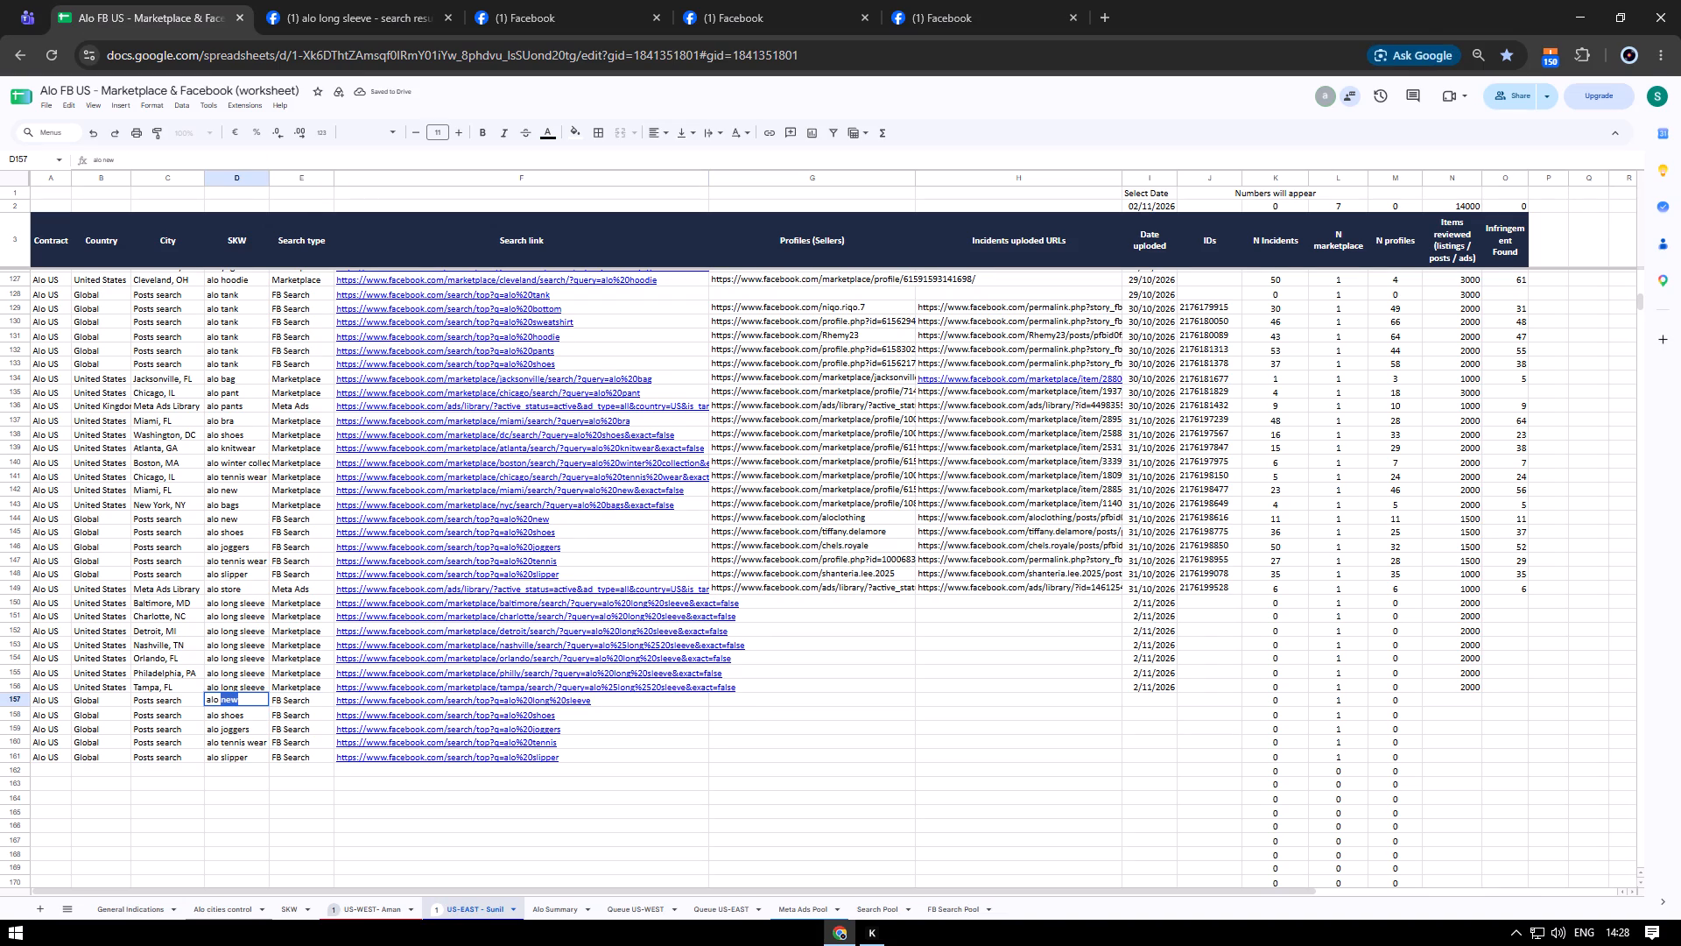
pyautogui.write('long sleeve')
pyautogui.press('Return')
# Open row 158's alo shoes Facebook search link in a new browser tab and return to the worksheet.
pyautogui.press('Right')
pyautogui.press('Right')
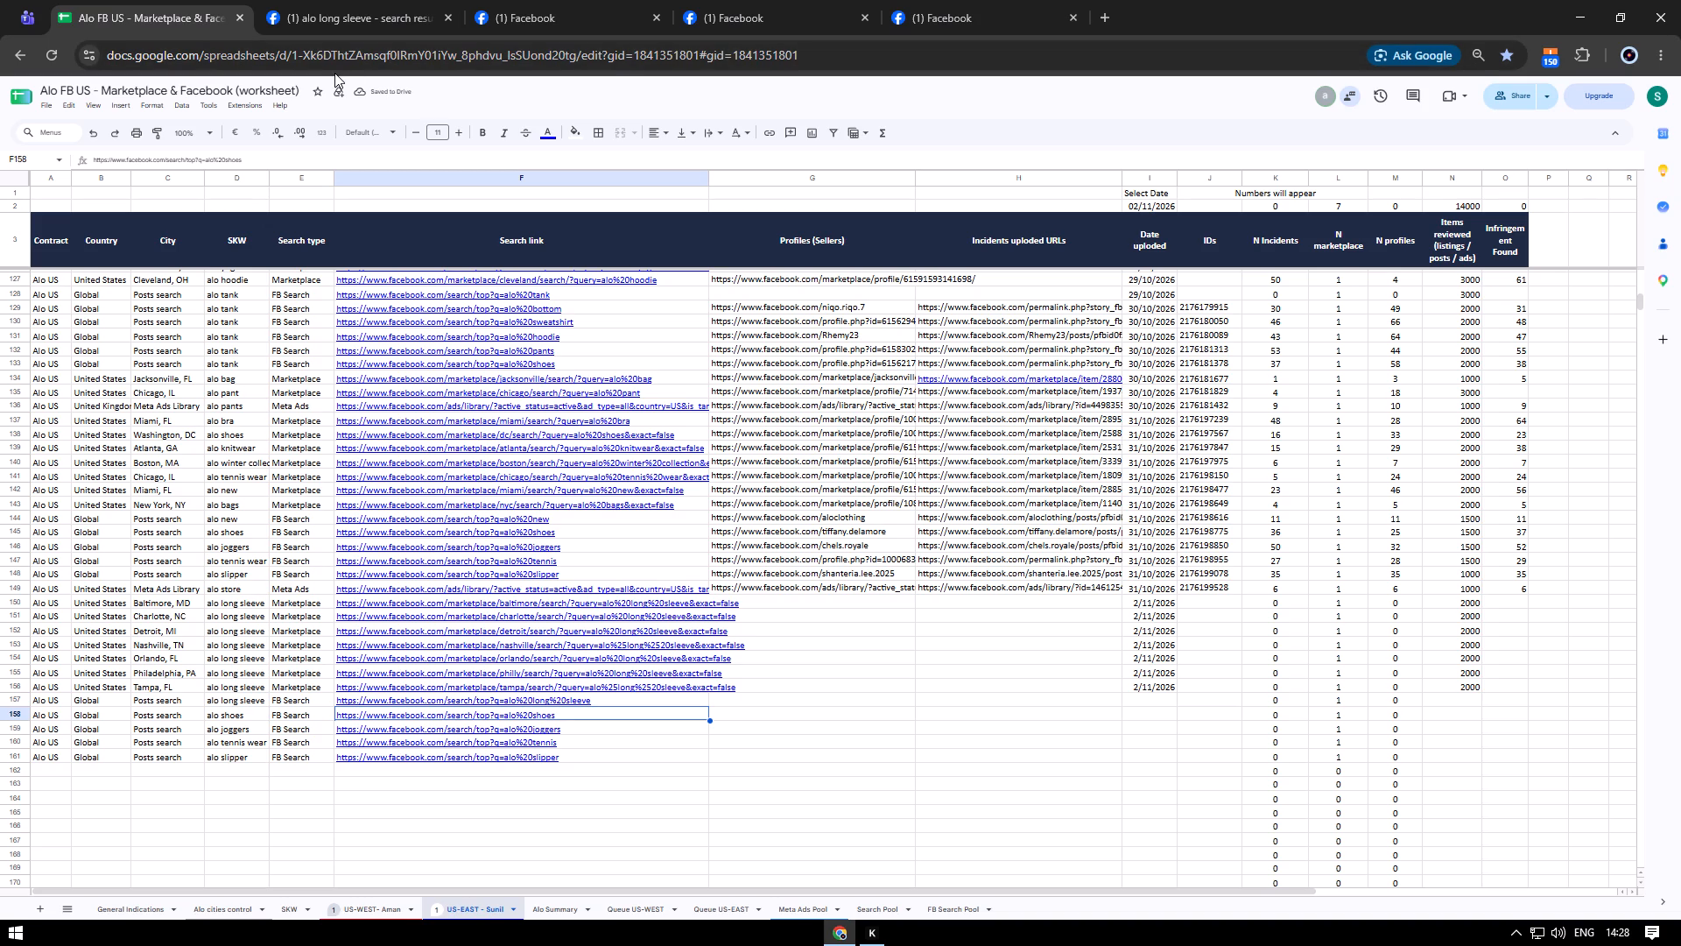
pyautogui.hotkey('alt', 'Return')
pyautogui.click(150, 0)
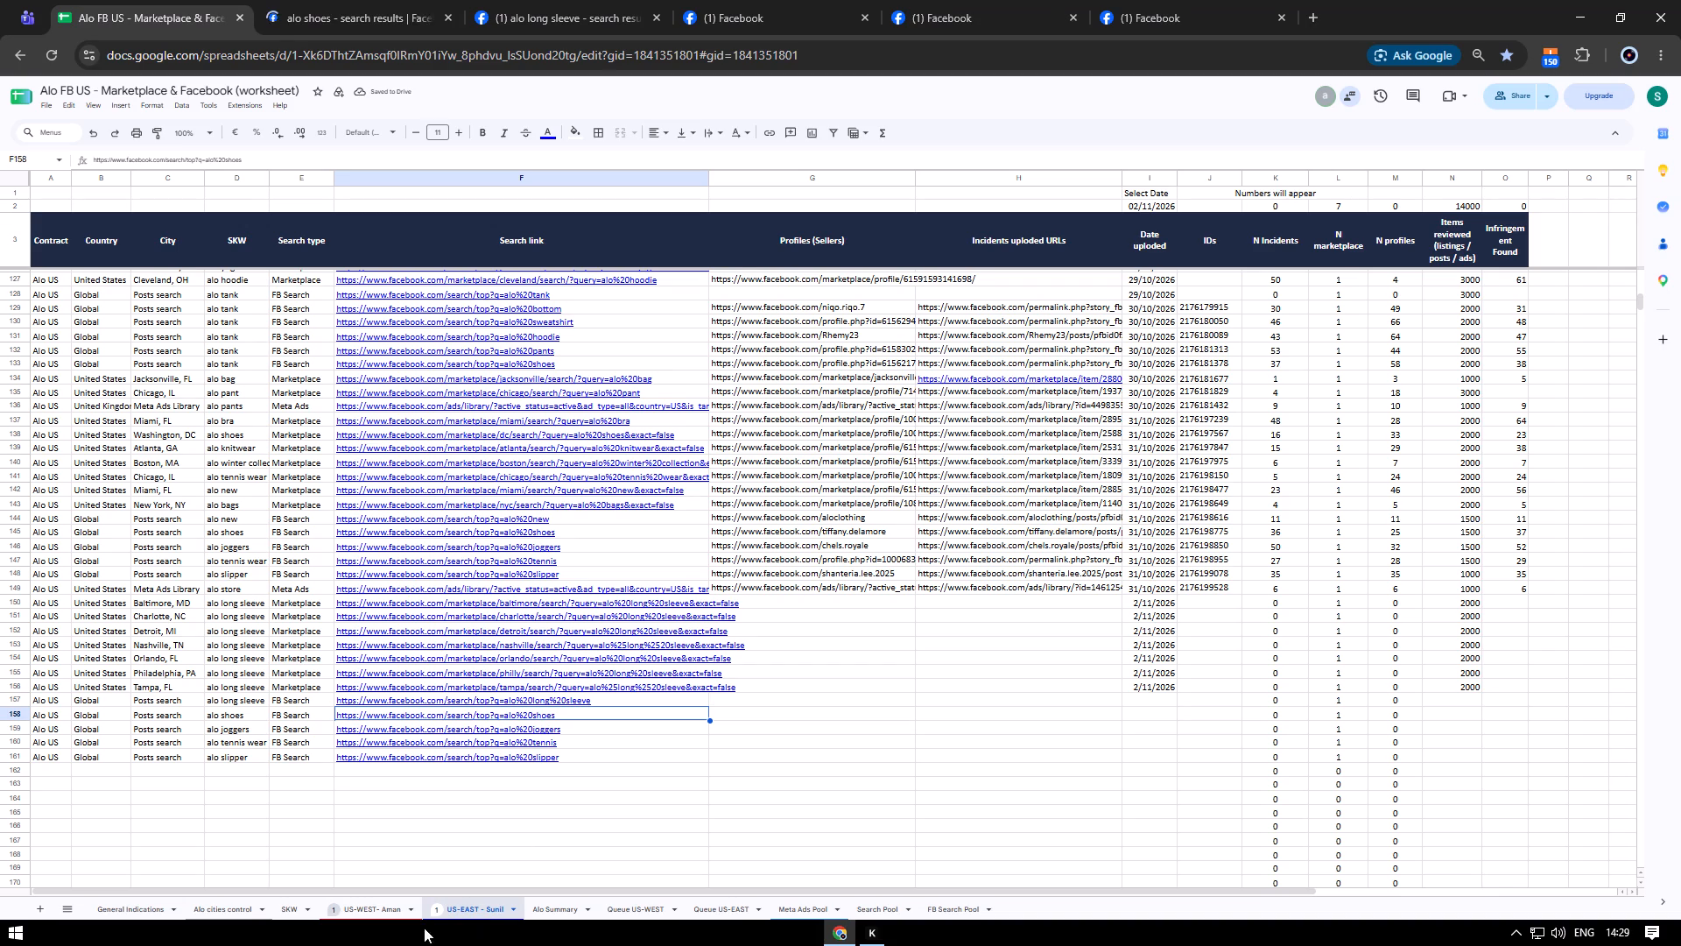
# Open a new blank browser tab.
pyautogui.middleClick(294, 912)
pyautogui.click(1319, 0)
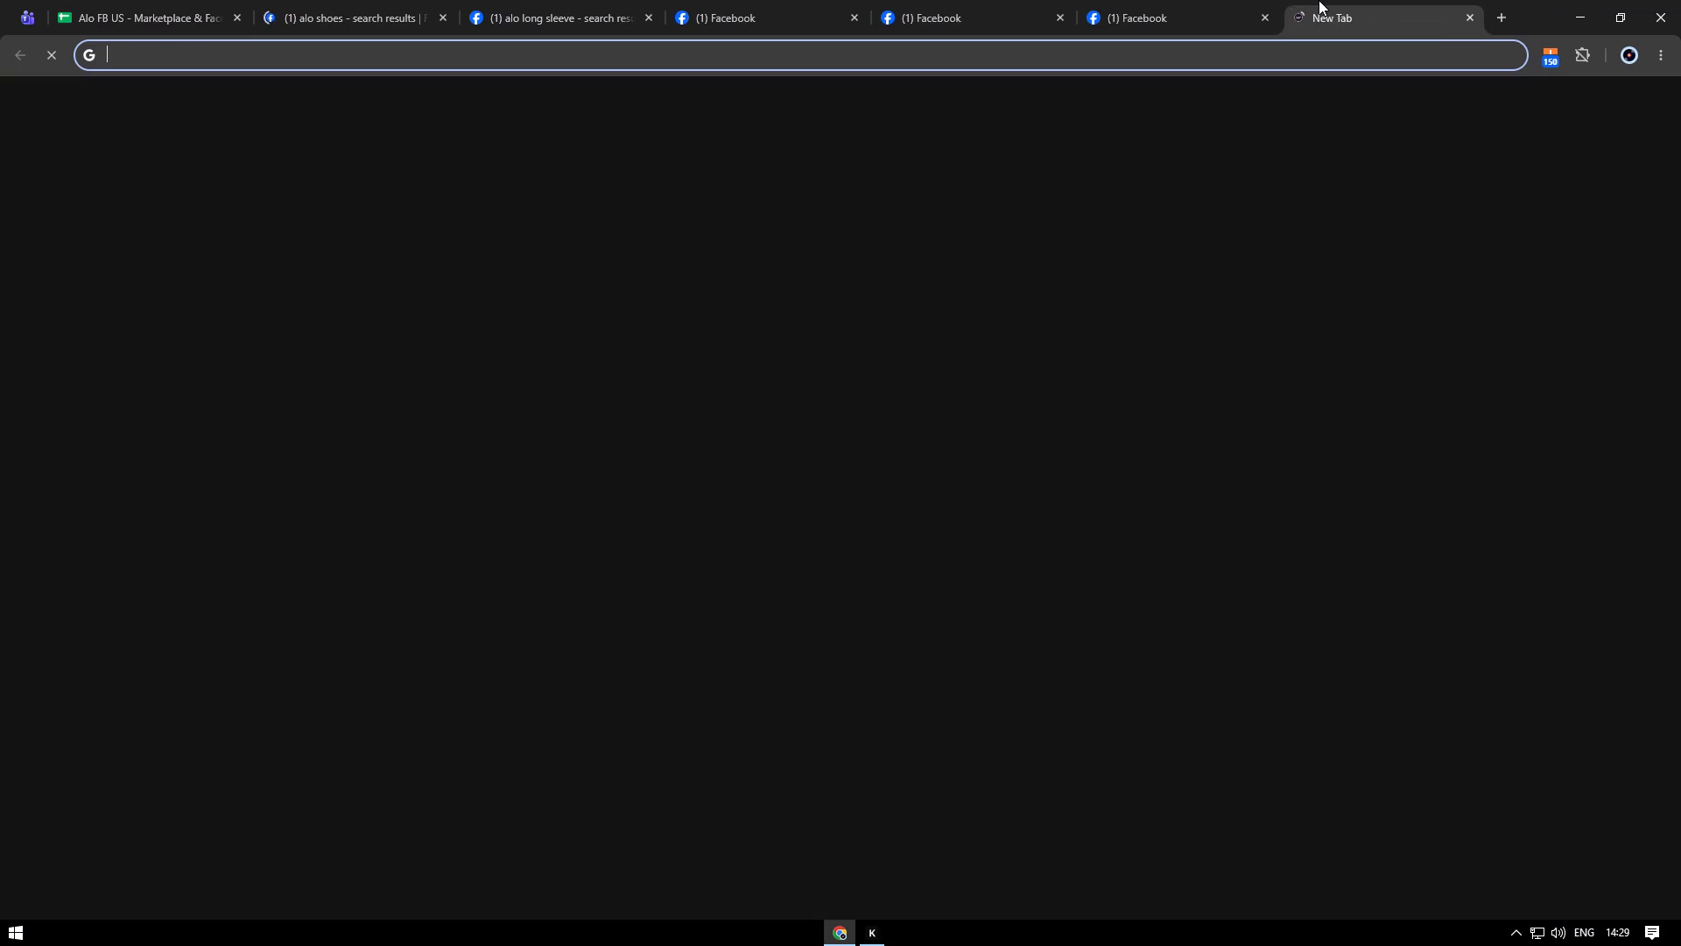
# Find the "alo fb" worksheet from the blank tab and open a second copy of it there.
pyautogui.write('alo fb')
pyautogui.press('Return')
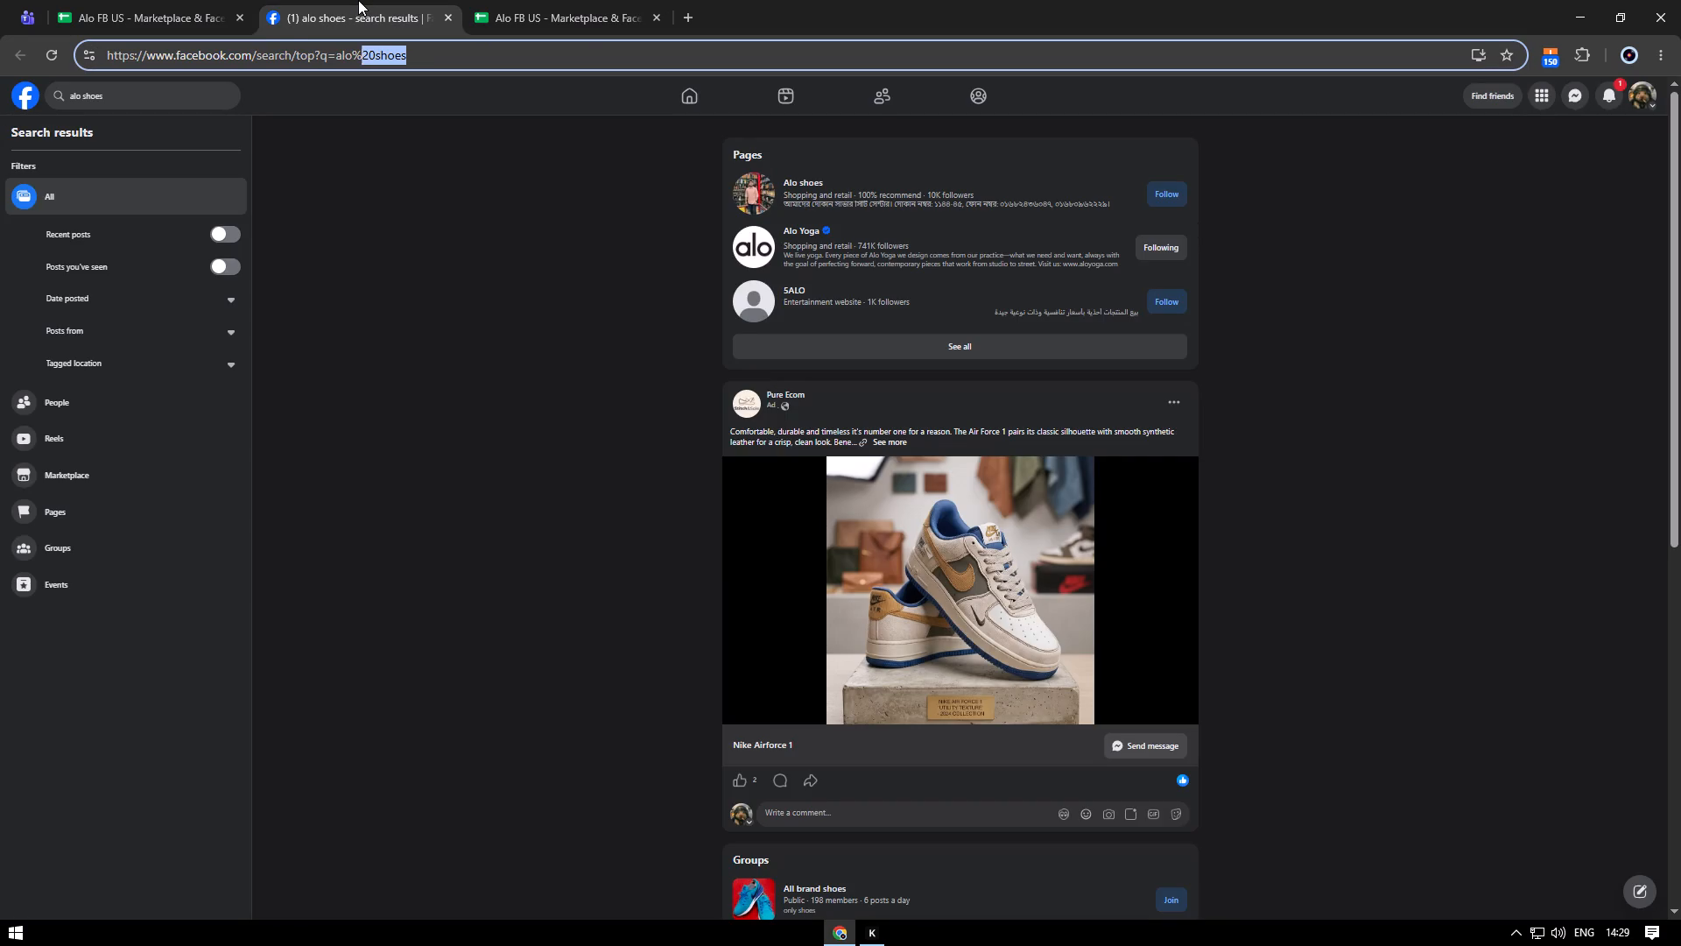
# Change the alo shoes Facebook search to alo bra top and replace row 158's Search link with its URL.
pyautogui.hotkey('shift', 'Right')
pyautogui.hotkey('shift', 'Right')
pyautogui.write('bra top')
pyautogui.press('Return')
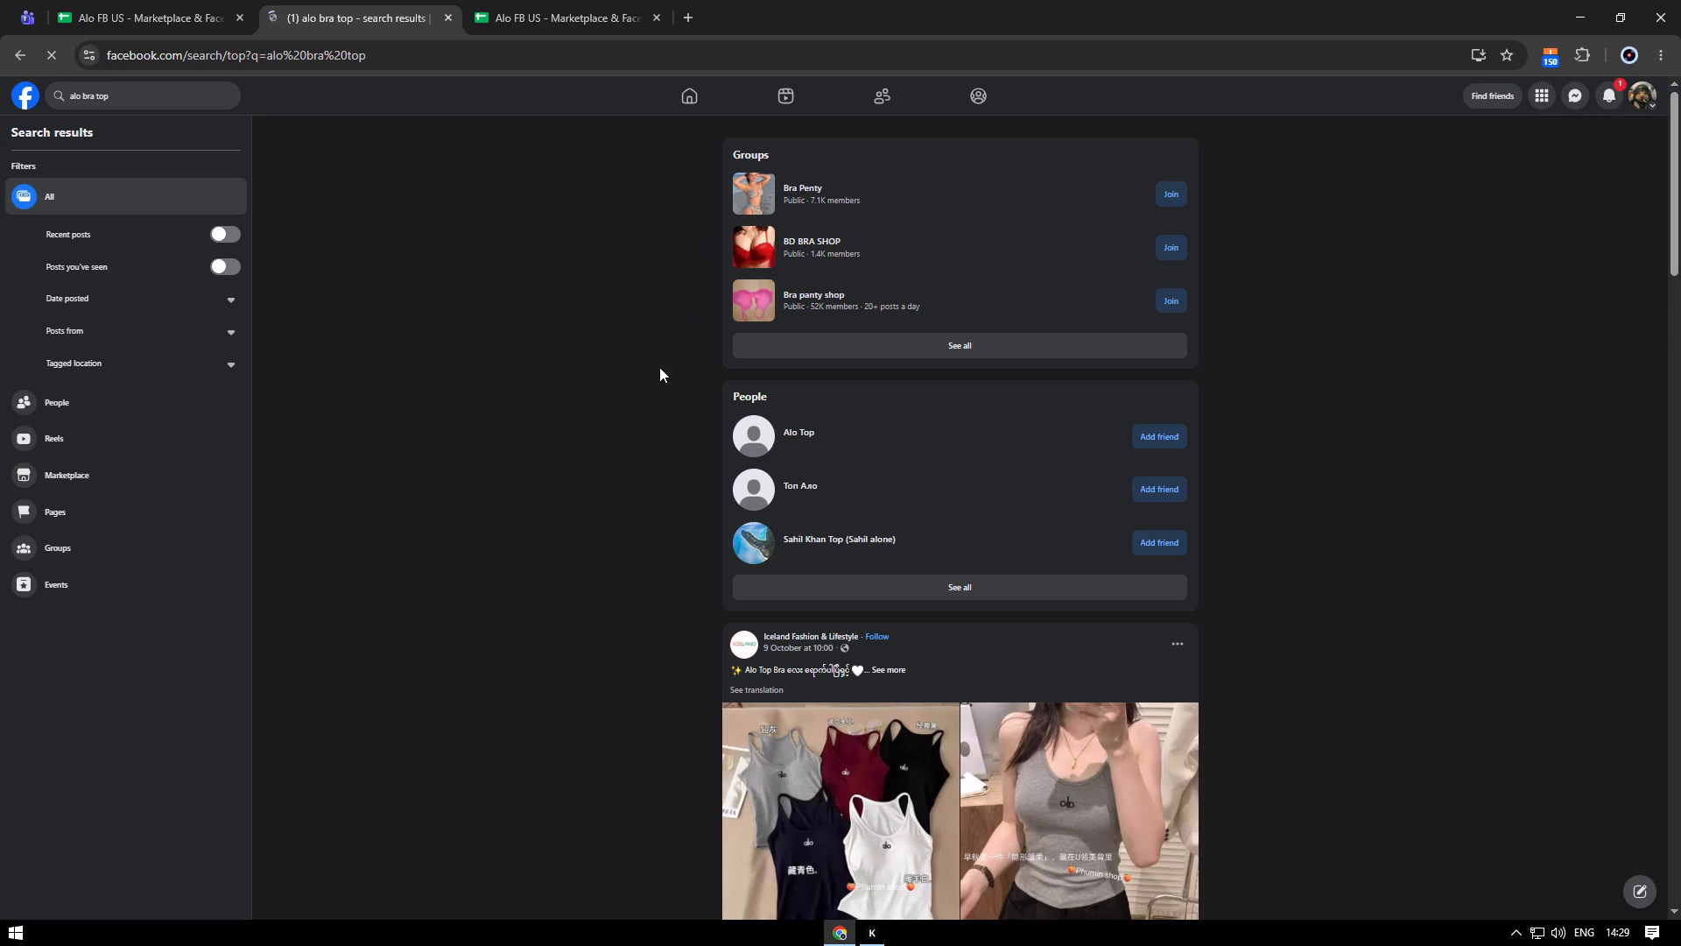
pyautogui.click(573, 53)
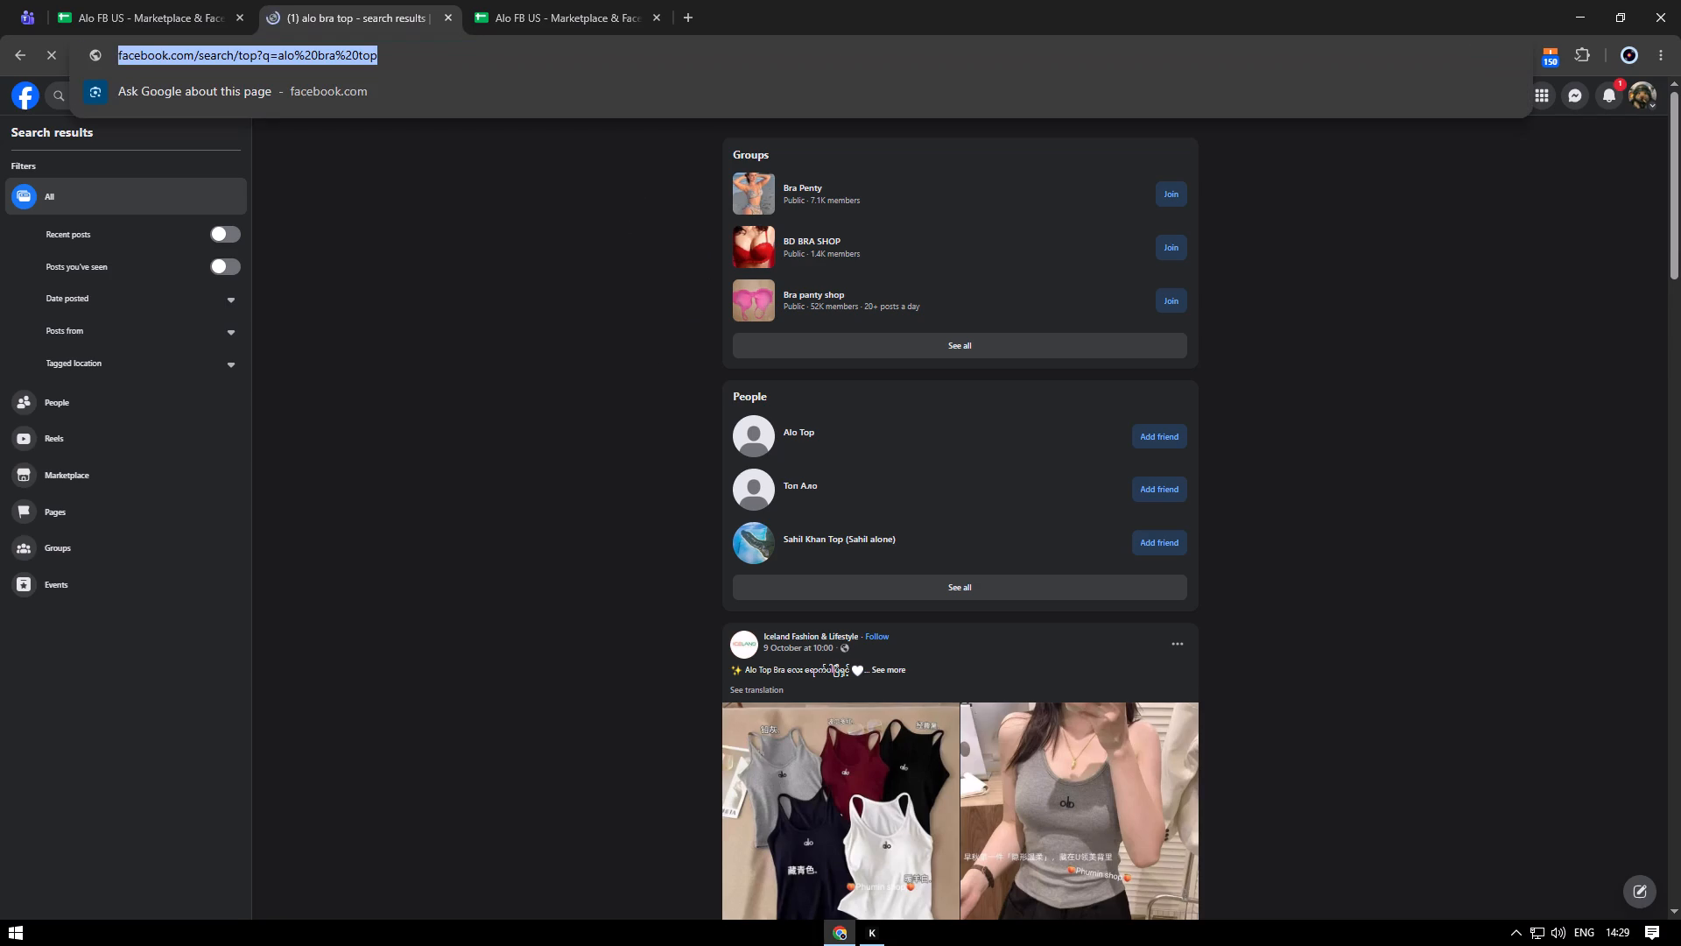
pyautogui.hotkey('ctrl', 'c')
pyautogui.hotkey('ctrl', 'c')
pyautogui.hotkey('ctrl', 'c')
pyautogui.hotkey('ctrl', 'shift', 'Tab')
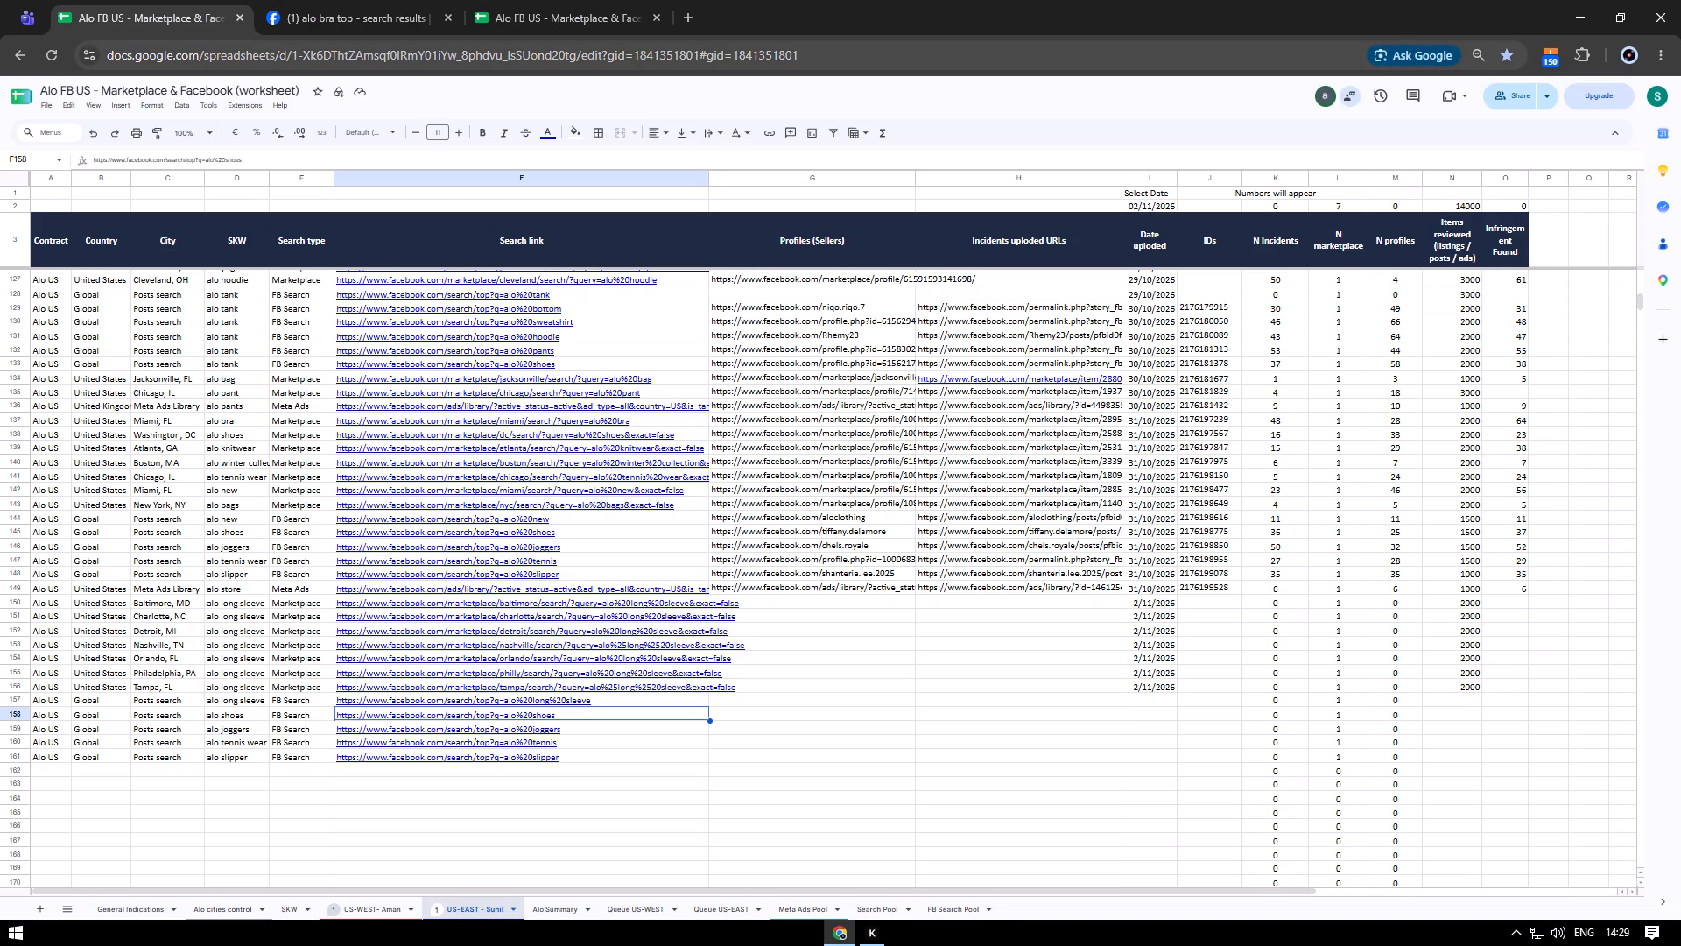
pyautogui.hotkey('ctrl', 'v')
# Change the SKW keyword in row 158 to alo bra top.
pyautogui.hotkey('ctrl', 'Left')
pyautogui.press('Right')
pyautogui.press('Right')
pyautogui.press('Right')
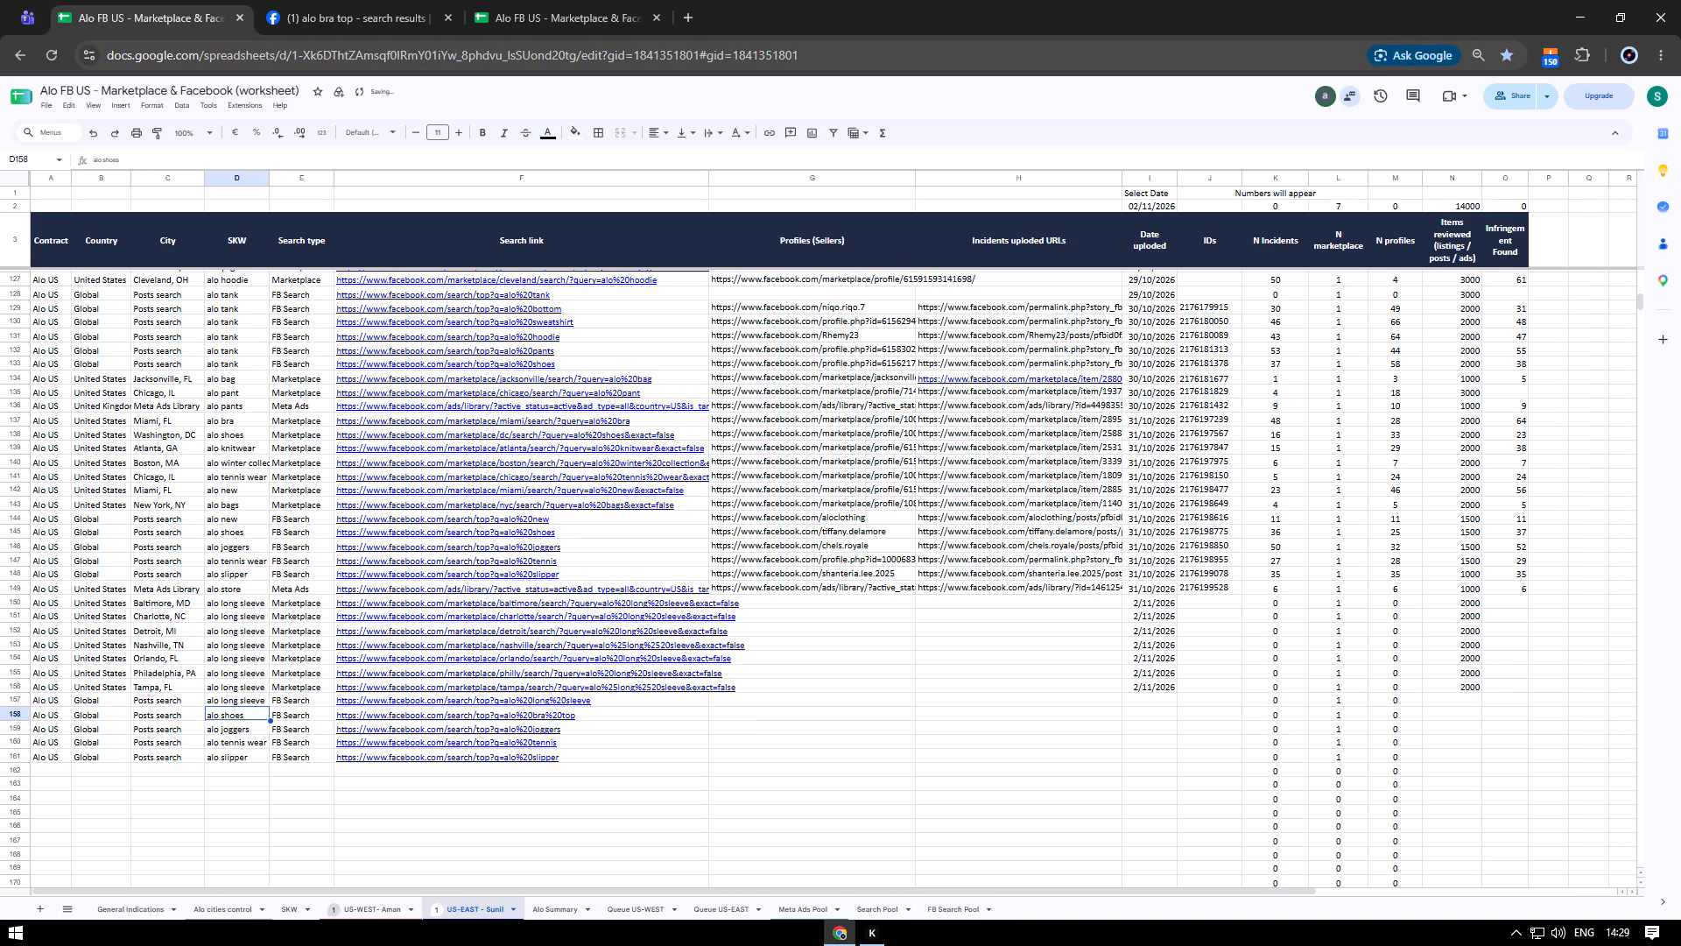
pyautogui.press('Return')
pyautogui.hotkey('ctrl', 'shift', 'Left')
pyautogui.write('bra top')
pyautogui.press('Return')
# Open the alo joggers FB Search link from row 159 in its own browser tab, closing the alo bra top one.
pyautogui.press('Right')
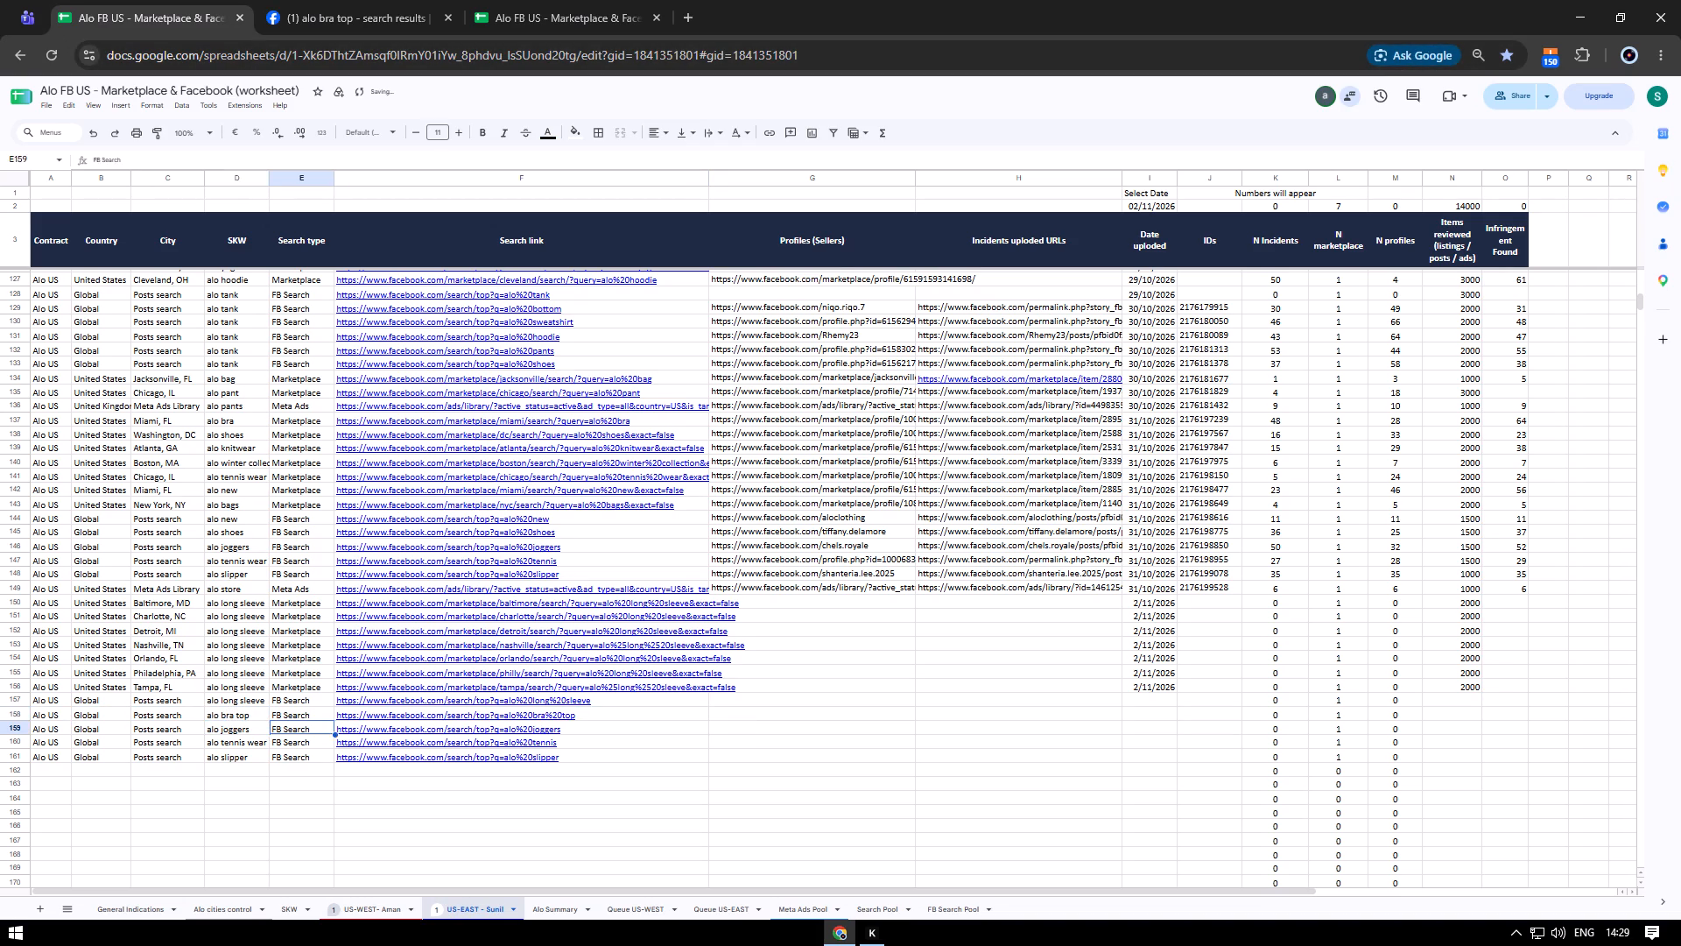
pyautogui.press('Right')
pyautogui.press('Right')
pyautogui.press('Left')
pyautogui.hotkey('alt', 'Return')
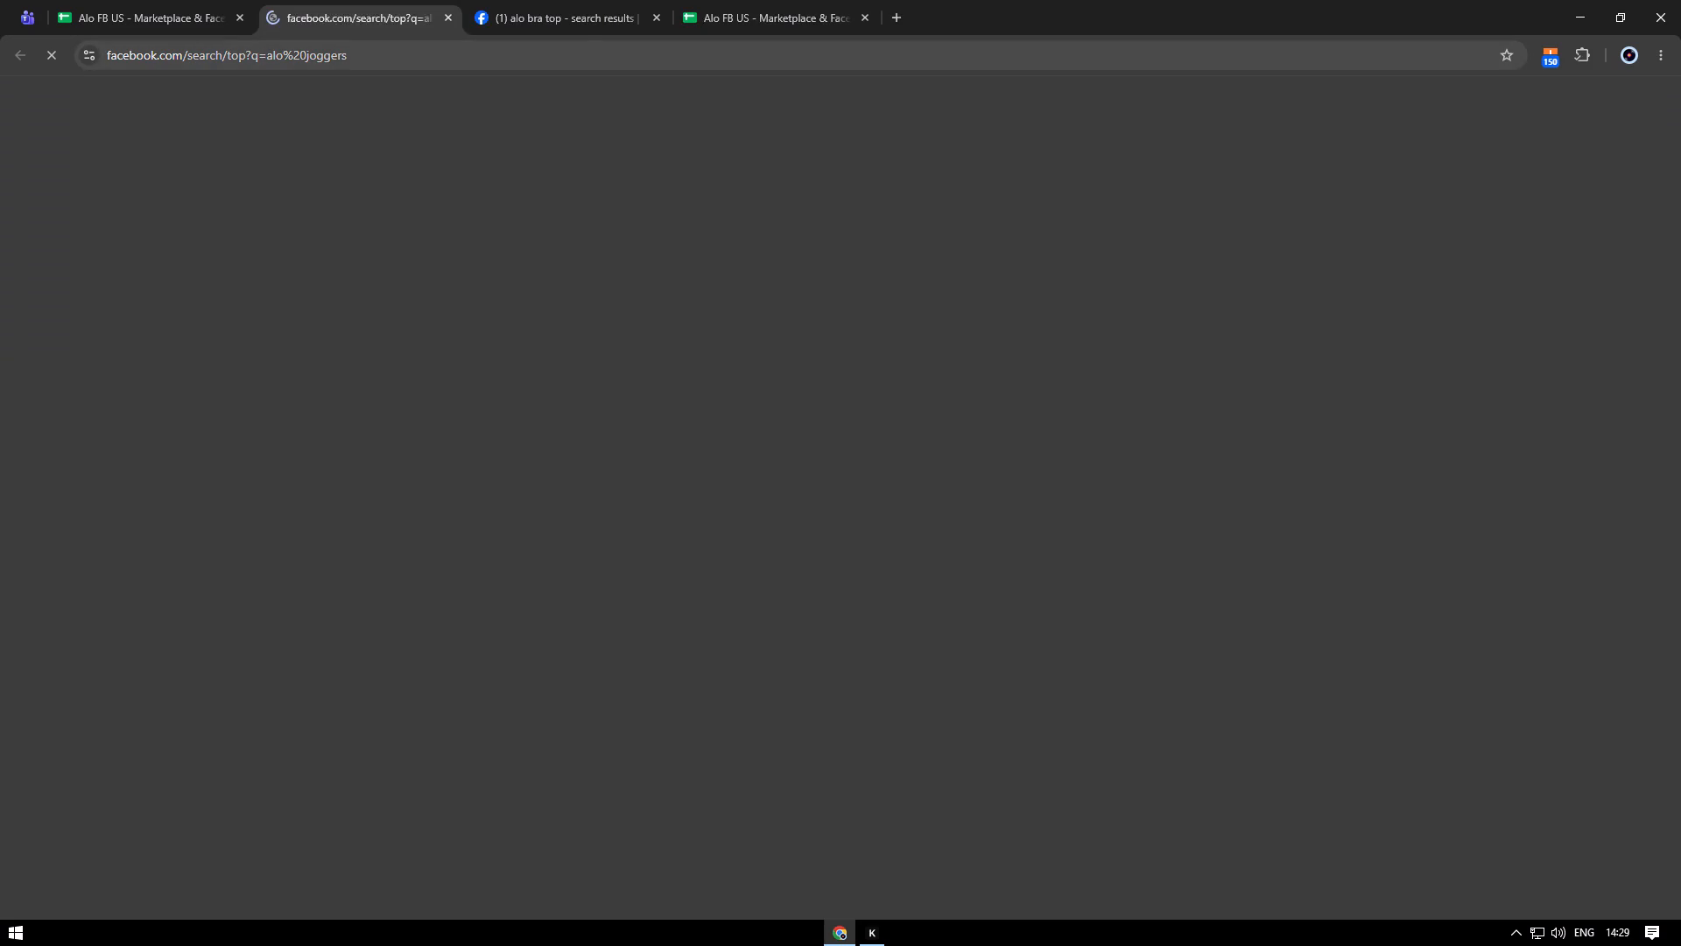
pyautogui.middleClick(553, 0)
# Pick alo crop top from the SKW keyword list and change the alo joggers Facebook search to alo crop top.
pyautogui.click(549, 0)
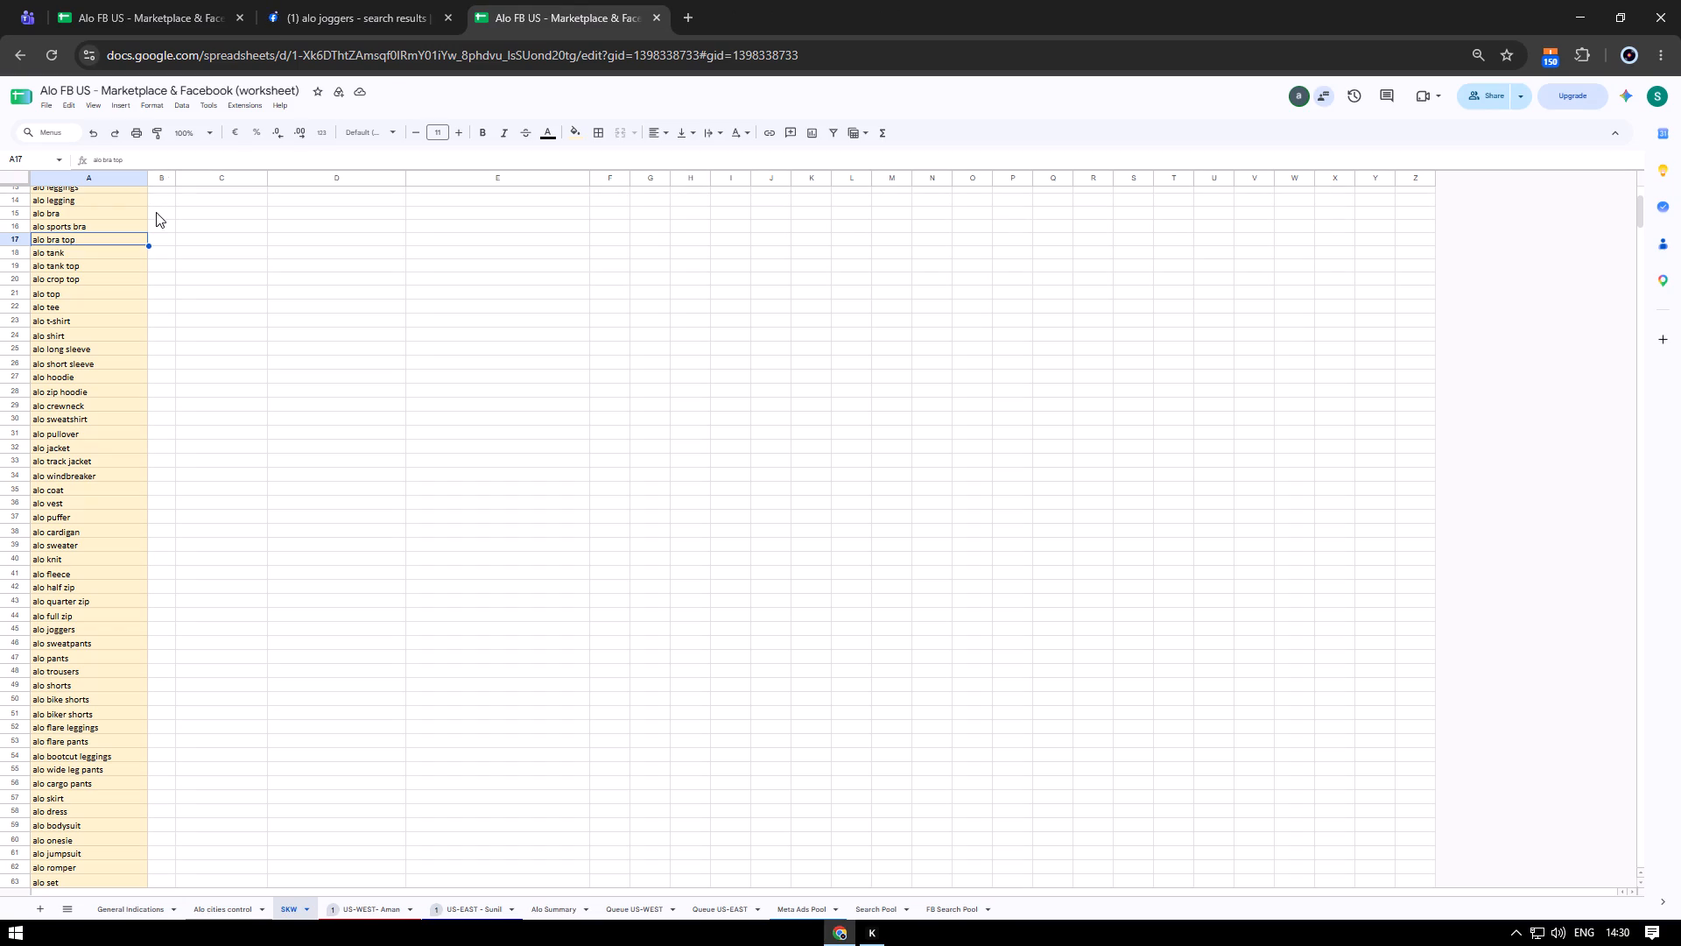
pyautogui.press('Down')
pyautogui.press('Down')
pyautogui.press('Down')
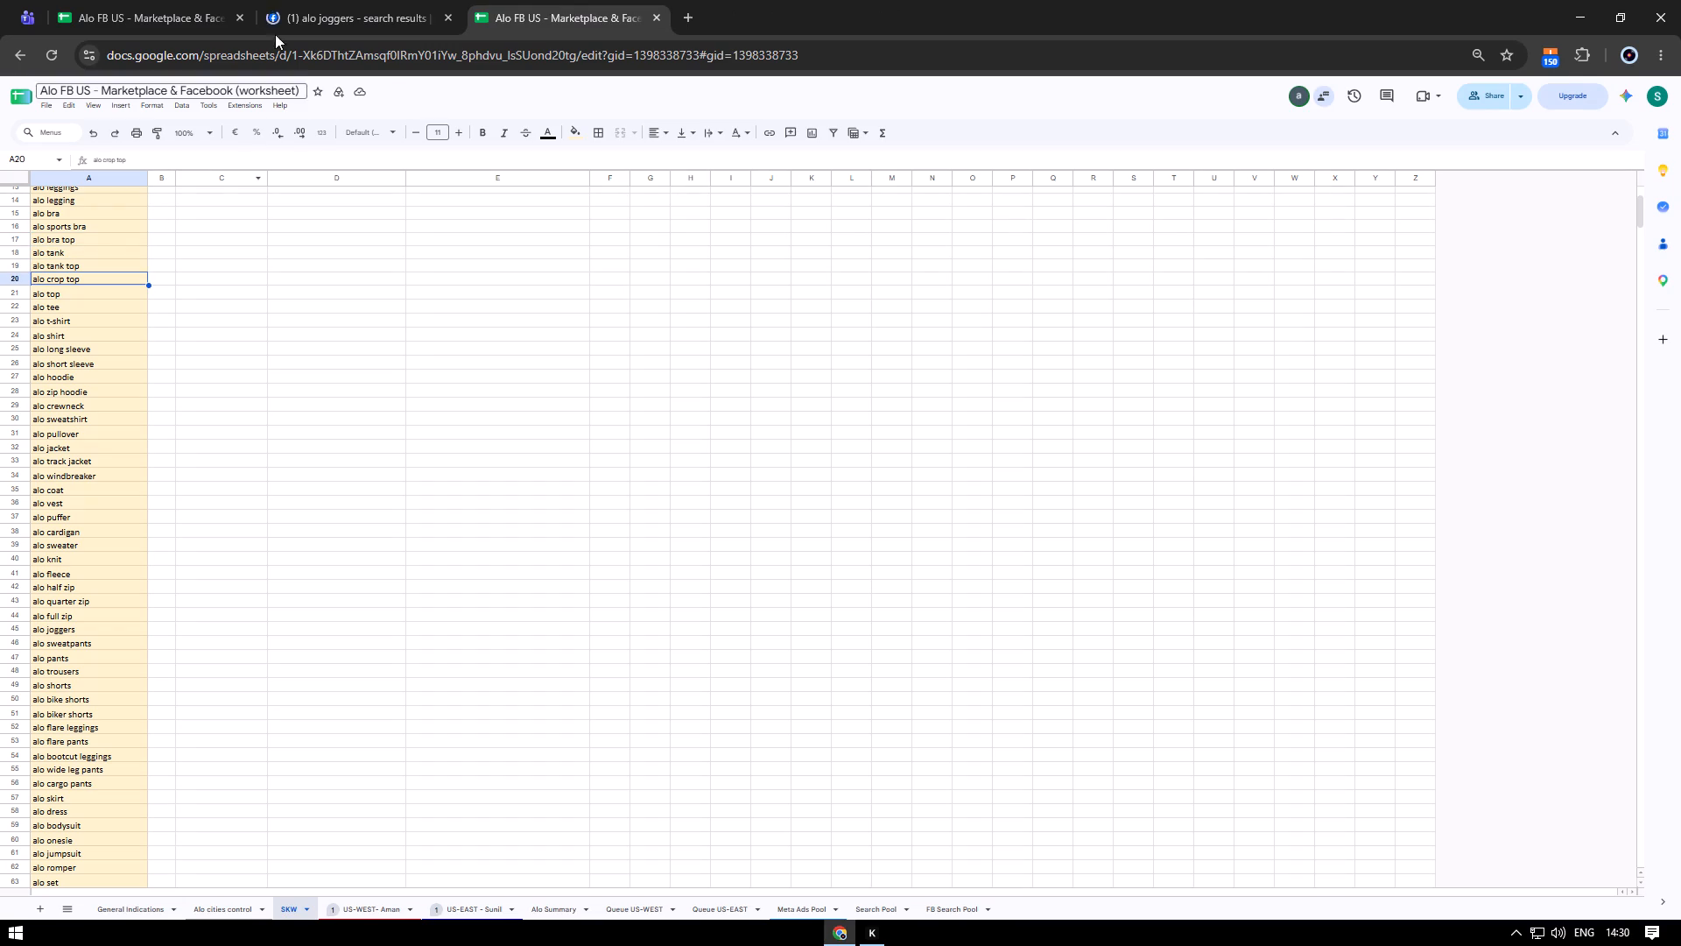
pyautogui.click(312, 0)
pyautogui.click(442, 51)
pyautogui.press('Right')
pyautogui.hotkey('shift', 'Left')
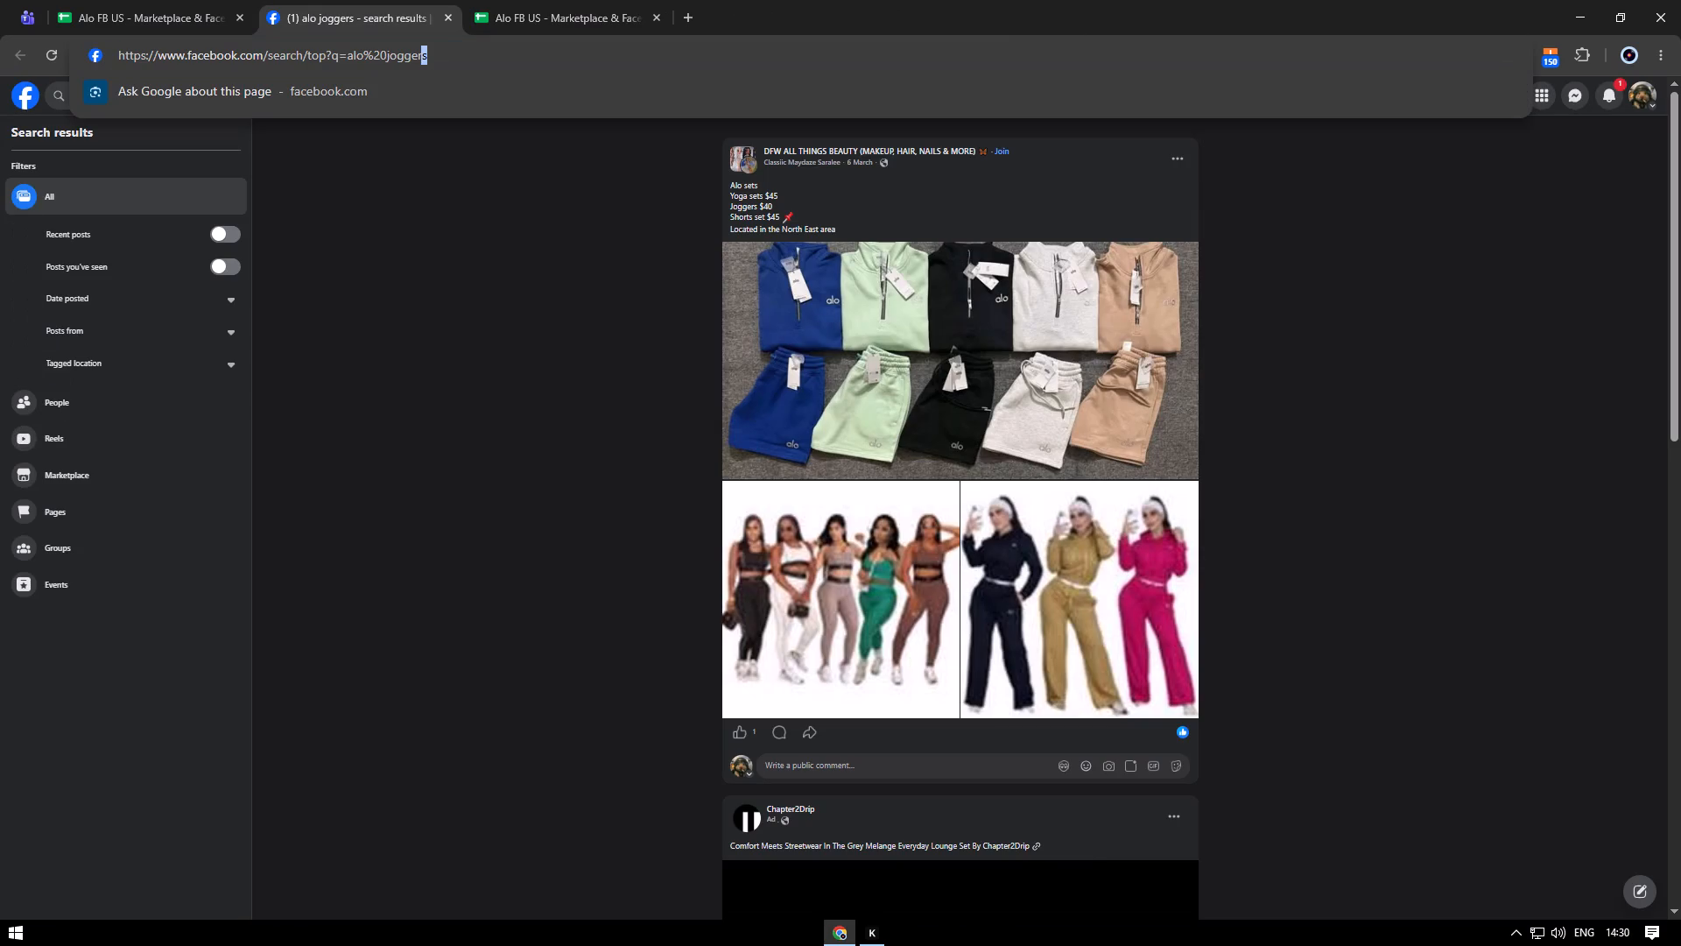
pyautogui.hotkey('shift', 'Left')
pyautogui.hotkey('shift', 'Left')
pyautogui.hotkey('shift', 'Left')
pyautogui.hotkey('shift', 'Left')
pyautogui.hotkey('shift', 'Left')
pyautogui.hotkey('shift', 'Left')
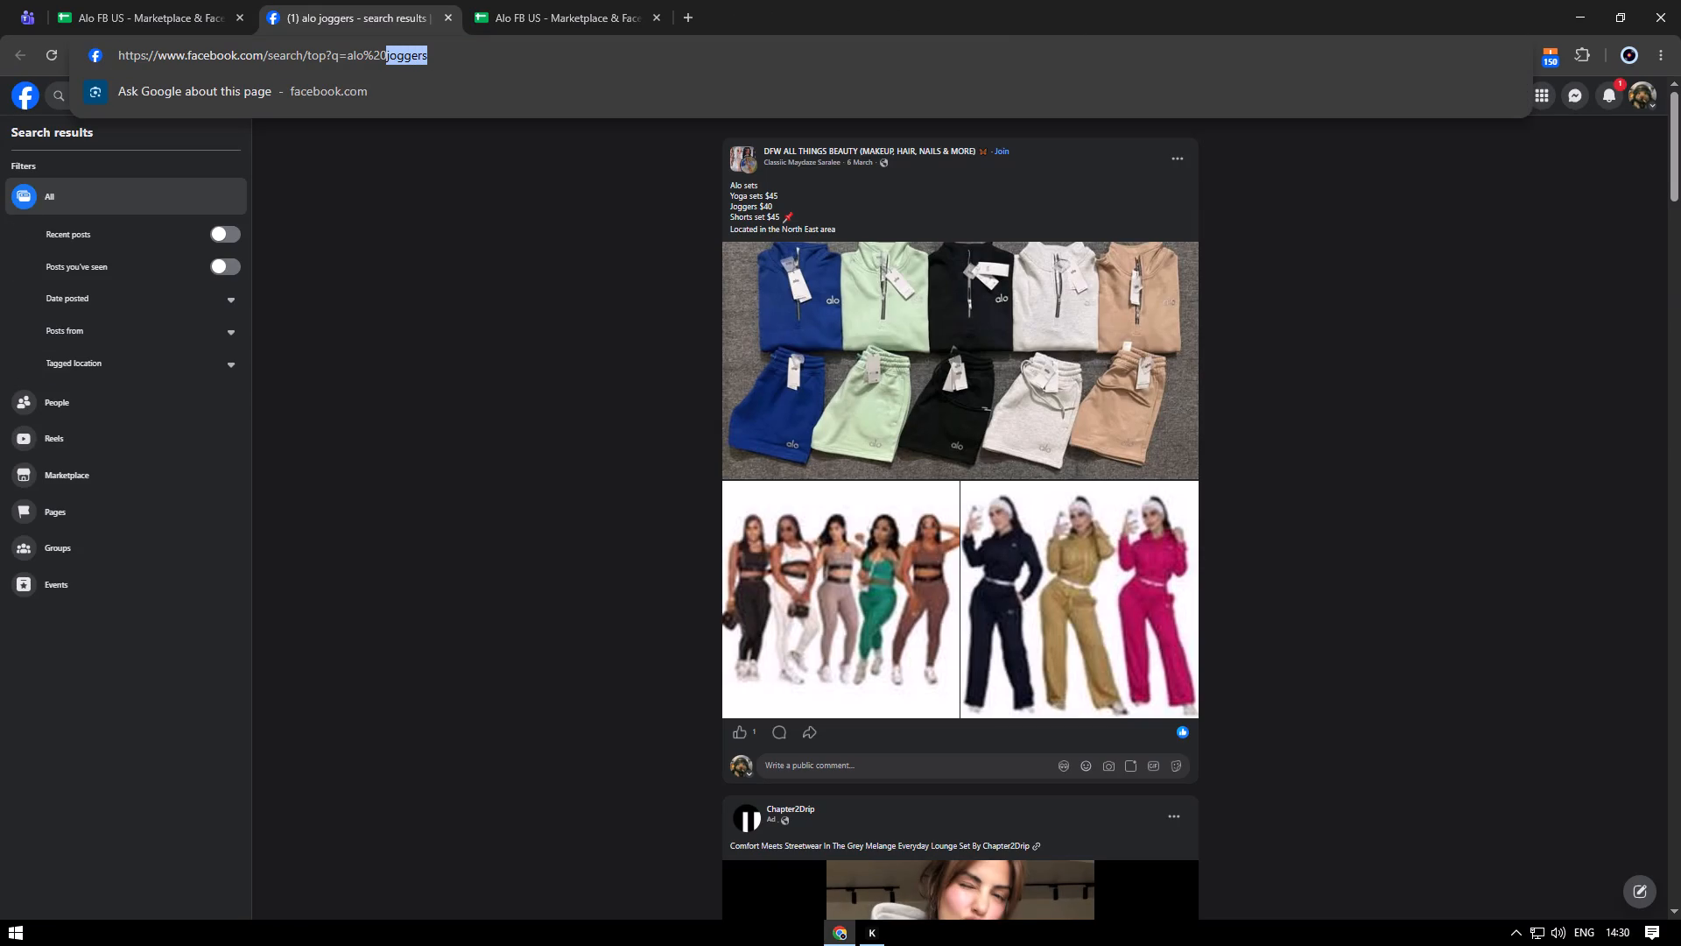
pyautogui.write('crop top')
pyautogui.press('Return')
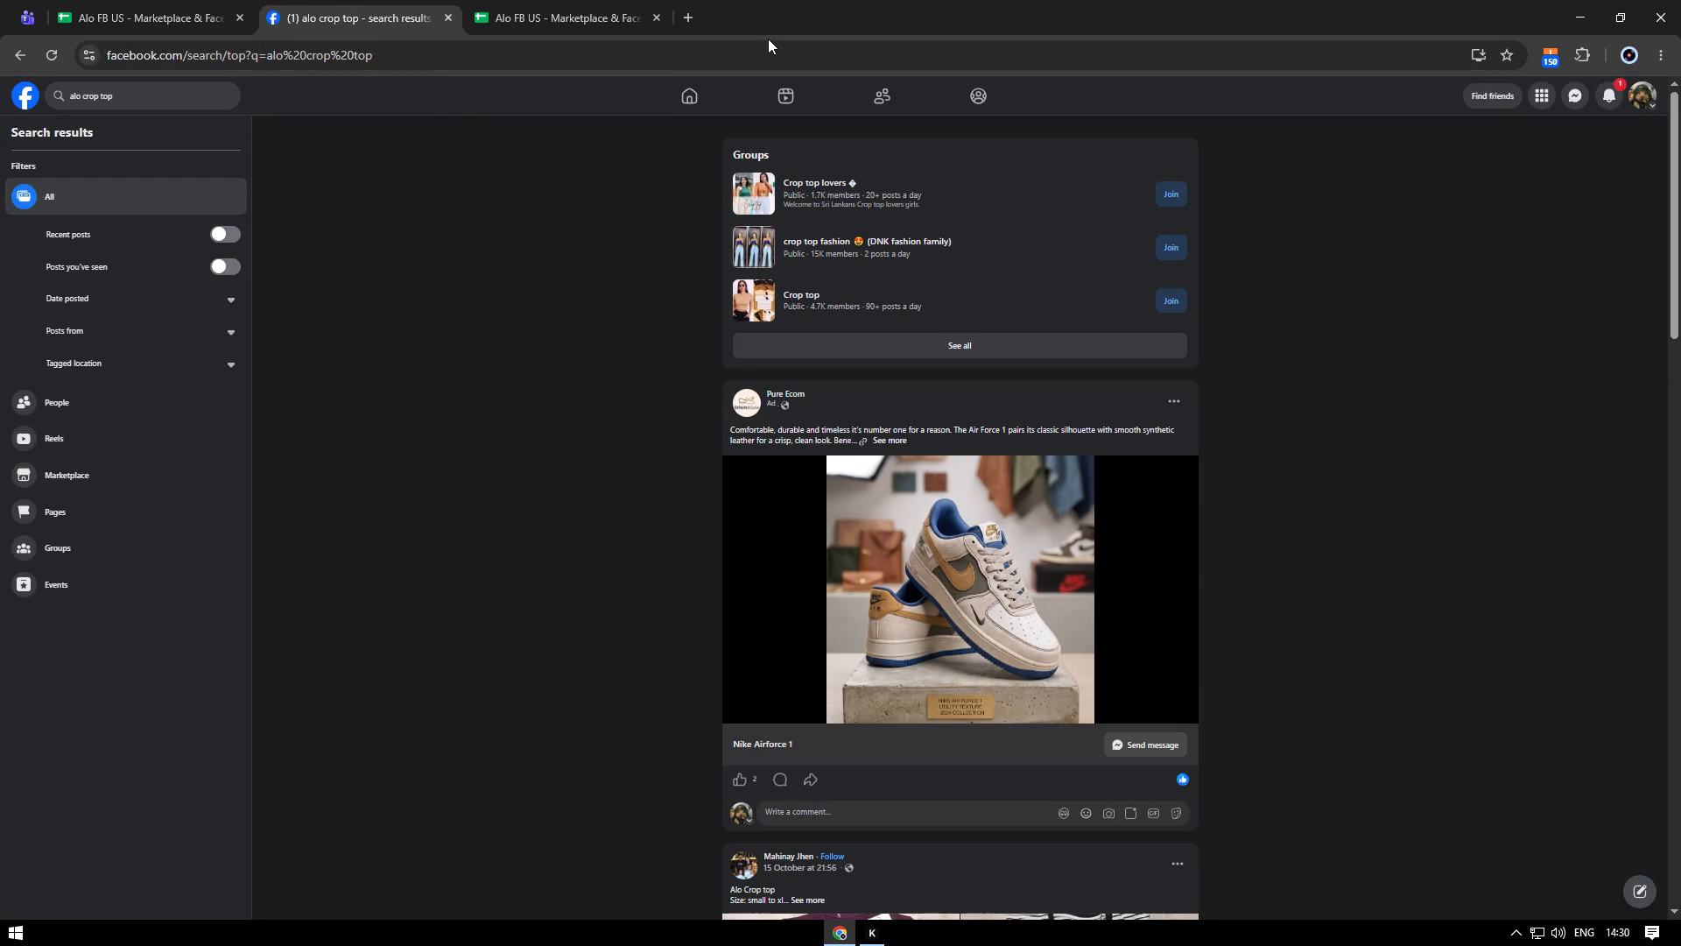
# Replace row 159's Search link with the URL of the alo crop top Facebook search.
pyautogui.scroll(-7, 869, 582)
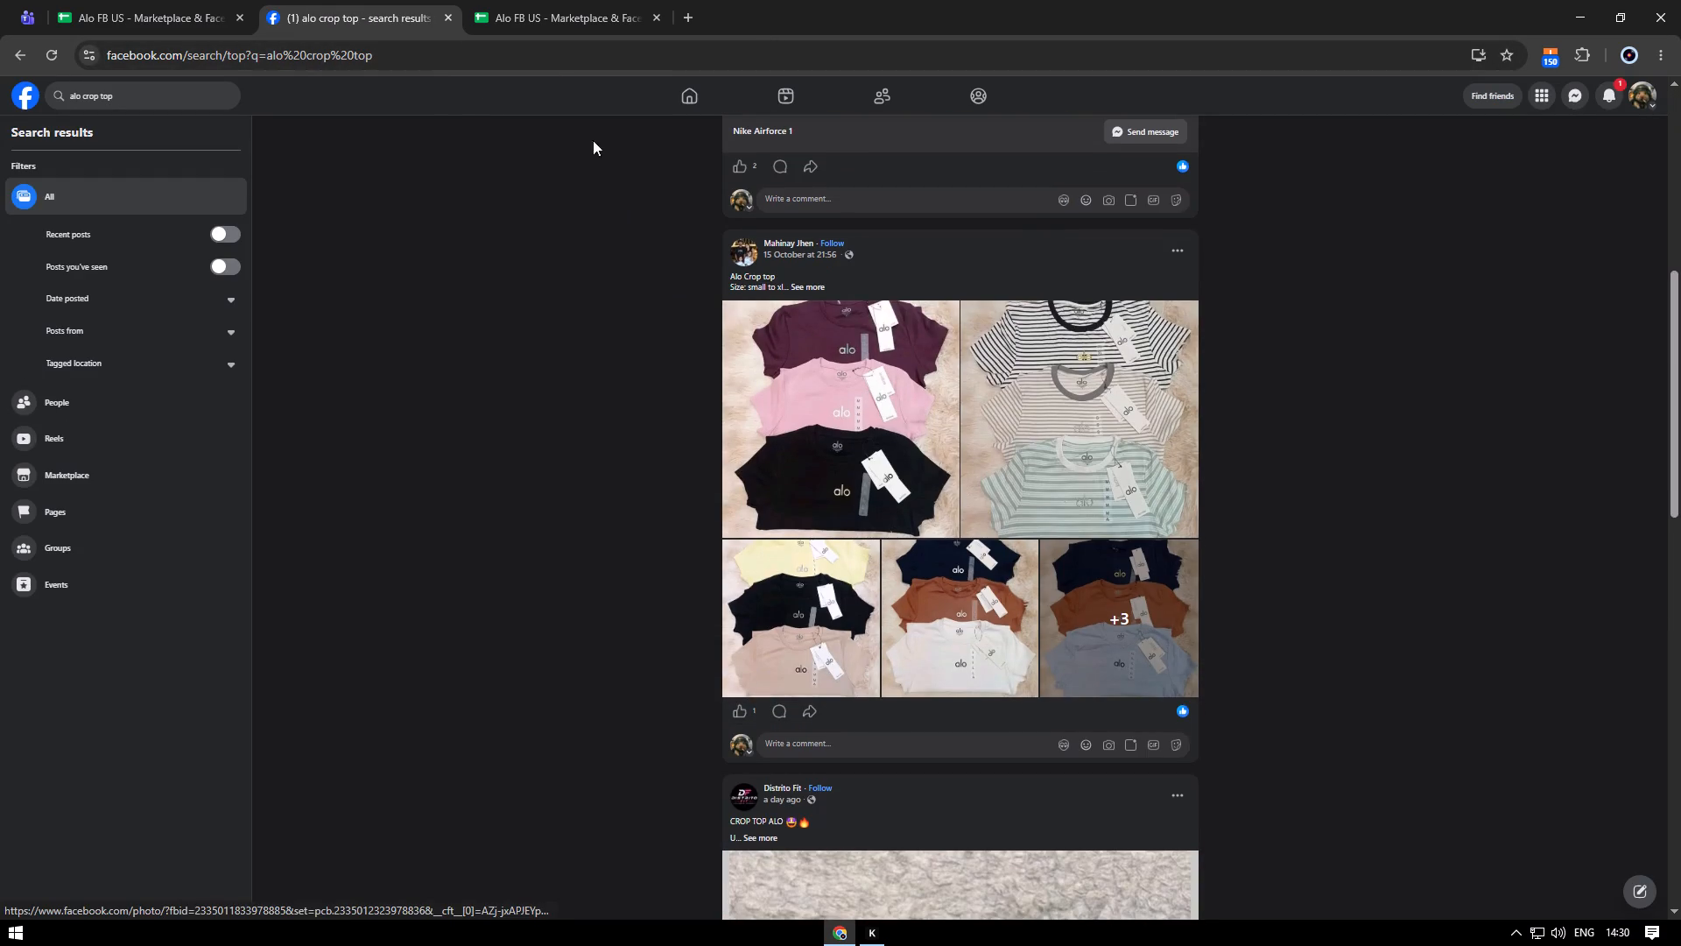
pyautogui.click(562, 62)
pyautogui.hotkey('ctrl', 'c')
pyautogui.hotkey('ctrl', 'c')
pyautogui.hotkey('ctrl', 'c')
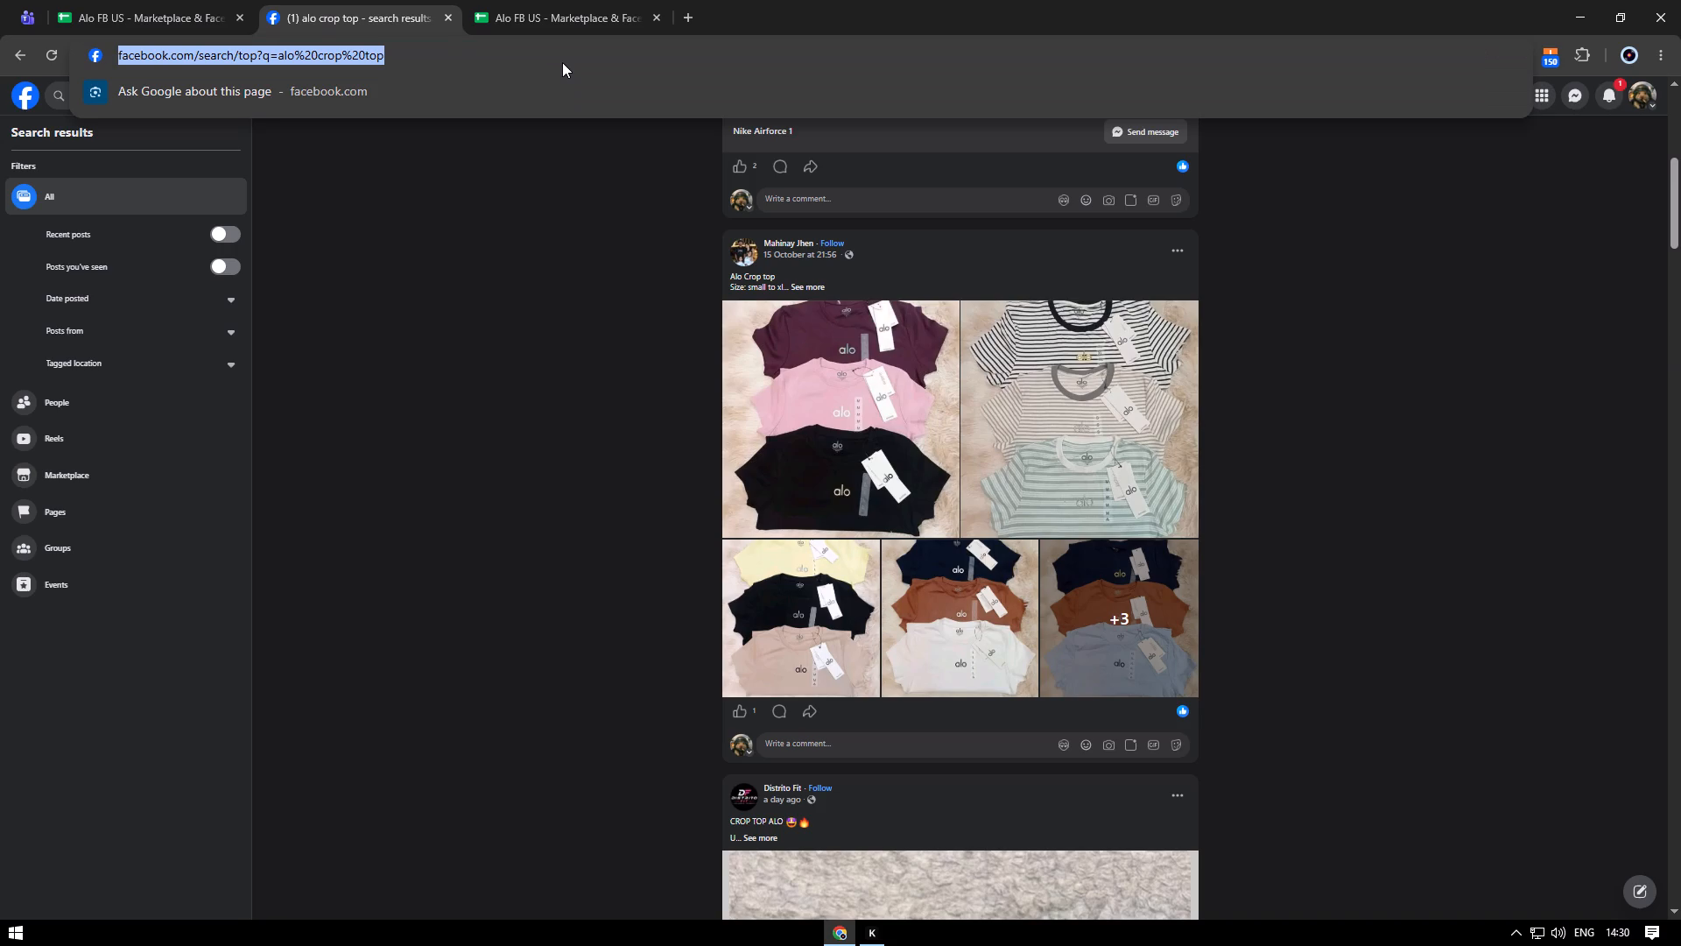
pyautogui.hotkey('ctrl', 'shift', 'Tab')
pyautogui.hotkey('ctrl', 'v')
# Change the SKW keyword in row 159 to alo crop top.
pyautogui.hotkey('ctrl', 'Left')
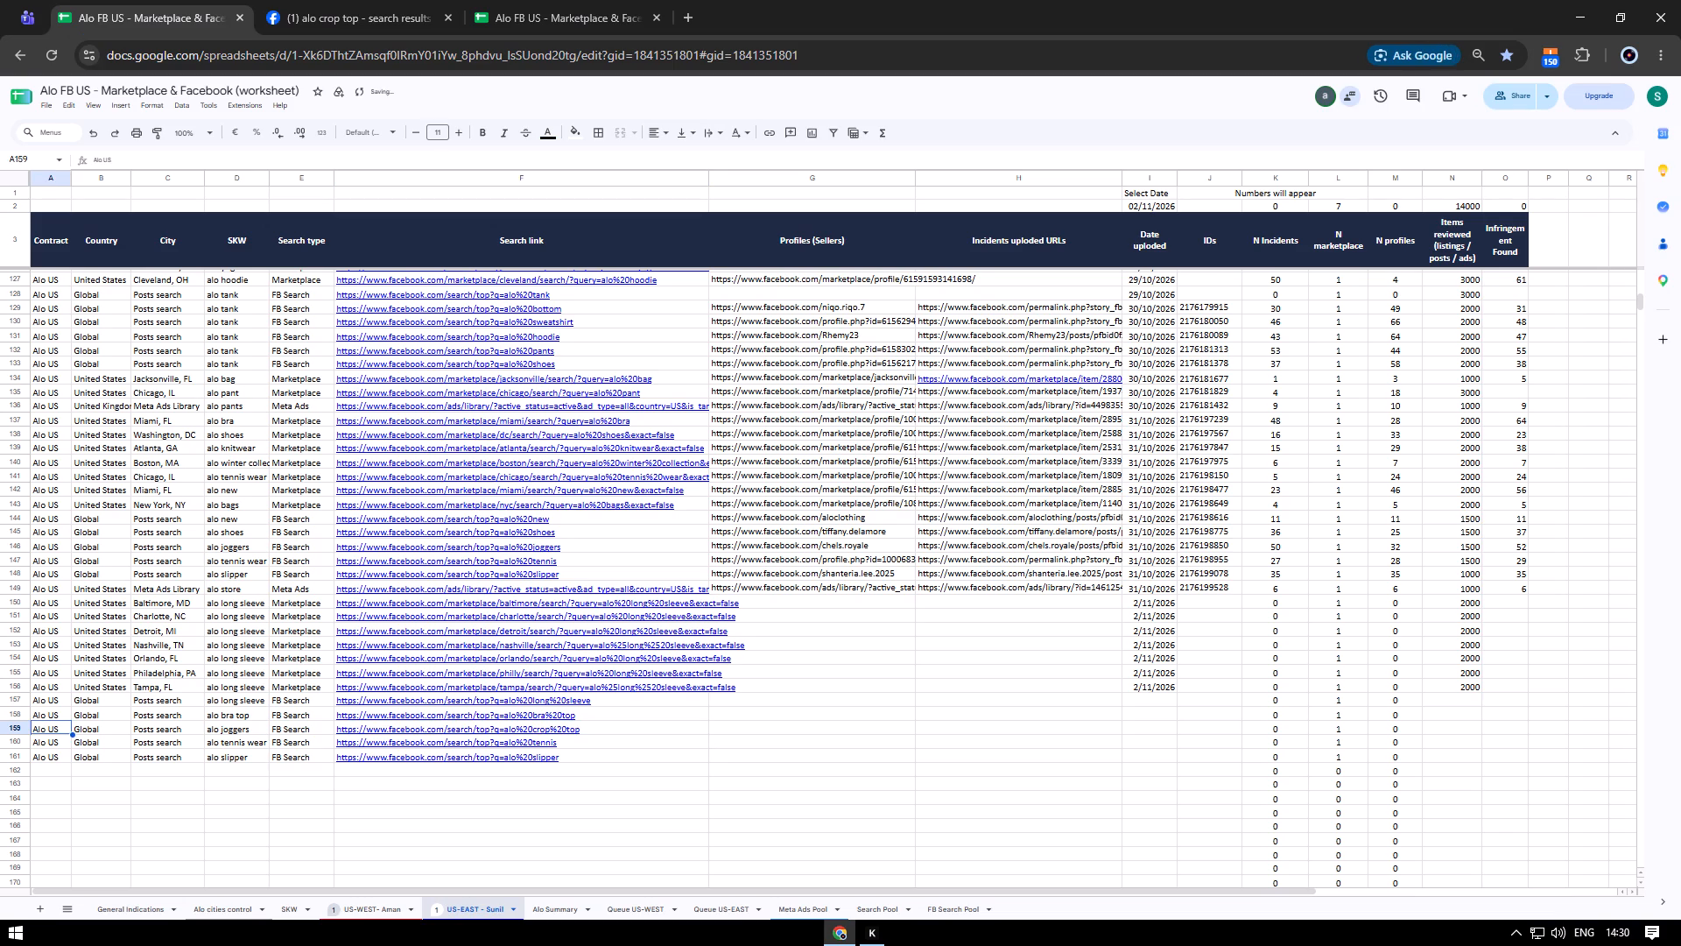
pyautogui.press('Right')
pyautogui.press('Right')
pyautogui.press('Right')
pyautogui.press('Return')
pyautogui.hotkey('ctrl', 'shift', 'Left')
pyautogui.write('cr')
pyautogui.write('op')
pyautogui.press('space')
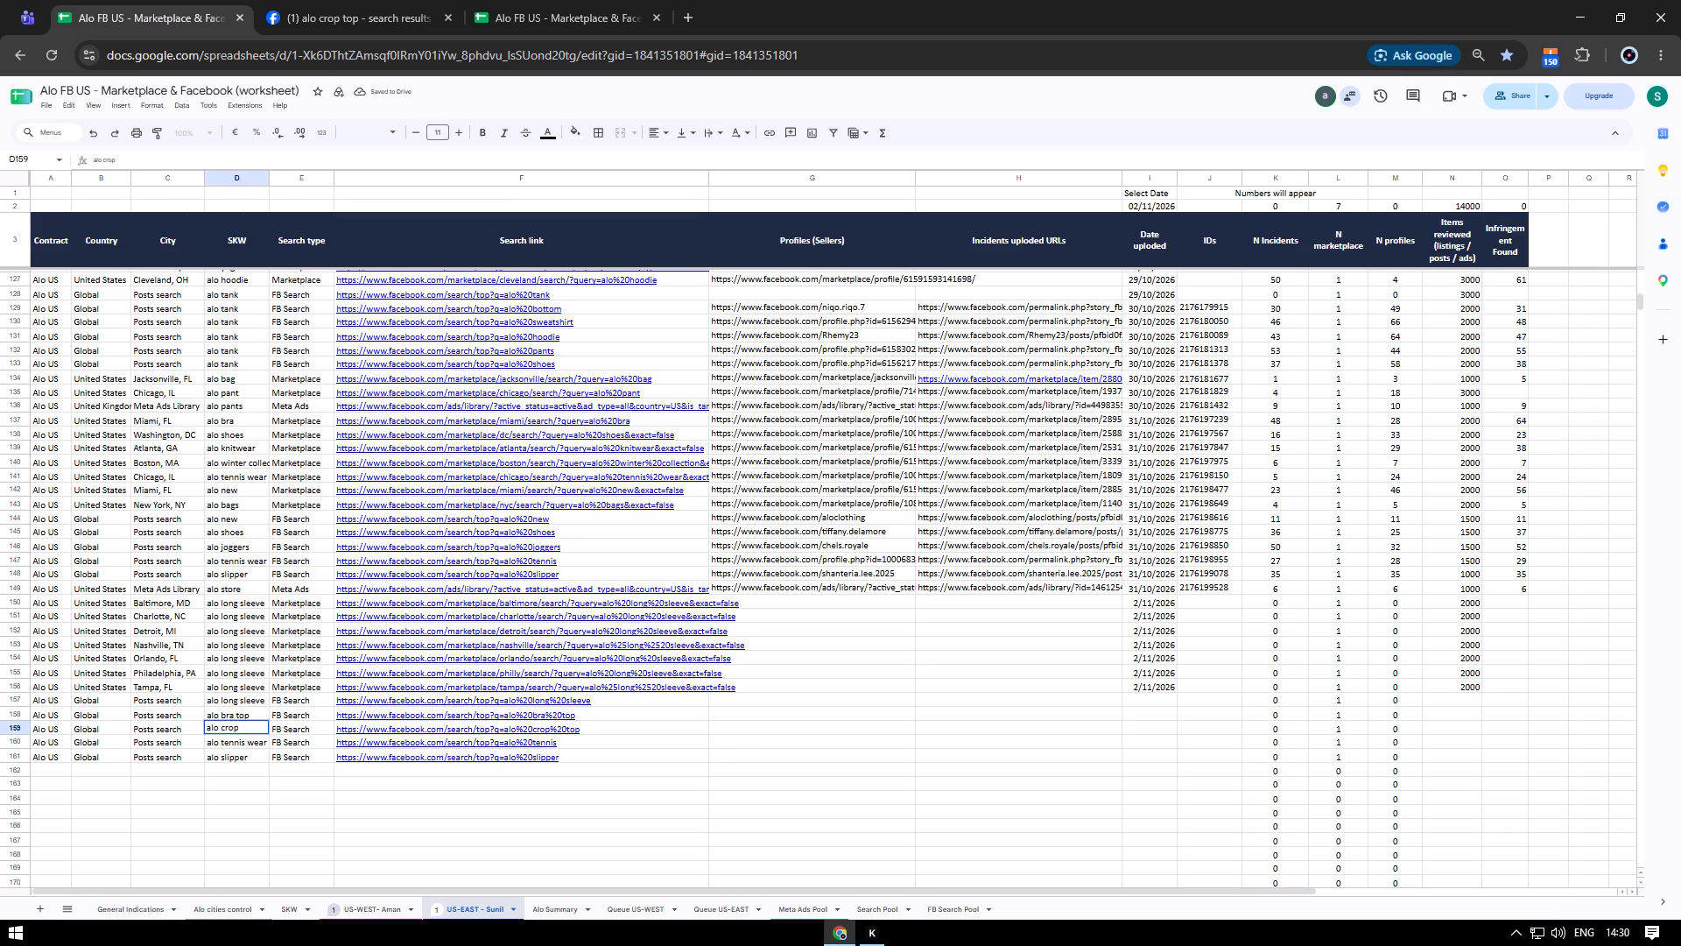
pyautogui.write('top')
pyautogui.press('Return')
# Close the alo crop top search and open the alo tennis link from row 160 in its own browser tab.
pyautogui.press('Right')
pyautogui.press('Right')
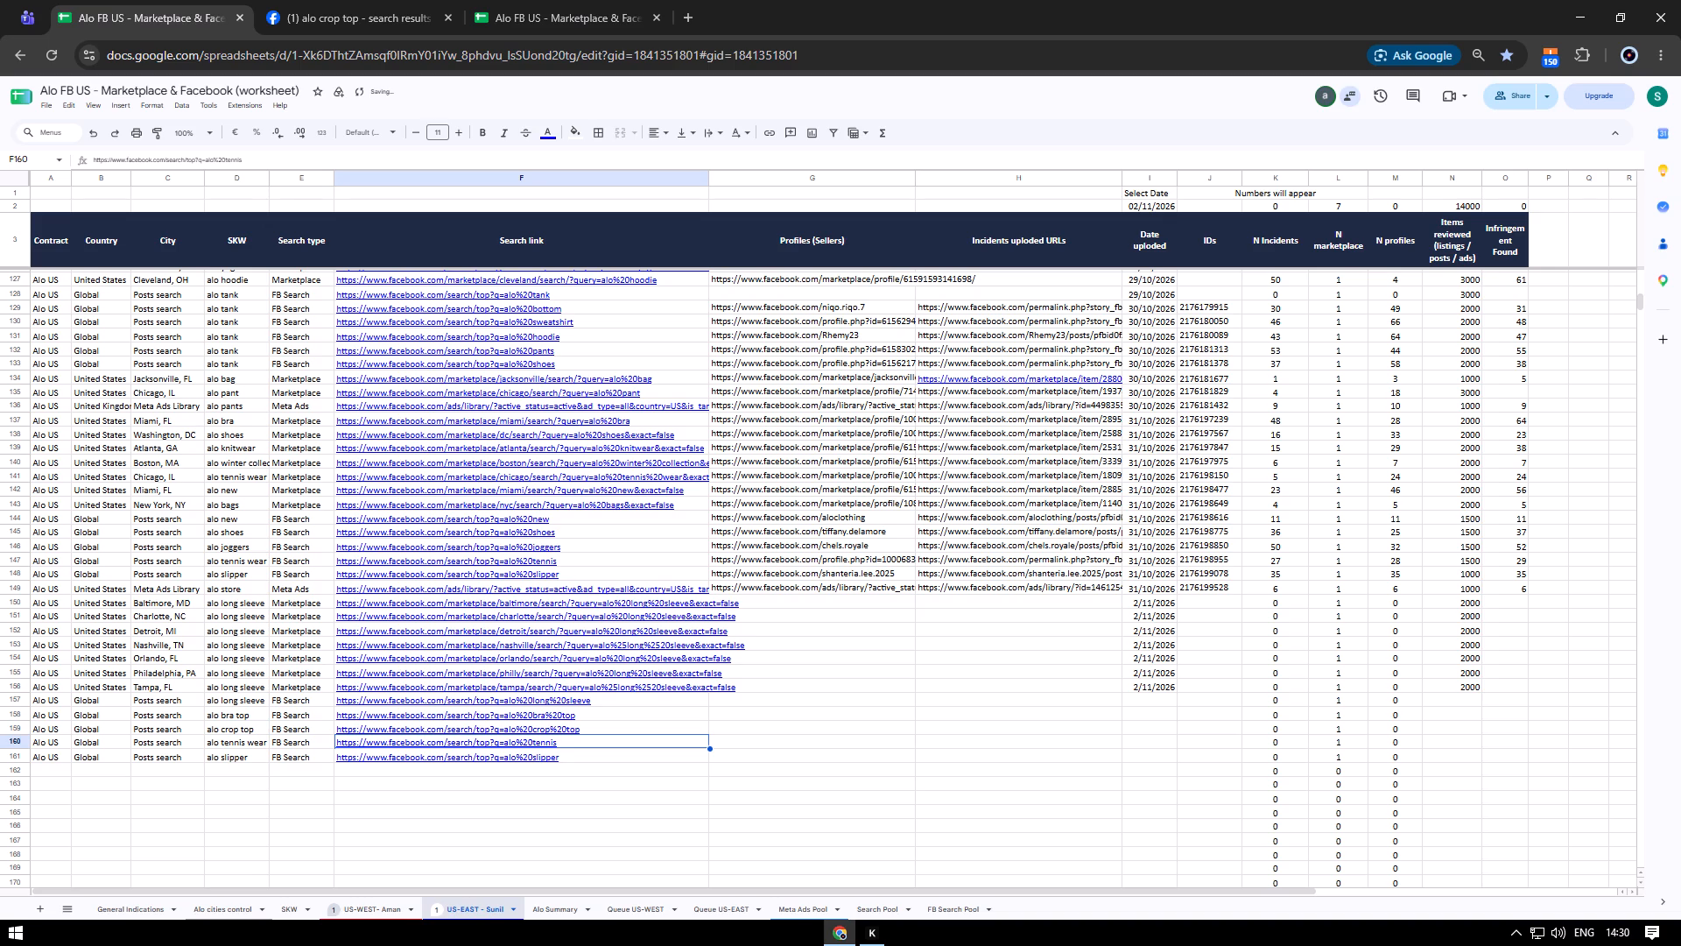
pyautogui.middleClick(383, 0)
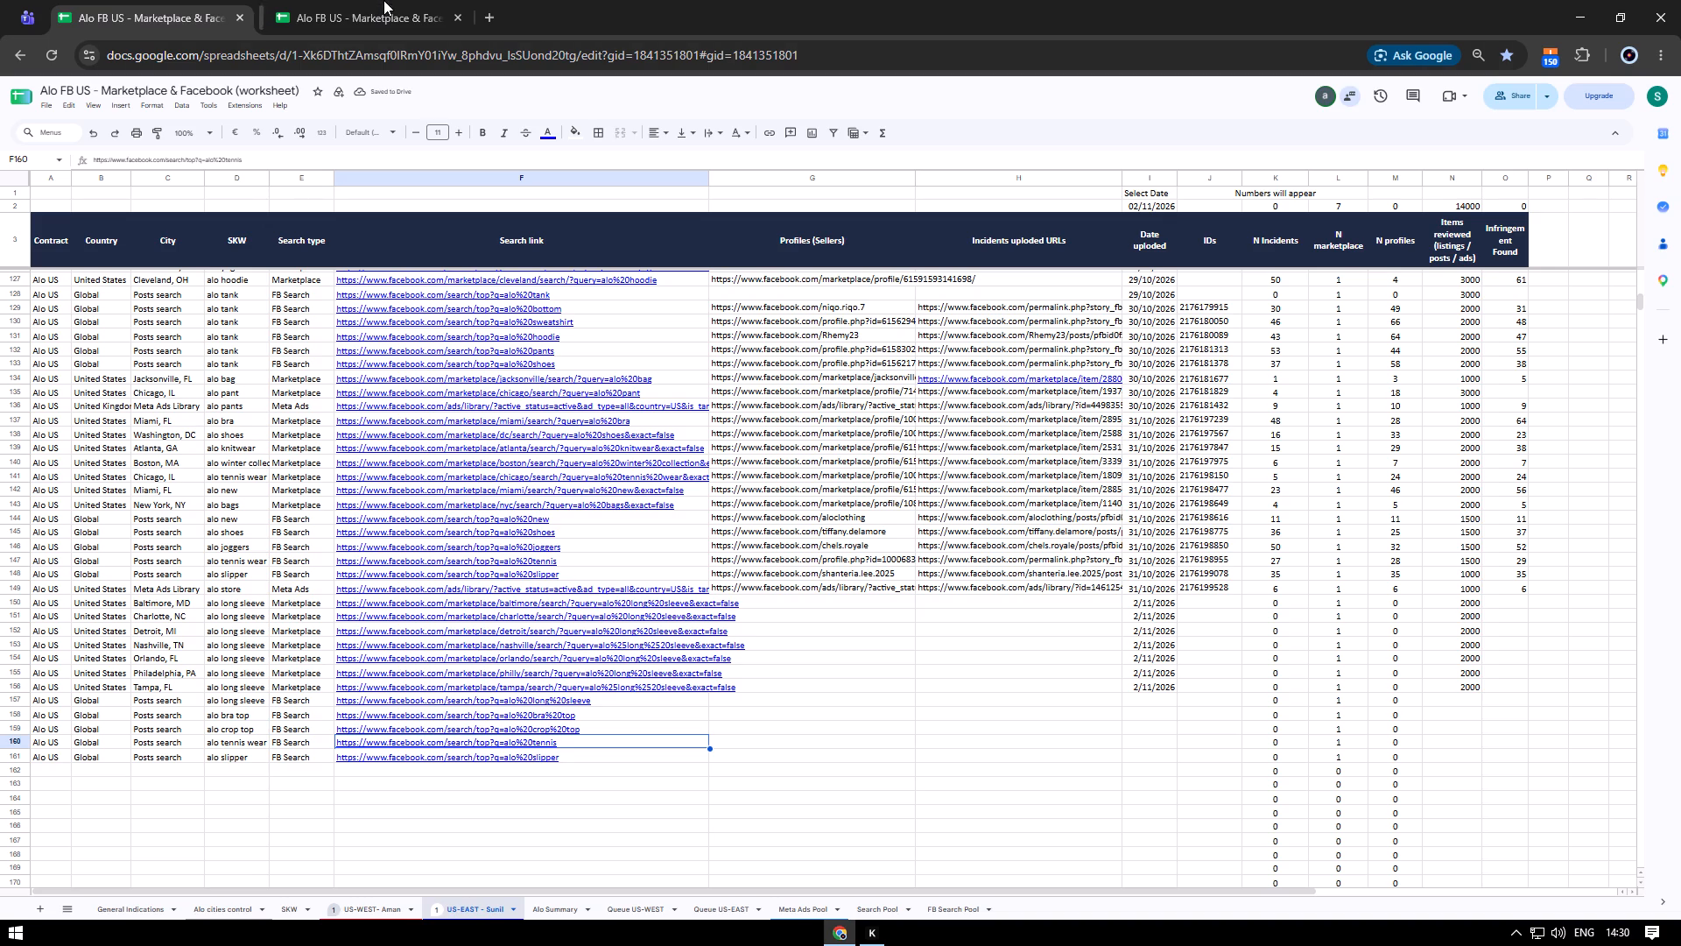
pyautogui.hotkey('alt', 'Return')
# Go down the SKW keyword list past alo crop top and select alo track jacket as the next keyword.
pyautogui.click(577, 9)
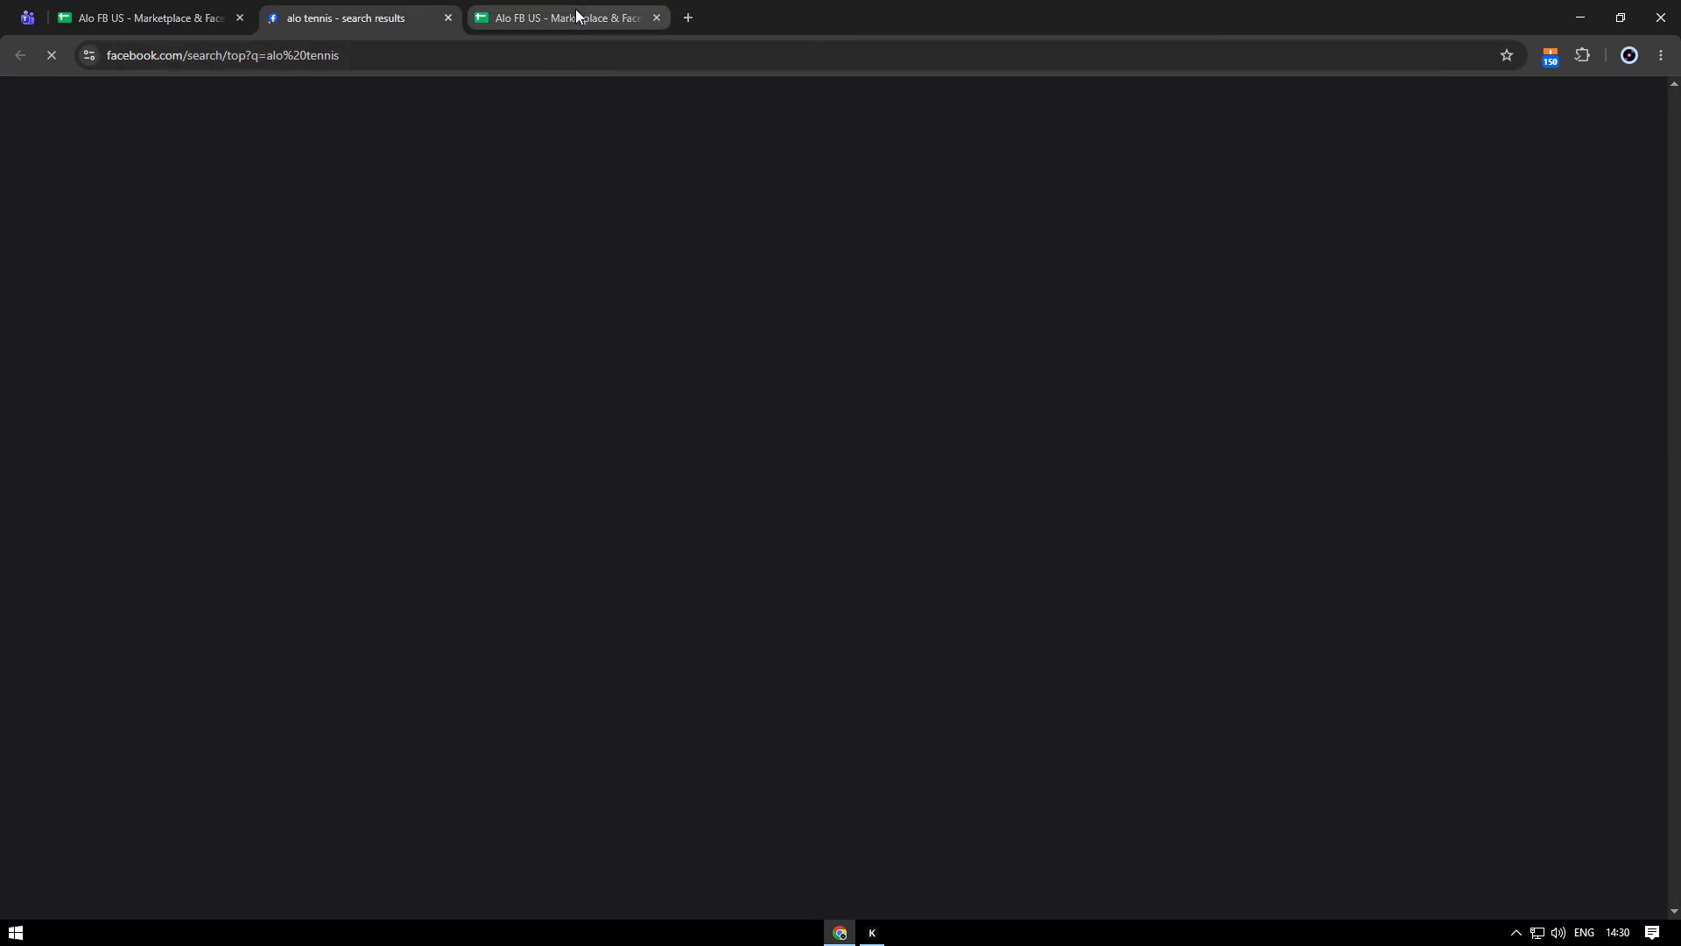
pyautogui.press('Down')
pyautogui.press('Down')
pyautogui.press('Down')
pyautogui.press('Up')
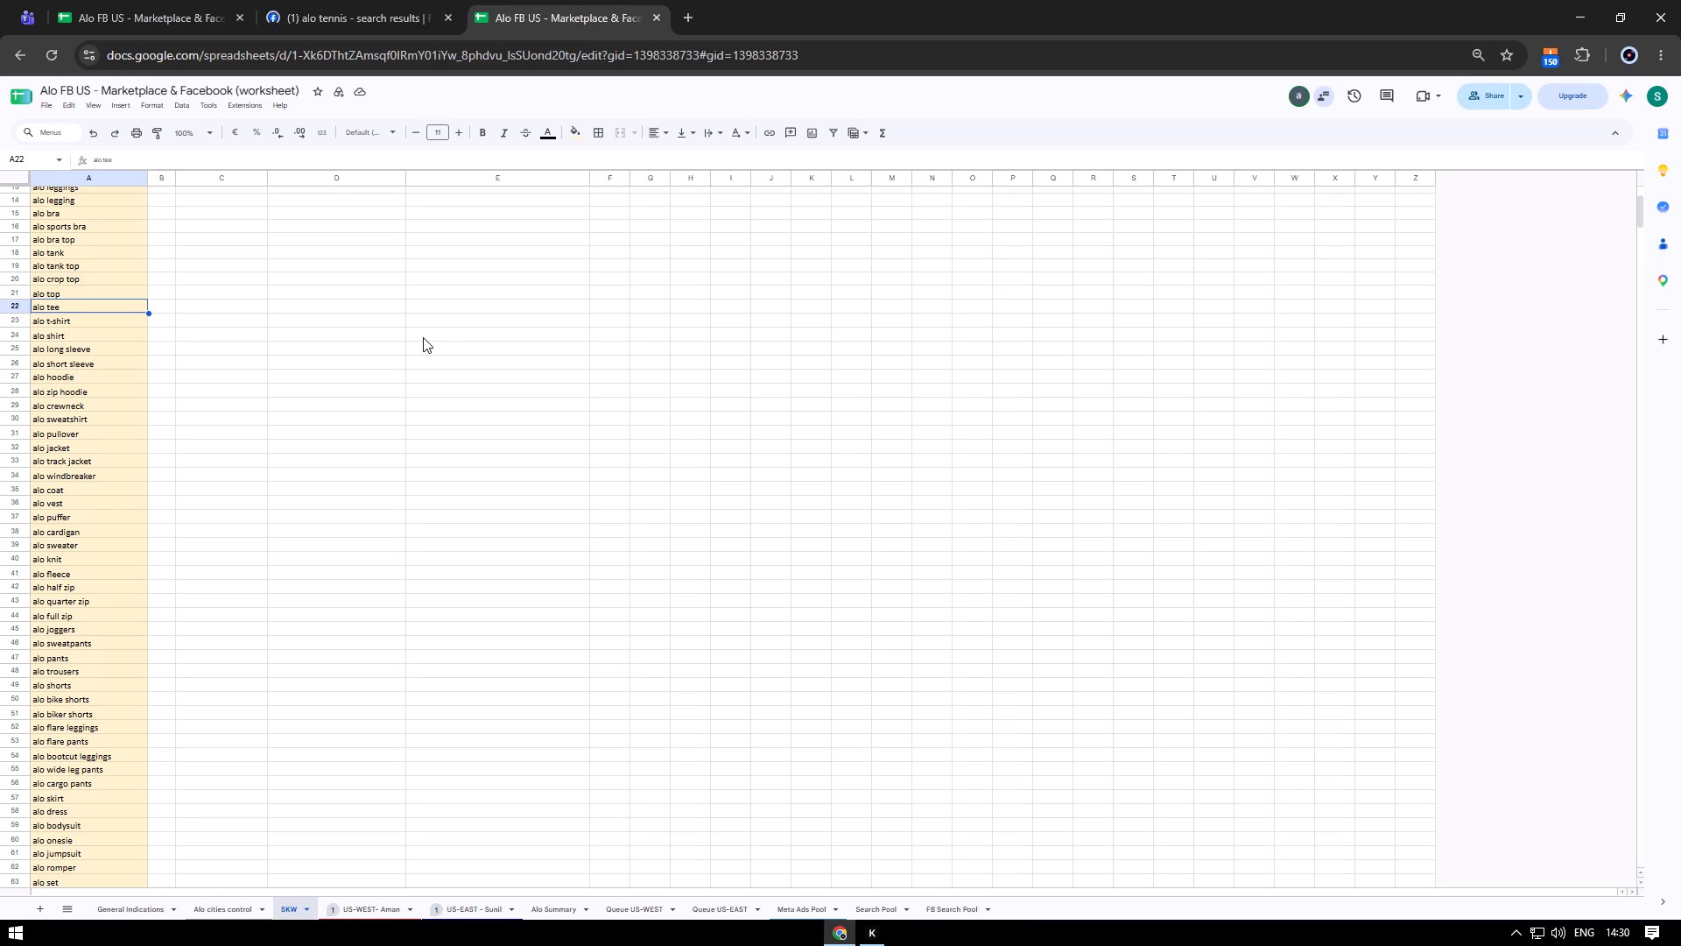
pyautogui.press('Down')
pyautogui.press('Down')
pyautogui.press('Down')
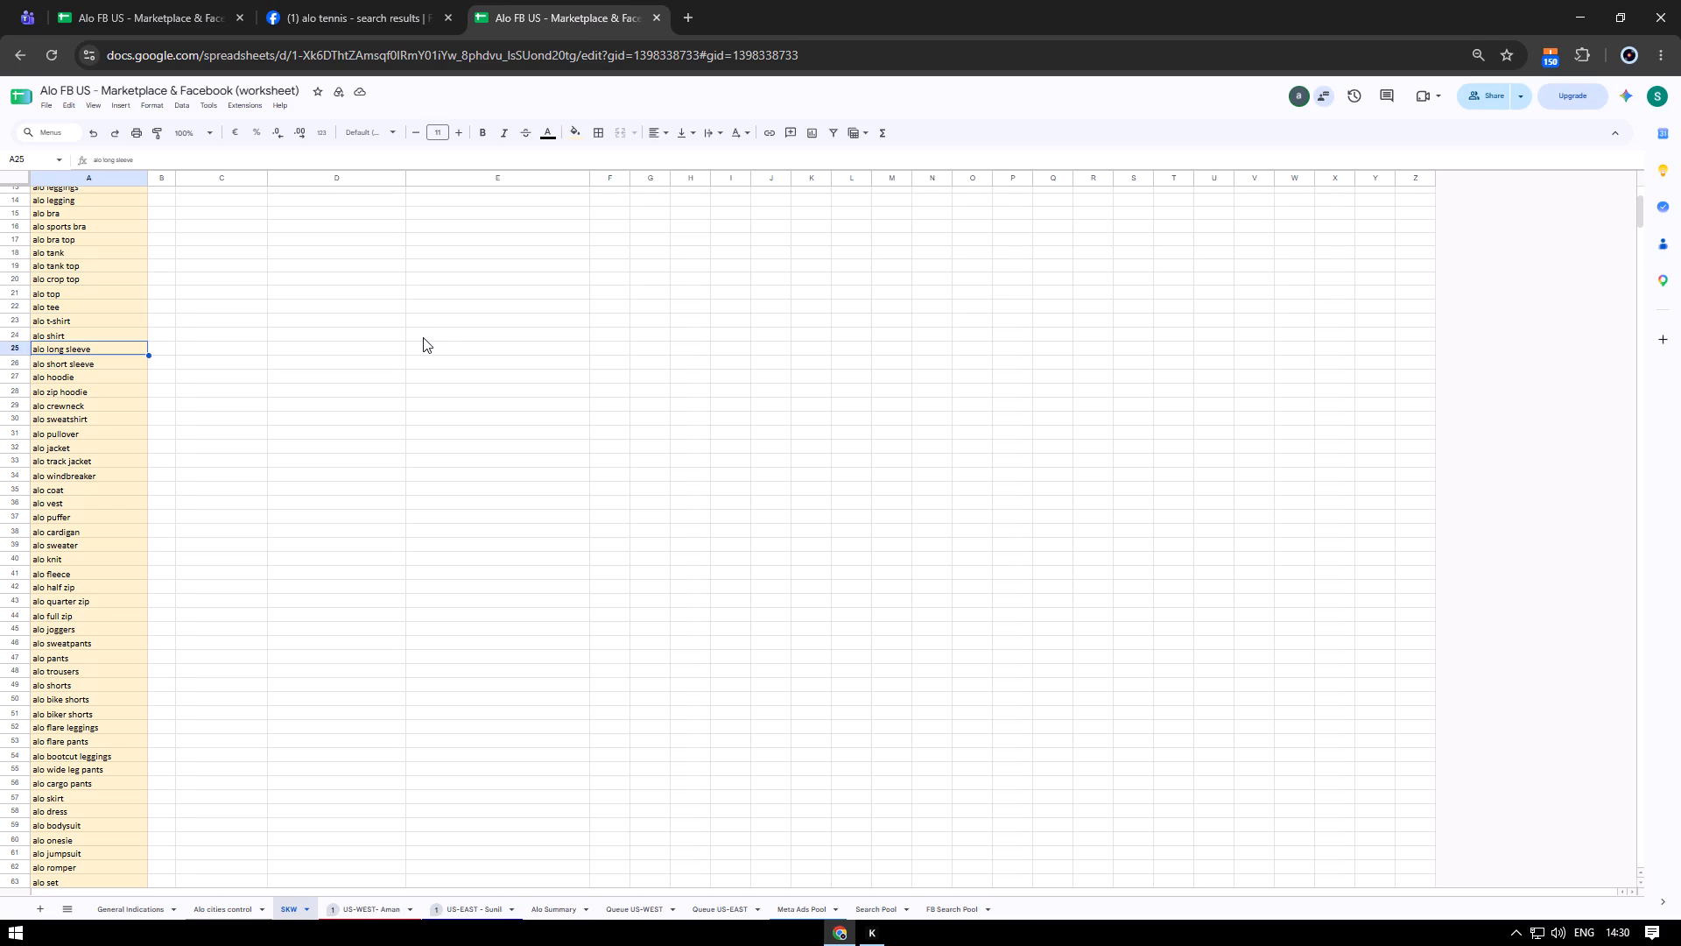
pyautogui.press('Down')
pyautogui.press('Down')
pyautogui.press('Down')
pyautogui.press('Down')
pyautogui.press('Down')
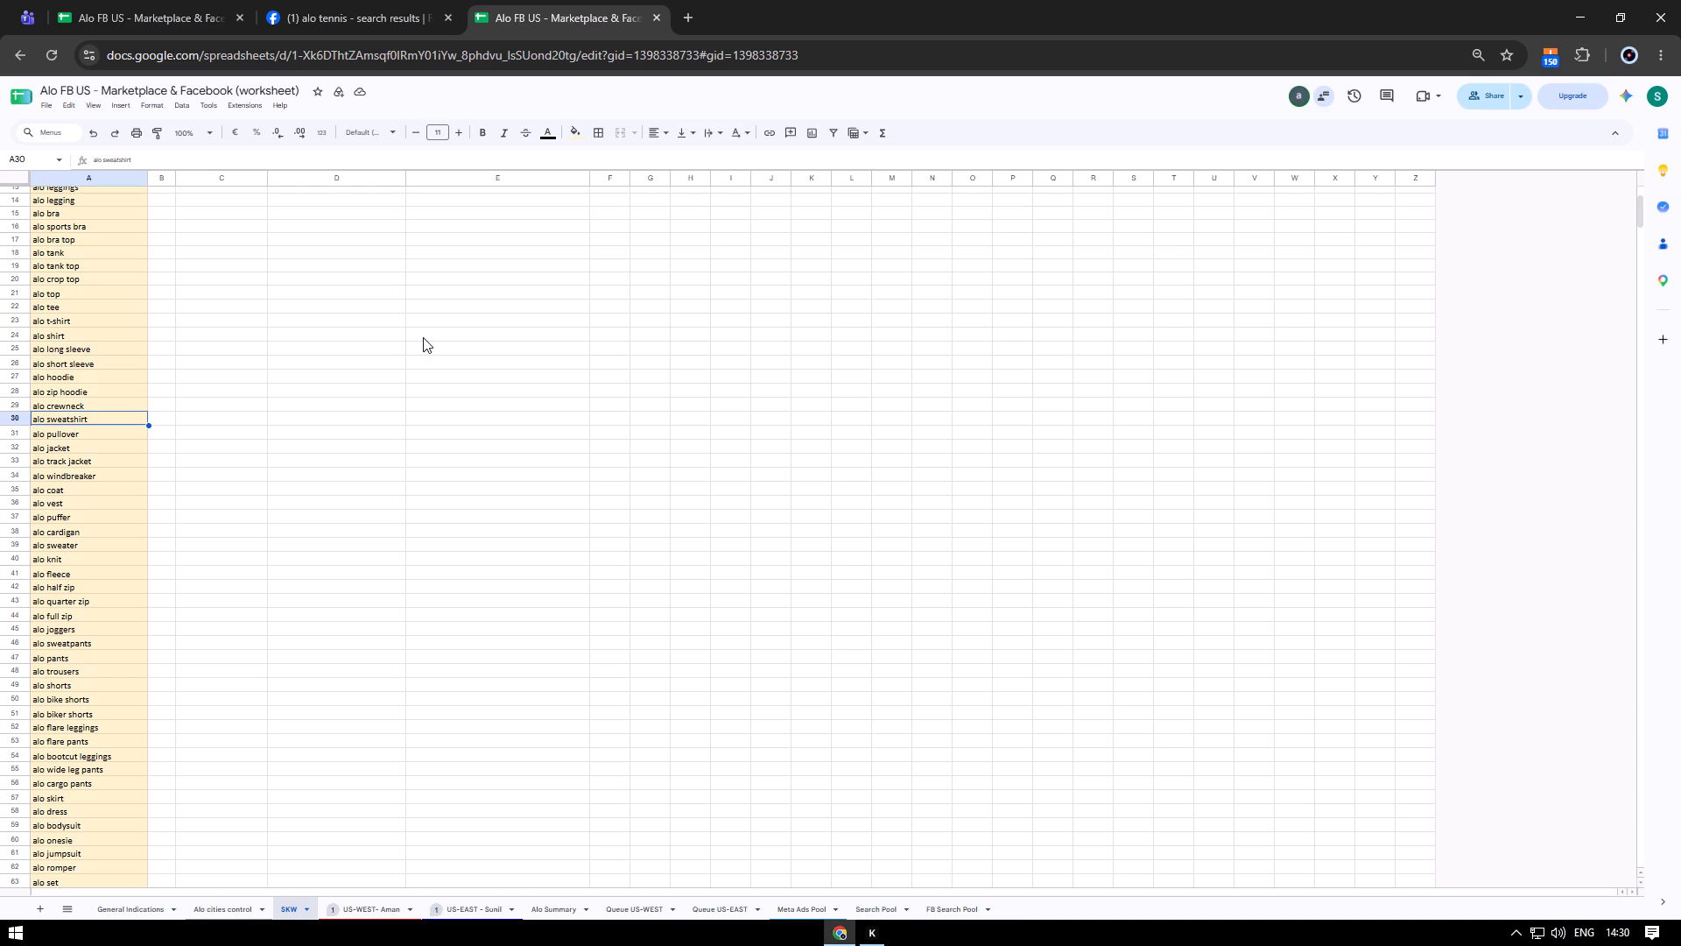
pyautogui.press('Down')
pyautogui.press('Down')
pyautogui.press('Down')
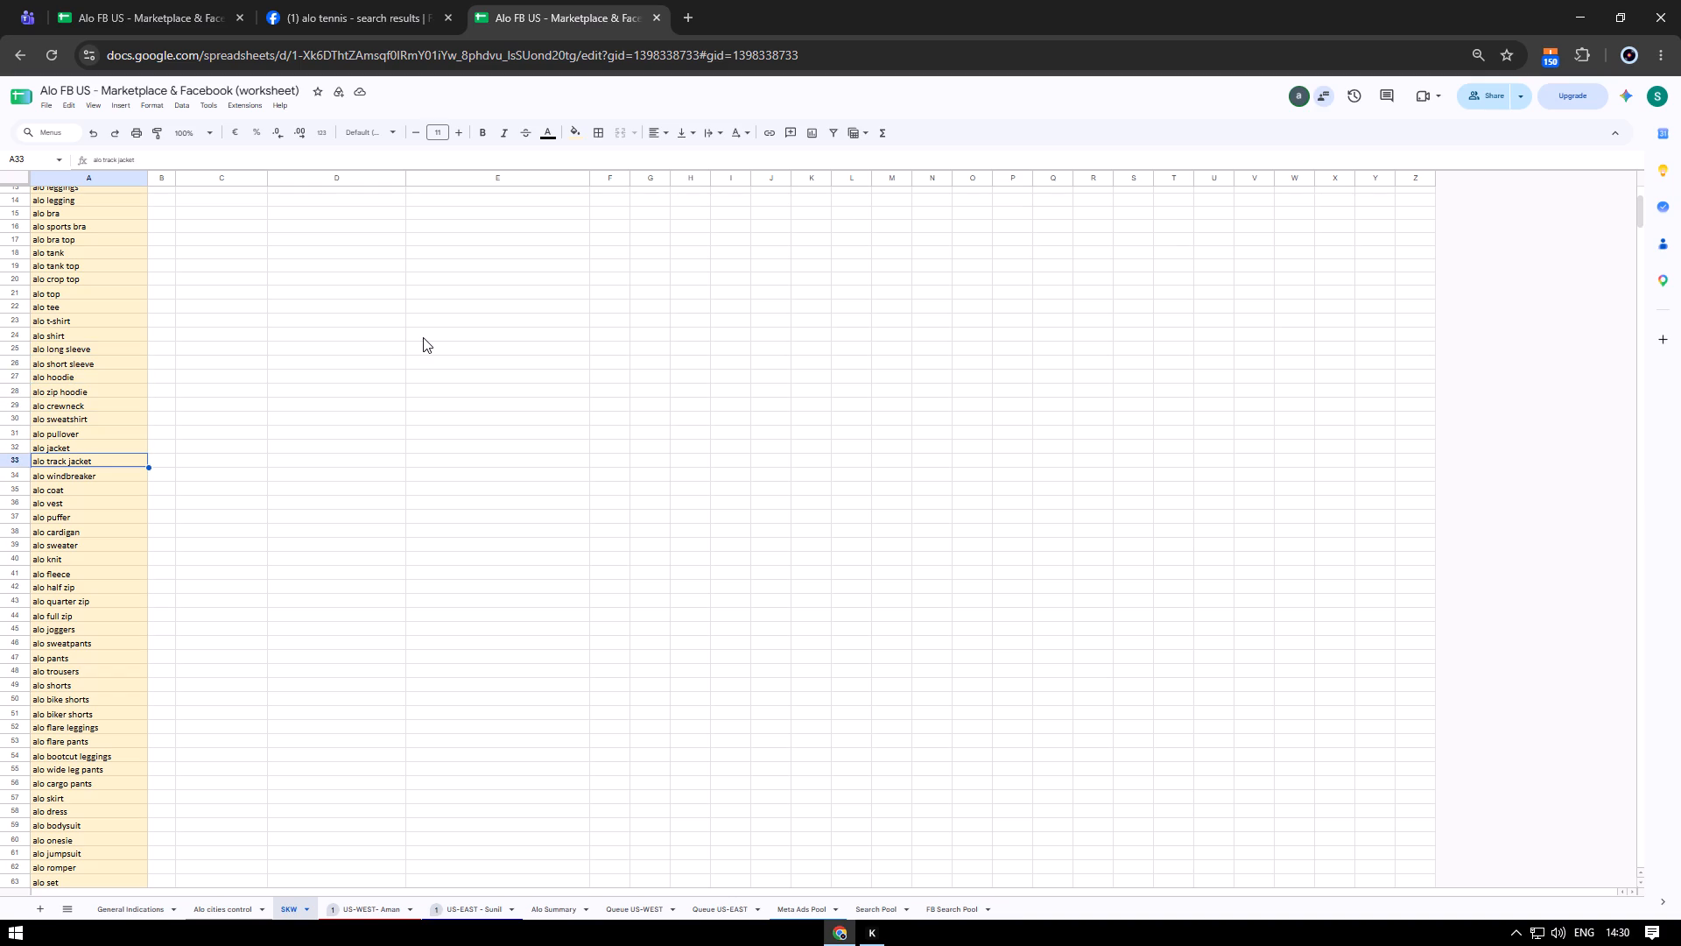
# Change the alo tennis Facebook search to alo track jacket.
pyautogui.hotkey('ctrl', 'shift', 'Tab')
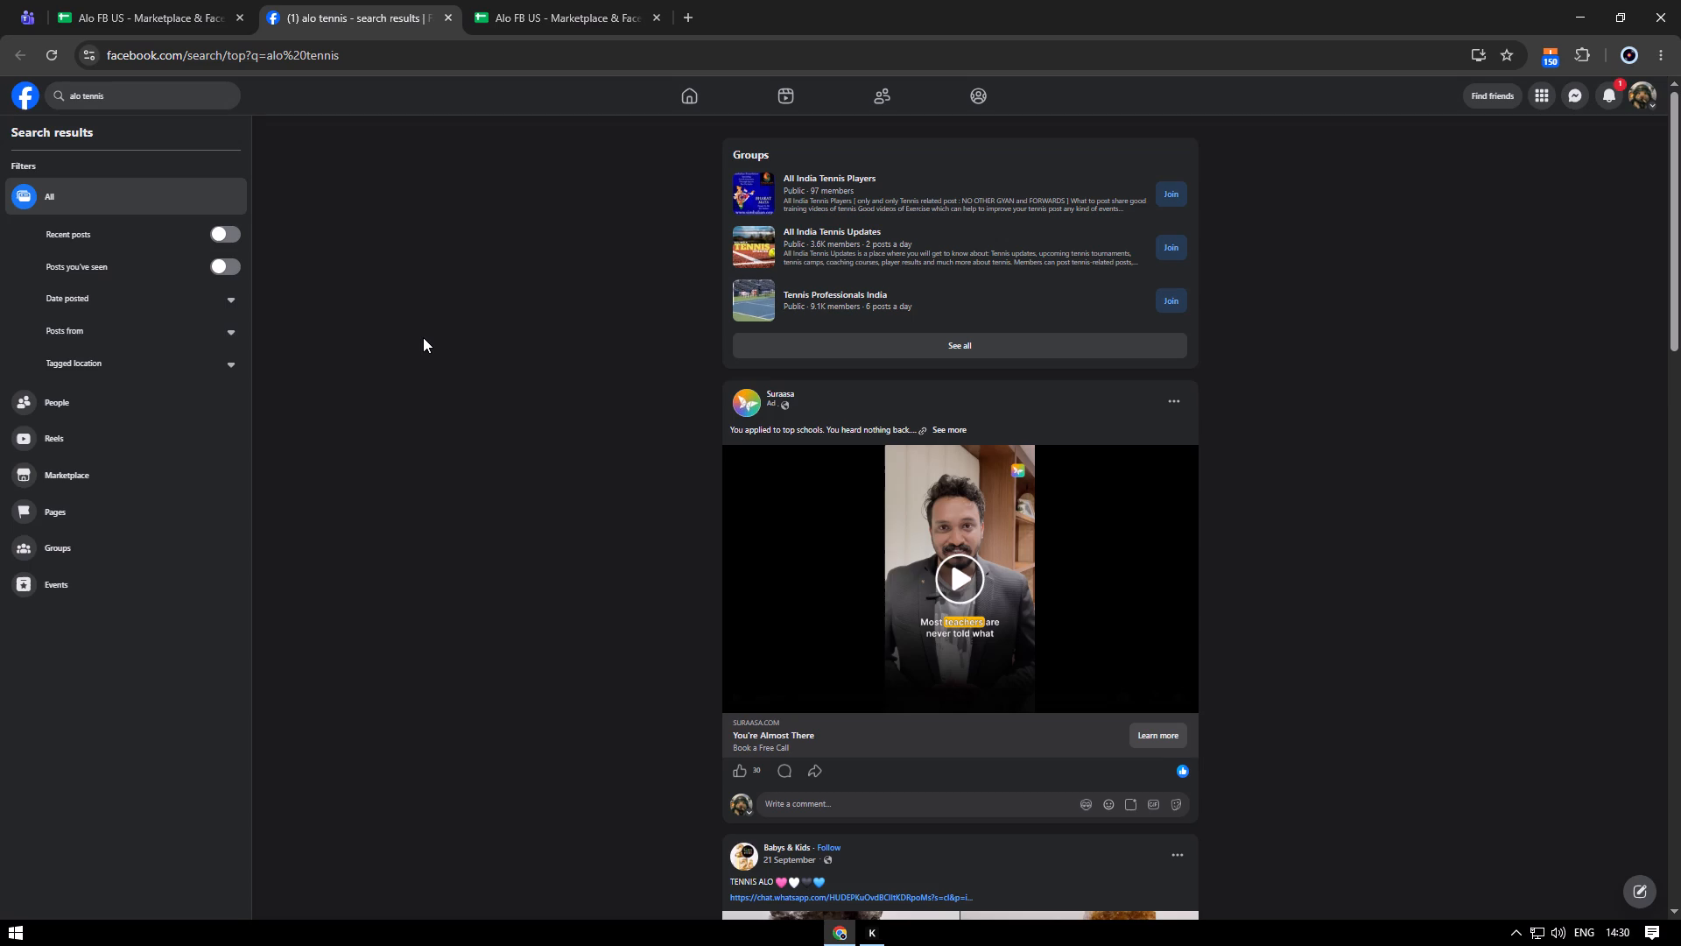
pyautogui.press('F6')
pyautogui.press('Right')
pyautogui.press('Left')
pyautogui.press('Right')
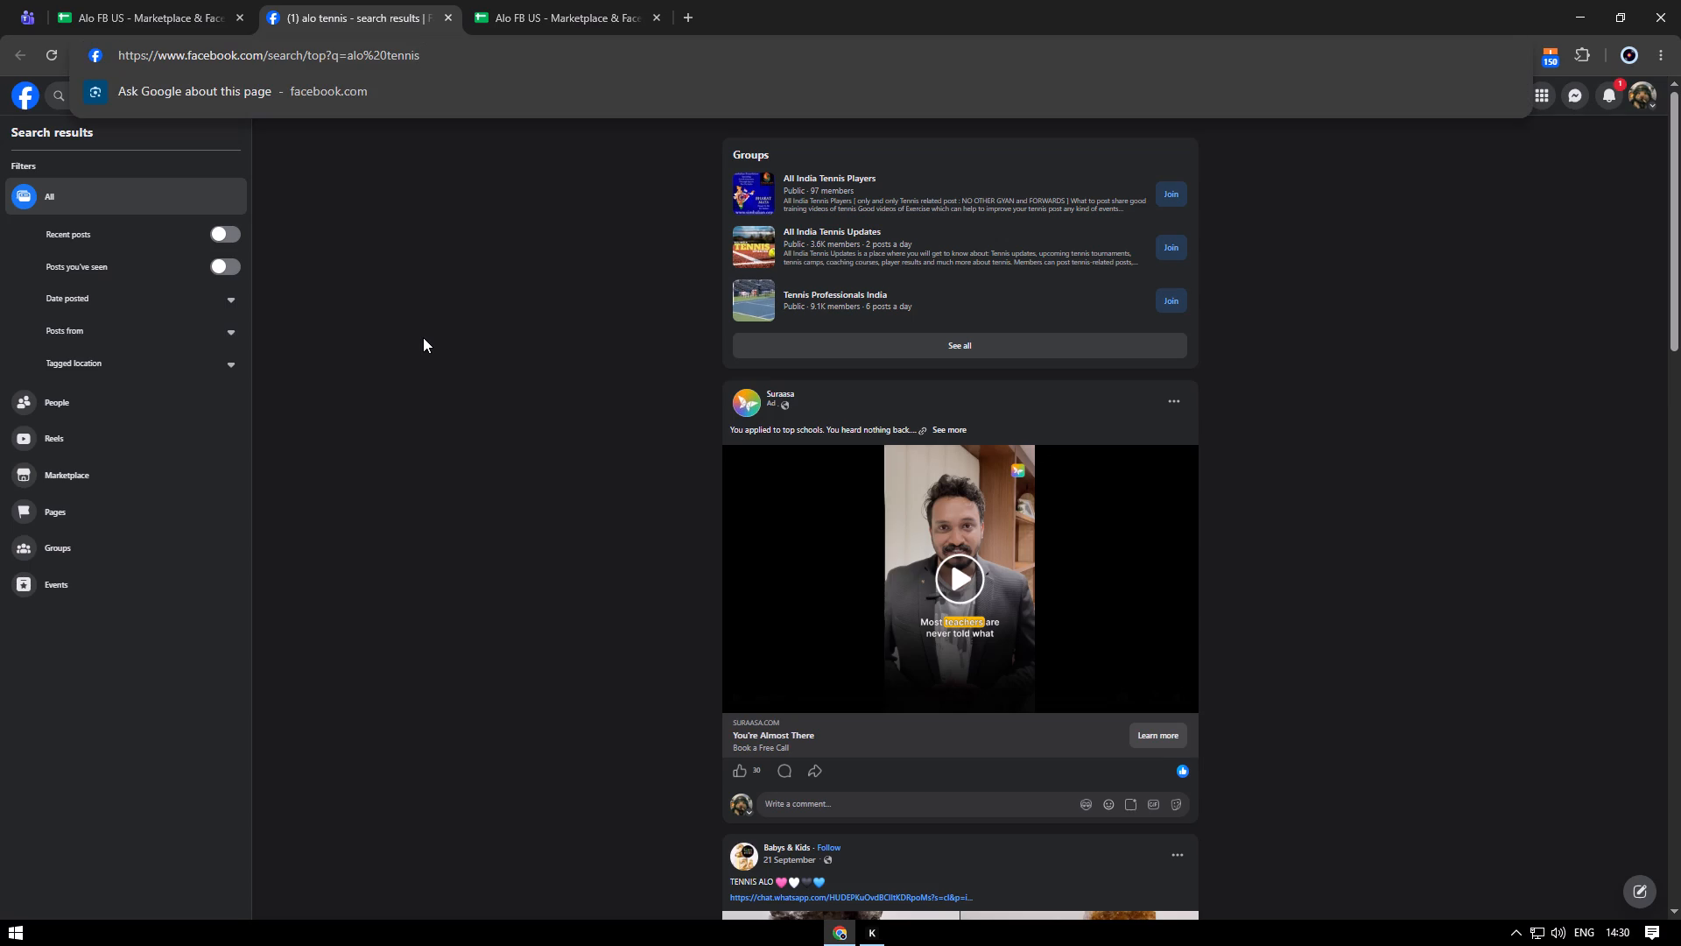
pyautogui.hotkey('shift', 'Left')
pyautogui.hotkey('shift', 'Left')
pyautogui.hotkey('shift', 'Left')
pyautogui.hotkey('shift', 'Left')
pyautogui.hotkey('shift', 'Left')
pyautogui.press('BackSpace')
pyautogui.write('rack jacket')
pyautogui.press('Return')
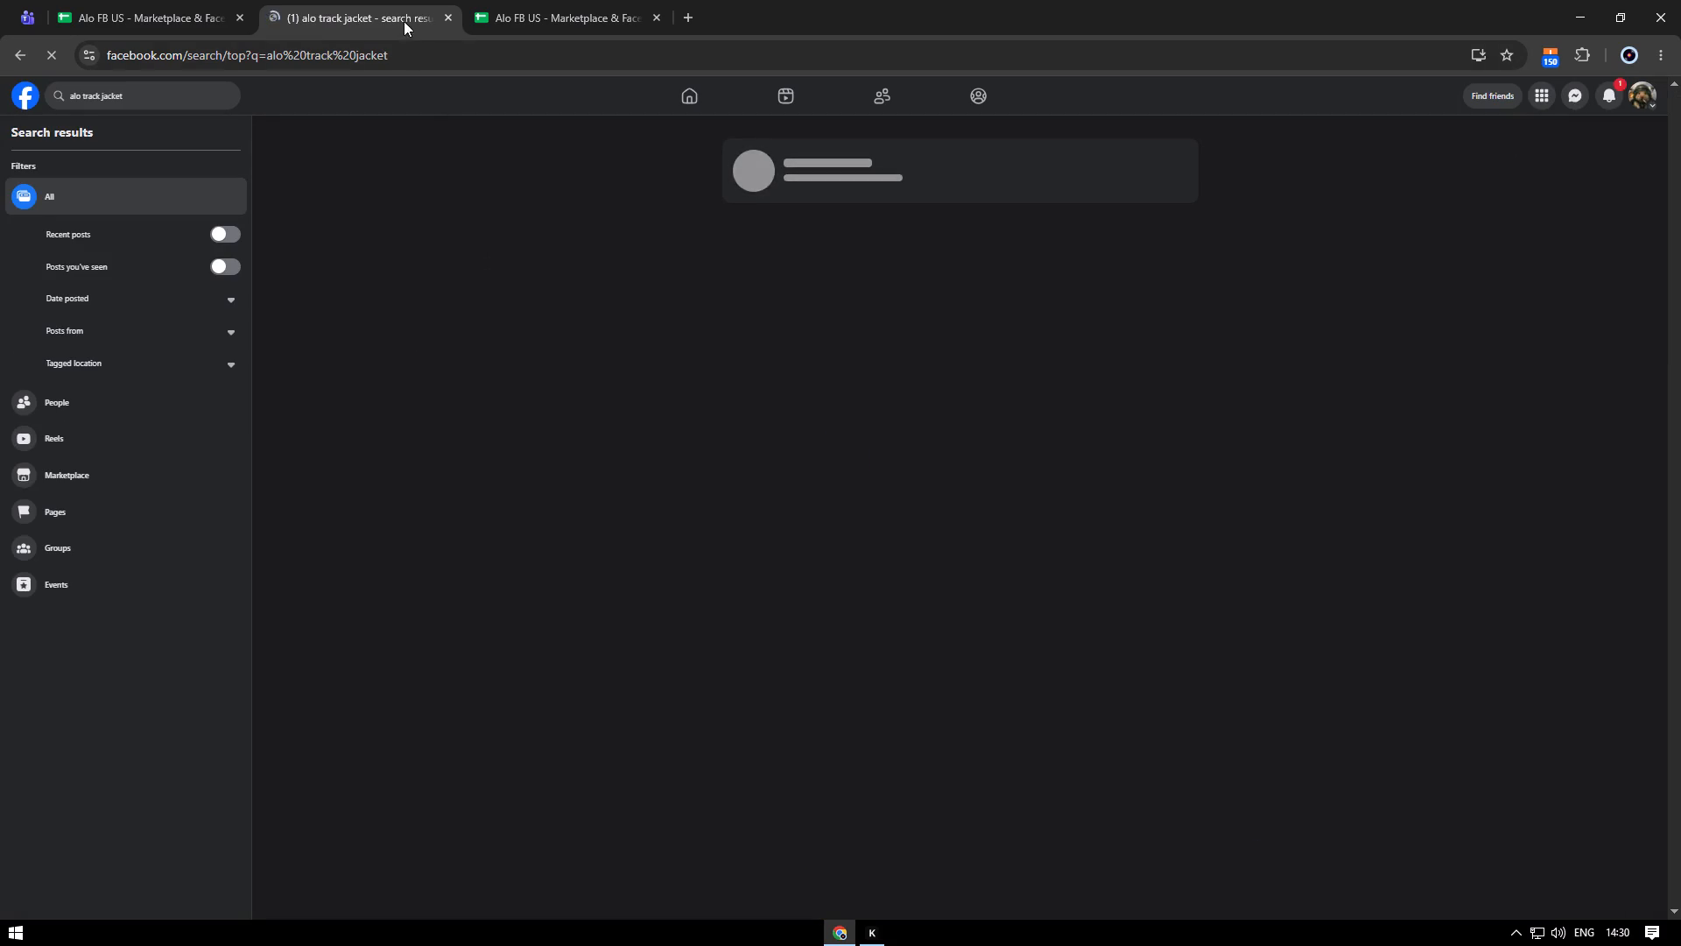
# Copy the words track jacket from the SKW keyword list into the SKW cell of row 160.
pyautogui.click(578, 4)
pyautogui.press('Return')
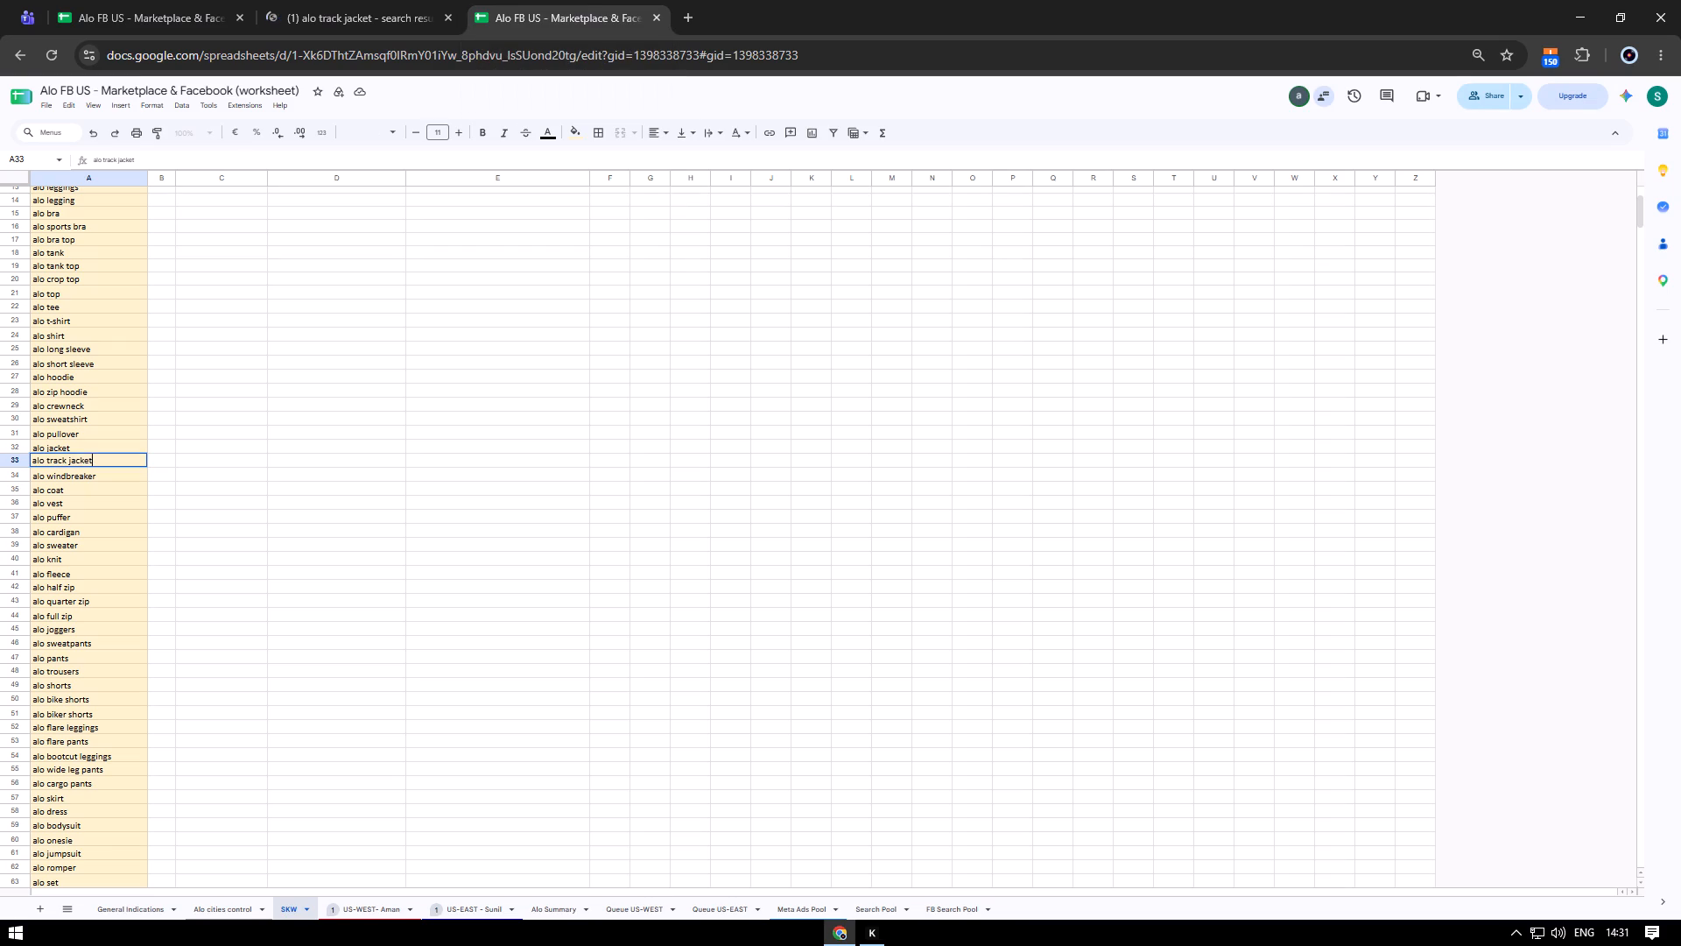
pyautogui.hotkey('shift', 'Left')
pyautogui.hotkey('shift', 'Left')
pyautogui.hotkey('shift', 'Left')
pyautogui.hotkey('shift', 'Left')
pyautogui.hotkey('ctrl', 'shift', 'Left')
pyautogui.hotkey('ctrl', 'shift', 'Left')
pyautogui.hotkey('ctrl', 'c')
pyautogui.hotkey('ctrl', 'c')
pyautogui.hotkey('ctrl', 'c')
pyautogui.hotkey('ctrl', 'shift', 'Tab')
pyautogui.hotkey('ctrl', 'shift', 'Tab')
pyautogui.press('Left')
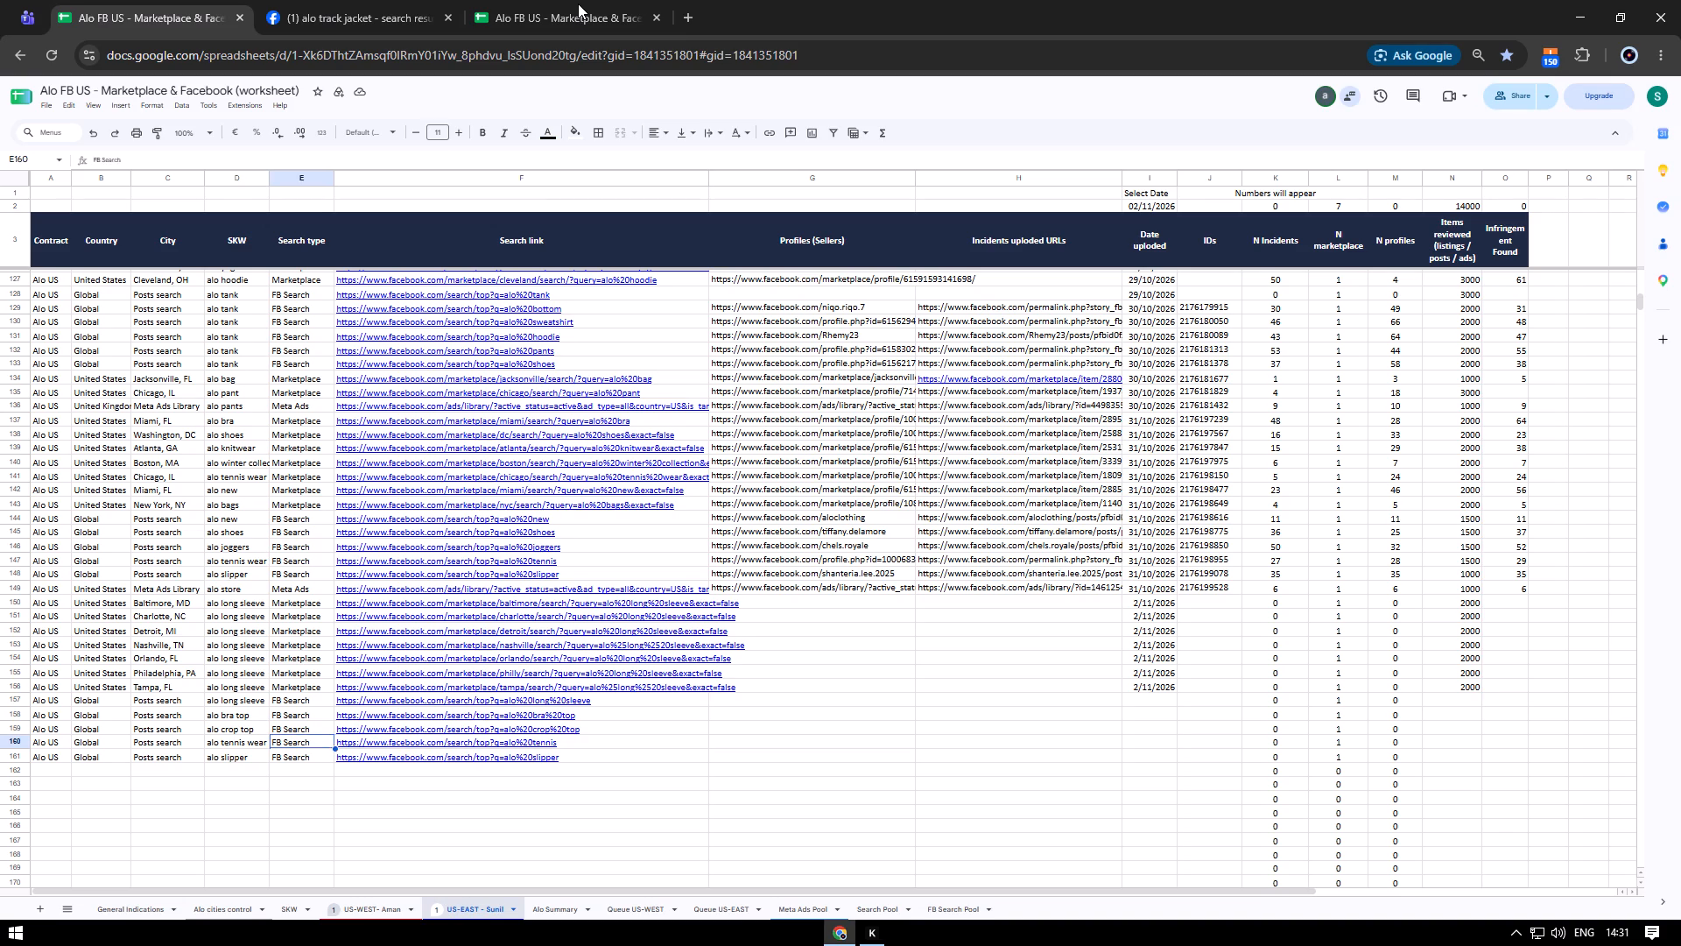
pyautogui.press('Left')
pyautogui.hotkey('ctrl', 'v')
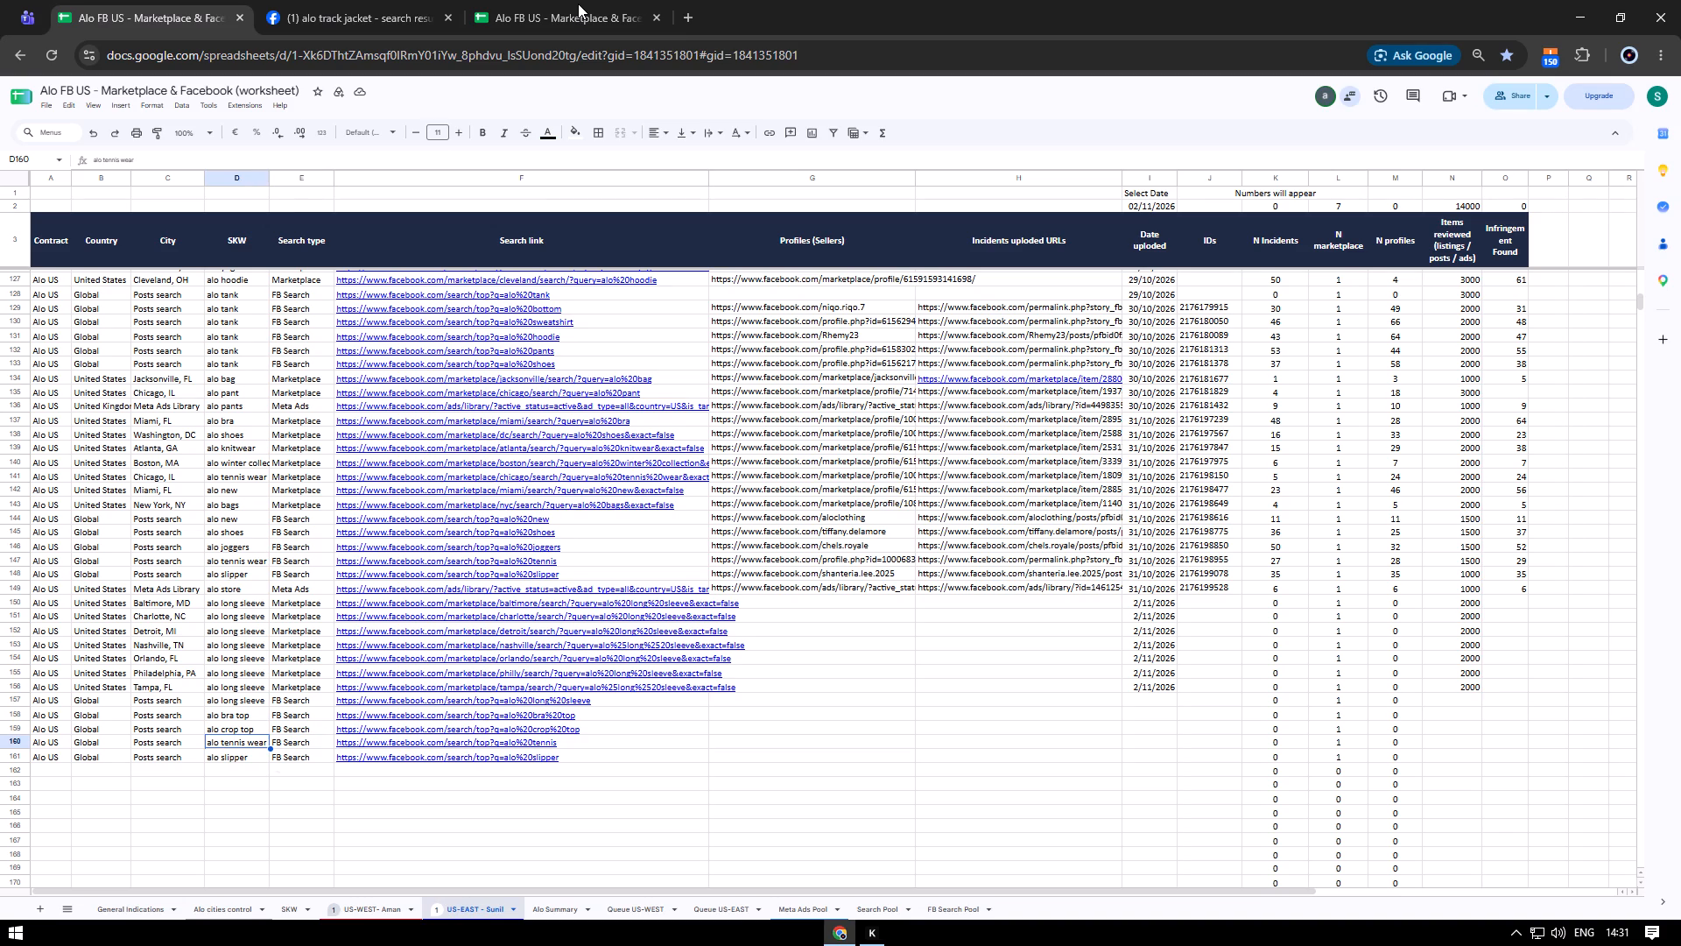
pyautogui.press('Right')
pyautogui.press('Left')
# Add alo in front of track jacket in the SKW cell of row 160.
pyautogui.press('Return')
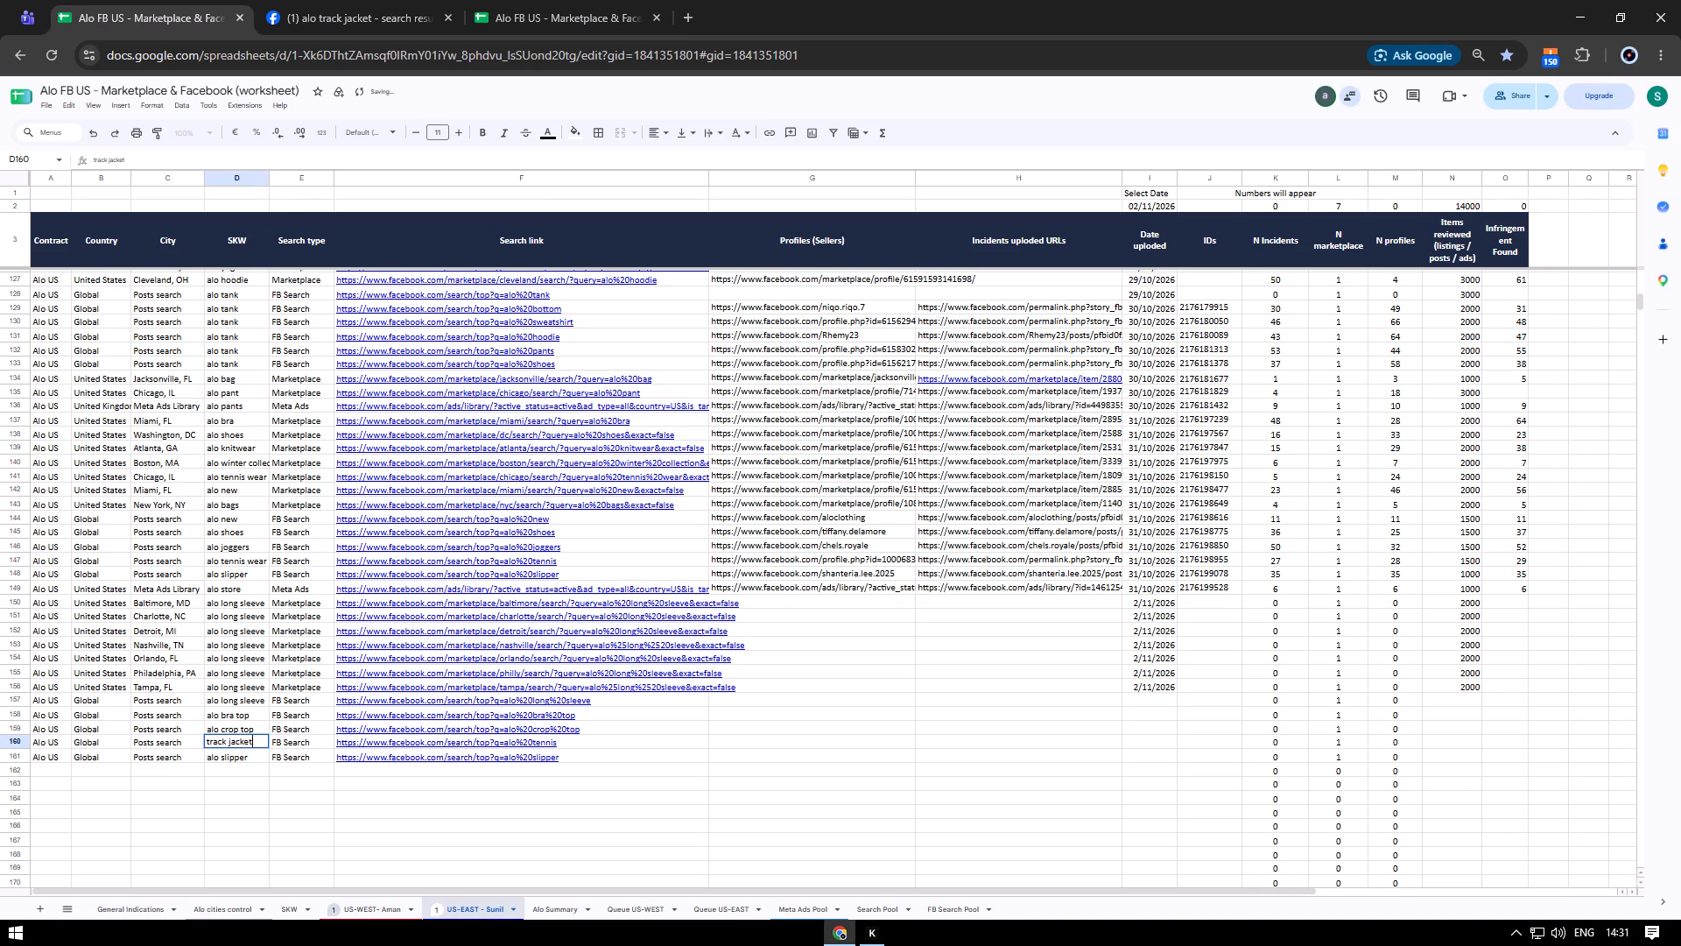
pyautogui.hotkey('ctrl', 'Left')
pyautogui.hotkey('ctrl', 'Left')
pyautogui.hotkey('ctrl', 'Left')
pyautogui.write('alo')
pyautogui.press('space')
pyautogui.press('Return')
# Replace row 160's Search link with the URL of the alo track jacket Facebook search.
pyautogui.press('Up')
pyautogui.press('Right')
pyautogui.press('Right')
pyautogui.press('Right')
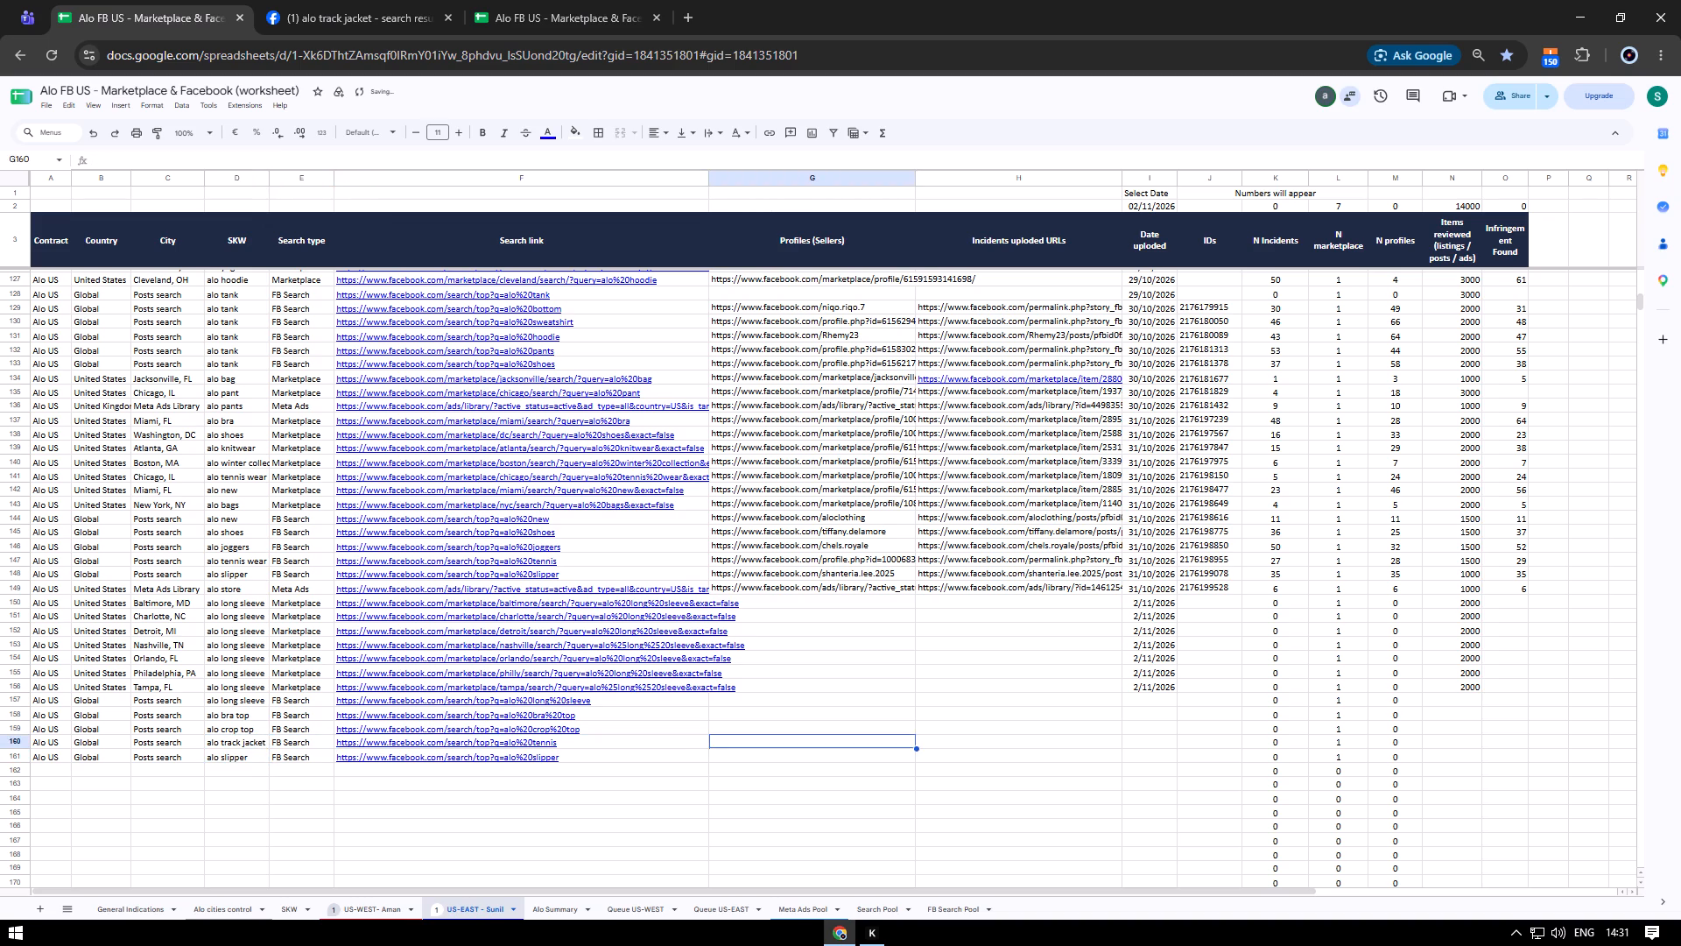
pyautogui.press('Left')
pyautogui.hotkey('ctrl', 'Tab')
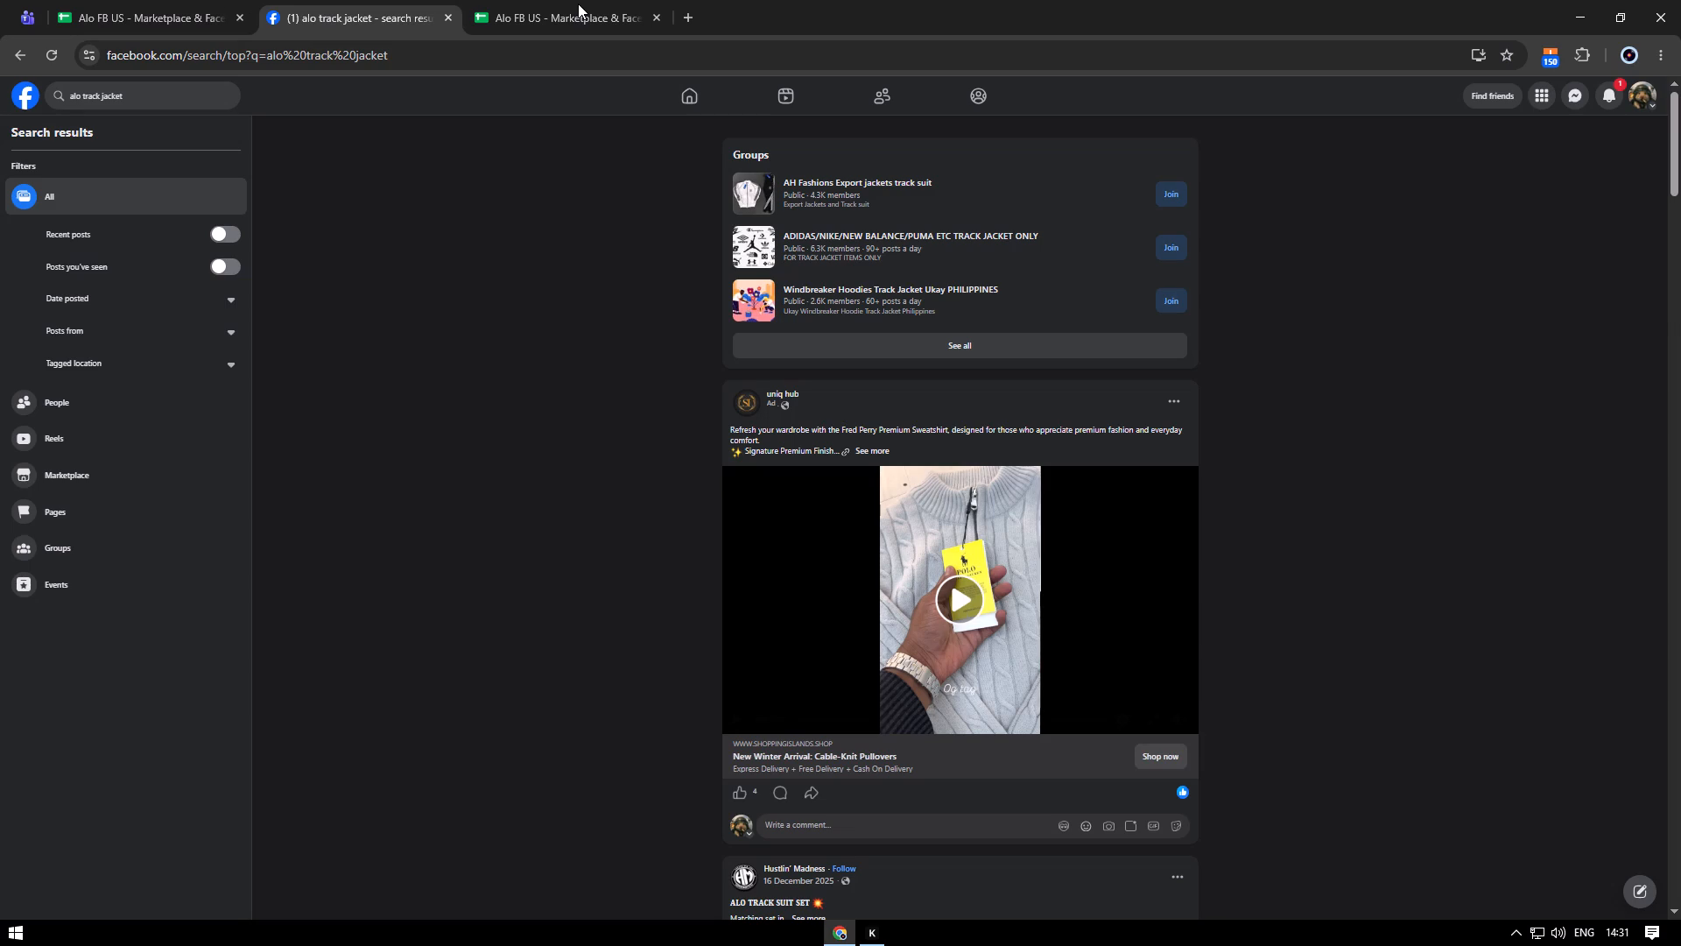
pyautogui.scroll(-7, 488, 579)
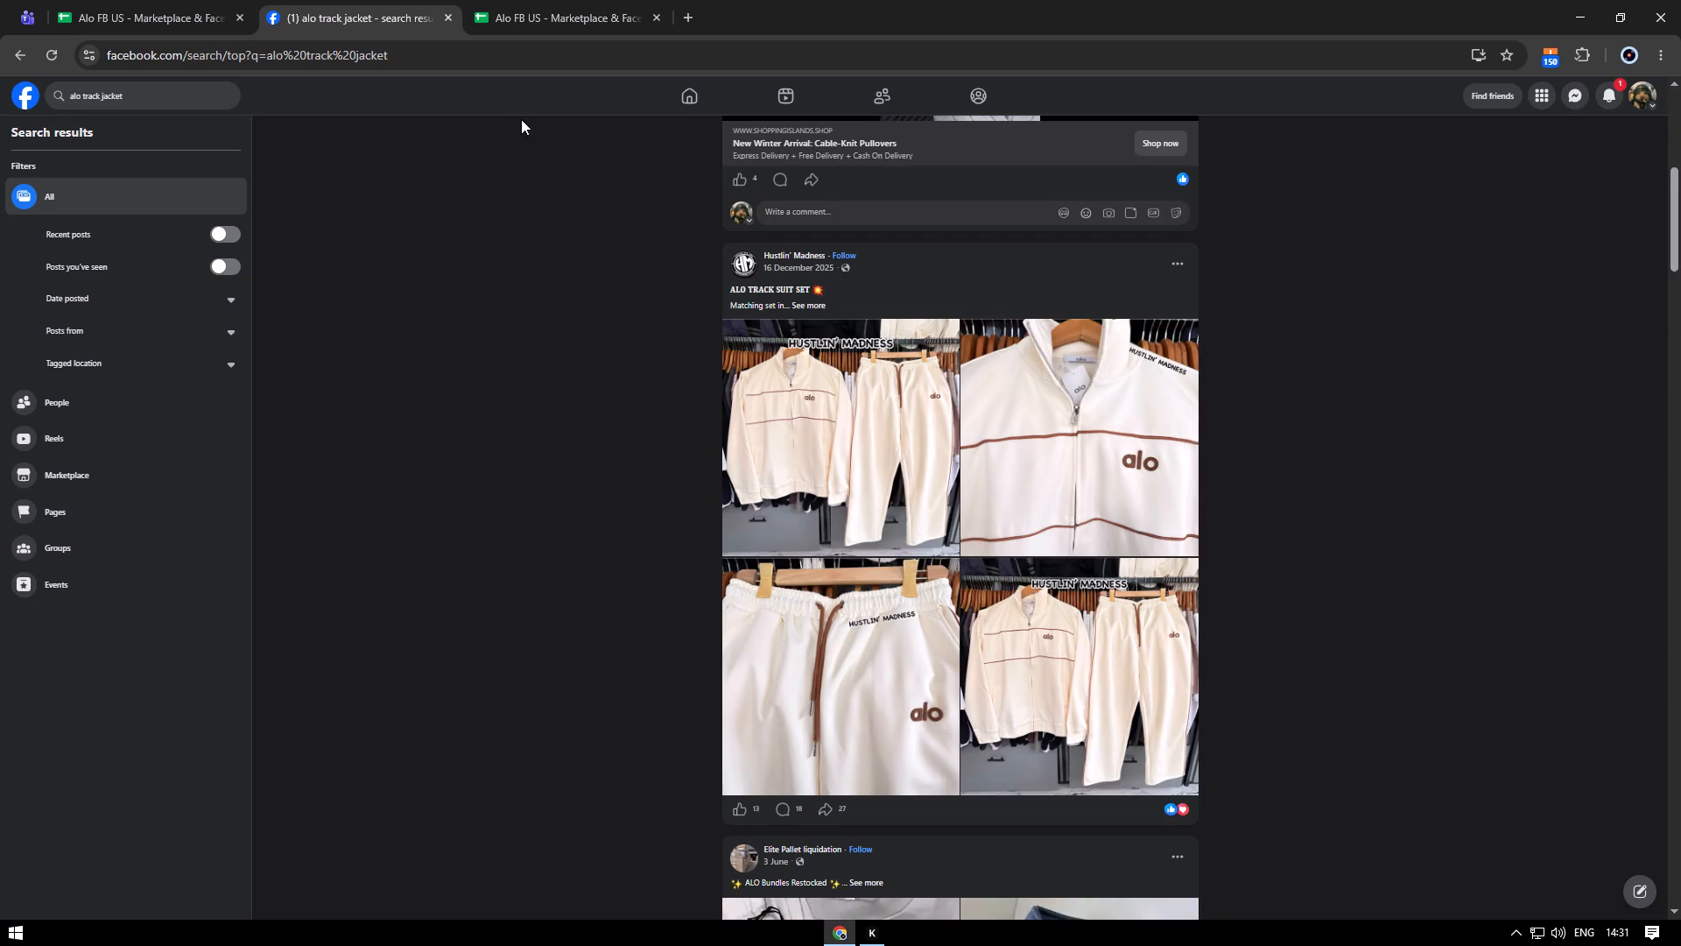
pyautogui.click(482, 50)
pyautogui.hotkey('ctrl', 'c')
pyautogui.hotkey('ctrl', 'c')
pyautogui.hotkey('ctrl', 'c')
pyautogui.hotkey('ctrl', 'shift', 'Tab')
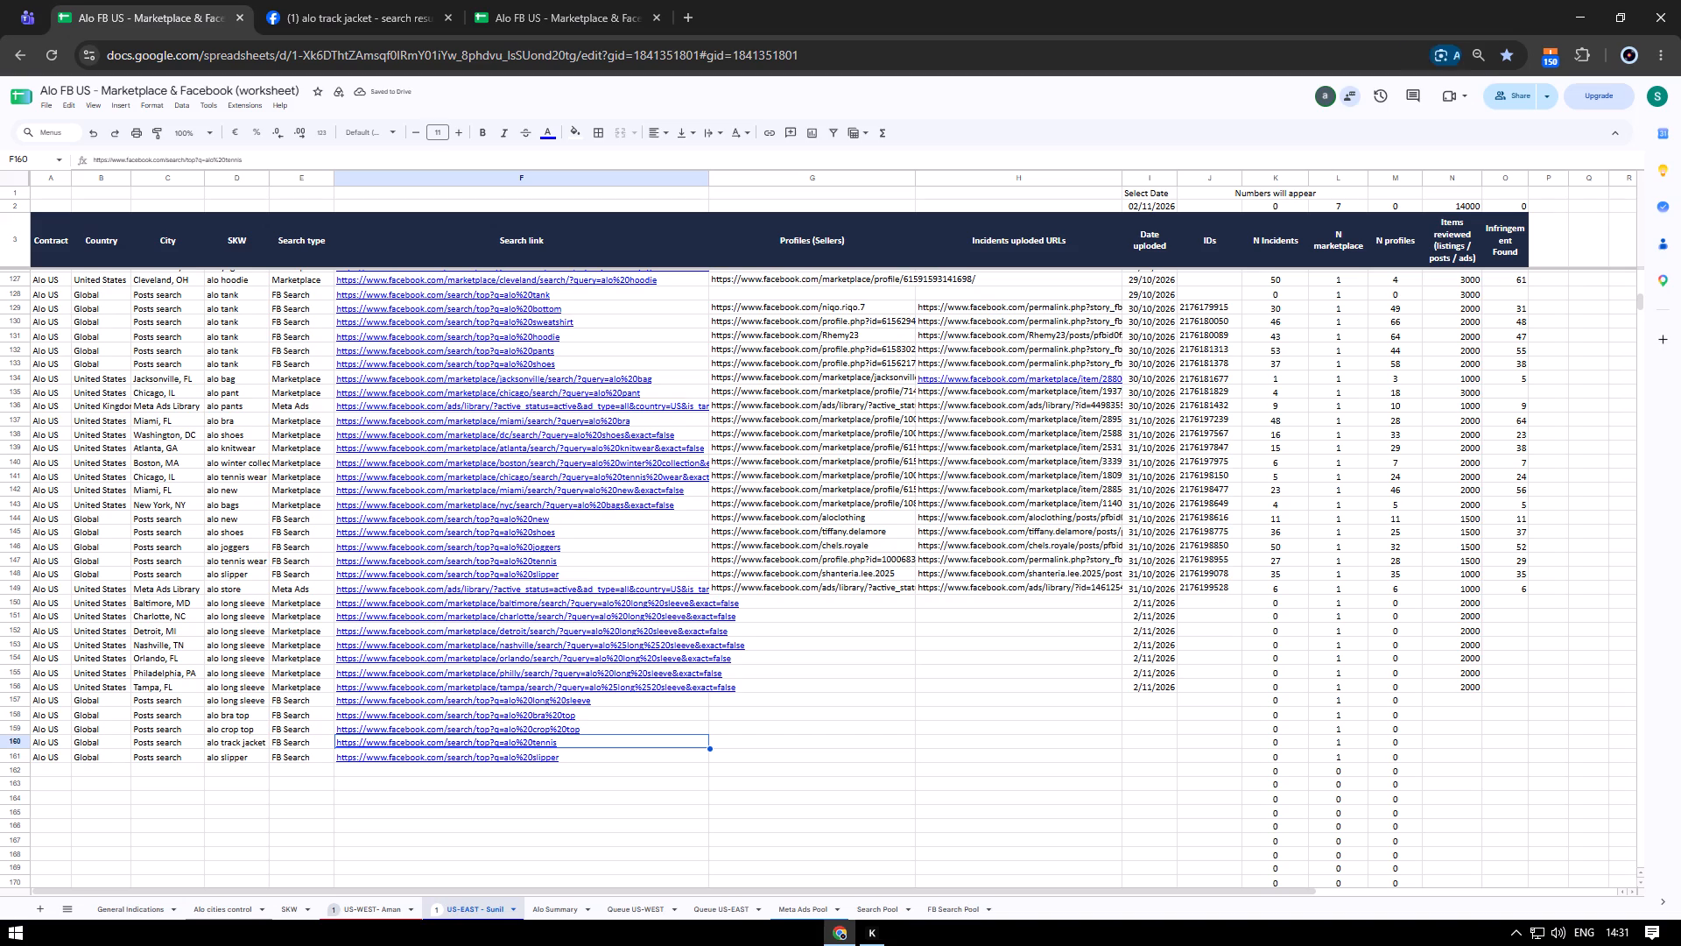
pyautogui.hotkey('ctrl', 'v')
# Close the alo track jacket search and open the alo slipper link from row 161 in its own browser tab.
pyautogui.press('Down')
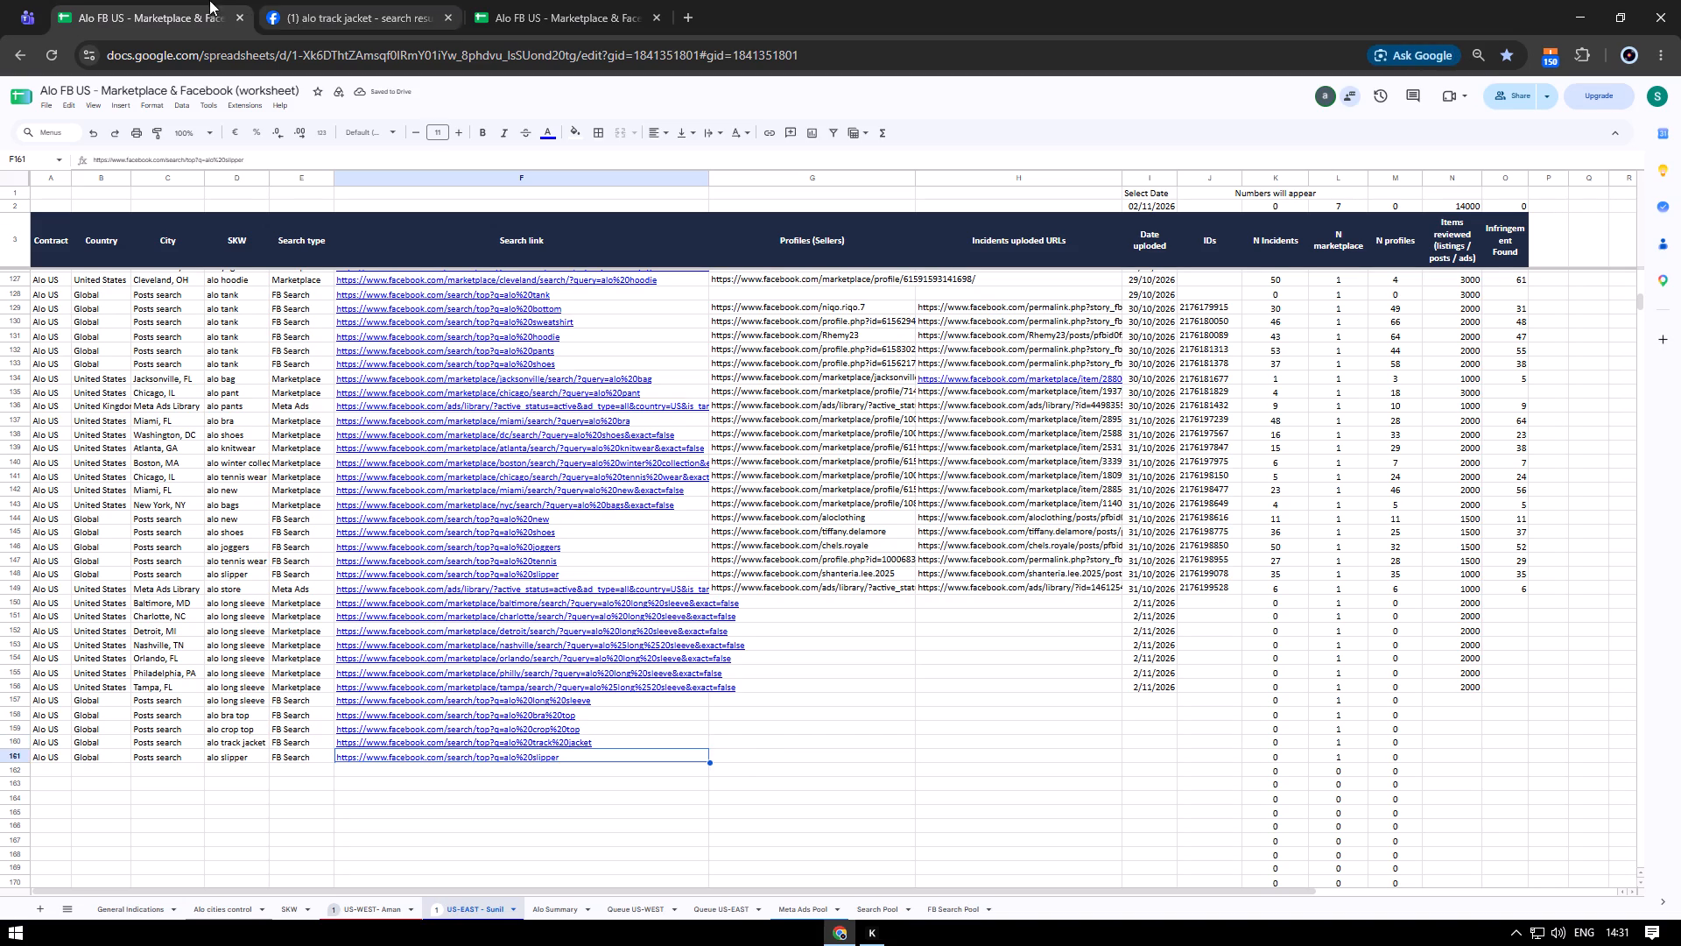
pyautogui.middleClick(334, 0)
pyautogui.hotkey('alt', 'Return')
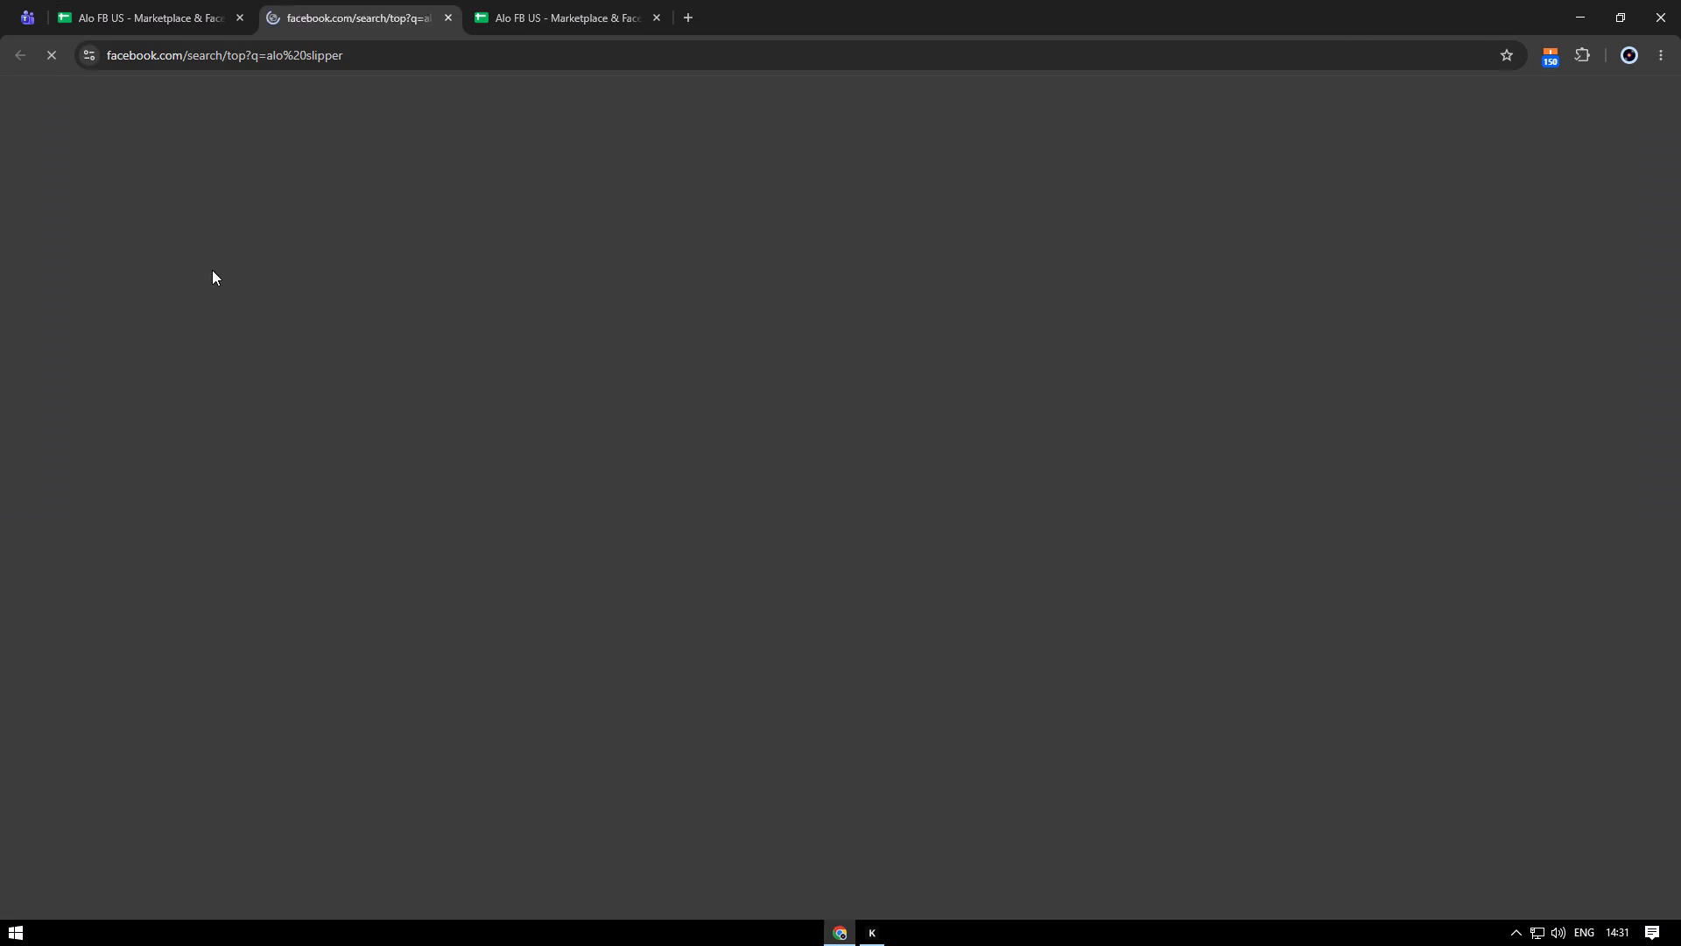
# Check the keyword after track jacket in the SKW list and rerun the alo slipper Facebook search with windbreaker instead of slipper.
pyautogui.click(567, 0)
pyautogui.press('Return')
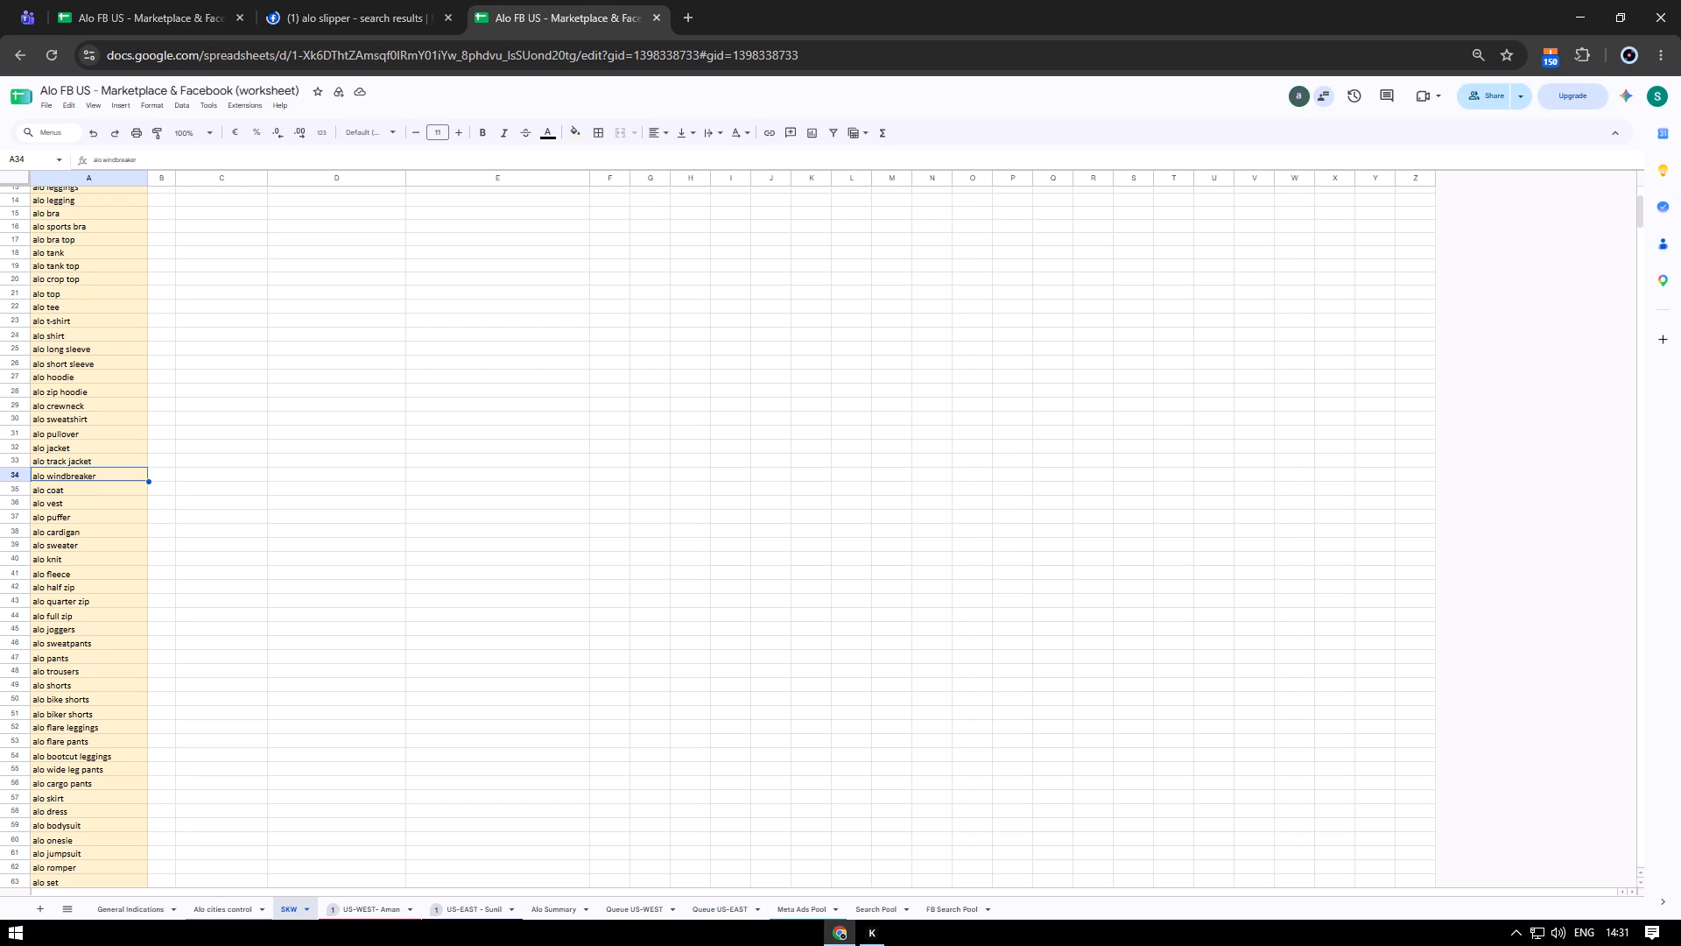
pyautogui.click(396, 0)
pyautogui.click(499, 59)
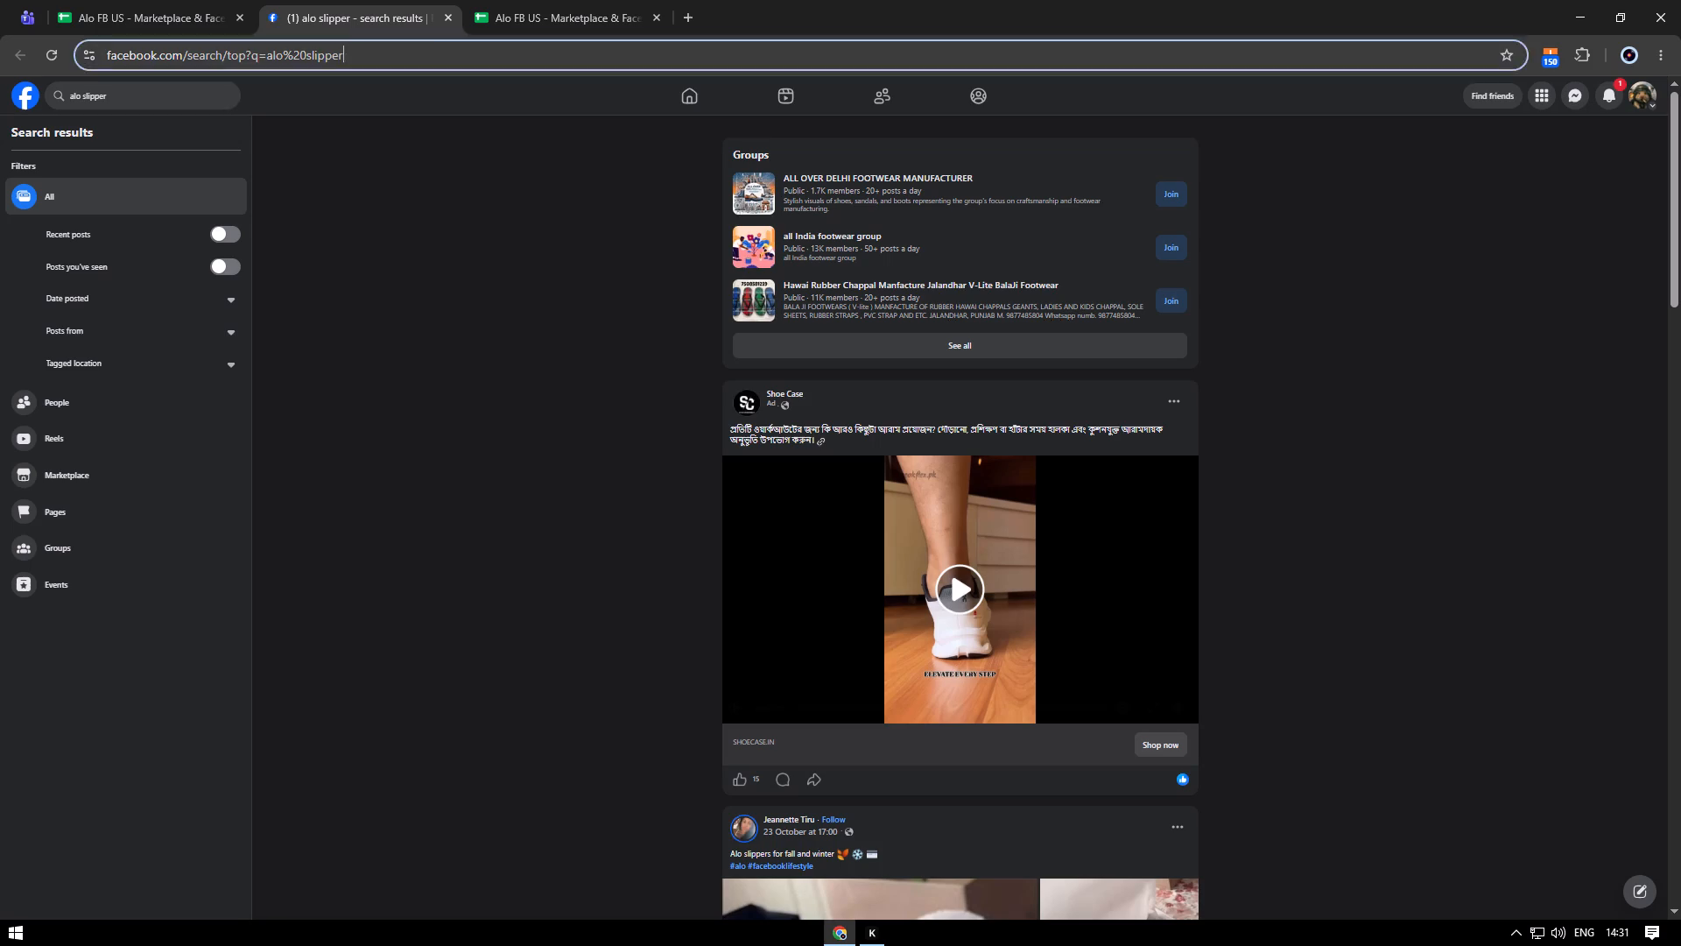
pyautogui.press('Right')
pyautogui.hotkey('ctrl', 'shift', 'Left')
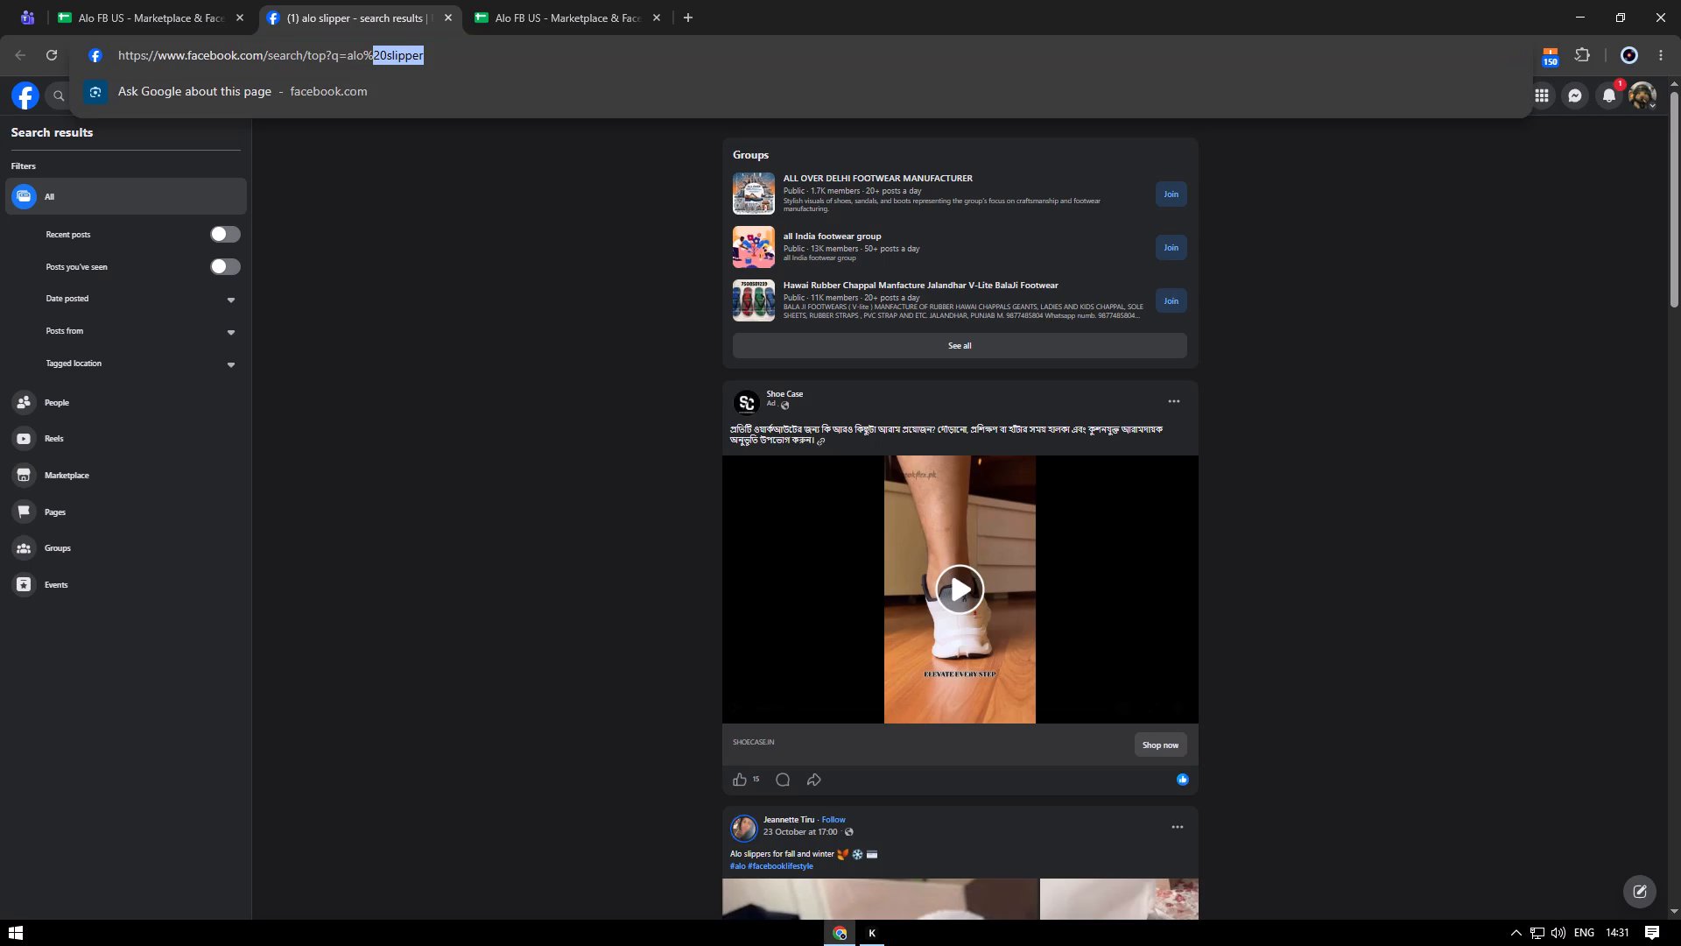
pyautogui.press('BackSpace')
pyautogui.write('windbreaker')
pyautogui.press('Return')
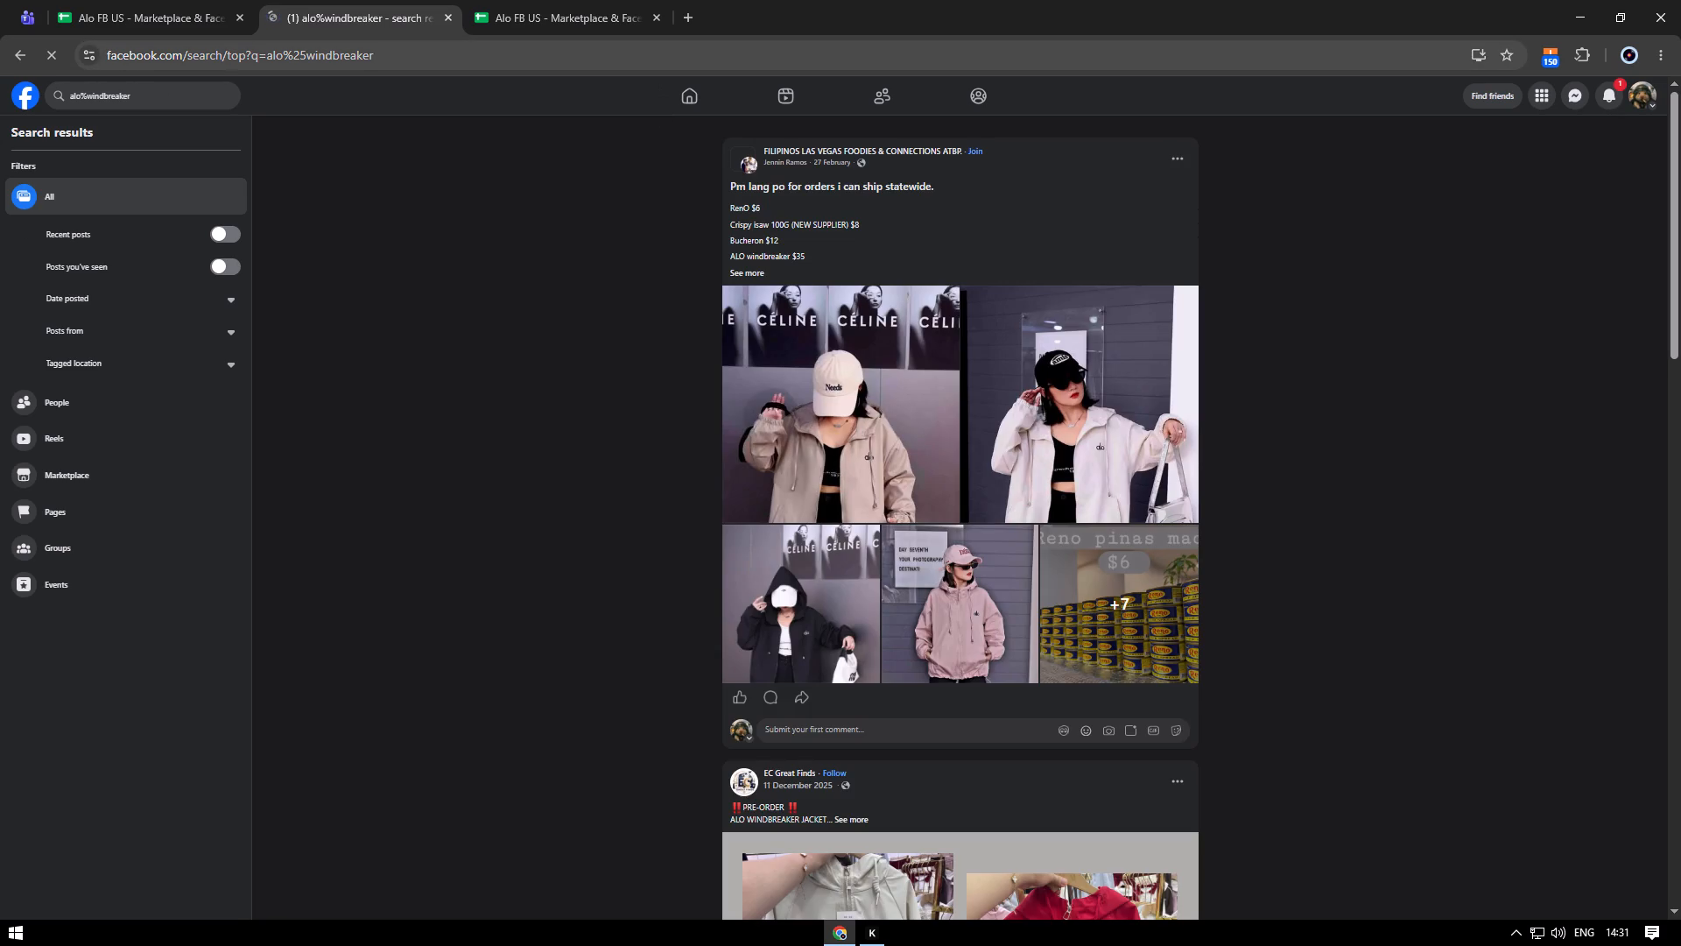
# Replace row 161's Search link with the URL of the alo windbreaker Facebook search.
pyautogui.scroll(-6, 599, 540)
pyautogui.click(432, 76)
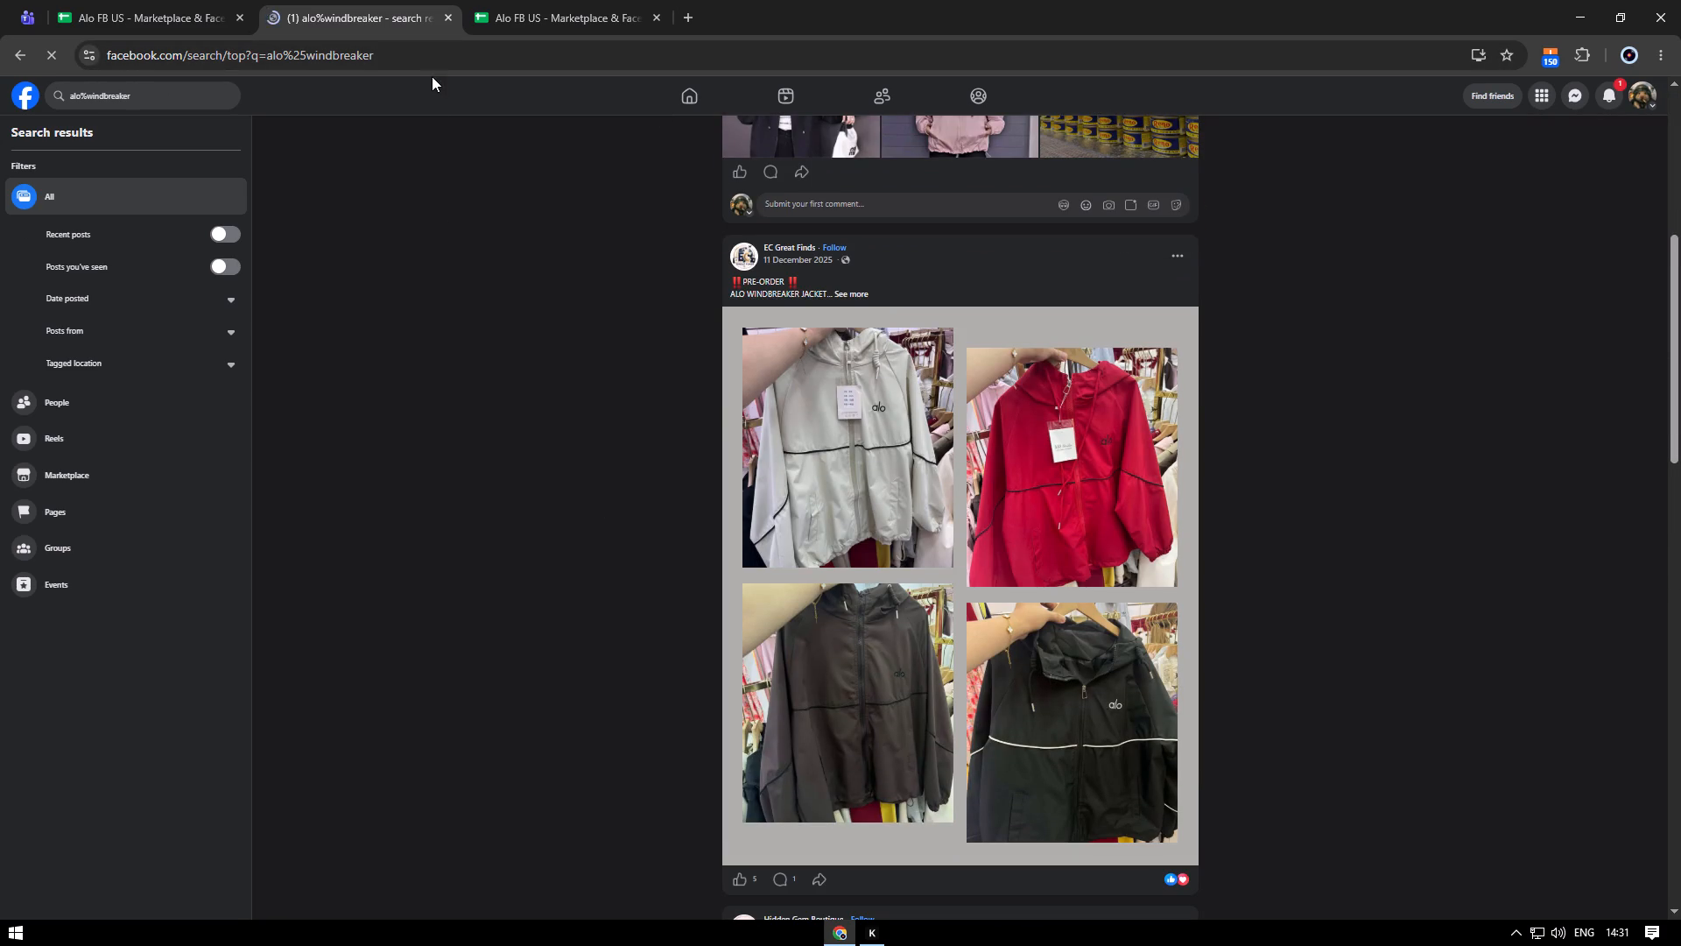
pyautogui.click(432, 64)
pyautogui.hotkey('ctrl', 'c')
pyautogui.hotkey('ctrl', 'c')
pyautogui.hotkey('ctrl', 'c')
pyautogui.hotkey('ctrl', 'c')
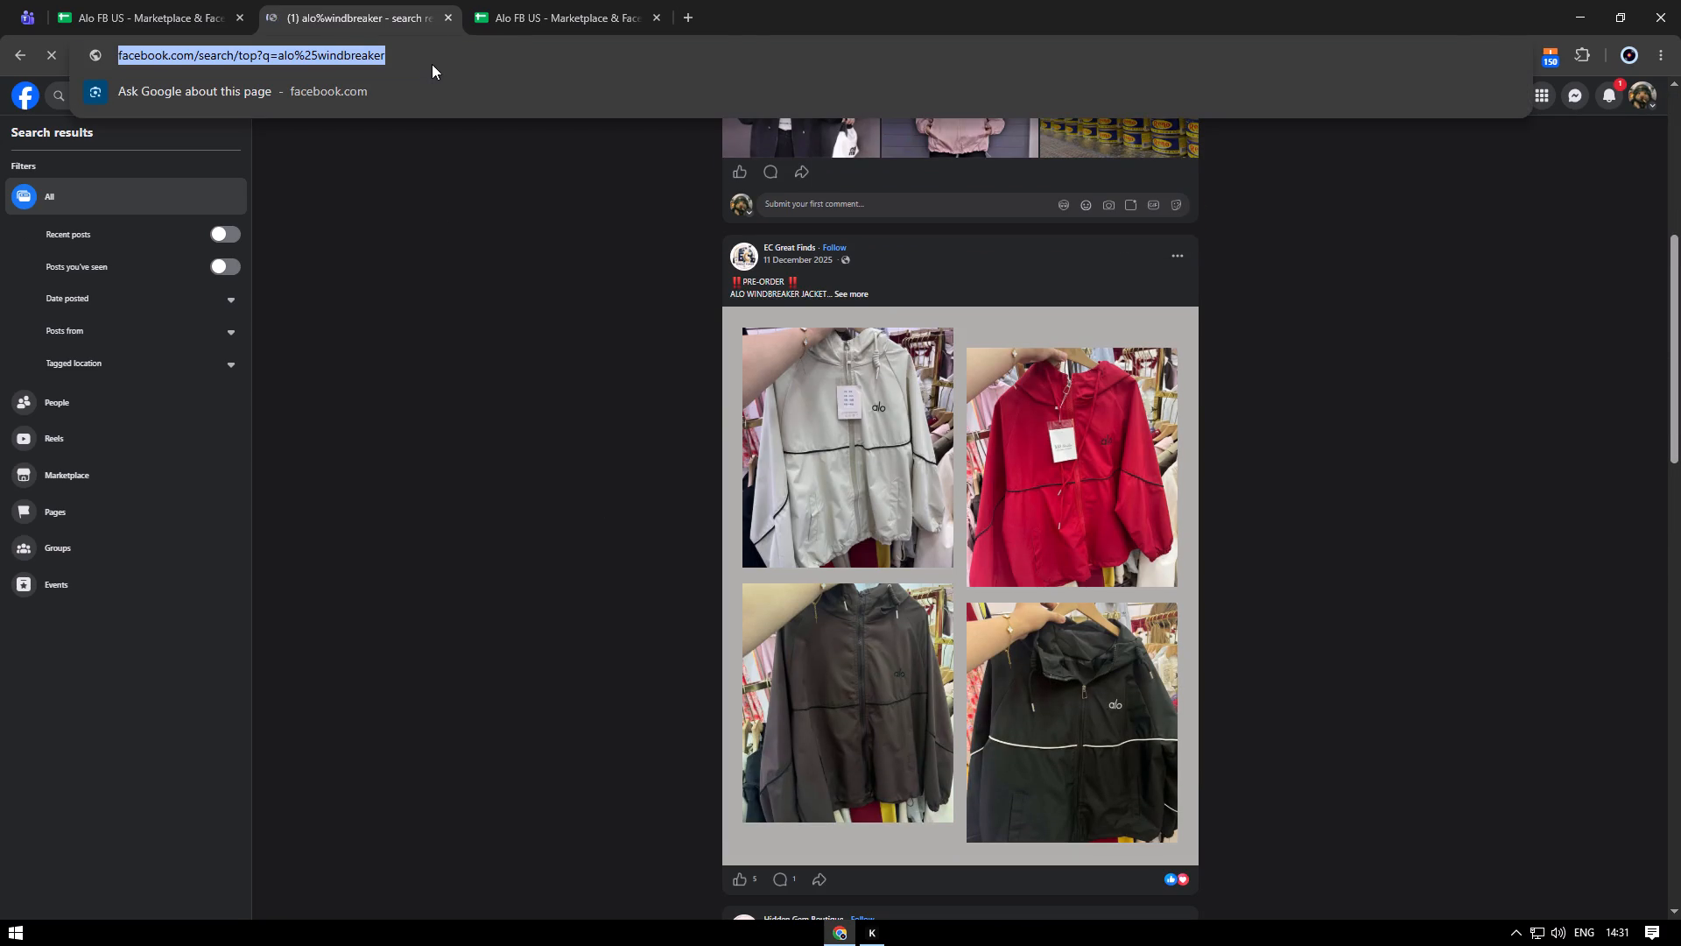
pyautogui.hotkey('ctrl', 'shift', 'Tab')
pyautogui.hotkey('ctrl', 'v')
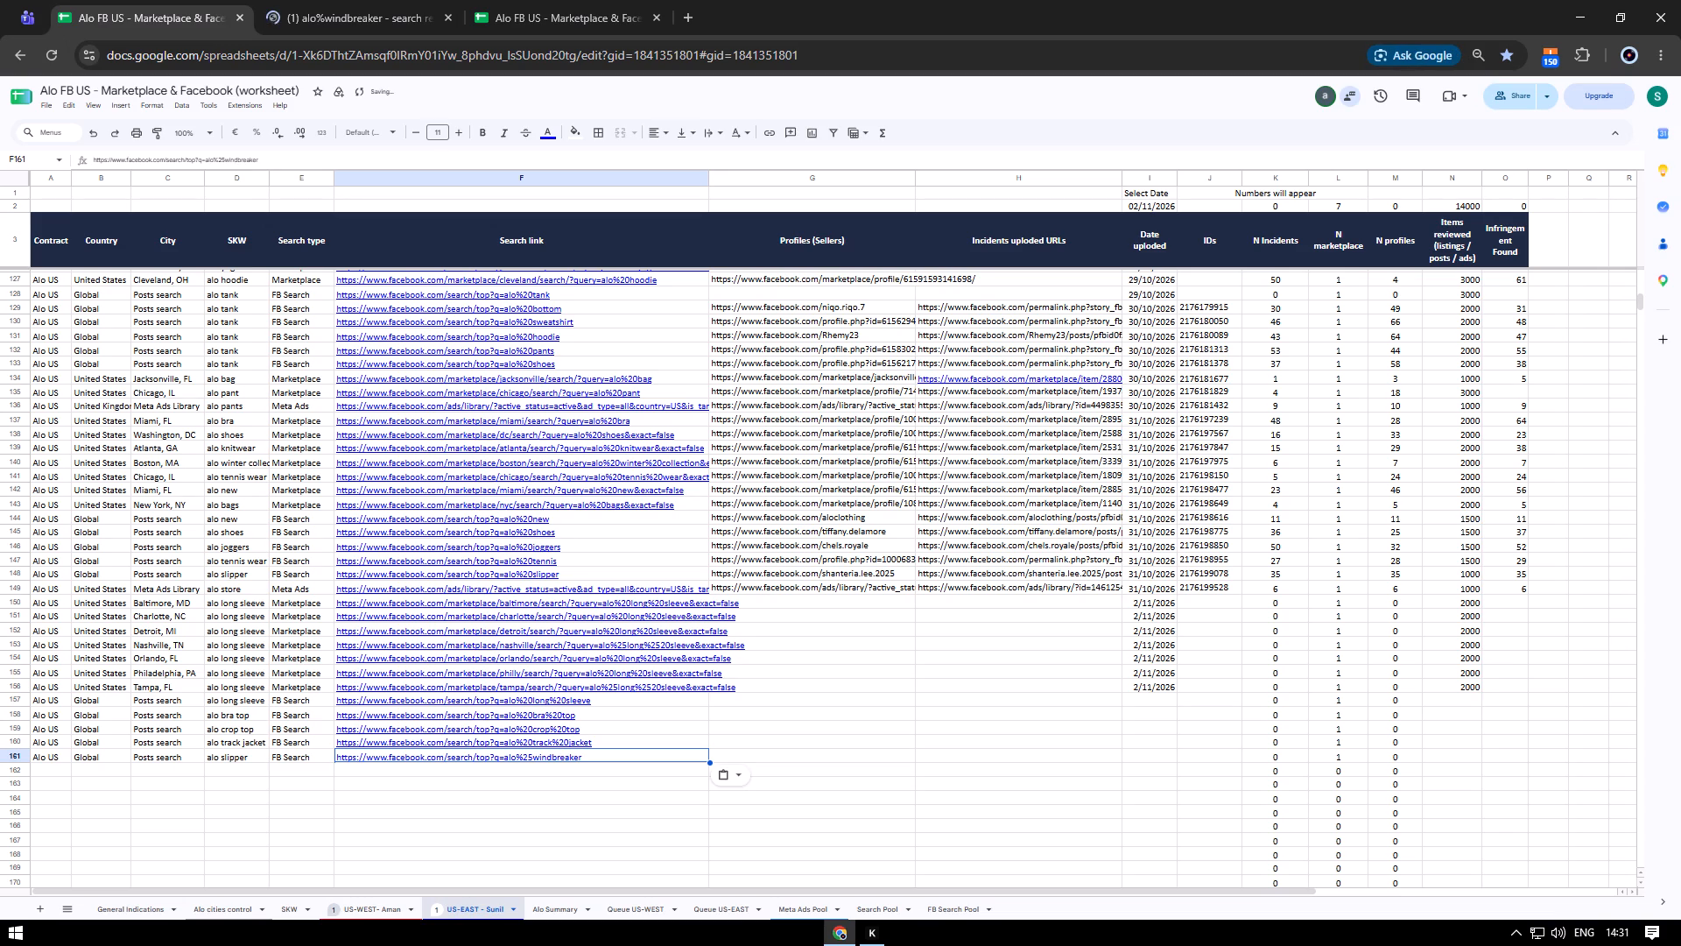
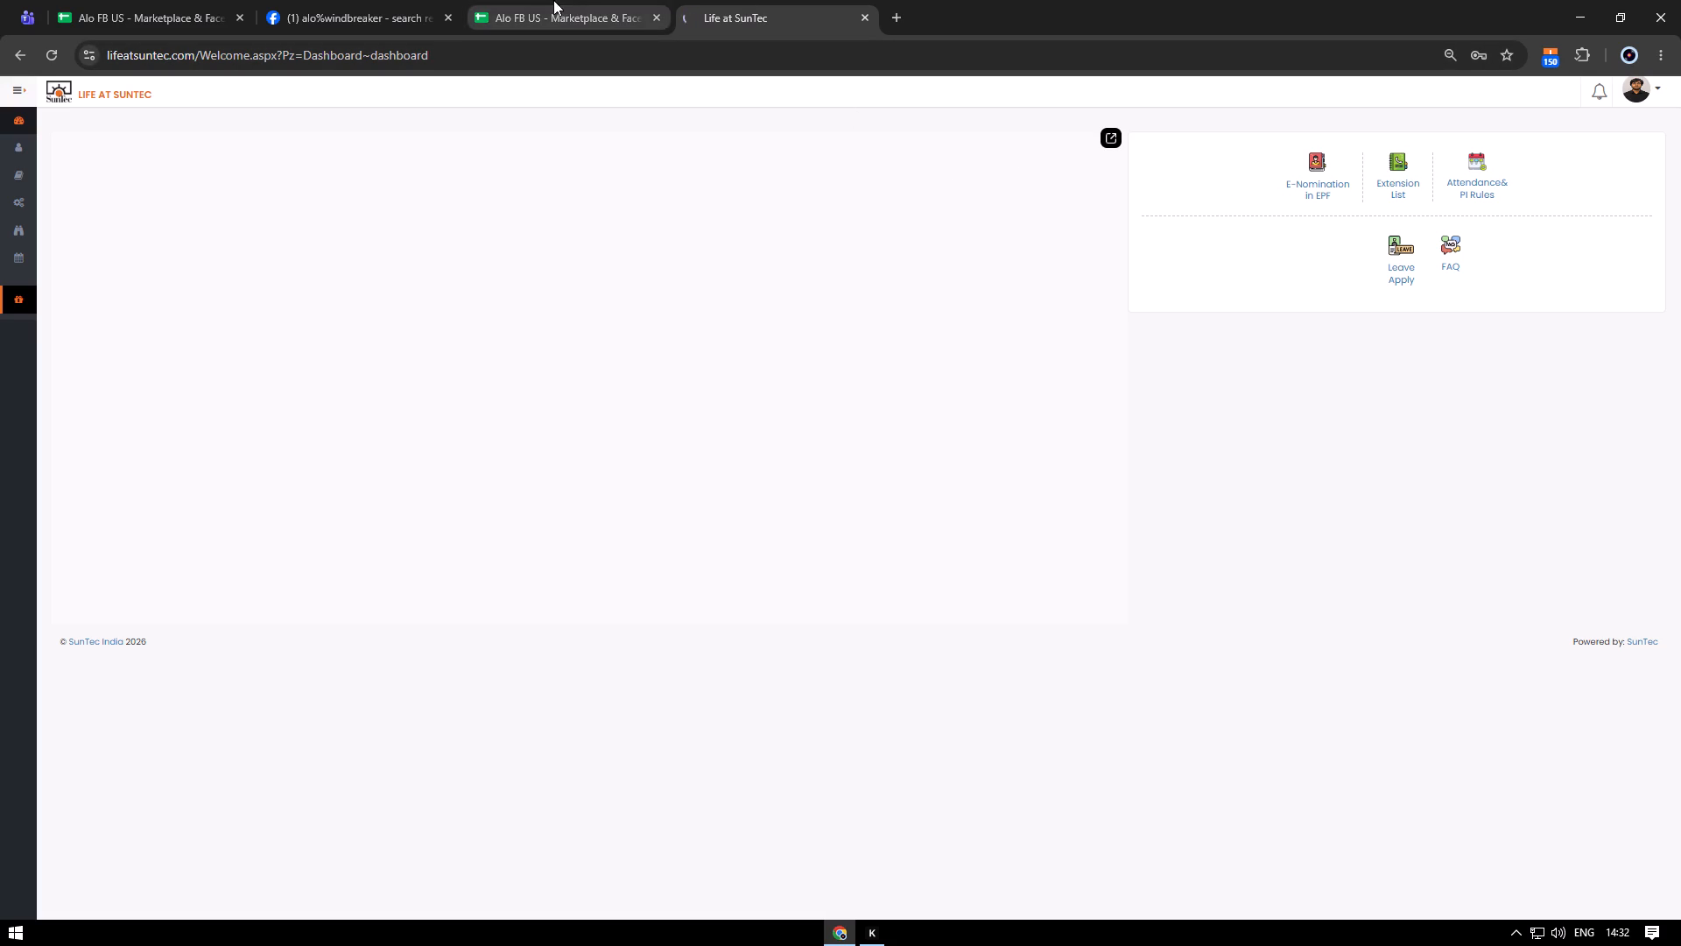
# Return to the worksheet and fill the Date uploaded cells for the FB Search rows 157 to 161 with 2/11/2026.
pyautogui.click(621, 0)
pyautogui.click(390, 0)
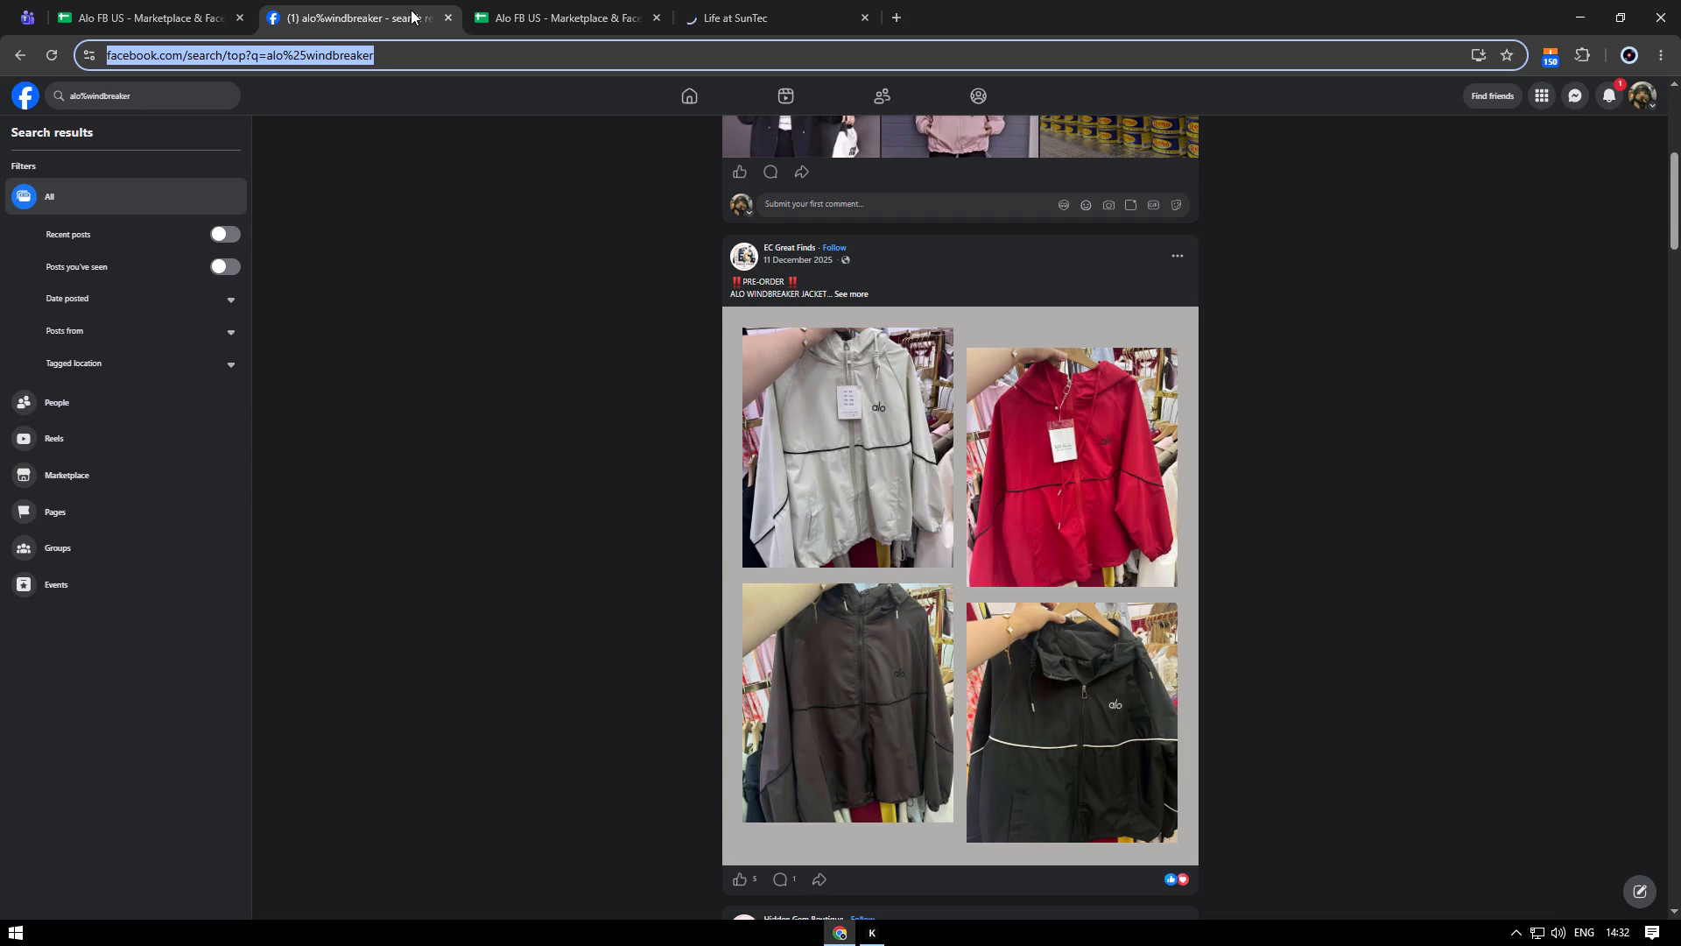
pyautogui.click(207, 0)
pyautogui.press('Right')
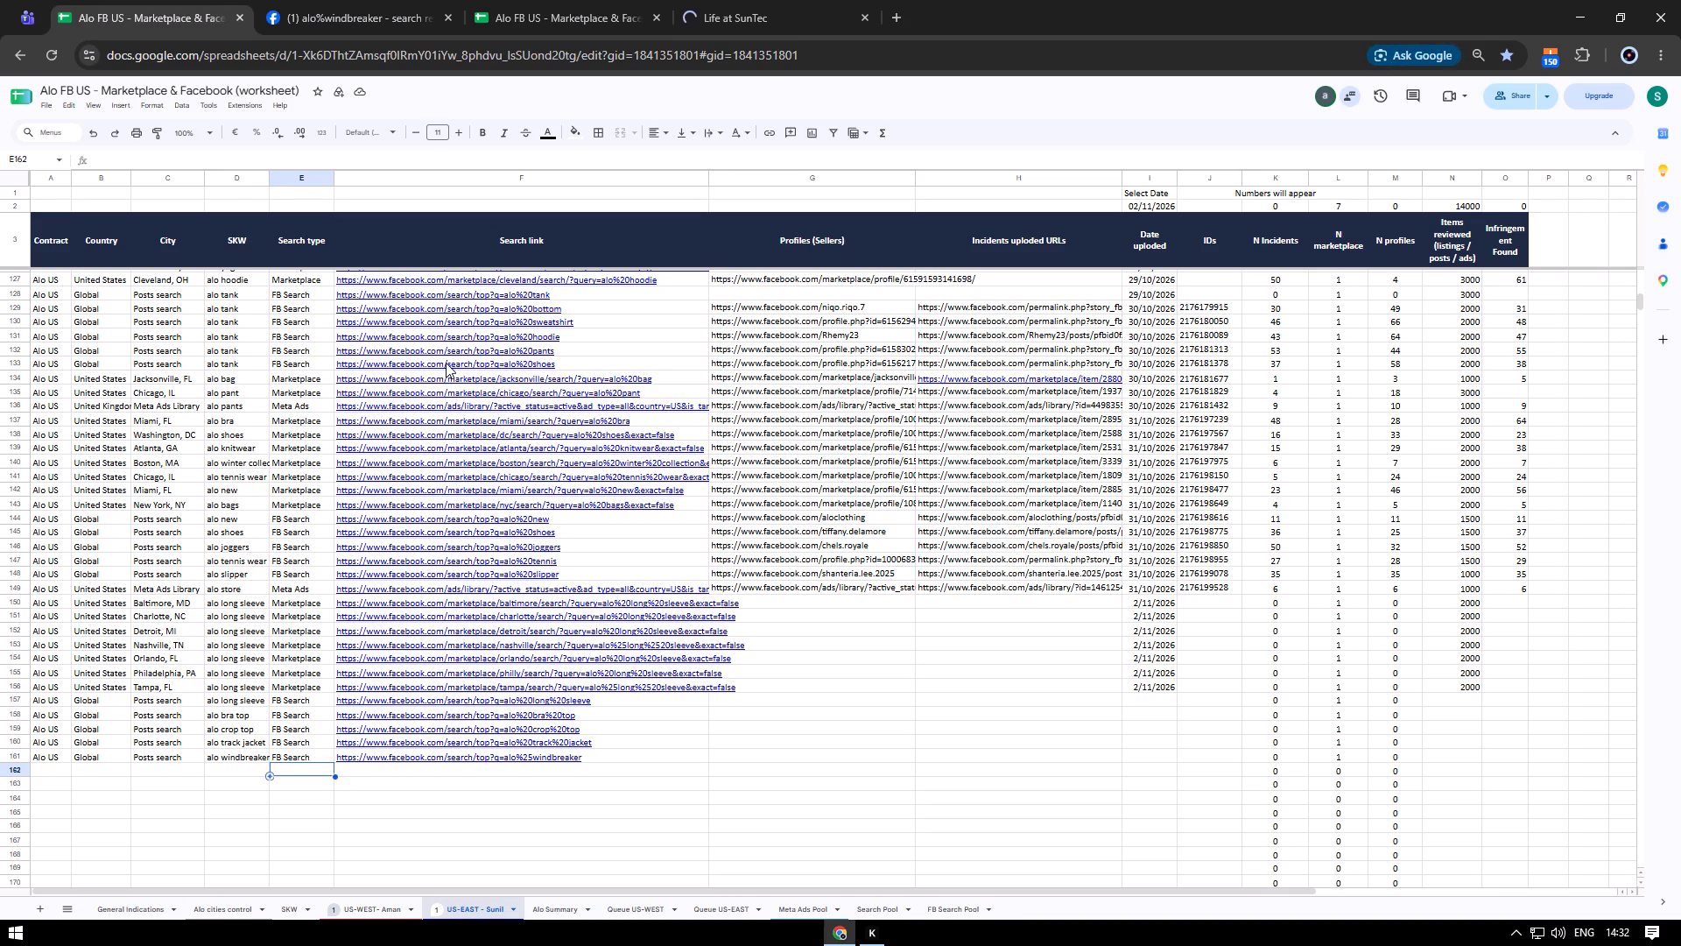
pyautogui.press('Right')
pyautogui.press('Right')
pyautogui.press('Right')
pyautogui.press('Right')
pyautogui.press('Up')
pyautogui.press('Up')
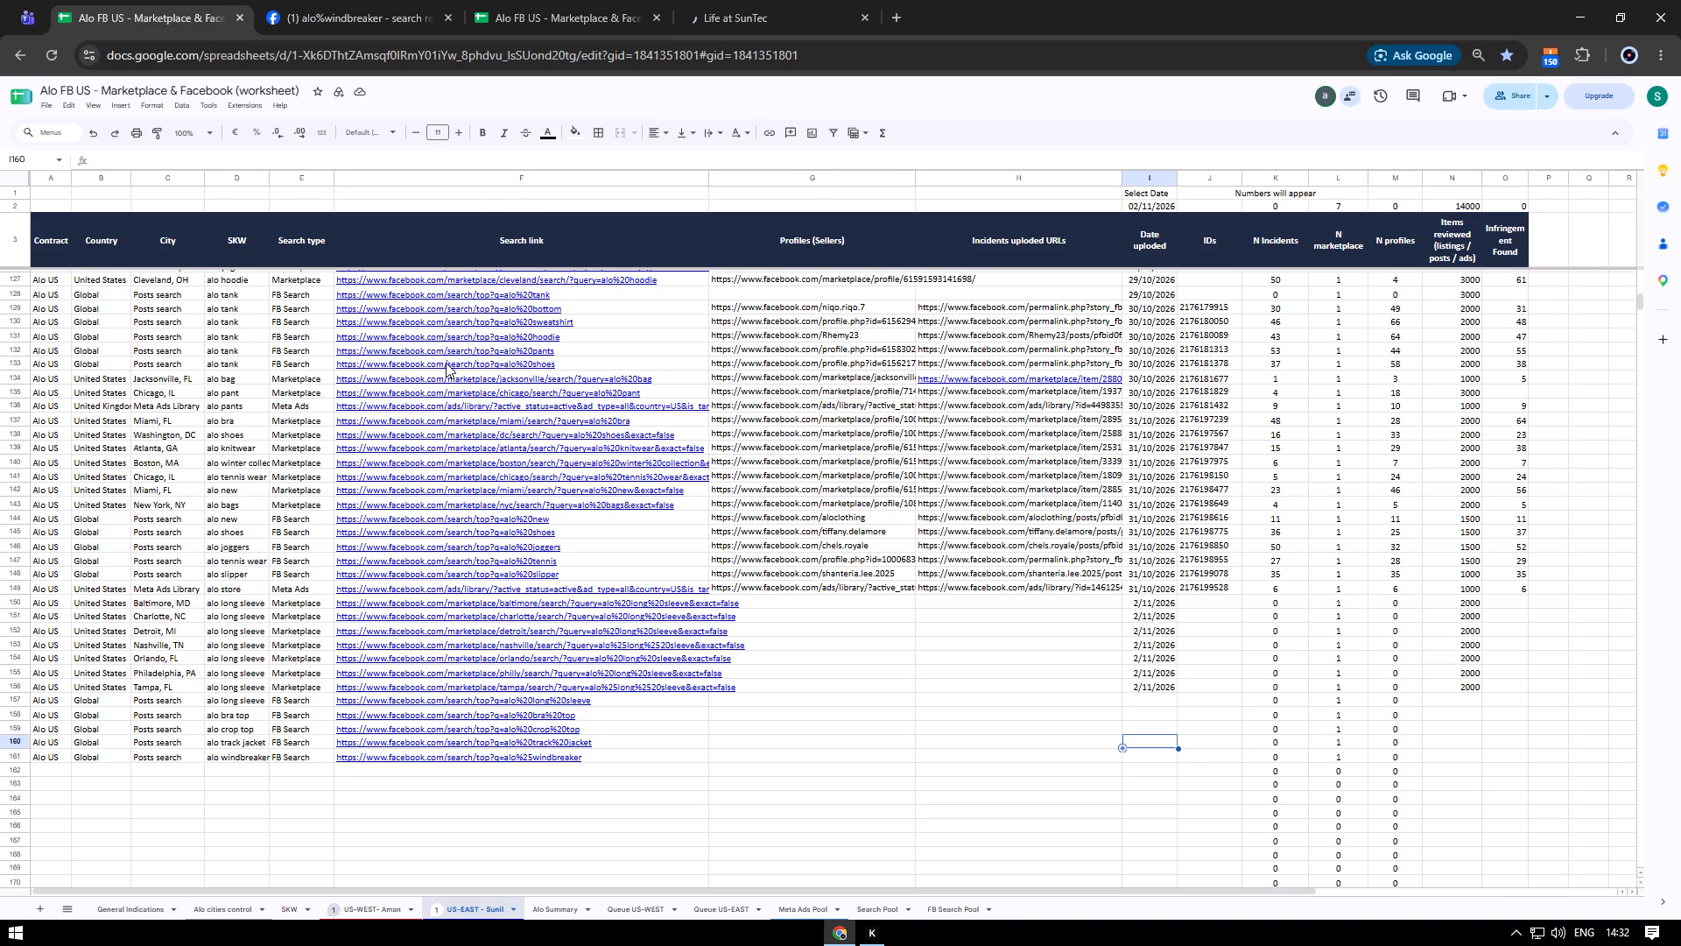
pyautogui.press('Left')
pyautogui.press('Left')
pyautogui.press('Left')
pyautogui.press('Down')
pyautogui.press('Right')
pyautogui.press('Right')
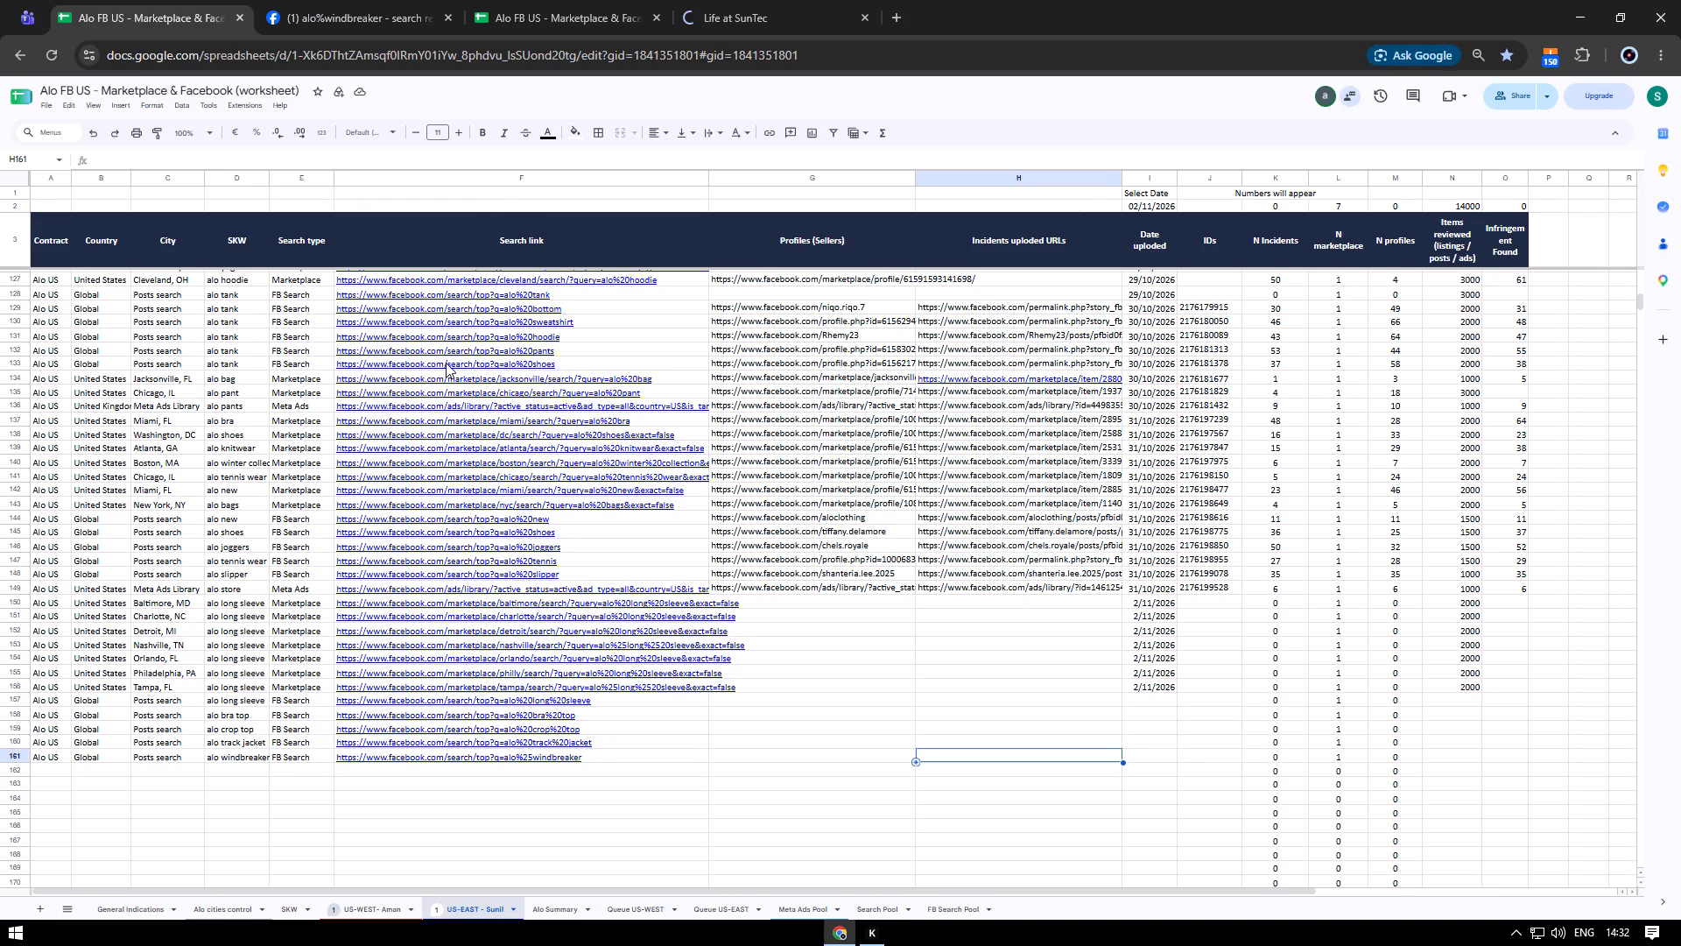
pyautogui.press('Right')
pyautogui.hotkey('ctrl', 'shift', 'Up')
pyautogui.hotkey('shift', 'Down')
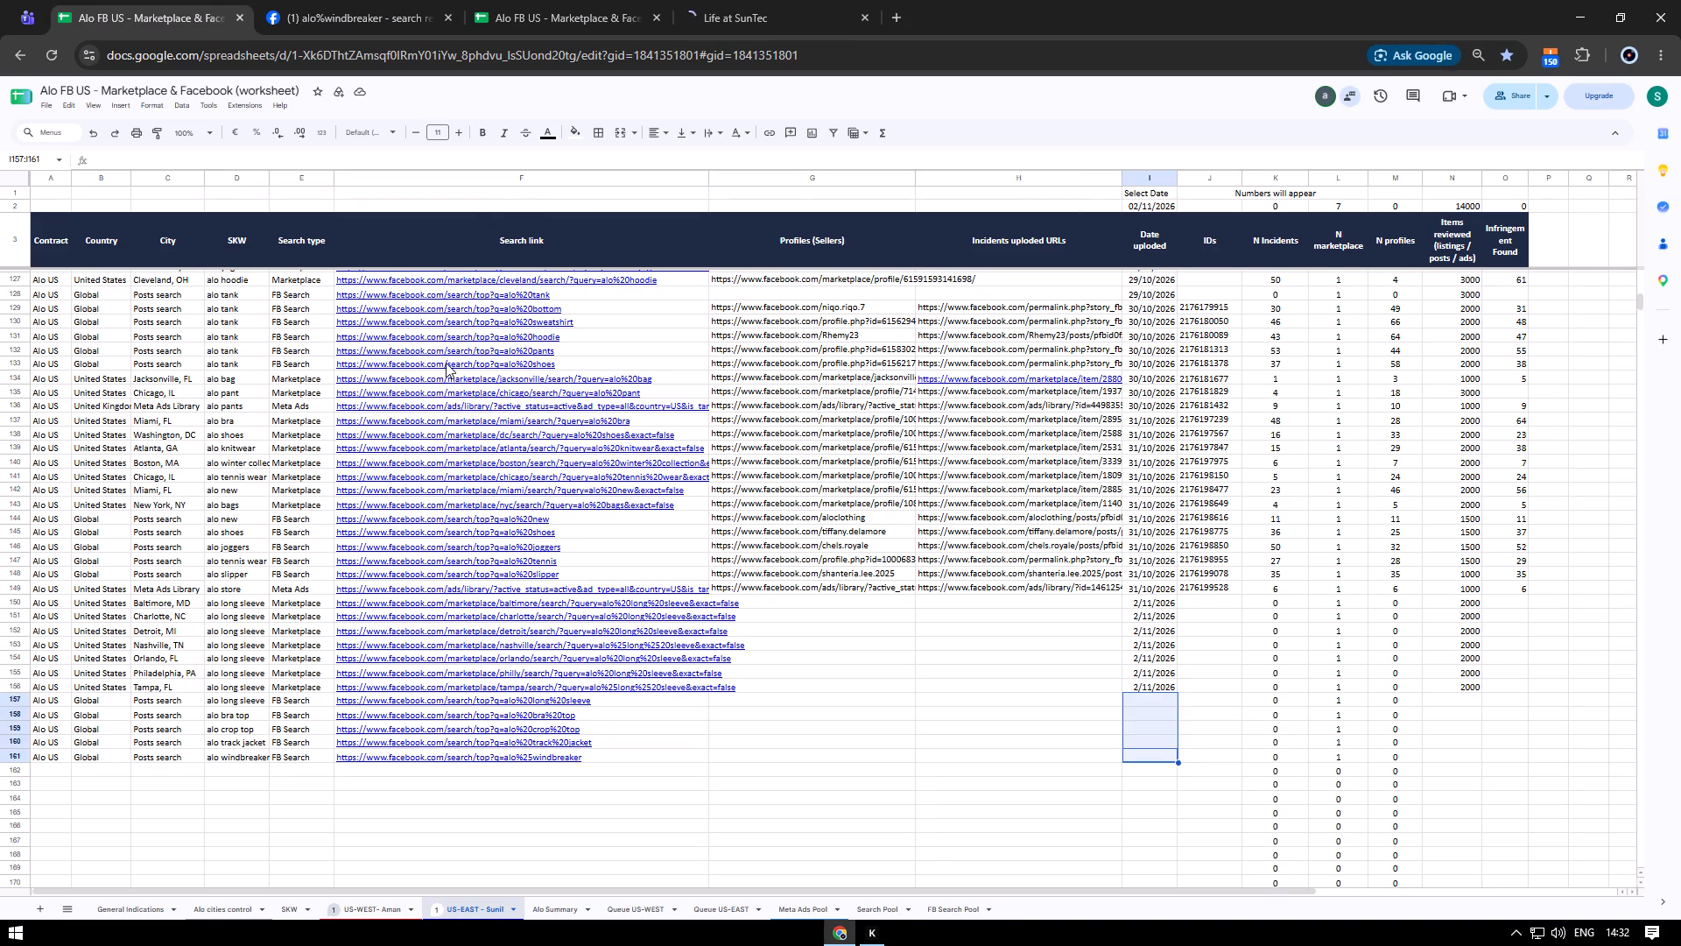
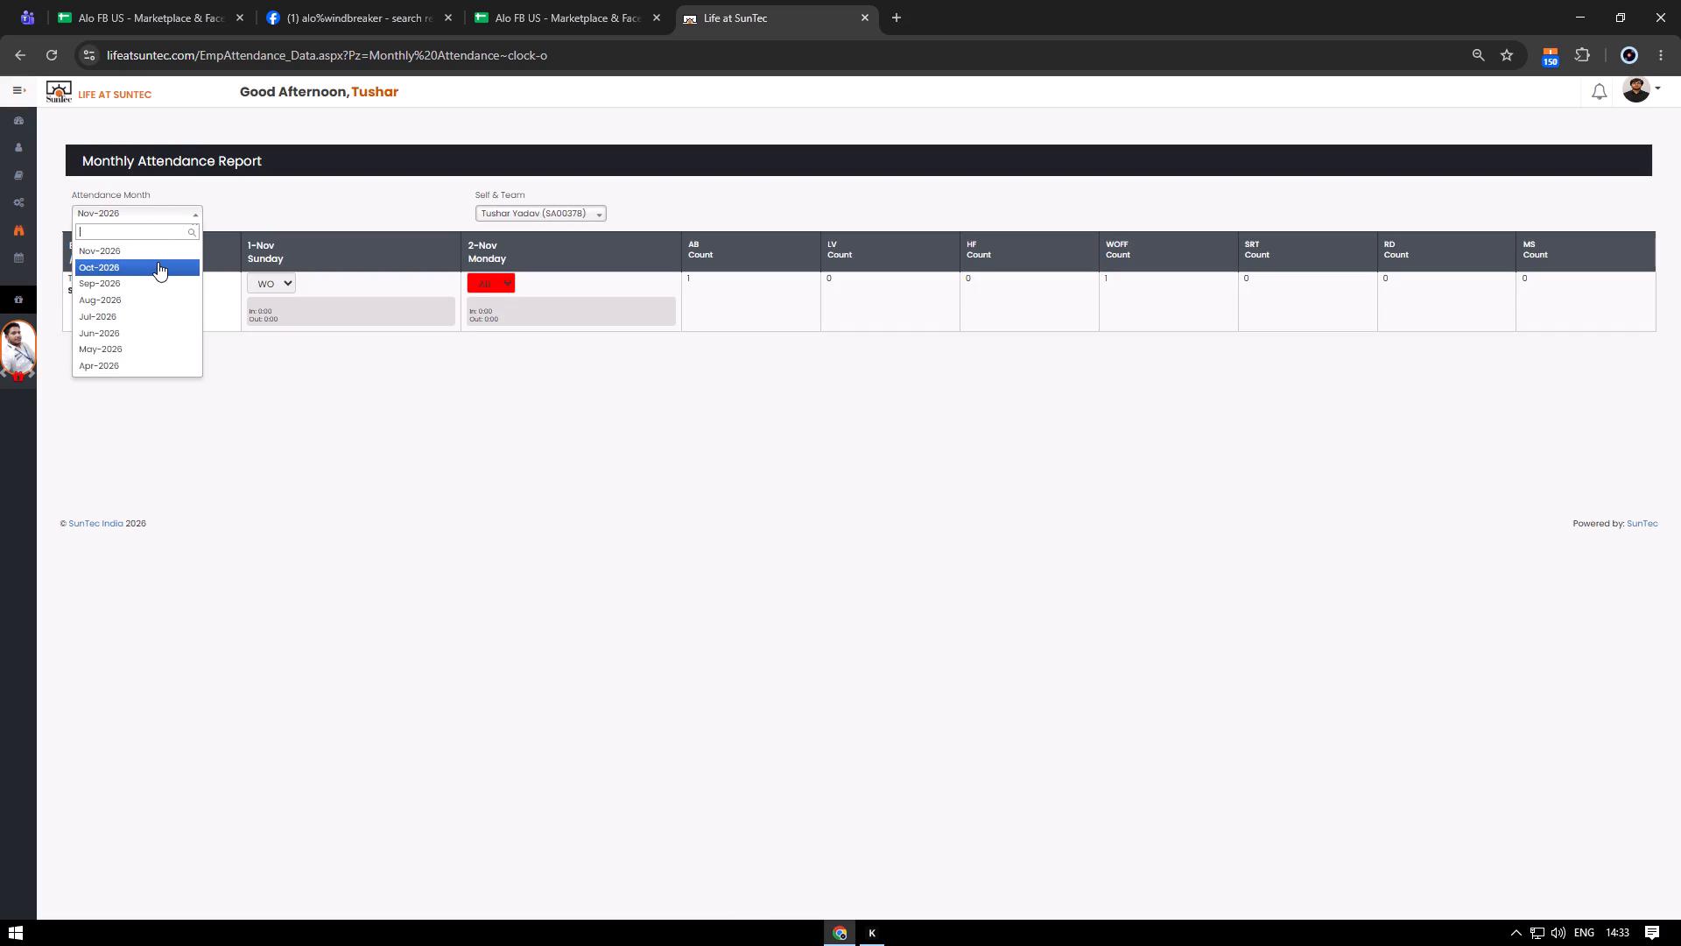
# Show the Monthly Attendance Report for Oct-2026.
pyautogui.click(158, 262)
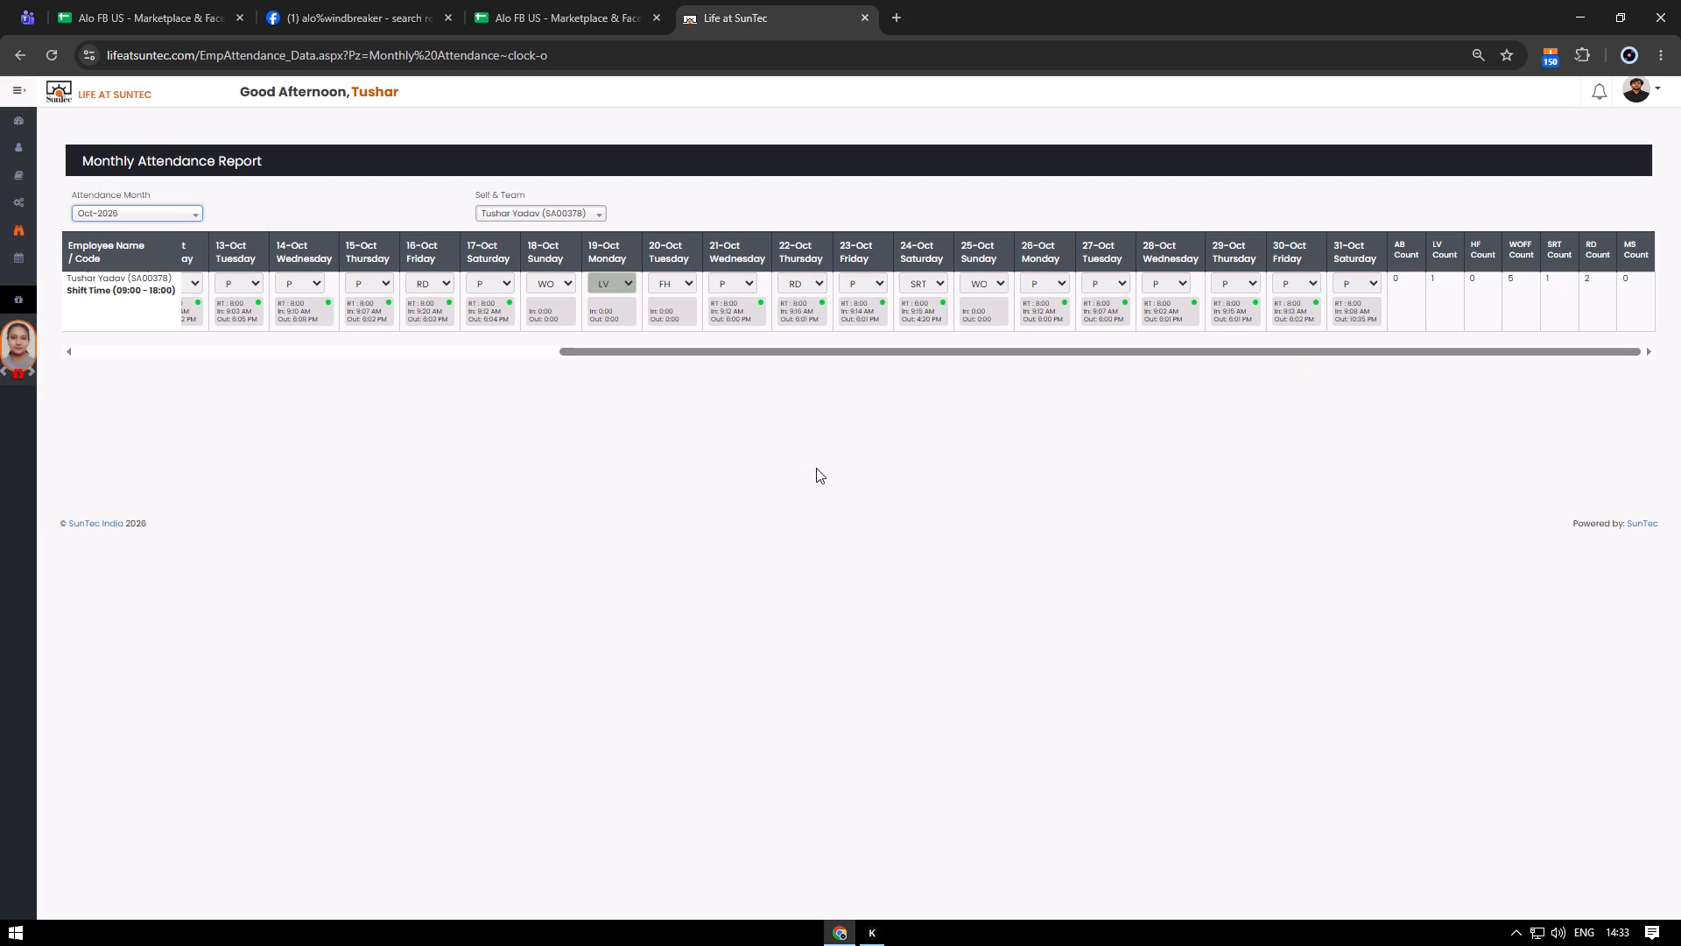
# Close the Facebook windbreaker search tab and the Life at SunTec tab, leaving only the worksheet tabs open.
pyautogui.click(397, 0)
pyautogui.middleClick(339, 0)
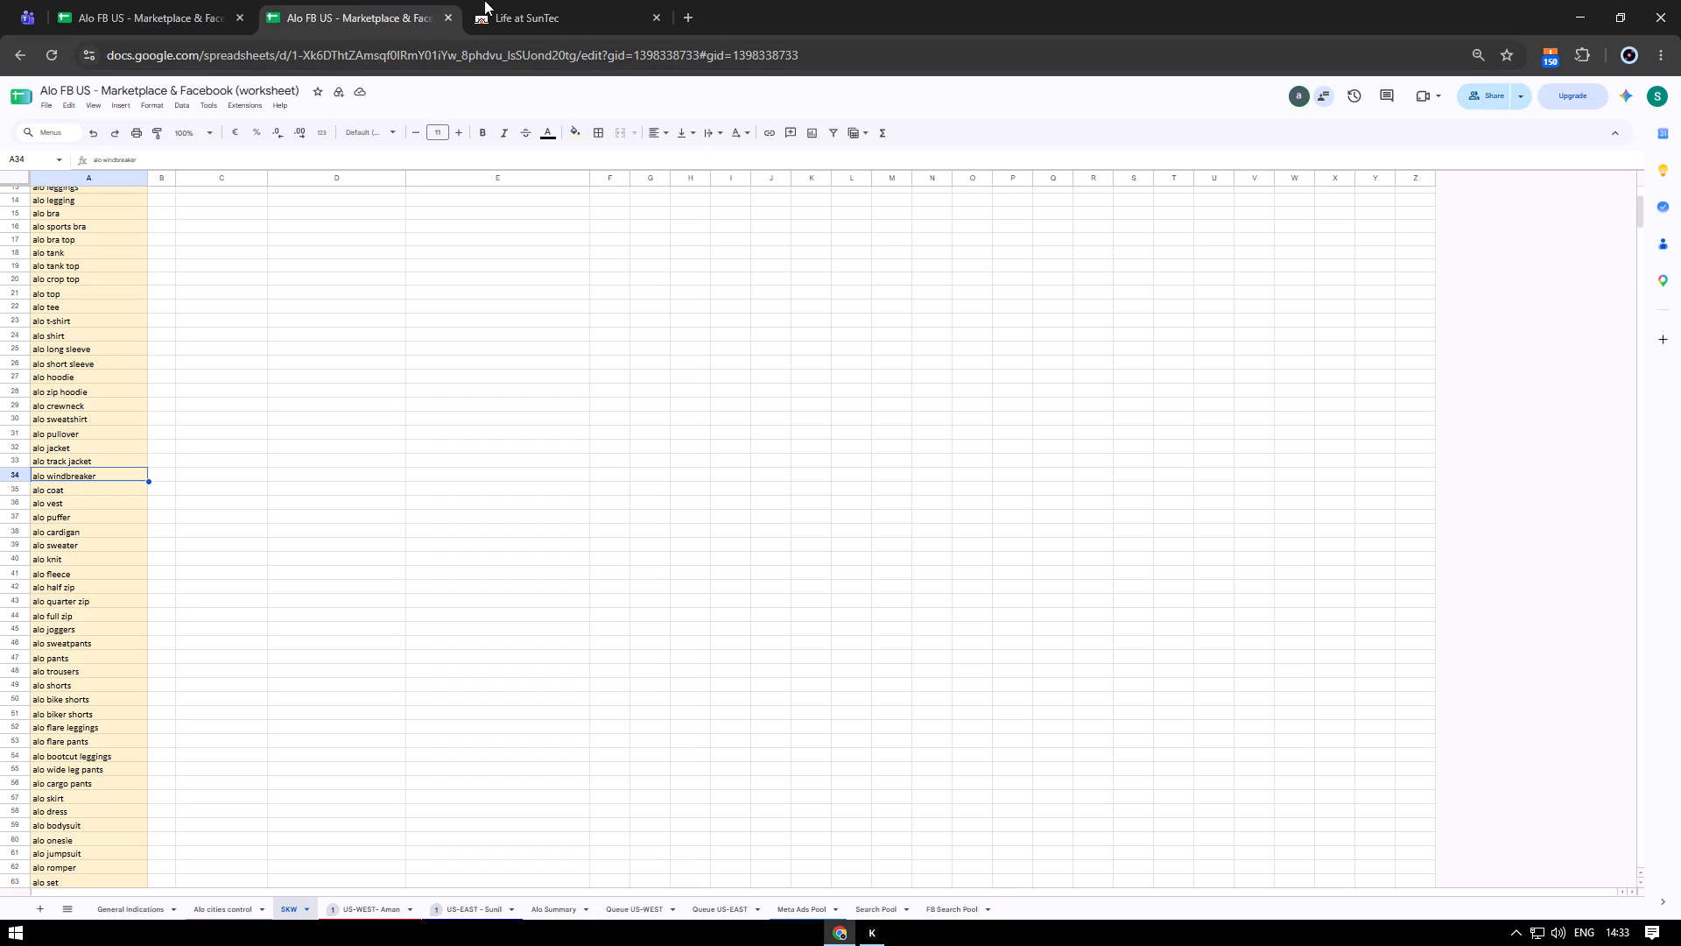
pyautogui.click(526, 0)
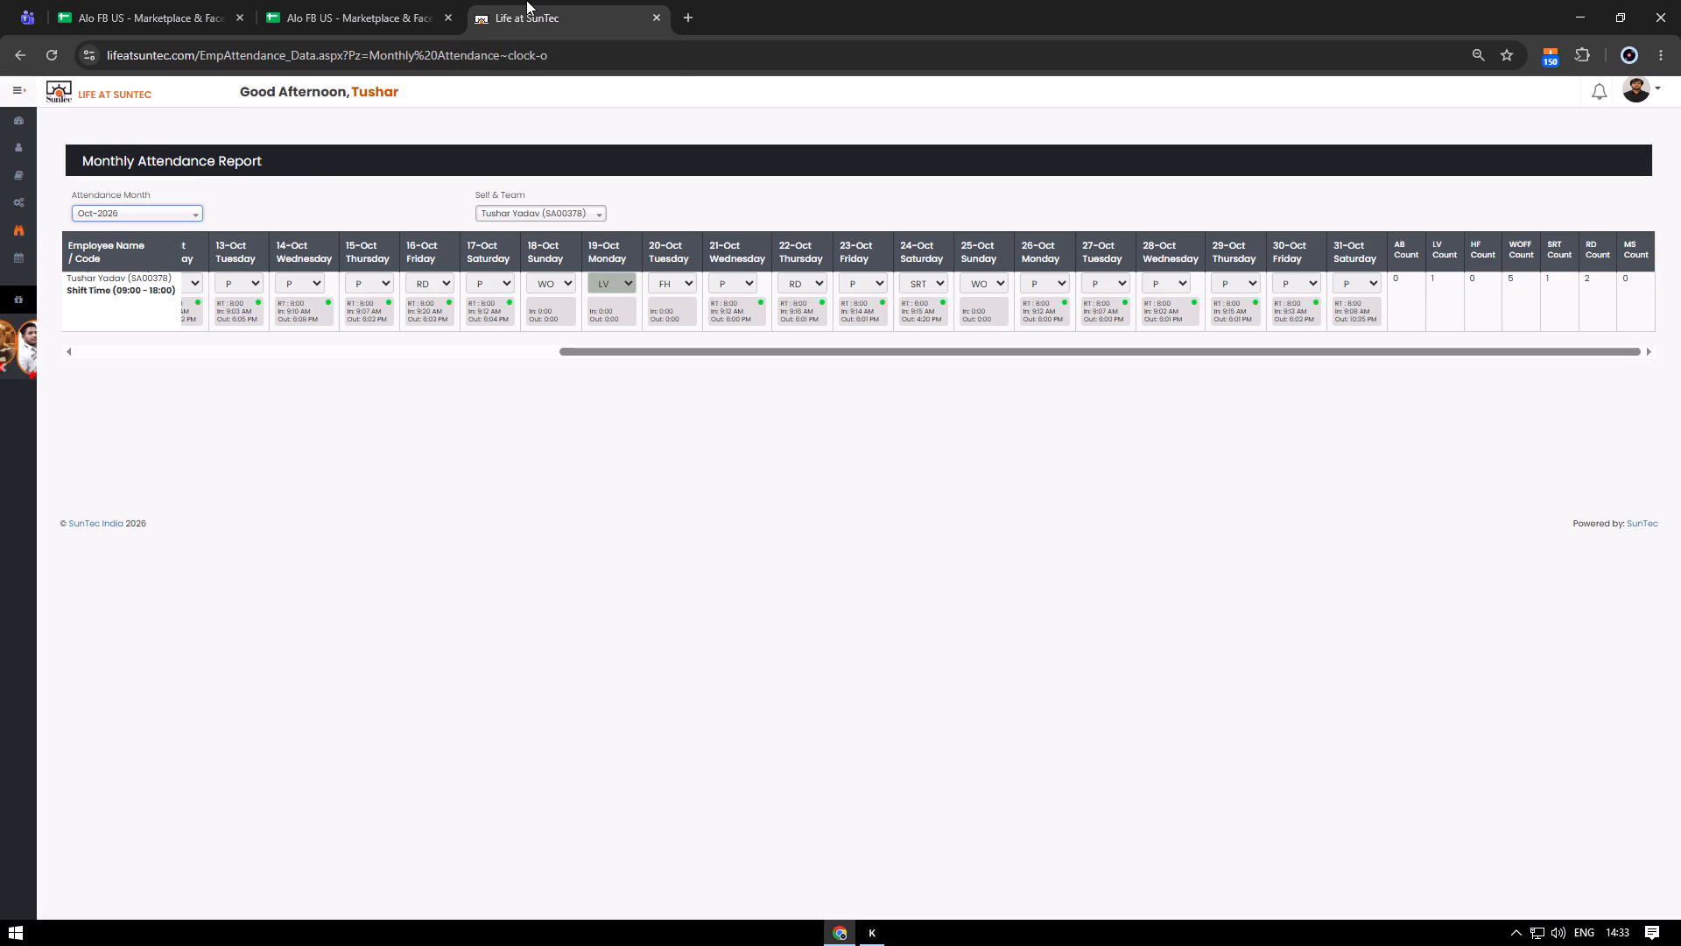
pyautogui.middleClick(604, 0)
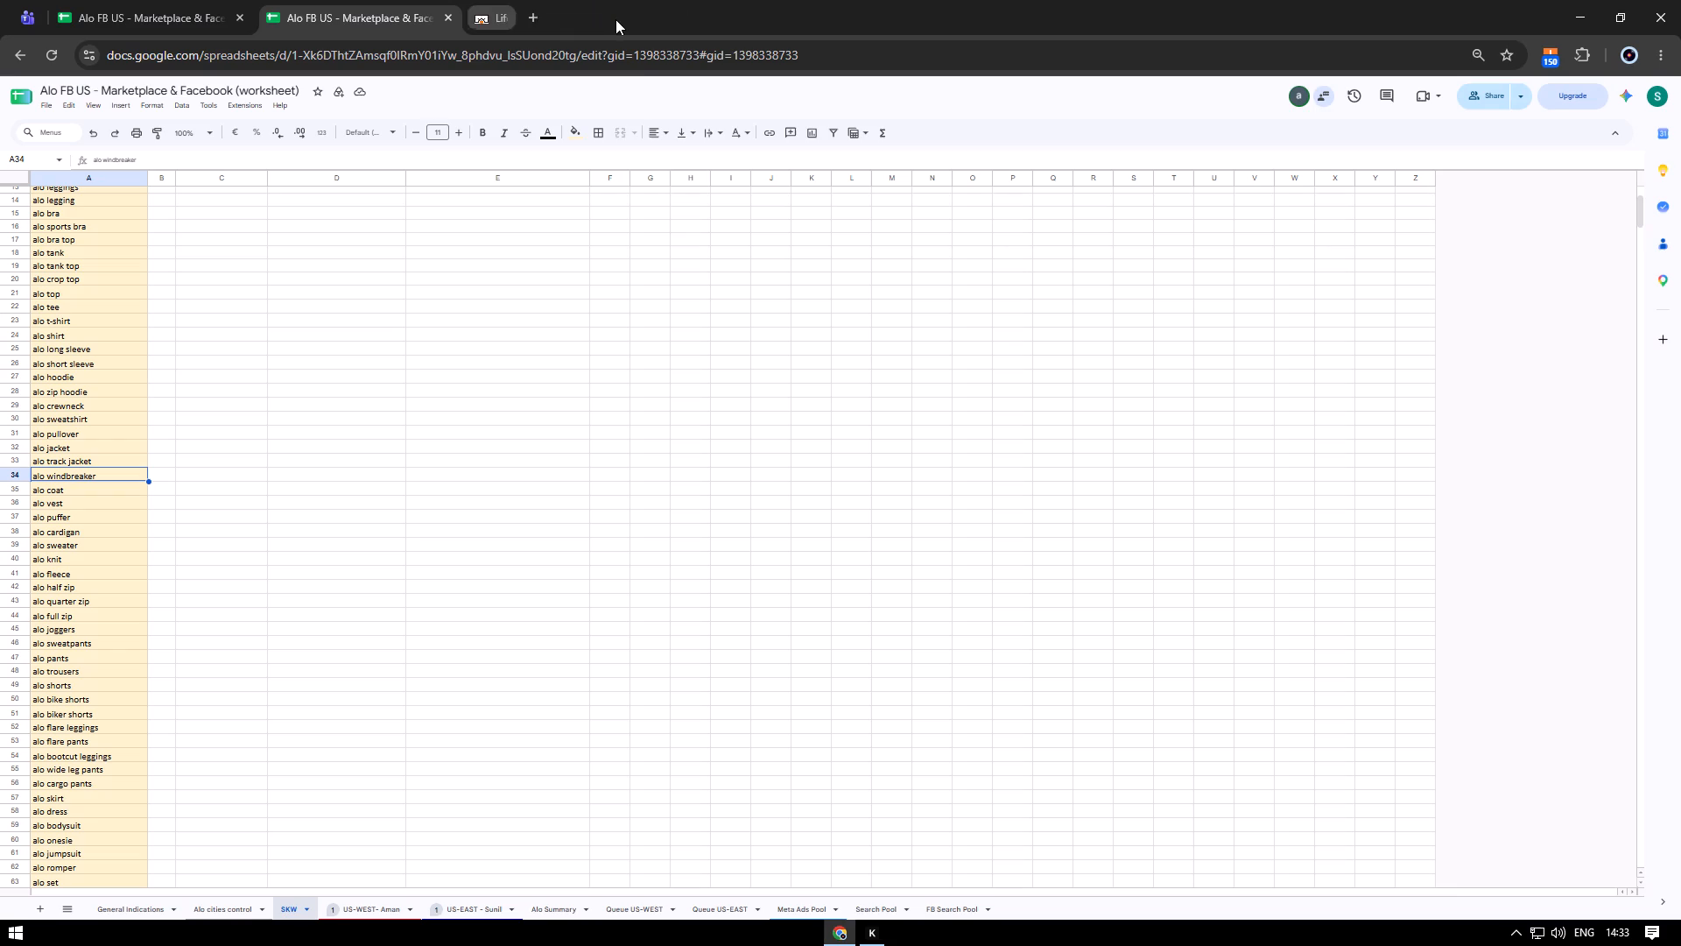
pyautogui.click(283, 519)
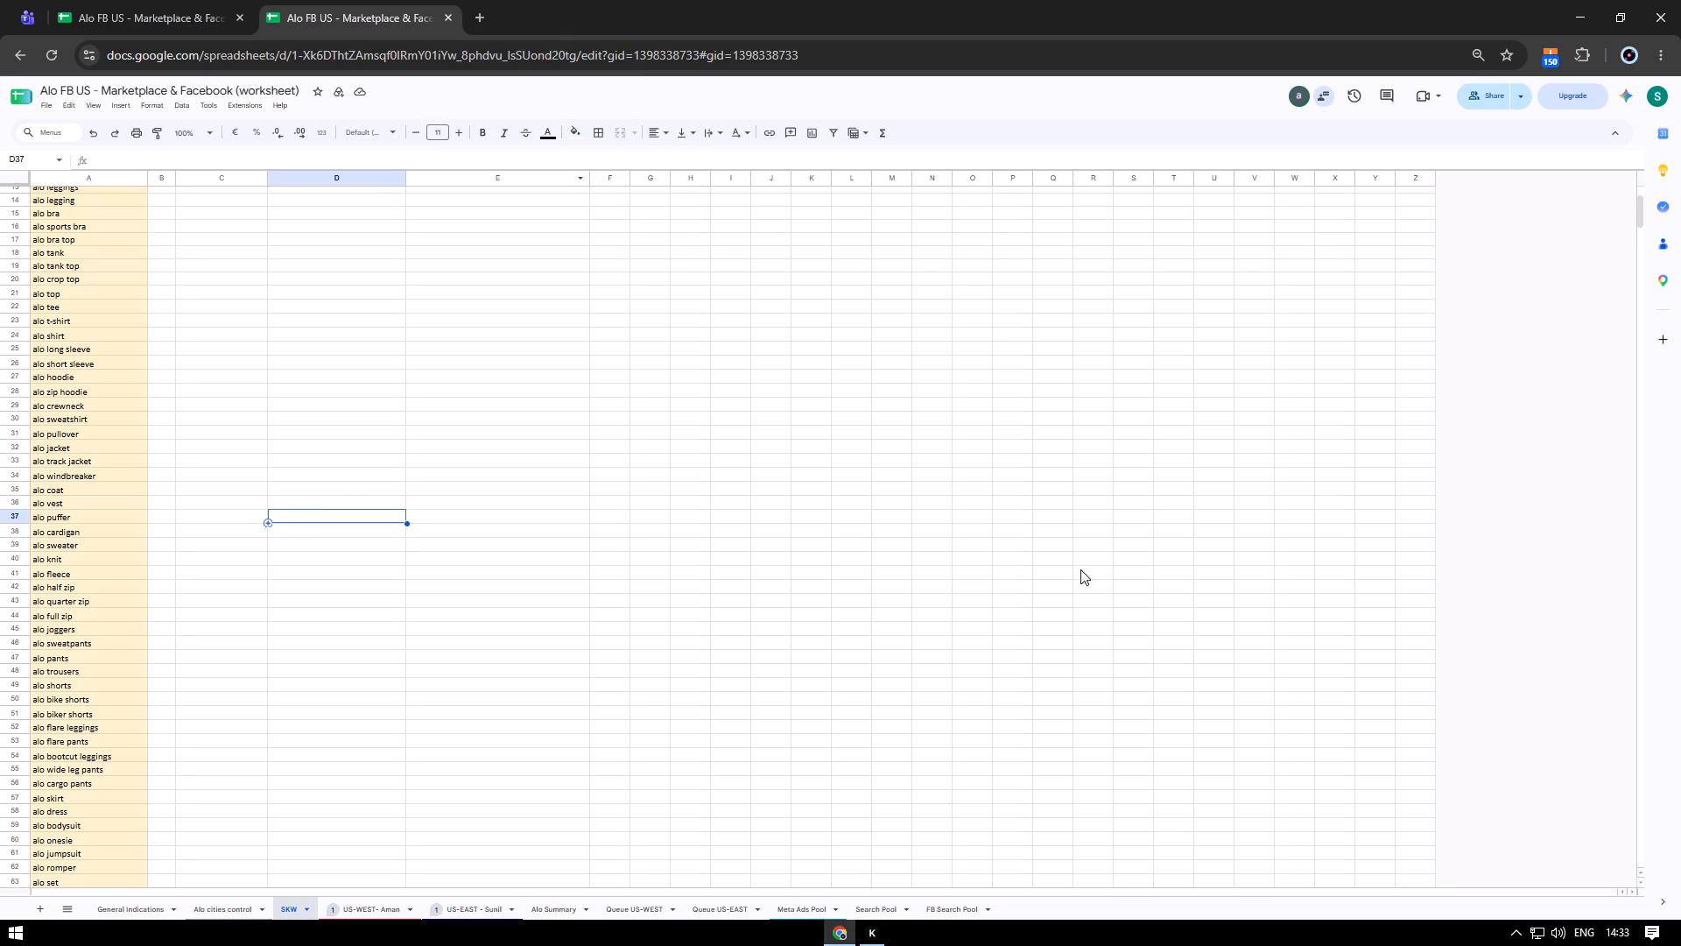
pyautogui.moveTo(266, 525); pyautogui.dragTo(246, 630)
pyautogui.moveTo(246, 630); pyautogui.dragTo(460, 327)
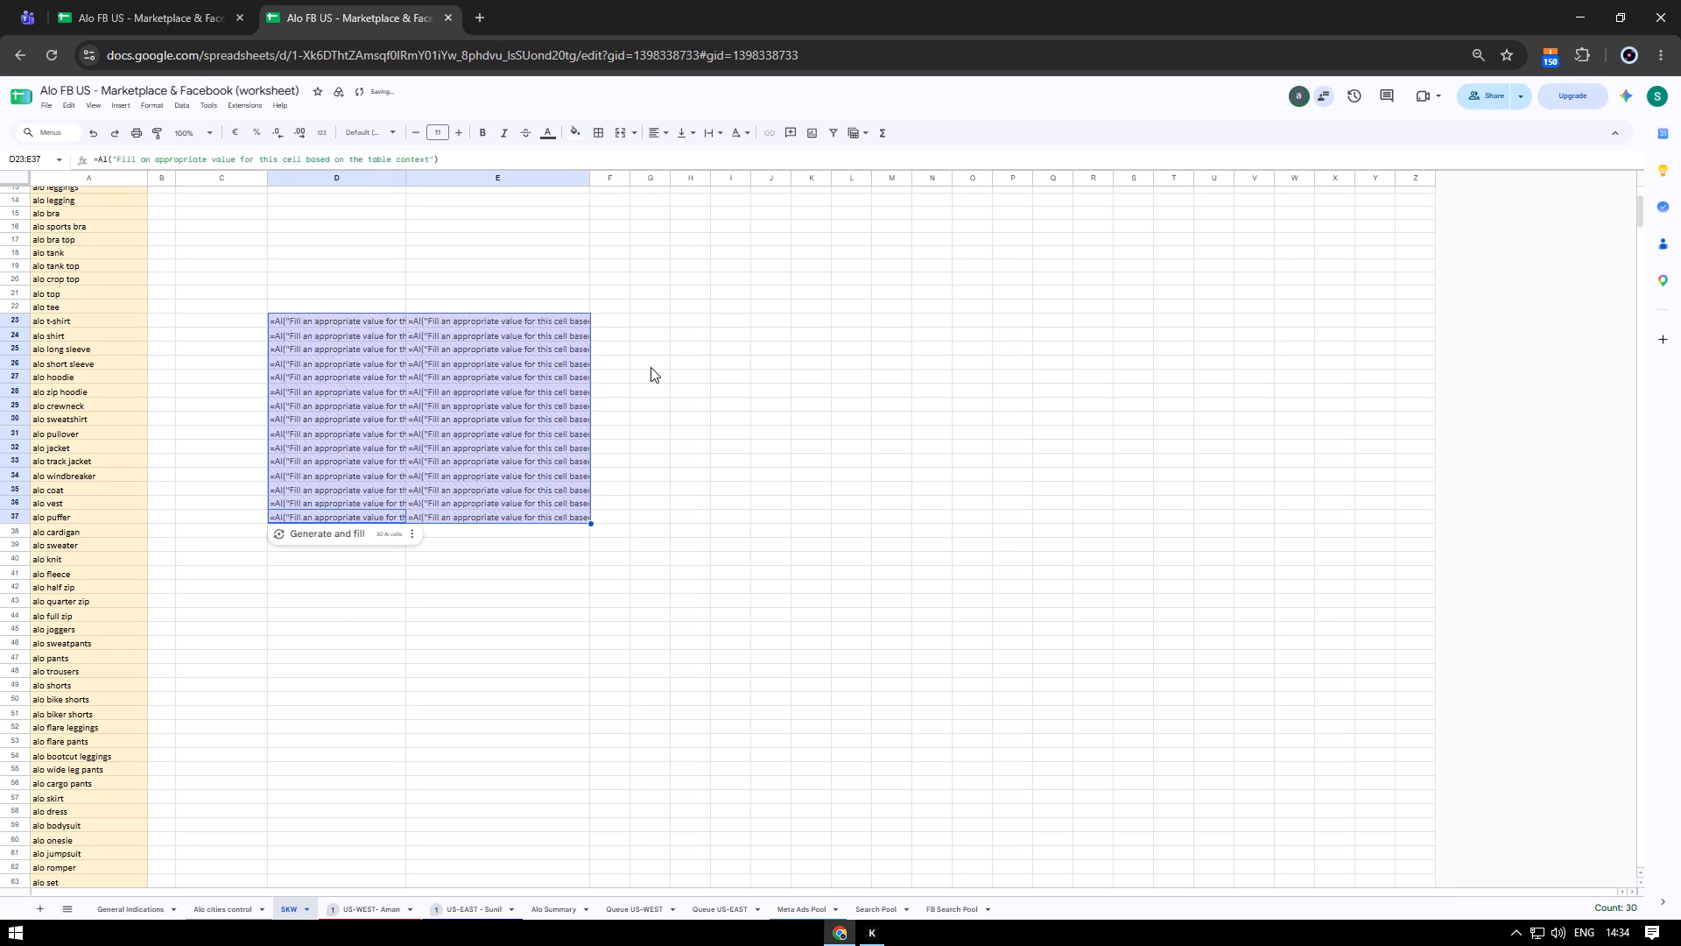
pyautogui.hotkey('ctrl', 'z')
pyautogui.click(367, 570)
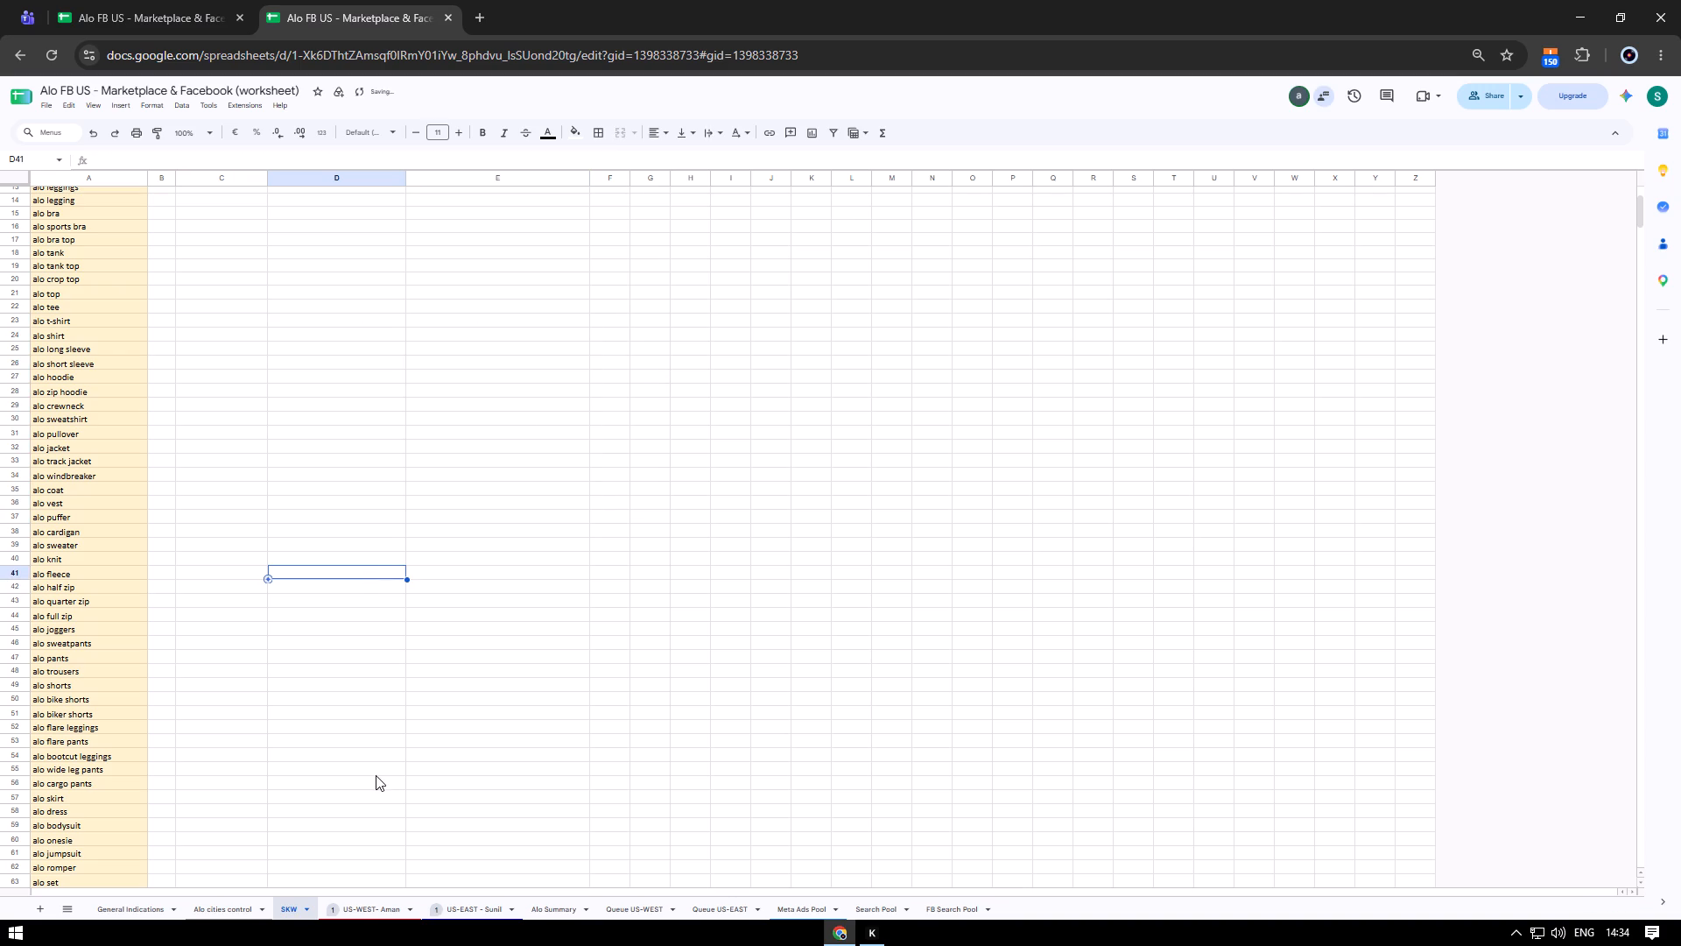
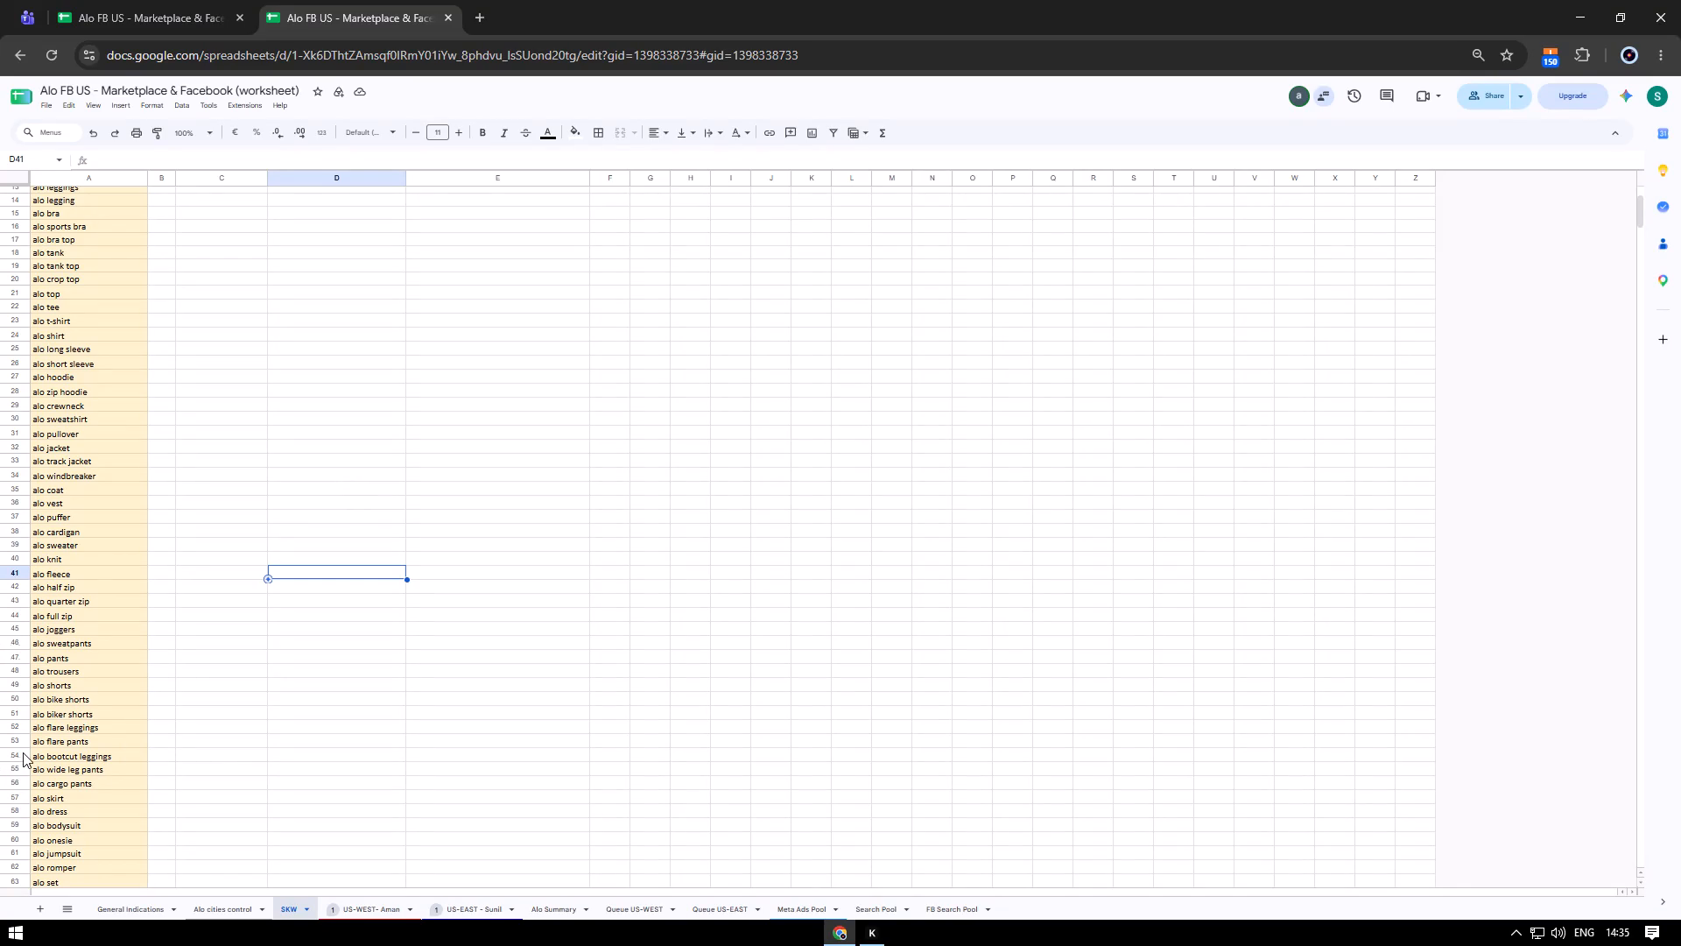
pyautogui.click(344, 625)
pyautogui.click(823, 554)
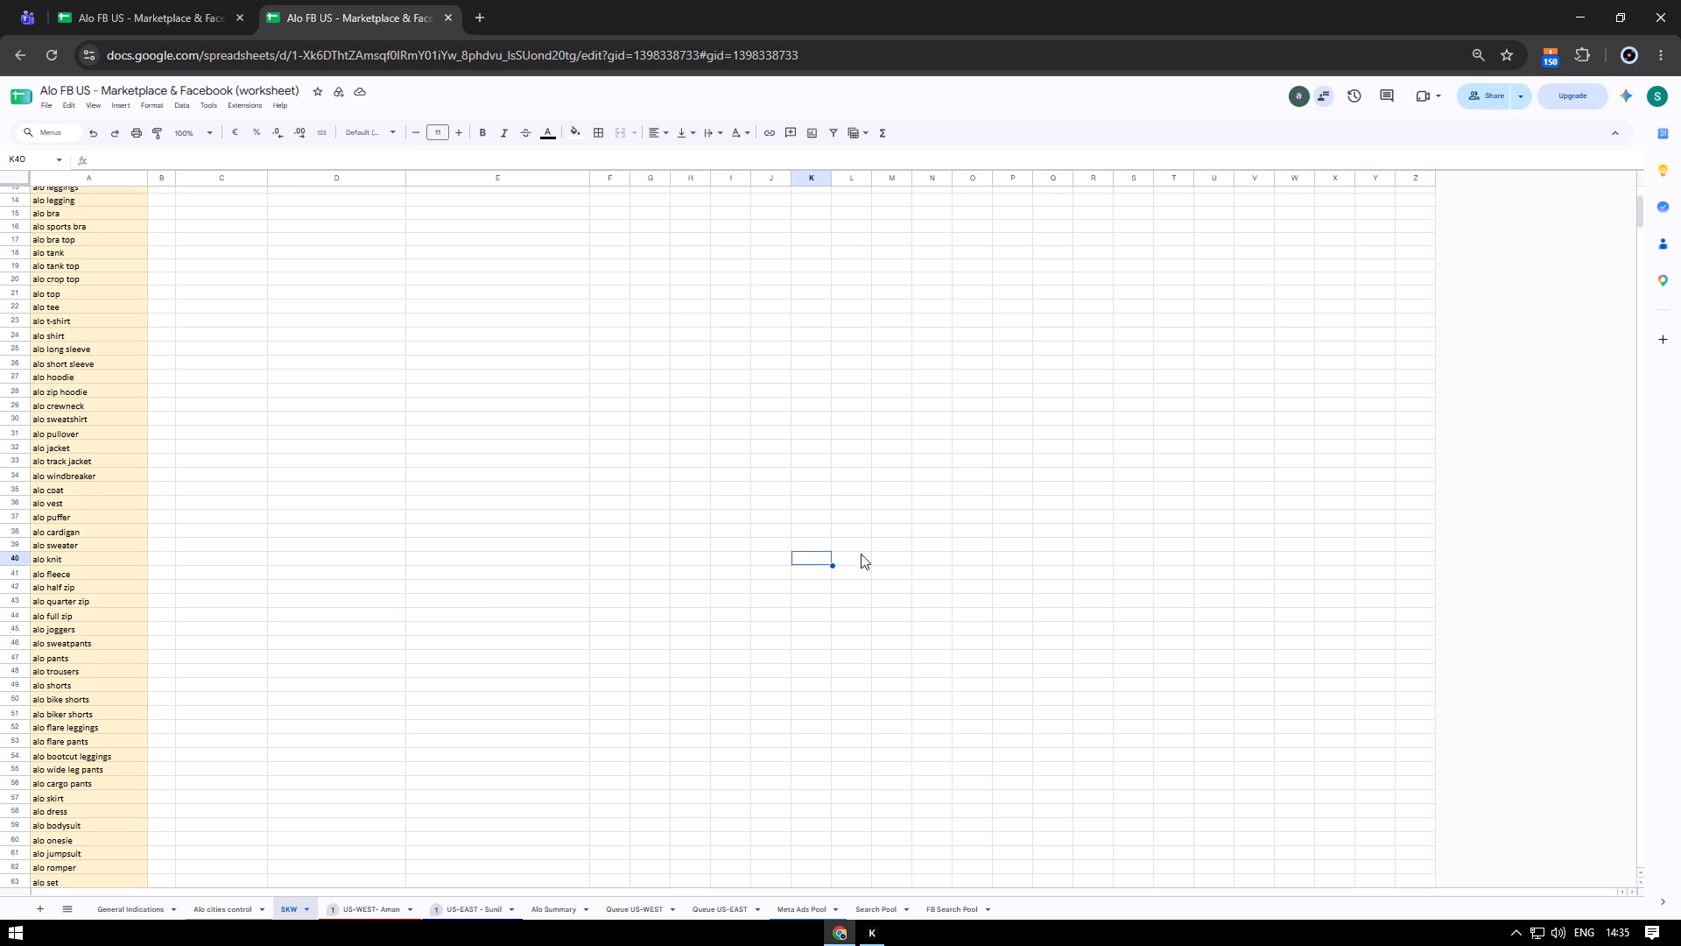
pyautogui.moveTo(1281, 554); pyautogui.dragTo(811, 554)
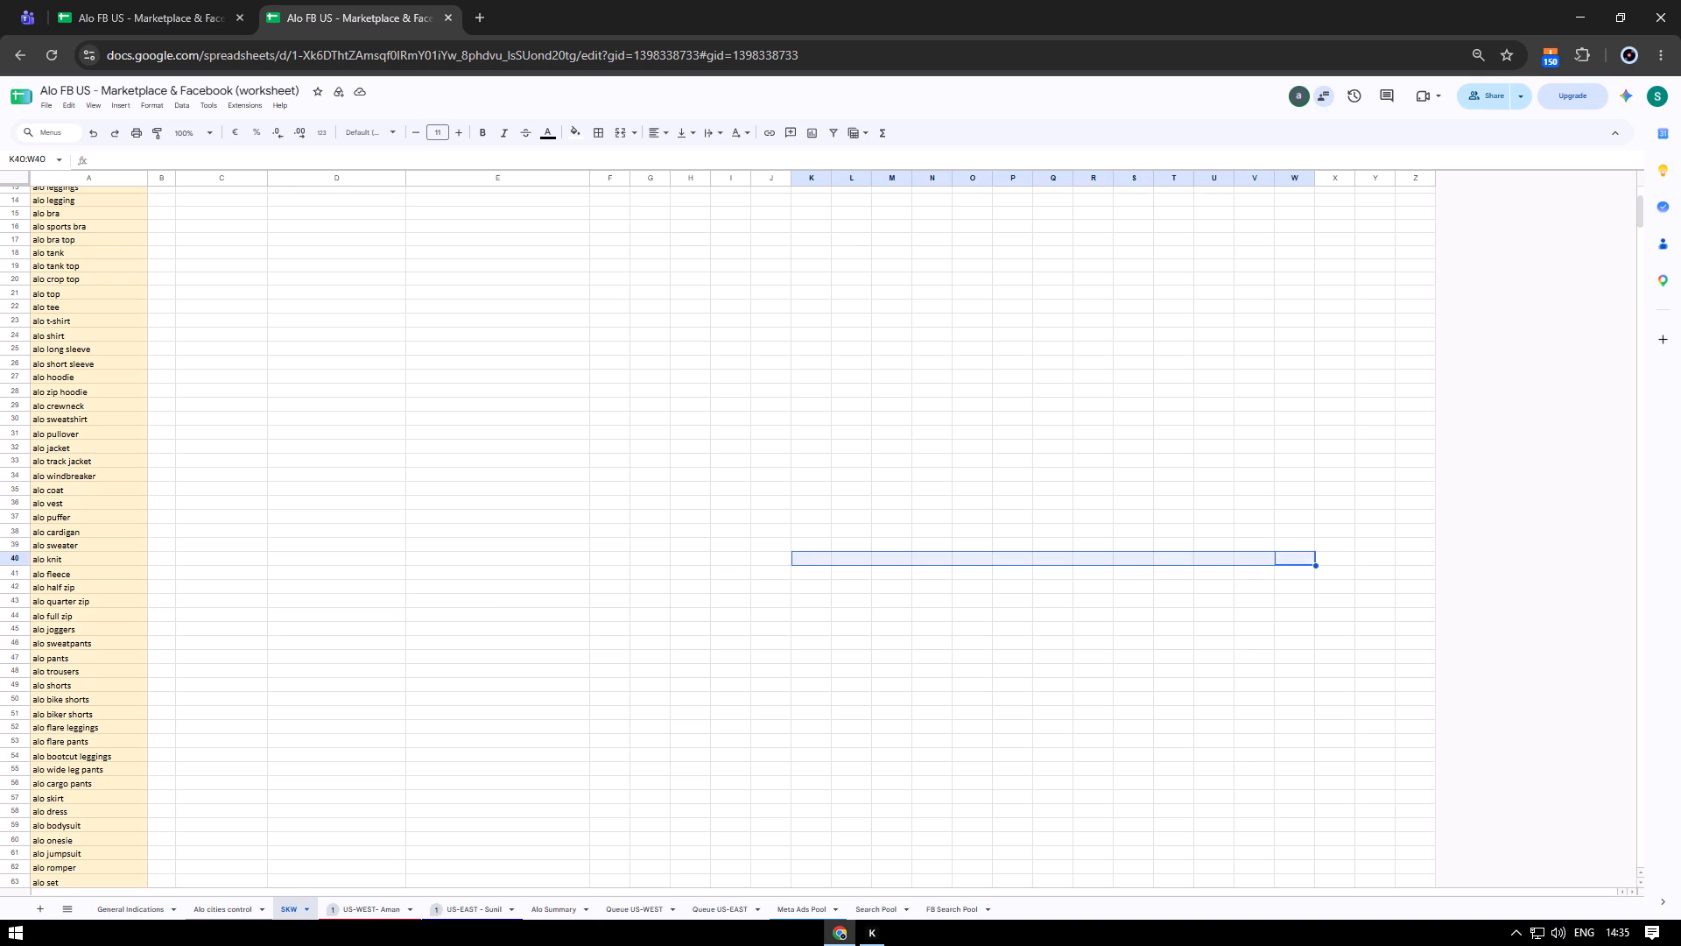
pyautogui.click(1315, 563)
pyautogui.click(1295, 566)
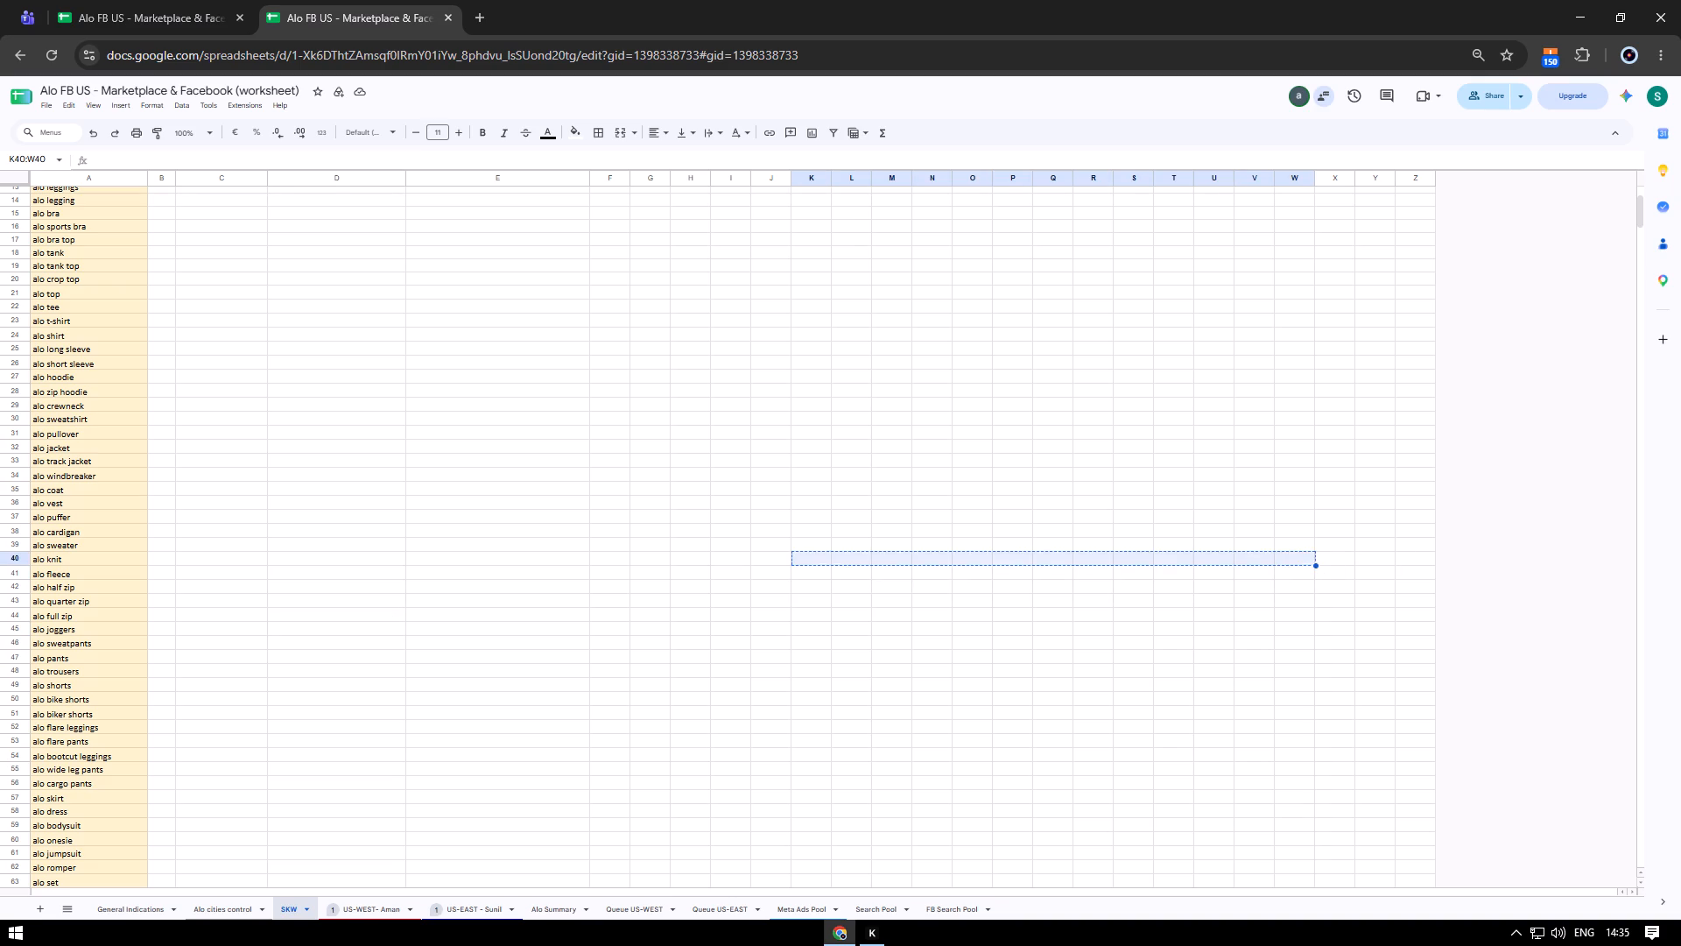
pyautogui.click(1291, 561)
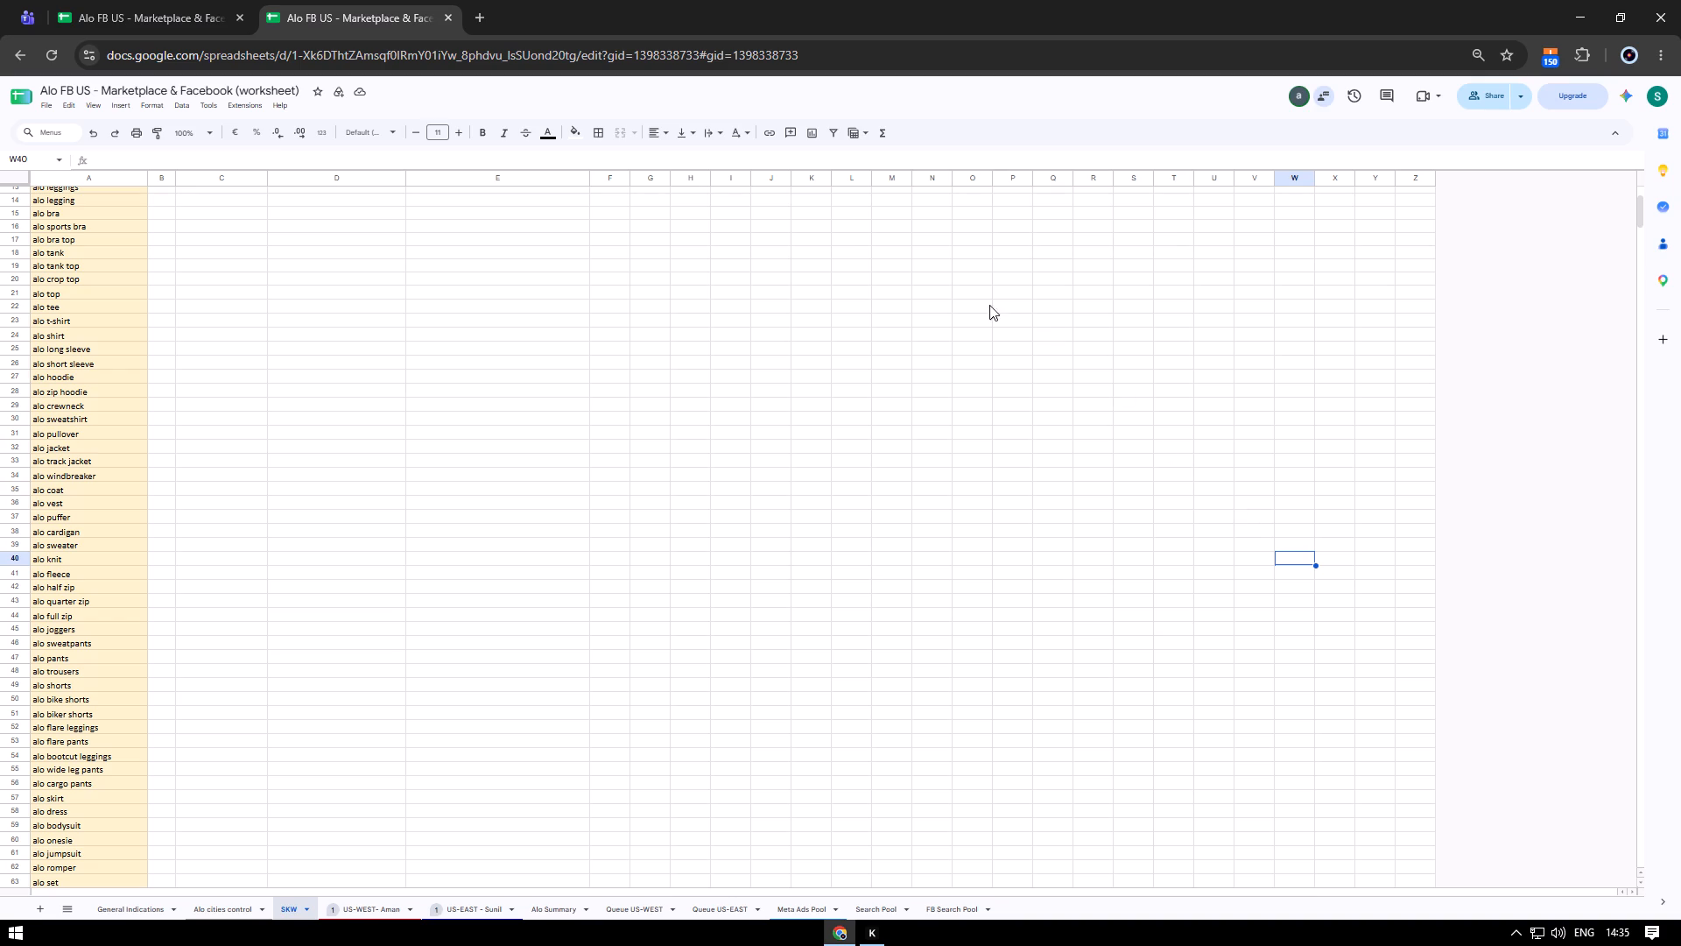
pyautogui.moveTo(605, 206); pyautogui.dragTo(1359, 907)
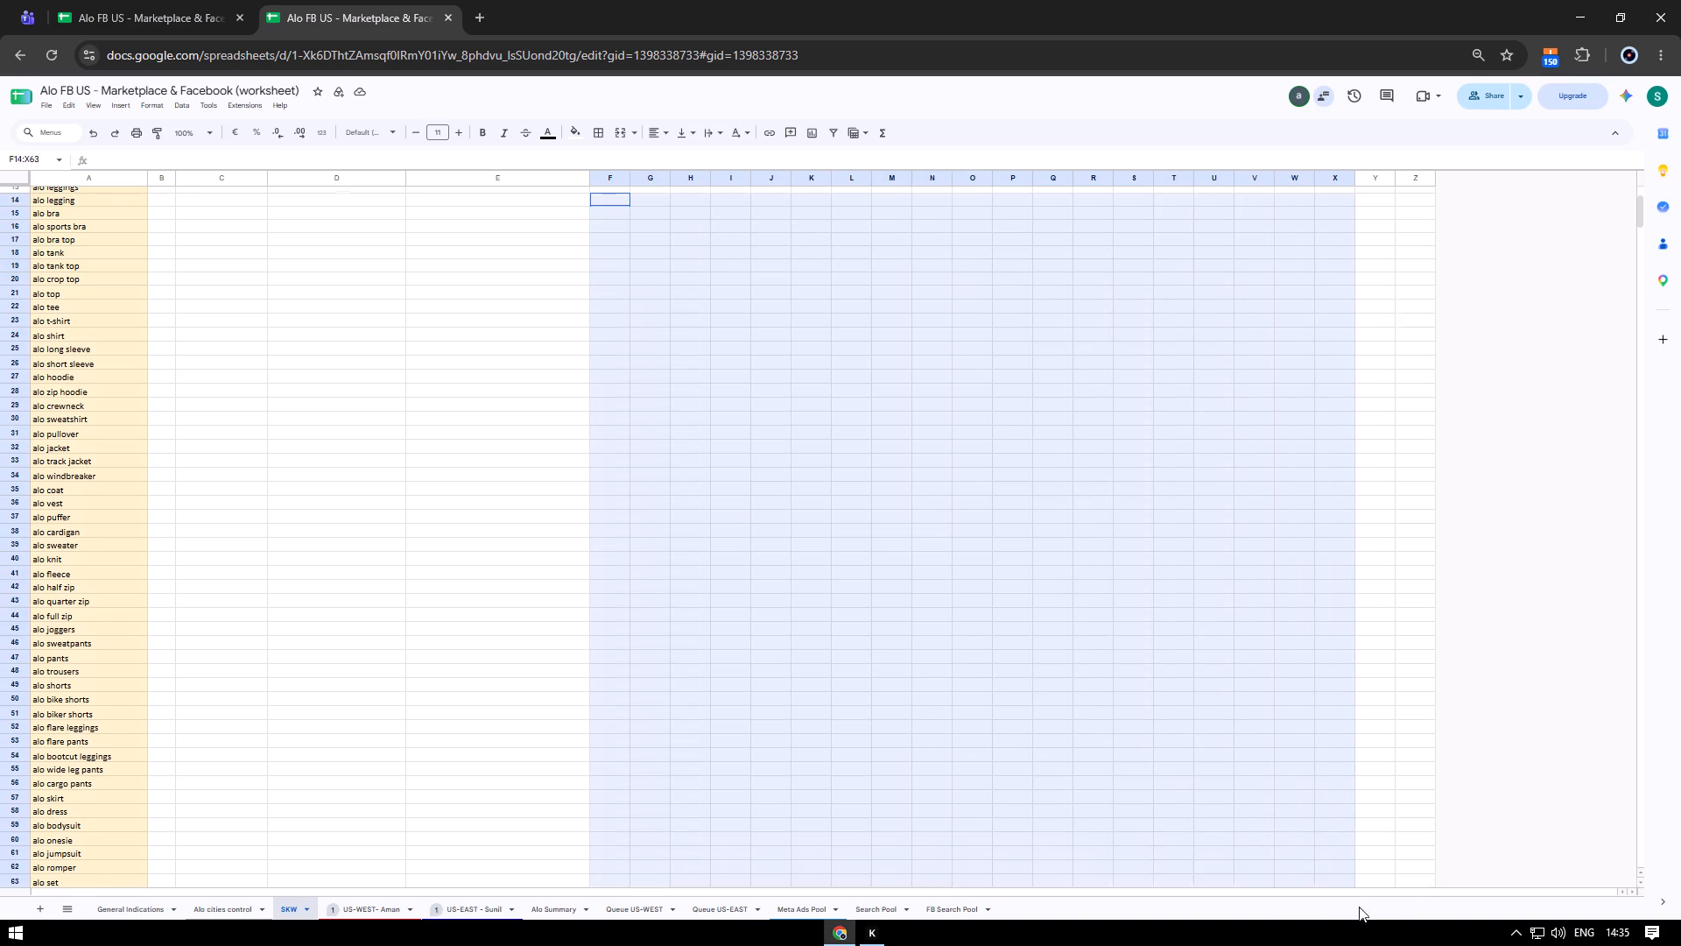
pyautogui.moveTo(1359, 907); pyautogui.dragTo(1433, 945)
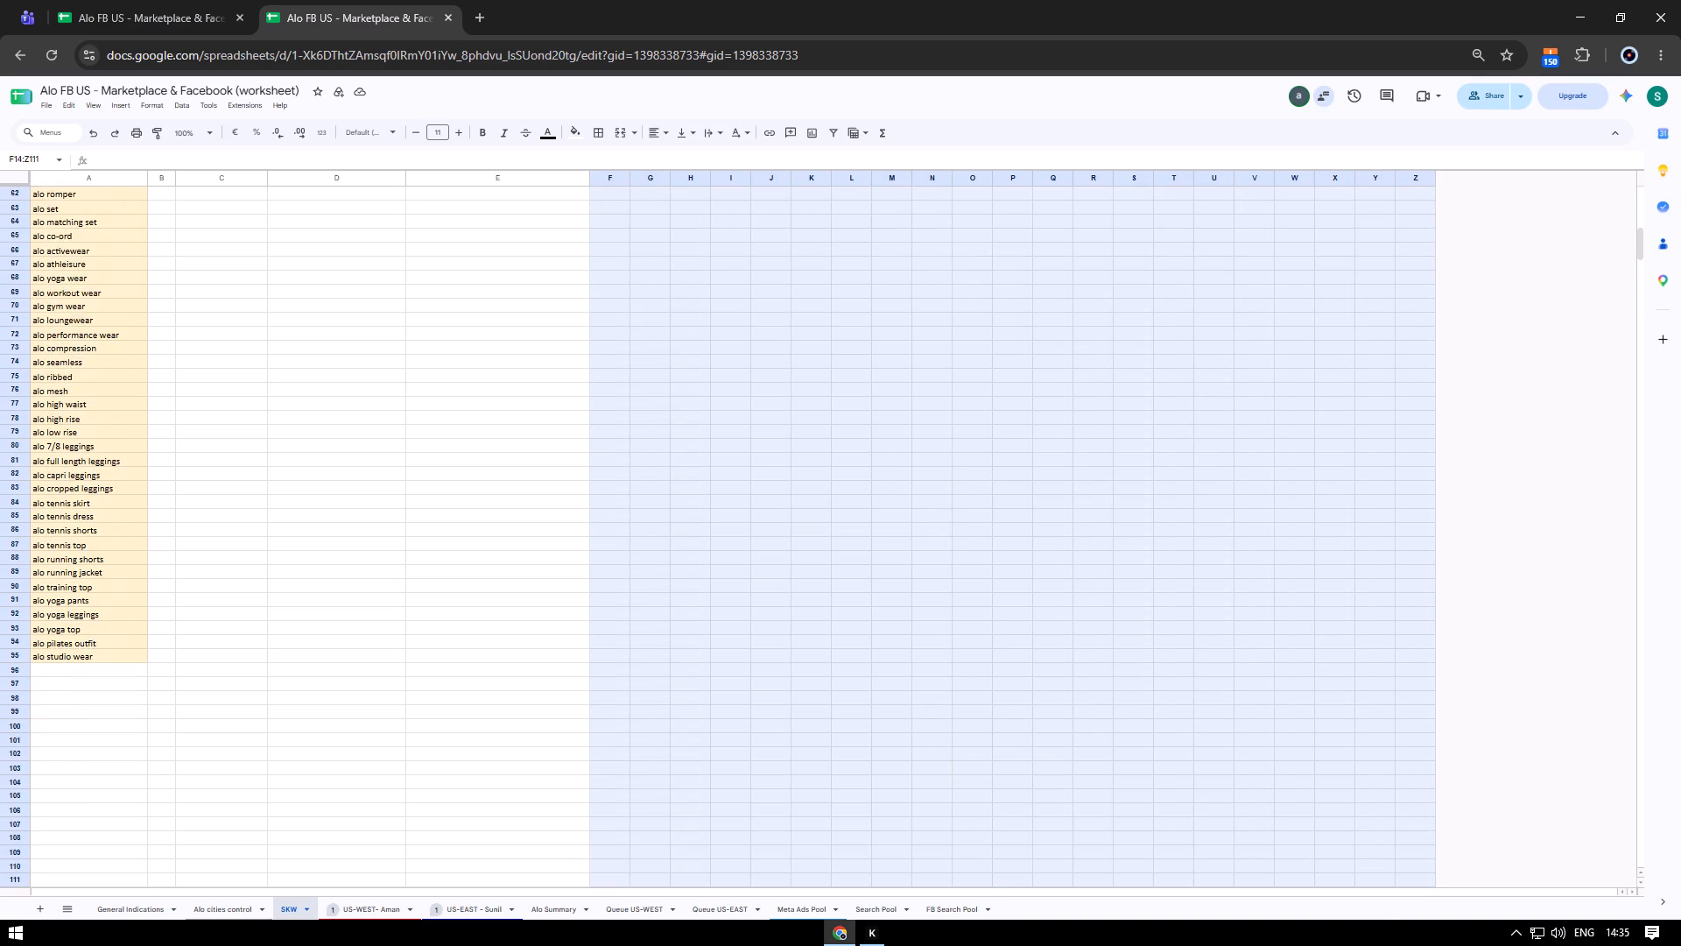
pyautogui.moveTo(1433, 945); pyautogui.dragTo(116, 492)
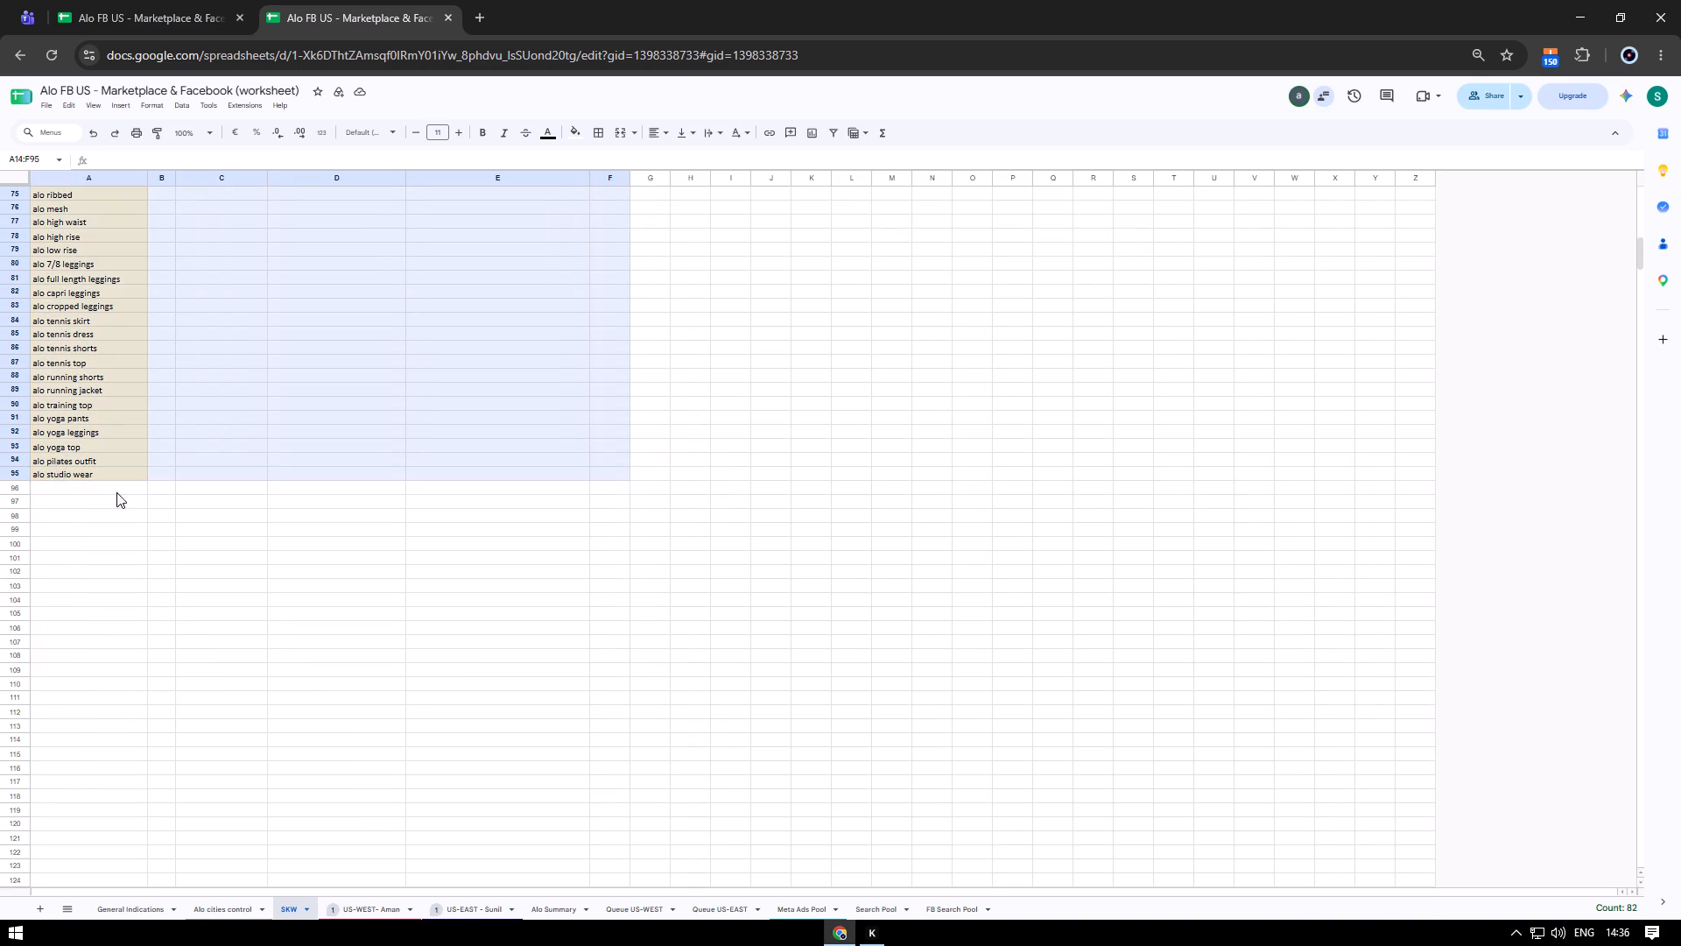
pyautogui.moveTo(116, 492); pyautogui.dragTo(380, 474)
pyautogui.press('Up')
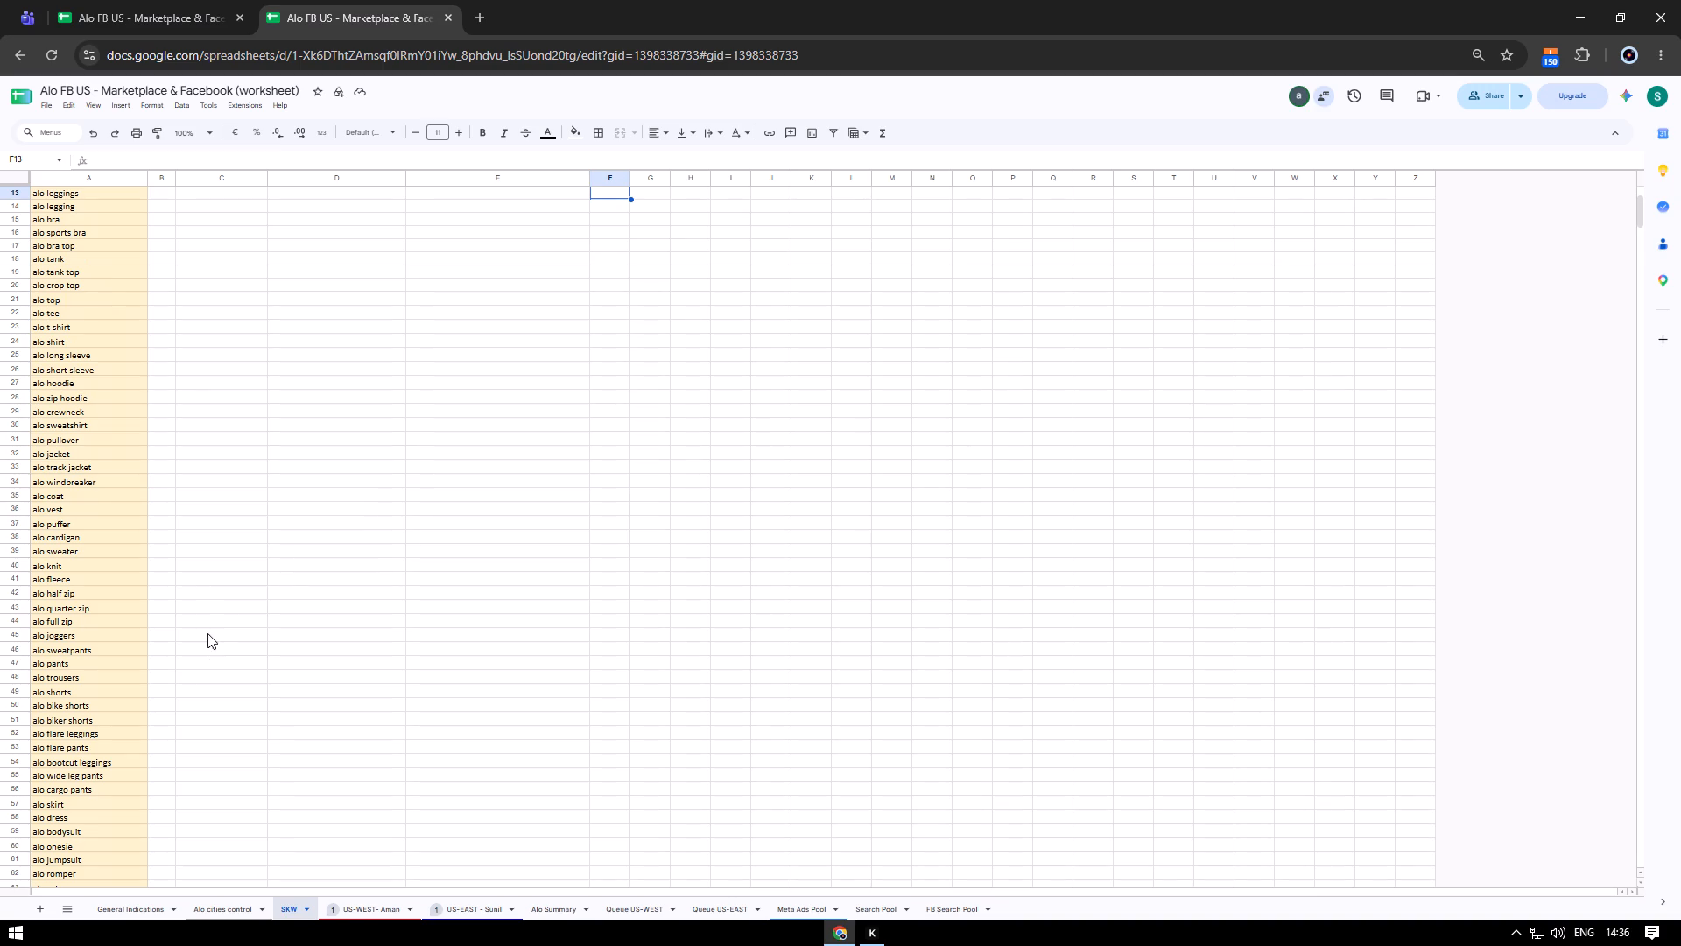
# Look through the SKW sheet's keyword list, from the tiered terms in the first rows to the highlighted alo product keywords.
pyautogui.scroll(12, 213, 491)
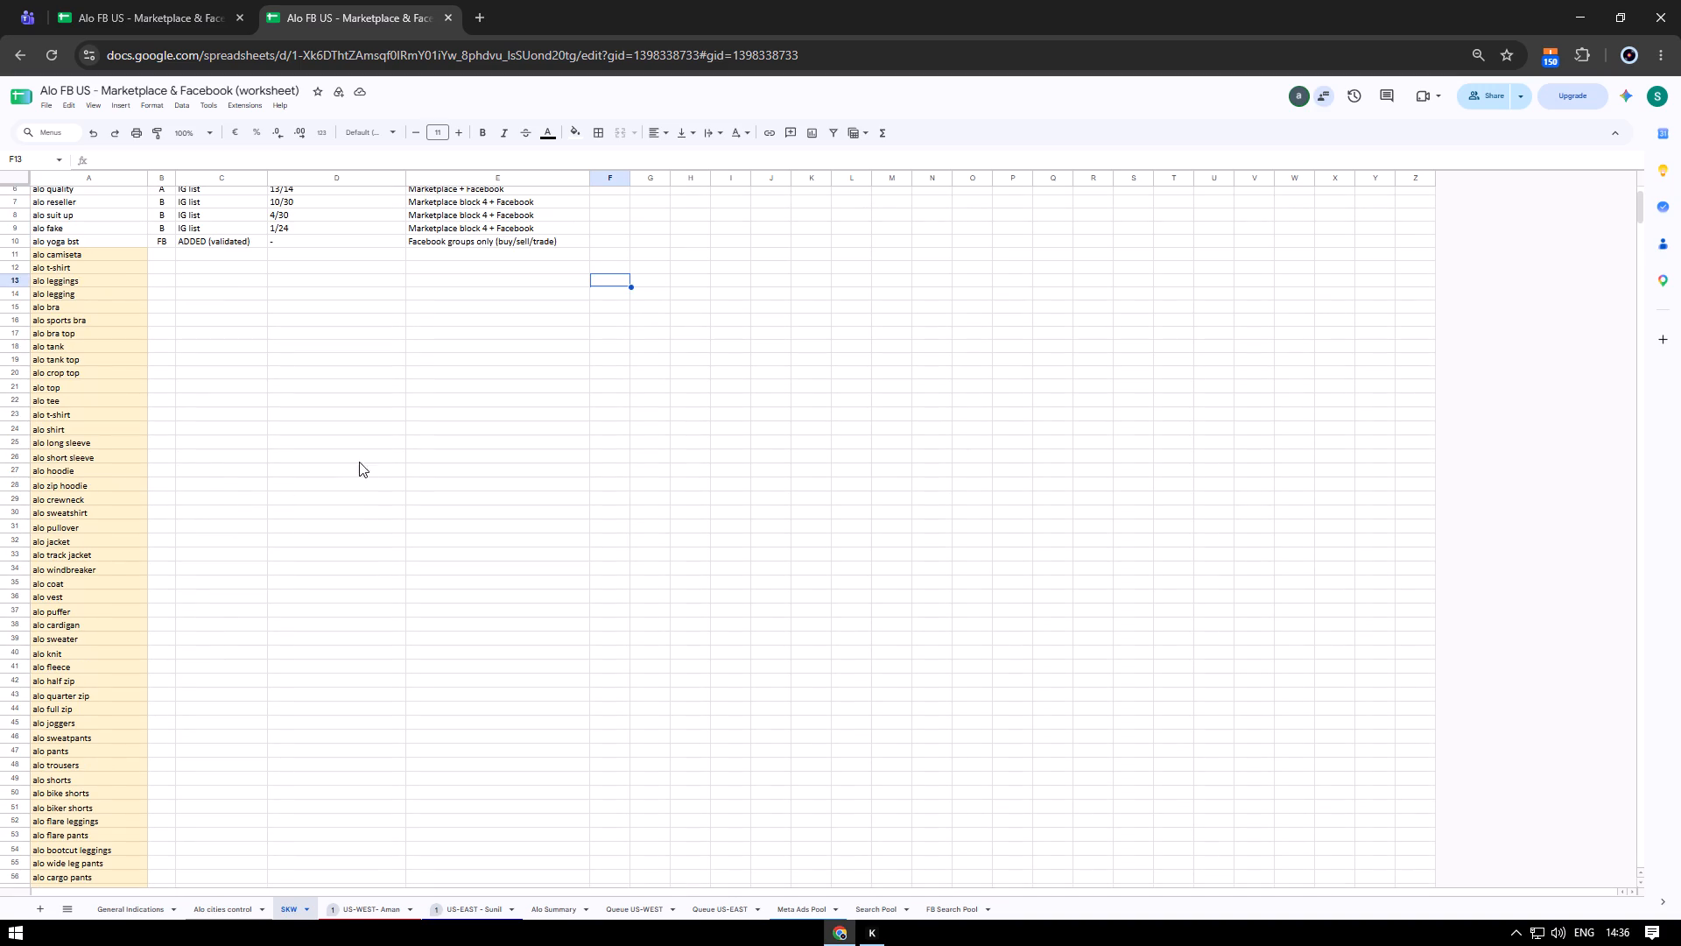
pyautogui.click(811, 342)
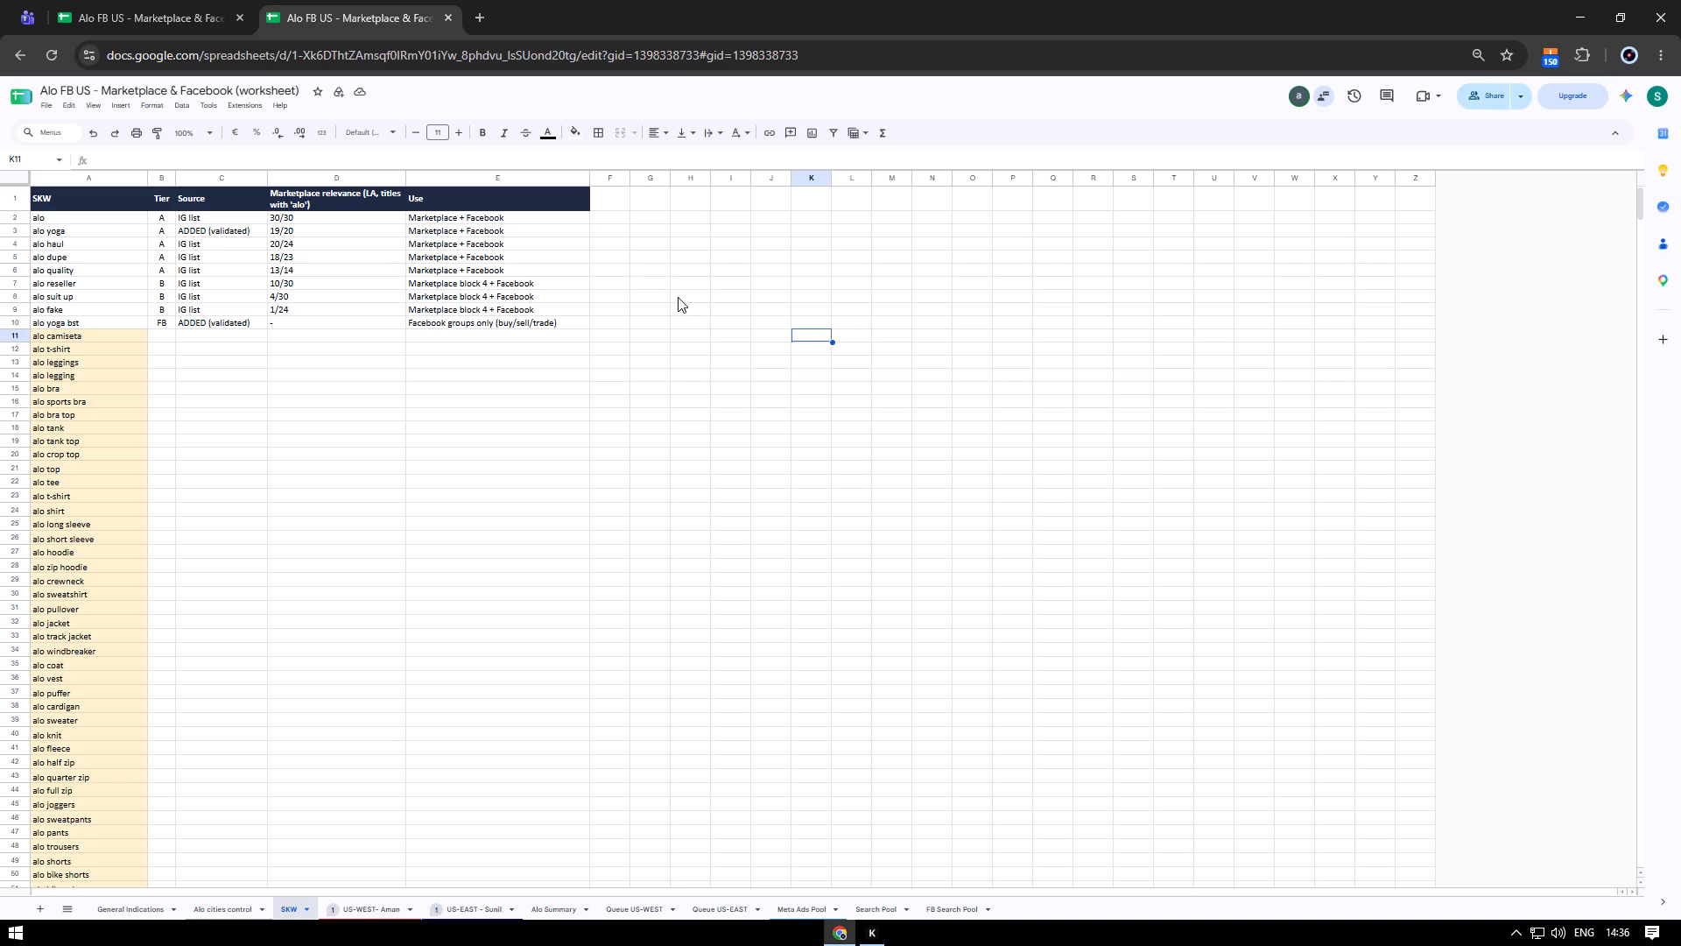
pyautogui.scroll(-10, 679, 282)
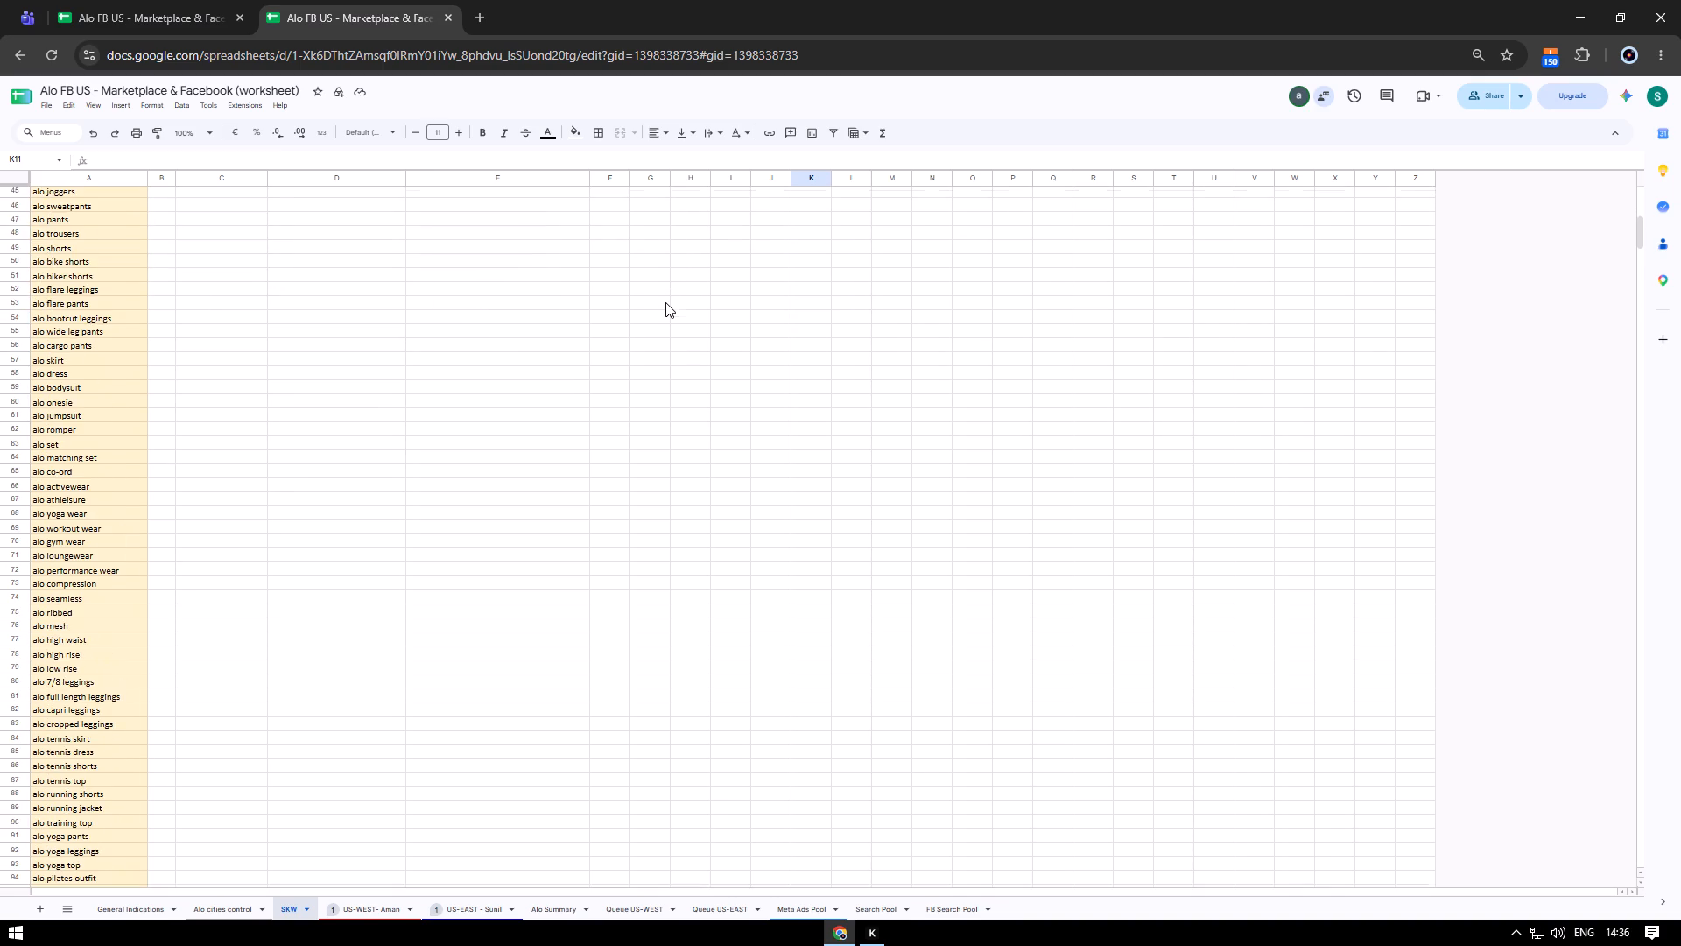
pyautogui.scroll(-6, 665, 302)
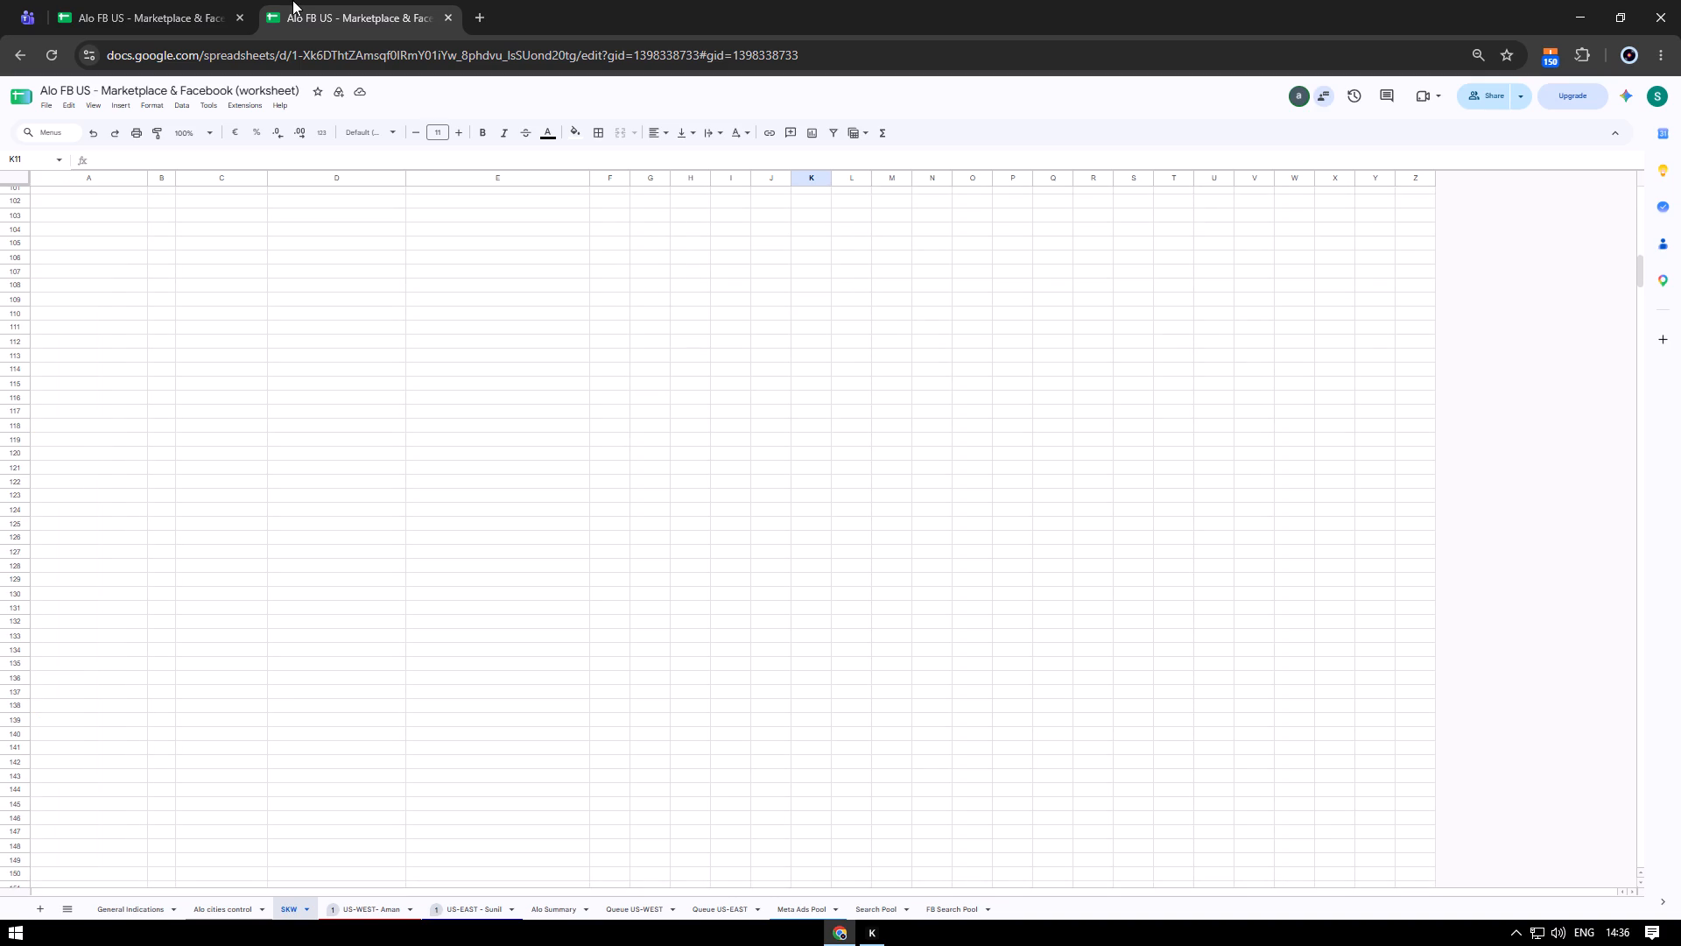
pyautogui.scroll(14, 329, 425)
pyautogui.scroll(-1, 315, 443)
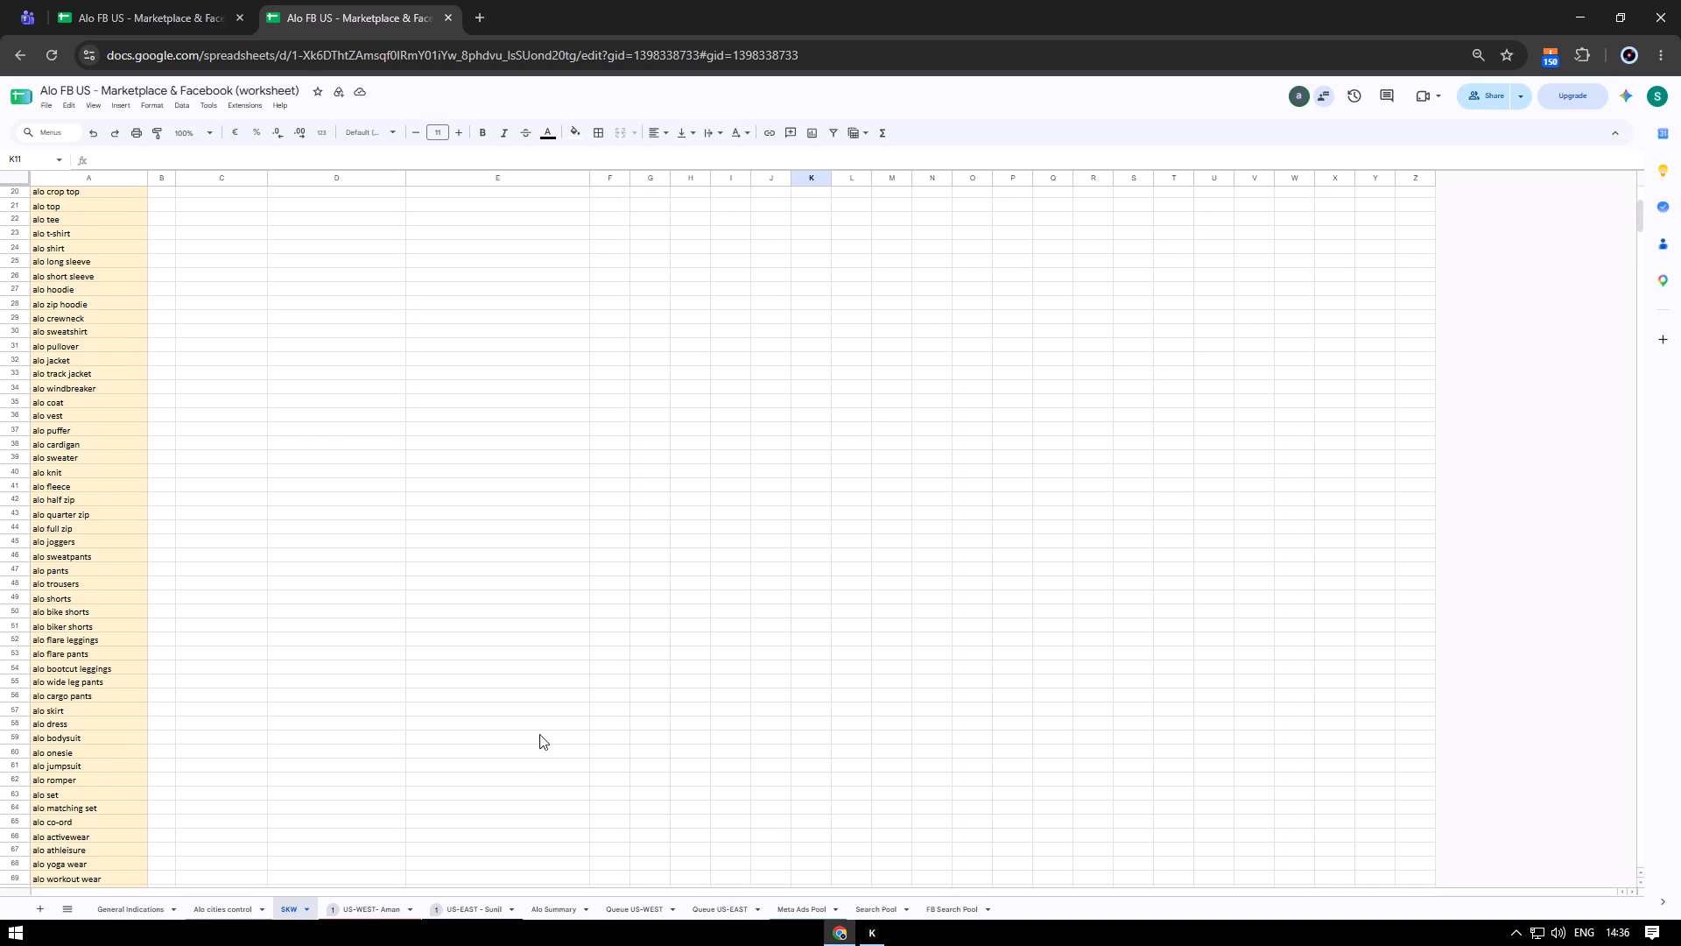
# Return to the US-EAST sheet and review the earlier logged search rows above the alo long sleeve entries.
pyautogui.click(109, 0)
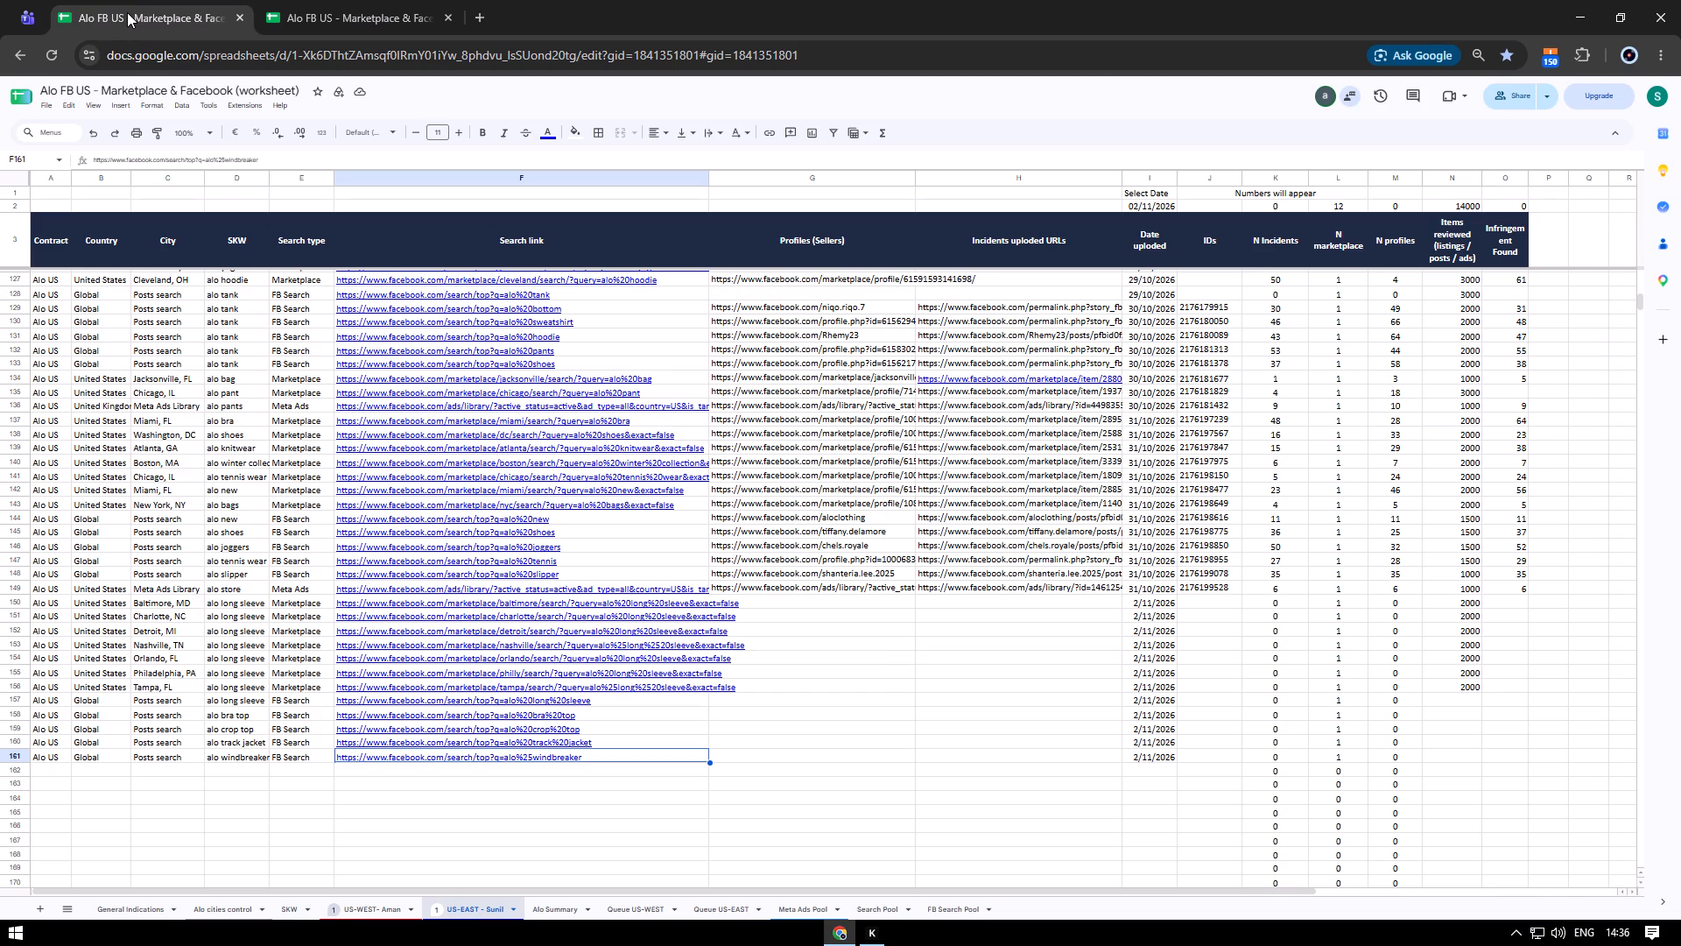
pyautogui.scroll(3, 90, 592)
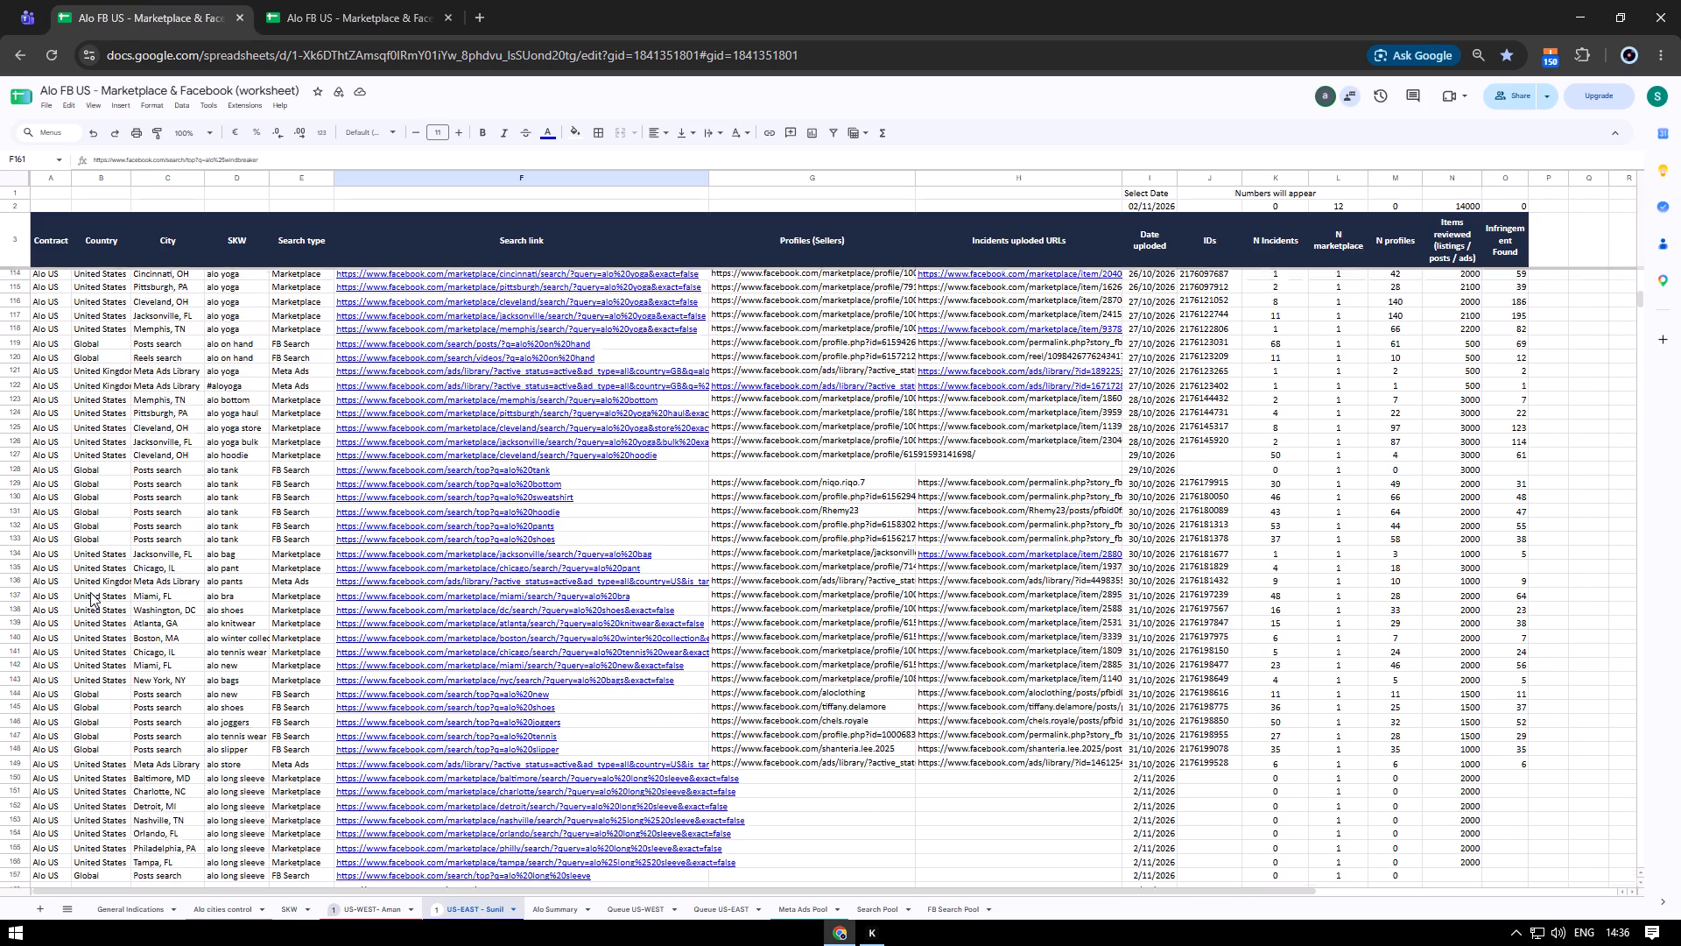
pyautogui.scroll(2, 90, 592)
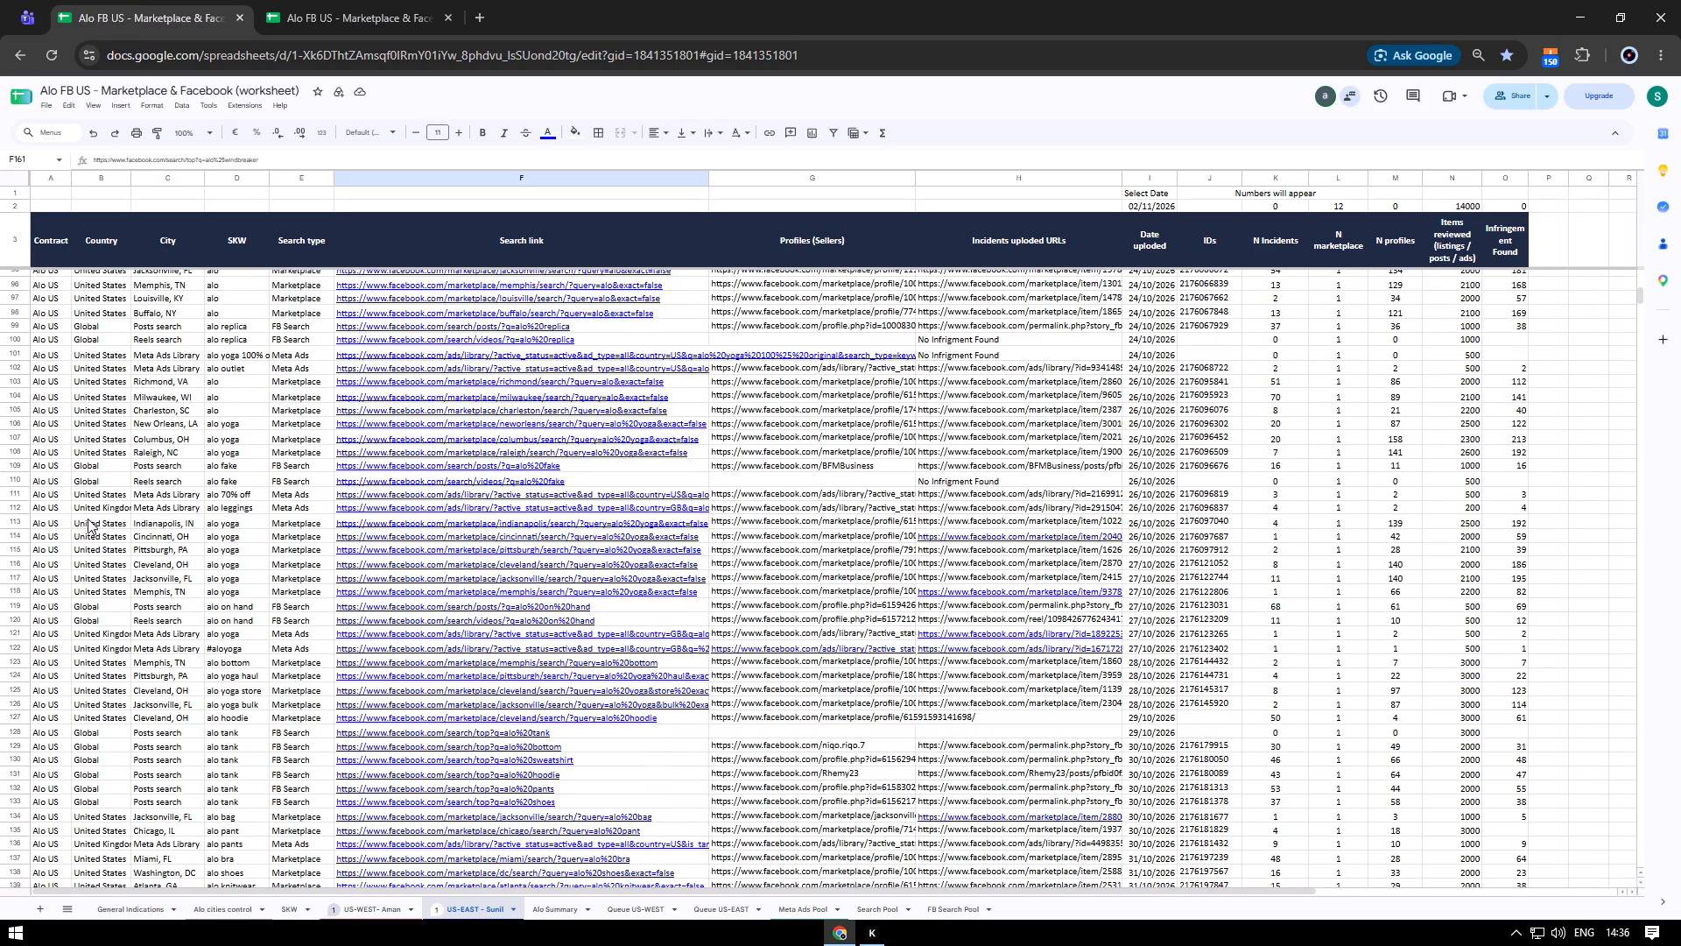
# Copy the Contract-to-Search link cells of Meta Ads rows 111–112 (alo 70% off, alo leggings) into empty rows 162–163.
pyautogui.moveTo(103, 506); pyautogui.dragTo(604, 499)
pyautogui.moveTo(52, 506); pyautogui.dragTo(193, 506)
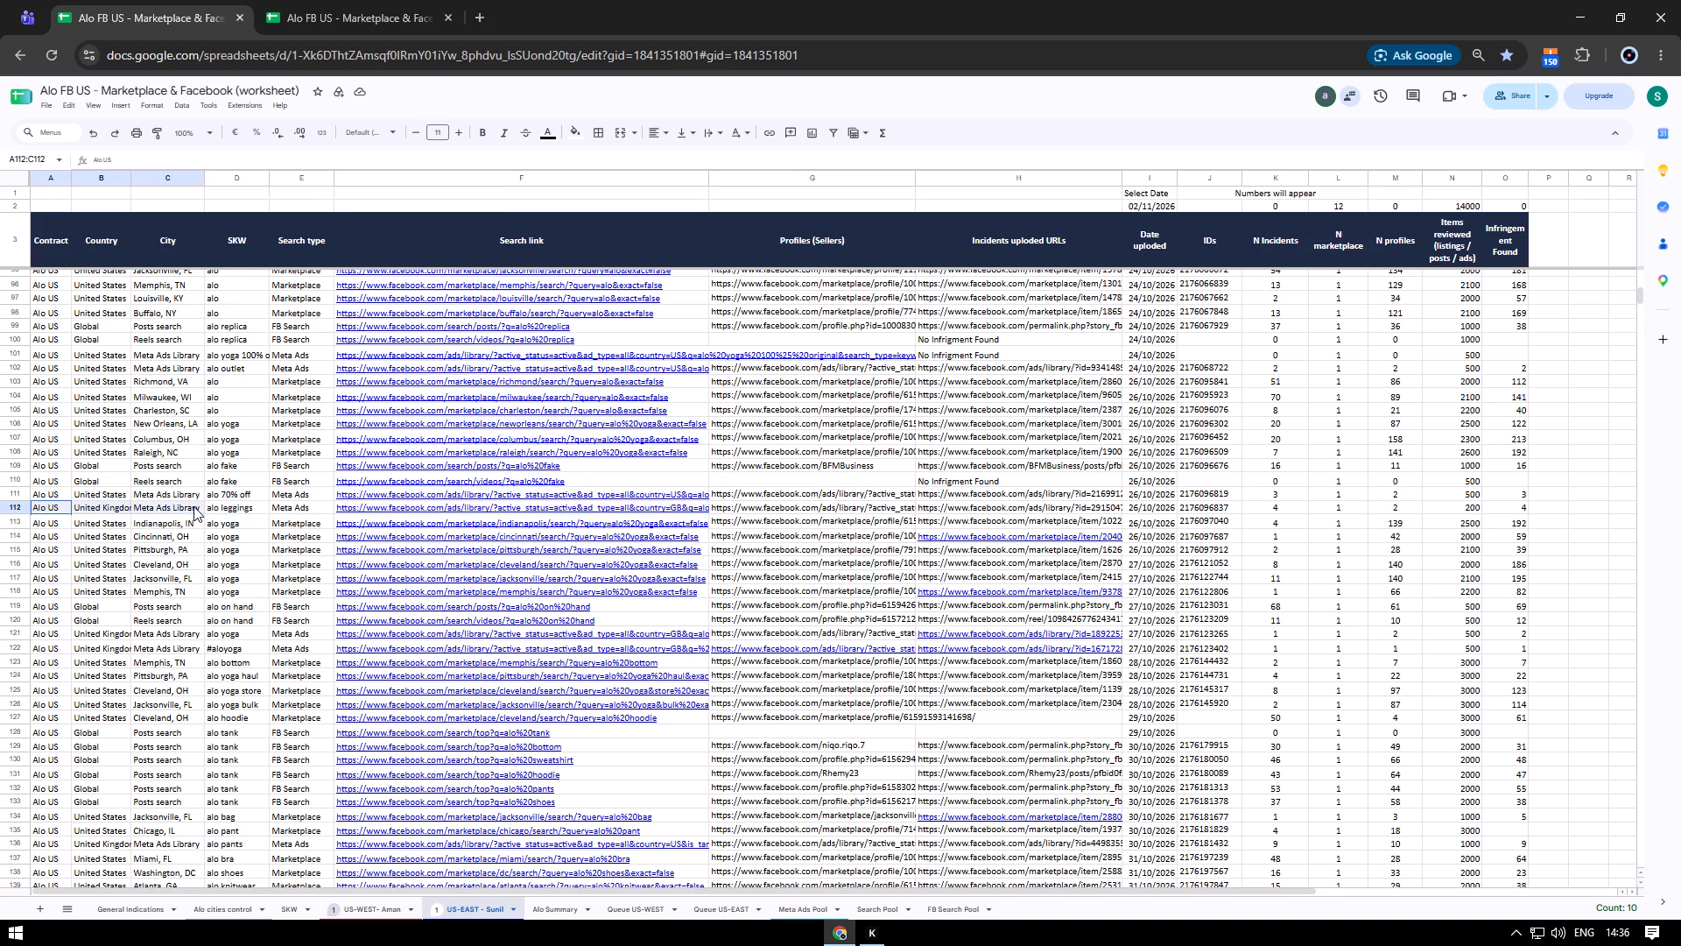
pyautogui.moveTo(193, 506); pyautogui.dragTo(591, 492)
pyautogui.hotkey('ctrl', 'c')
pyautogui.hotkey('ctrl', 'c')
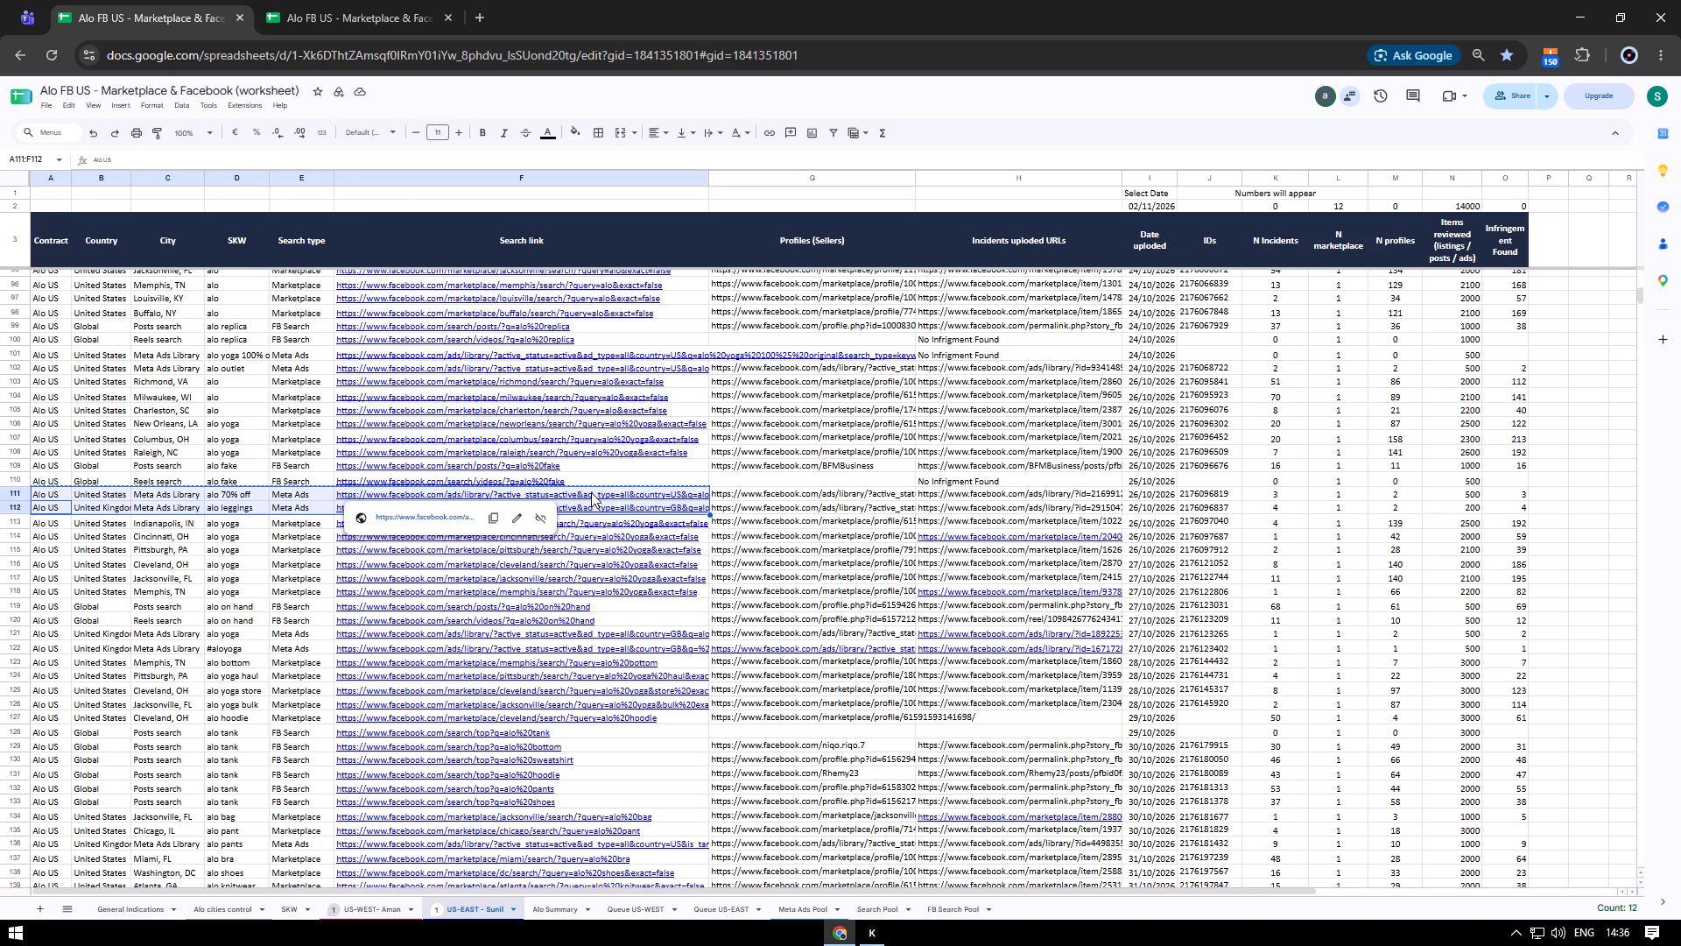
pyautogui.hotkey('ctrl', 'c')
pyautogui.hotkey('ctrl', 'Down')
pyautogui.press('Down')
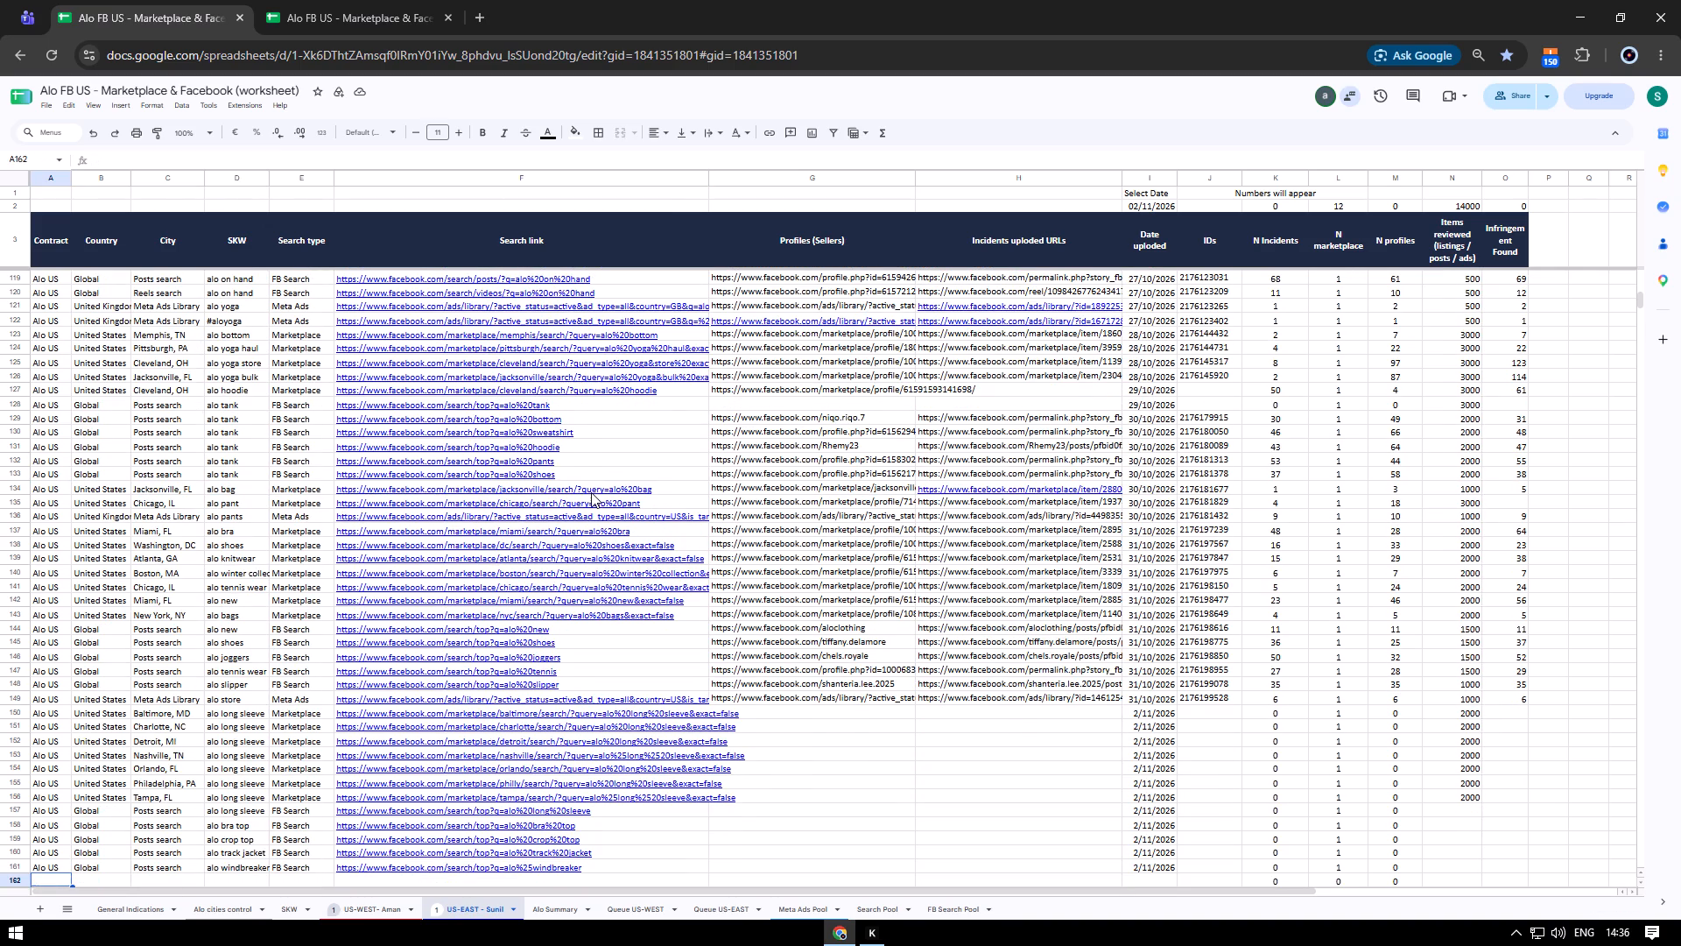
pyautogui.hotkey('ctrl', 'v')
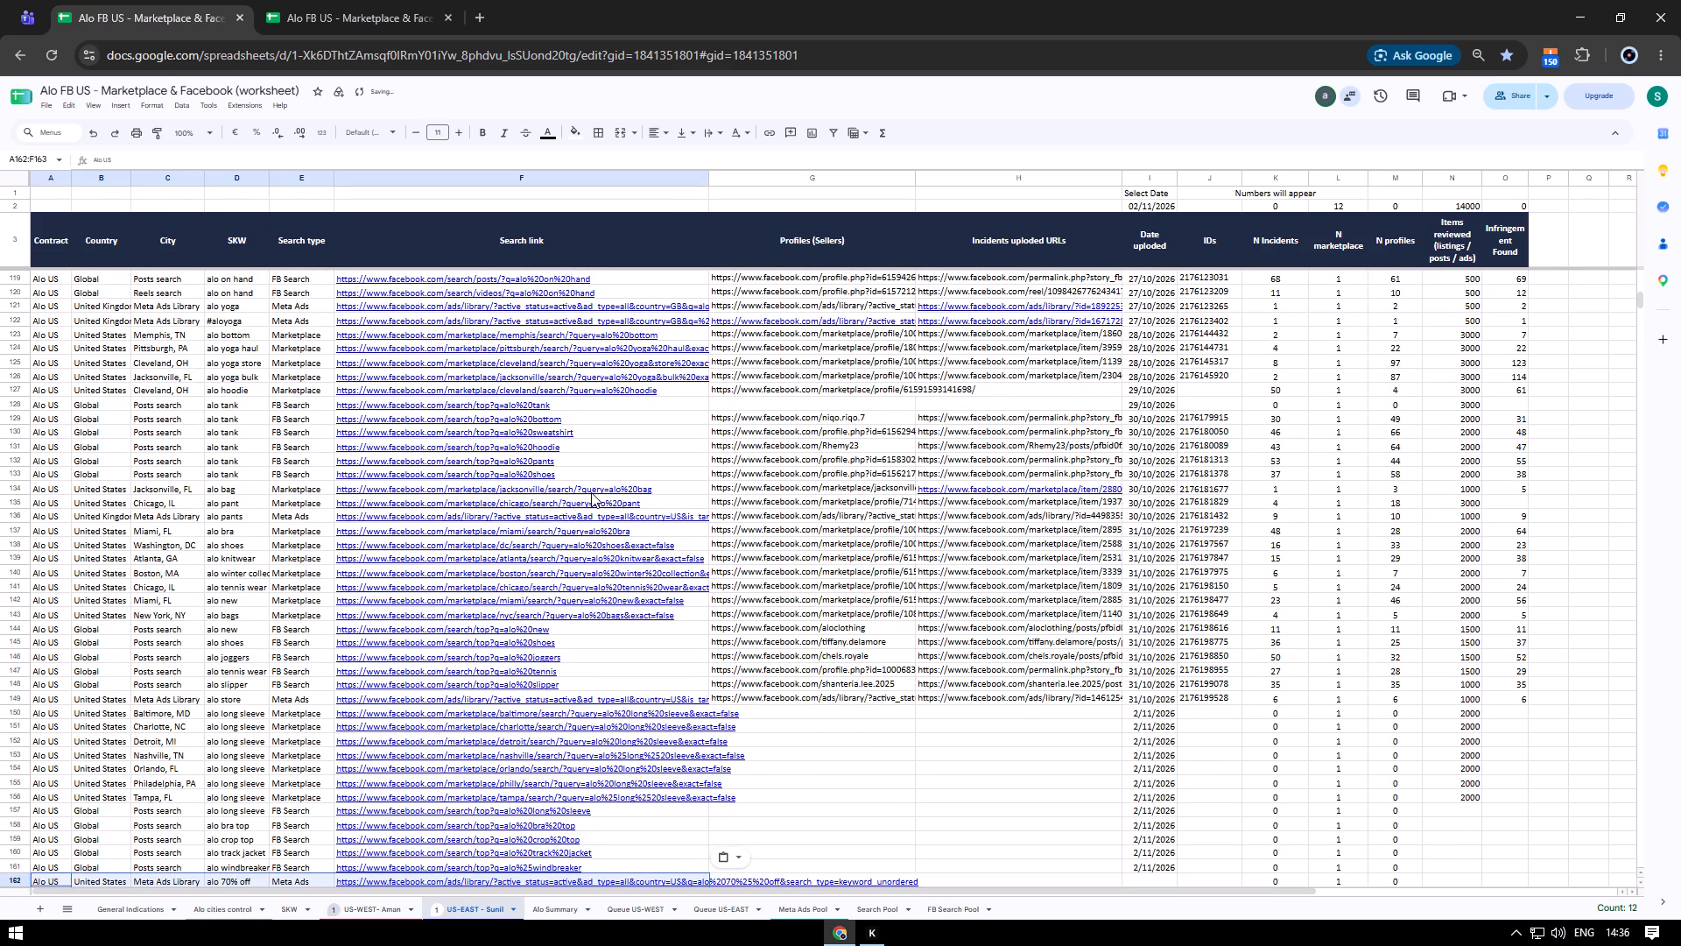
# Open the Meta Ads Library search link for alo 70% off in row 162.
pyautogui.scroll(-1, 807, 457)
pyautogui.scroll(1, 42, 328)
pyautogui.scroll(-4, 56, 328)
pyautogui.press('Right')
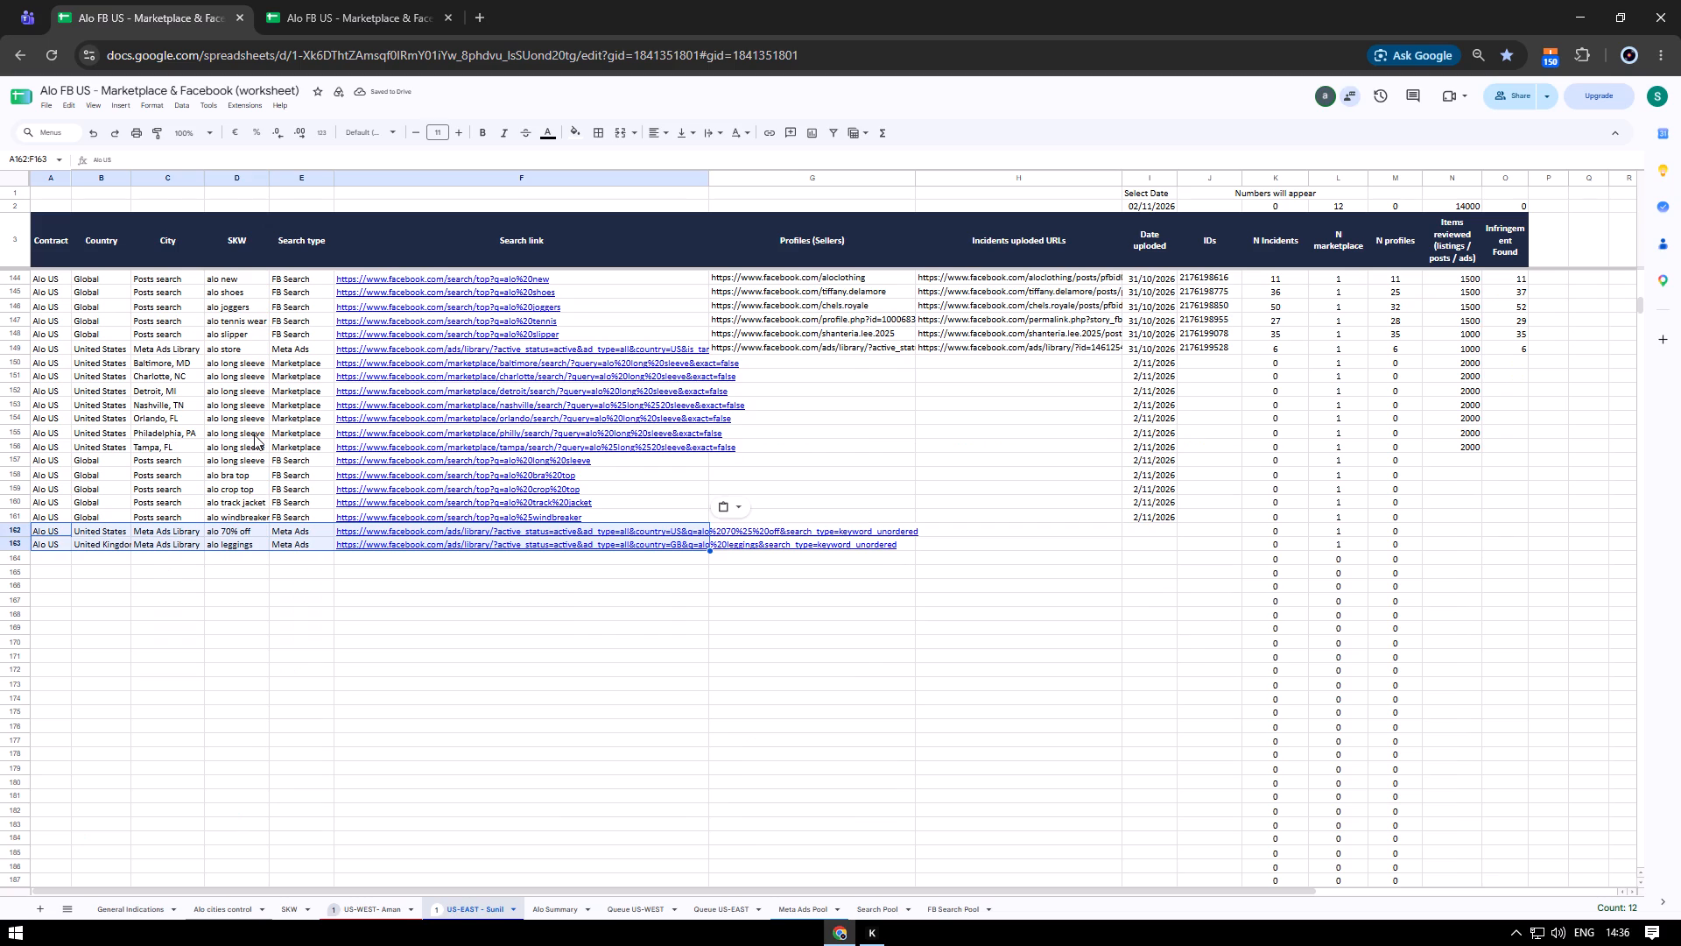
pyautogui.hotkey('ctrl', 'Right')
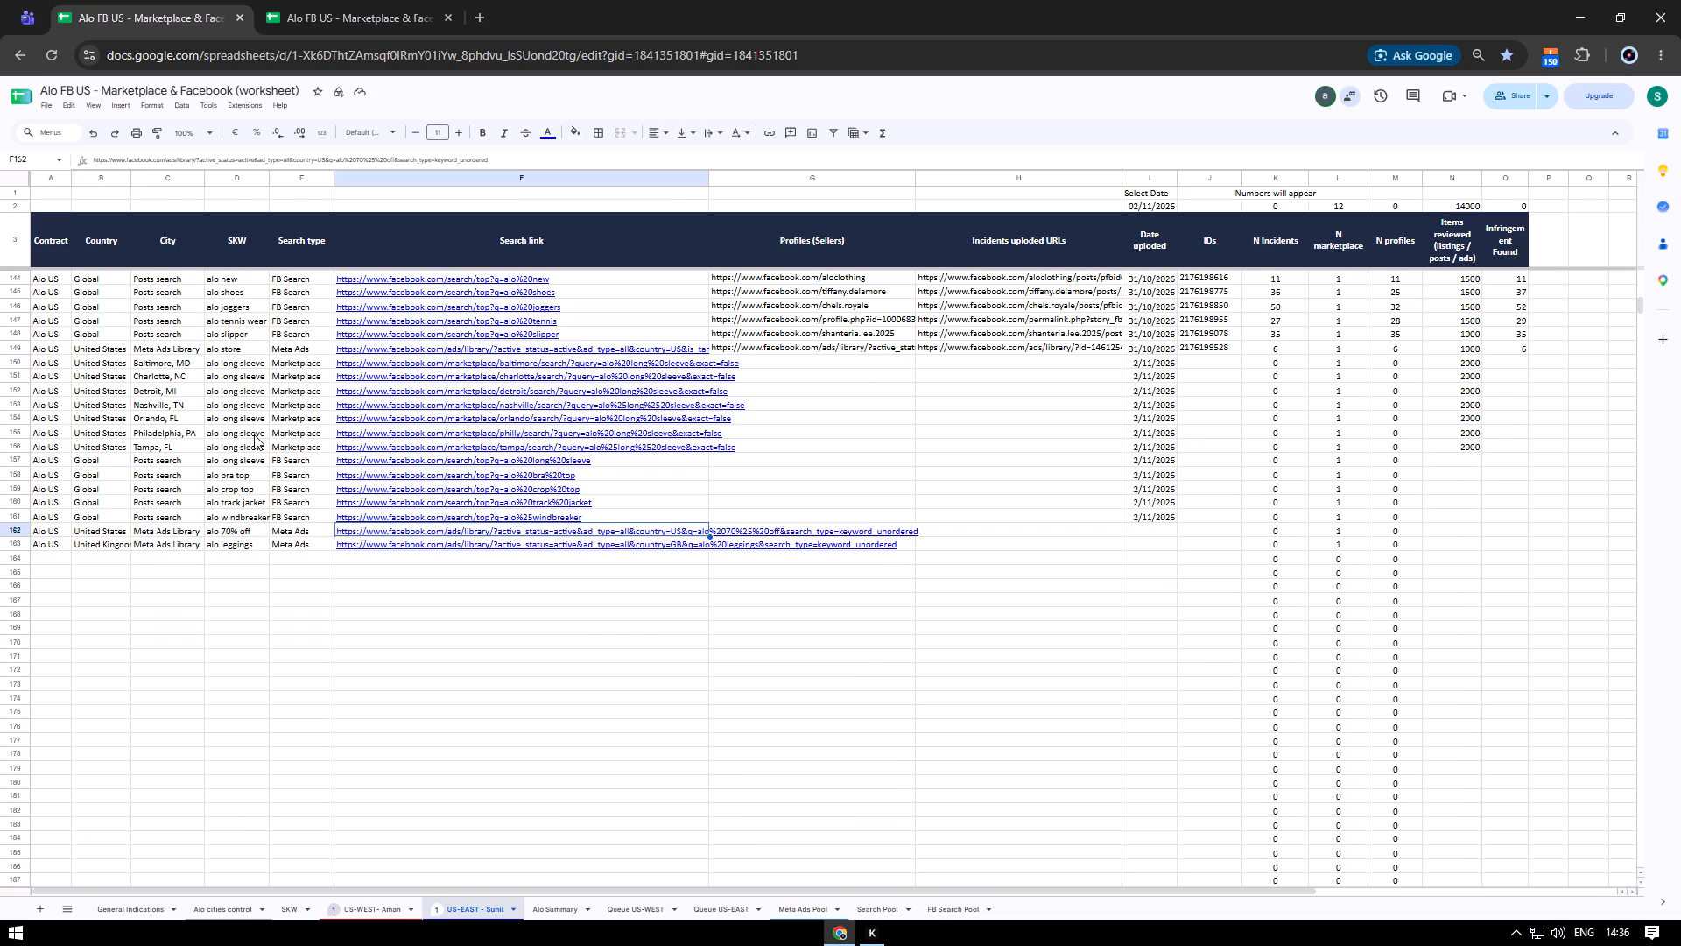
pyautogui.hotkey('alt', 'Return')
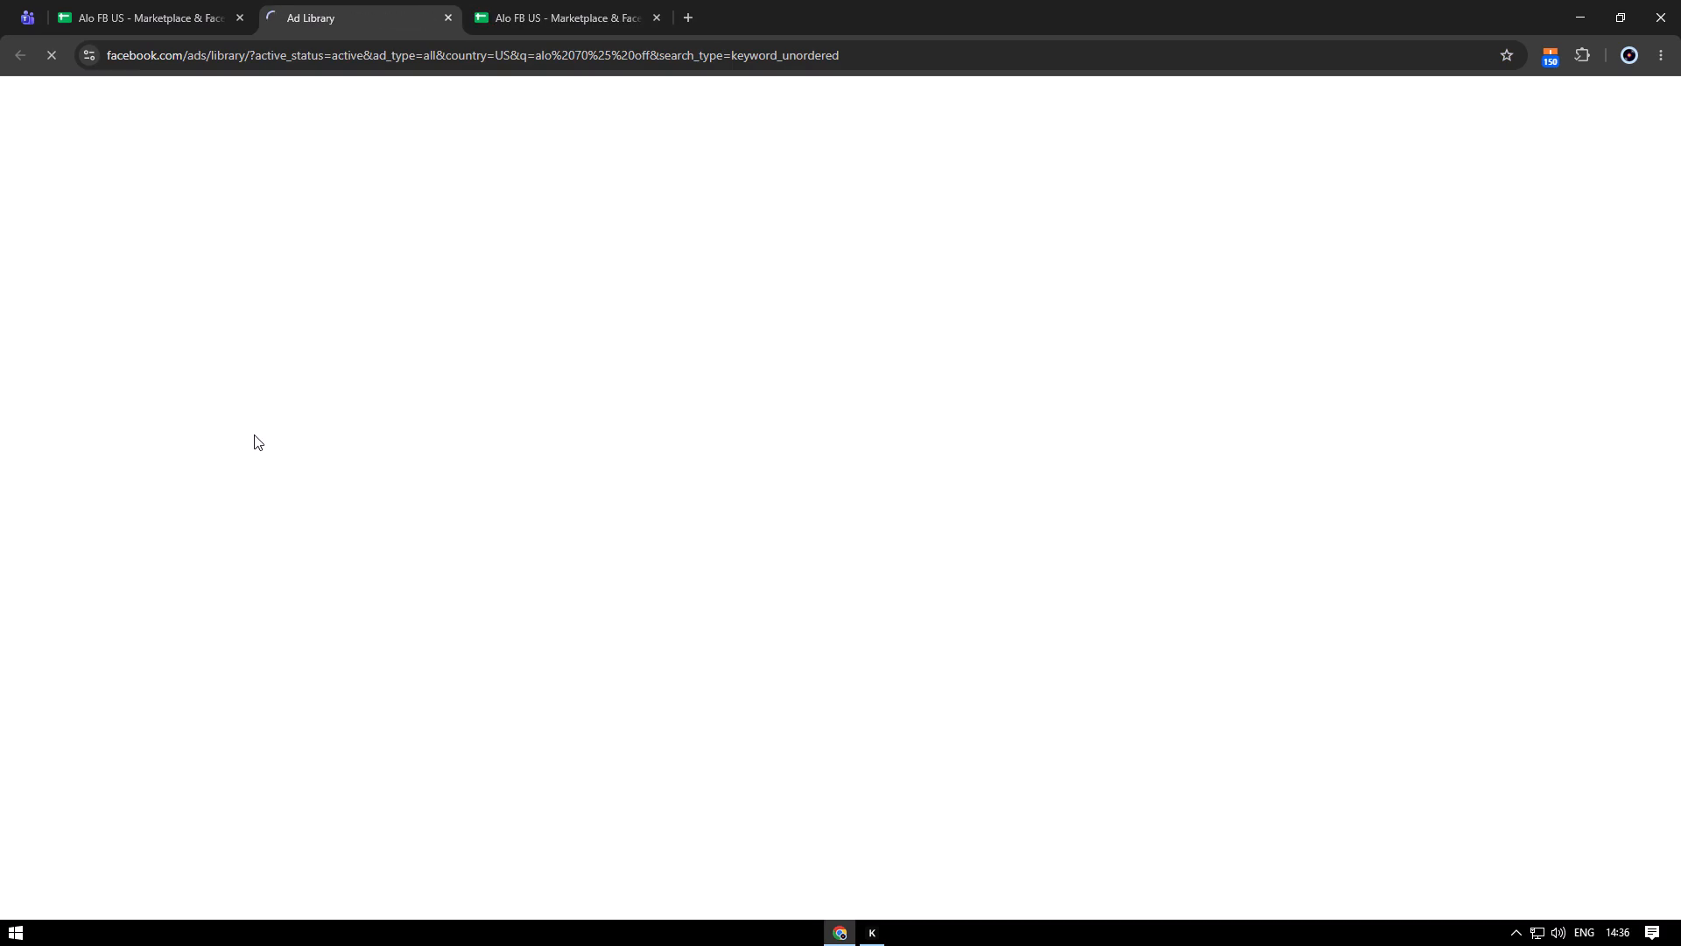
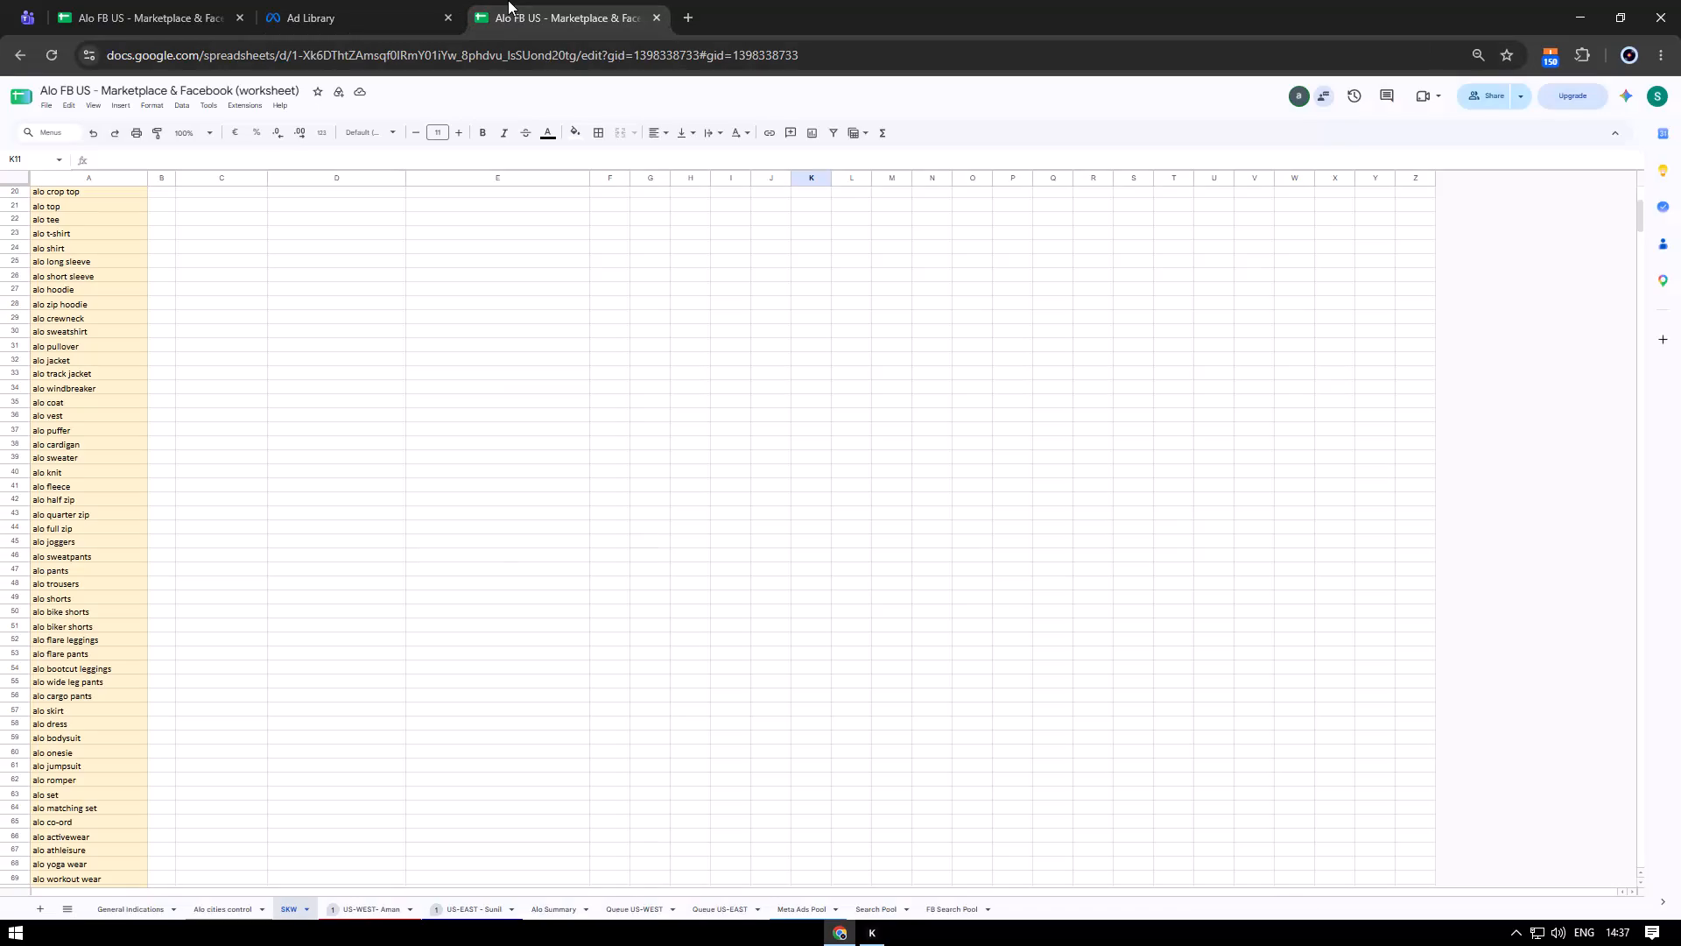
# Switch to the Meta Ad Library and search United States ads for "alo puffer".
pyautogui.click(371, 0)
pyautogui.click(412, 141)
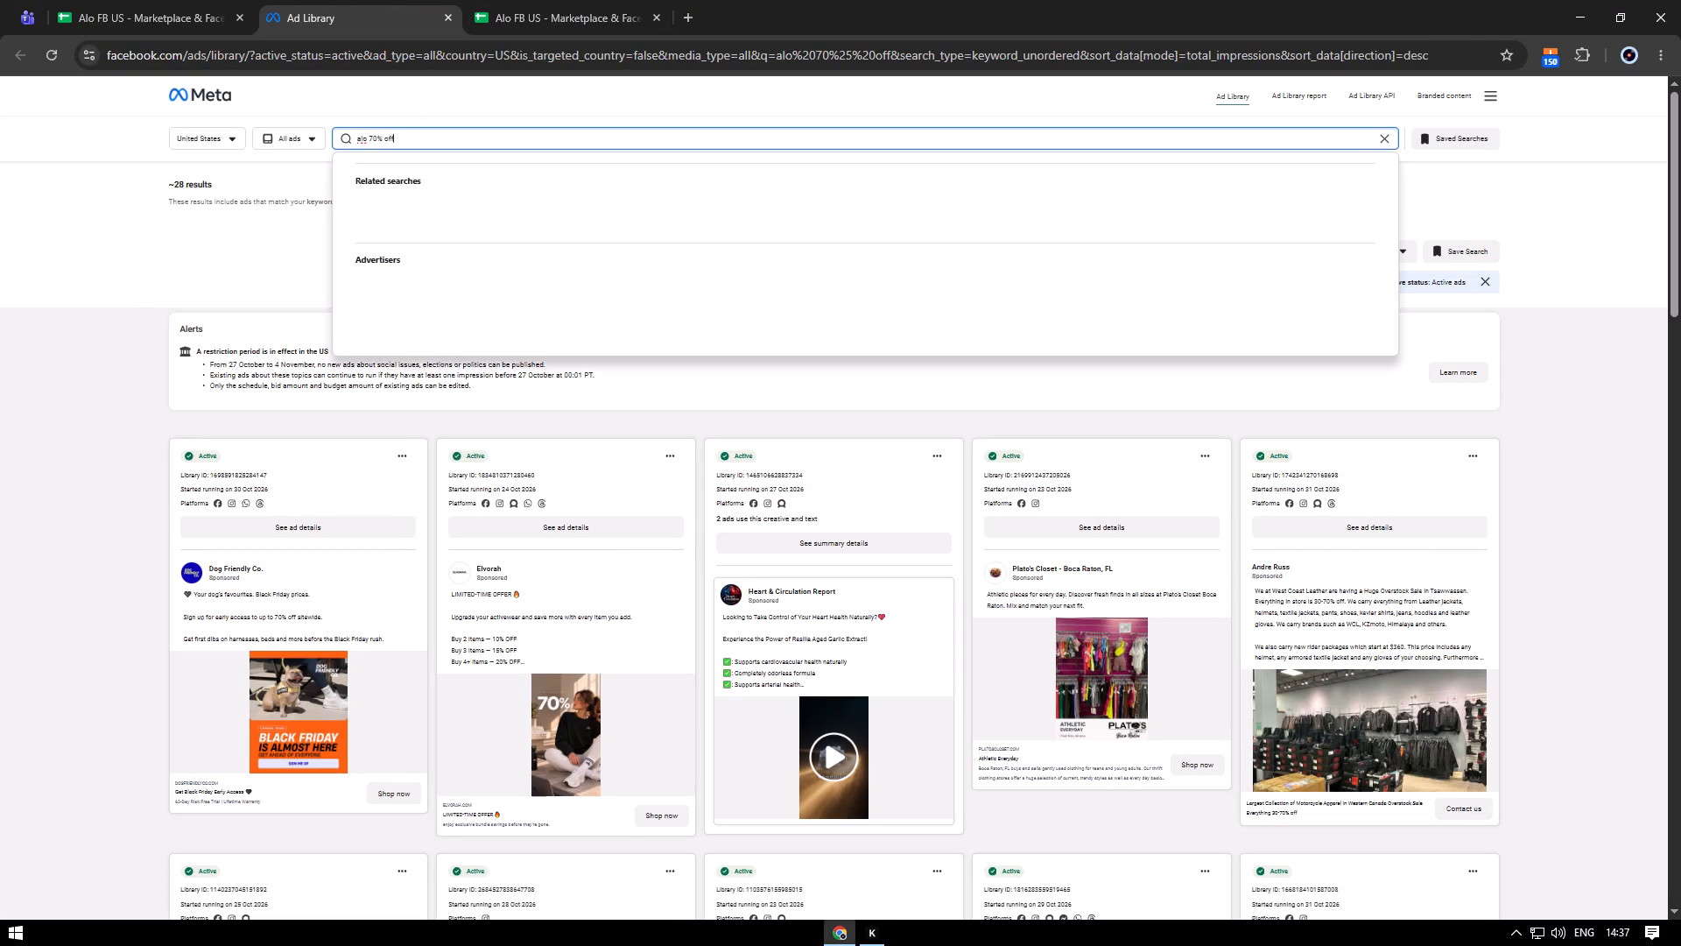
pyautogui.hotkey('ctrl', 'shift', 'Left')
pyautogui.hotkey('ctrl', 'shift', 'Left')
pyautogui.hotkey('ctrl', 'shift', 'Left')
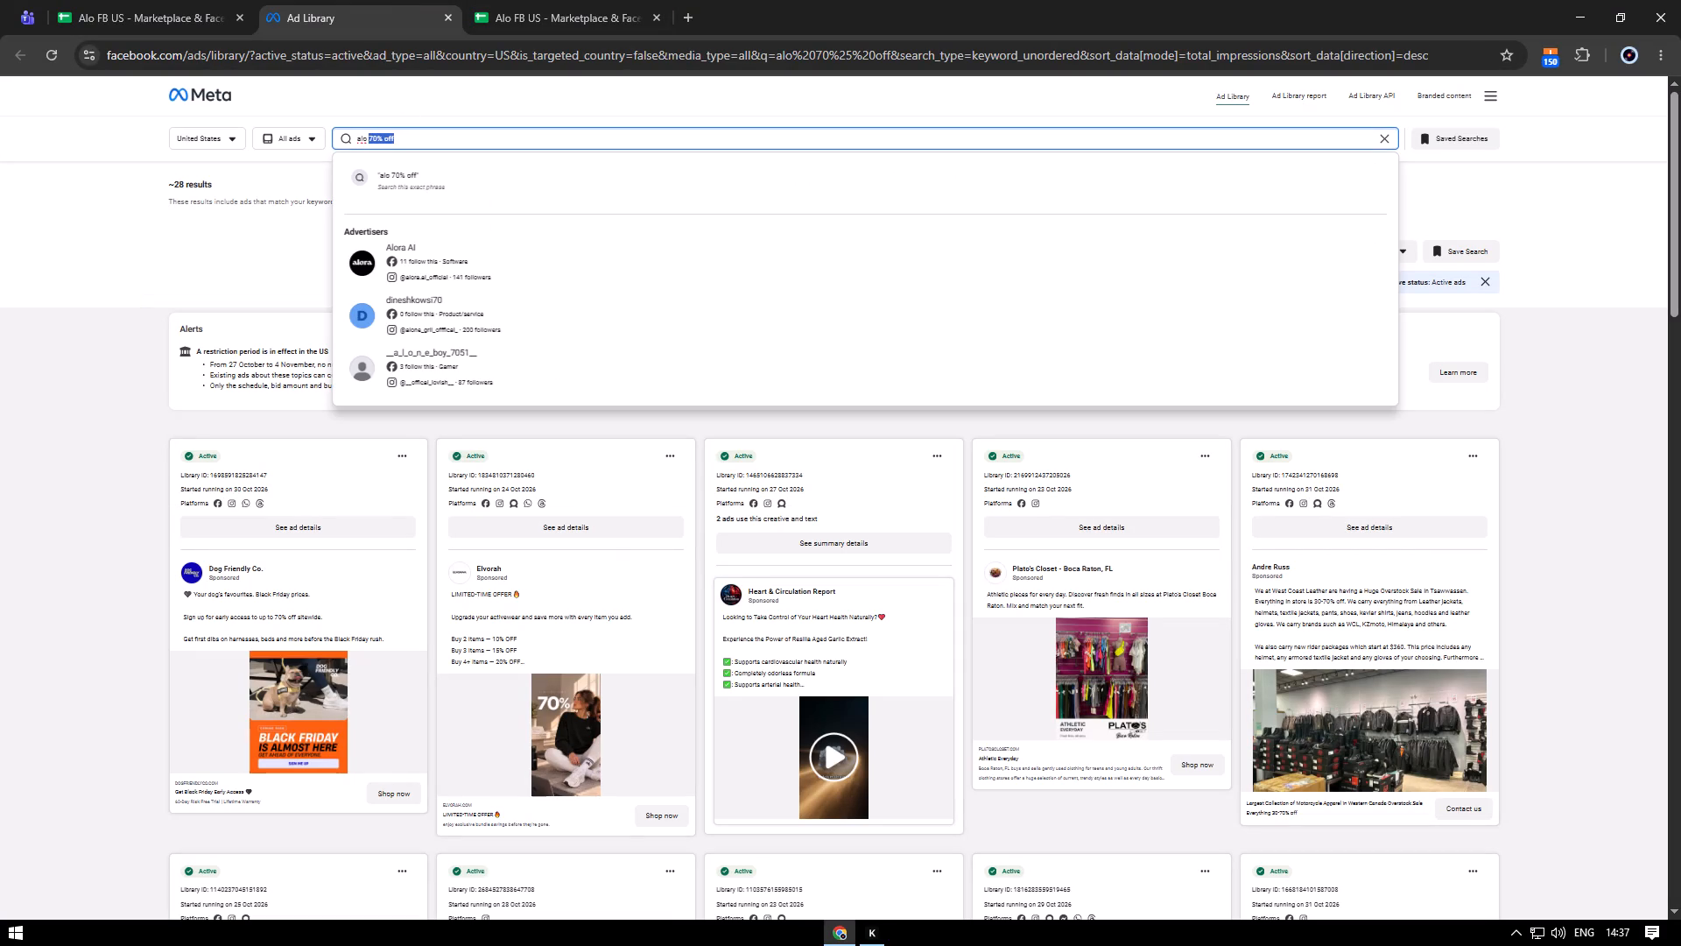
pyautogui.write("puffer'")
pyautogui.press('BackSpace')
pyautogui.press('Return')
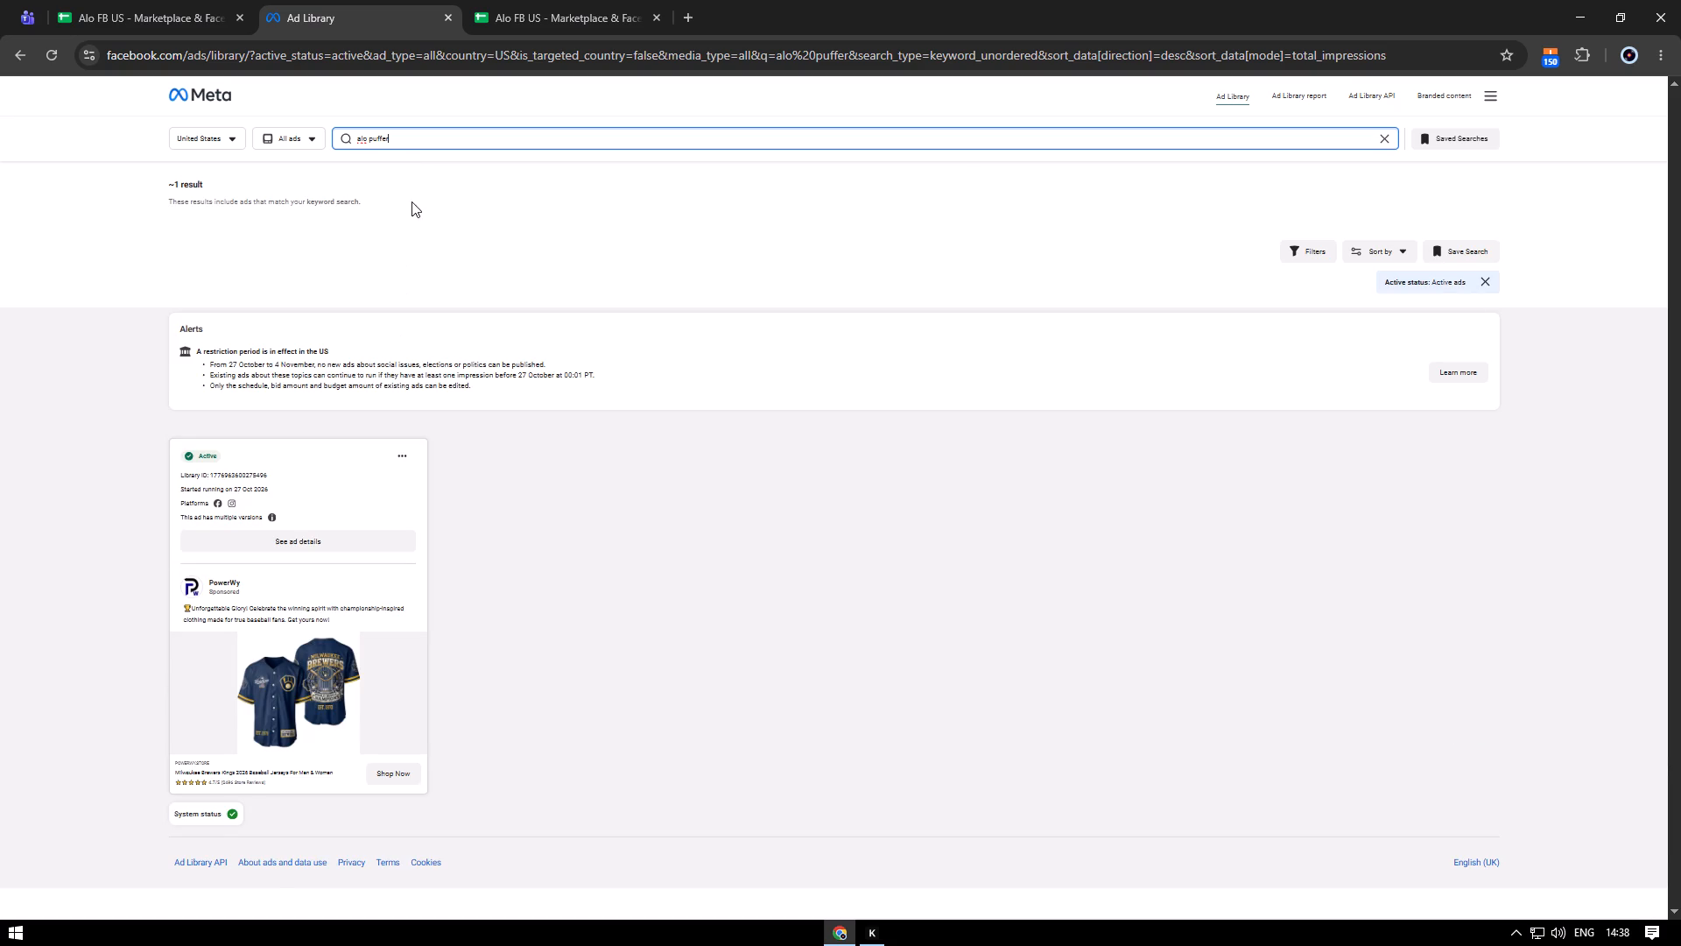
# Remove the word "puffer" from the Ad Library search query, keeping "alo".
pyautogui.hotkey('ctrl', 'shift', 'Left')
pyautogui.press('BackSpace')
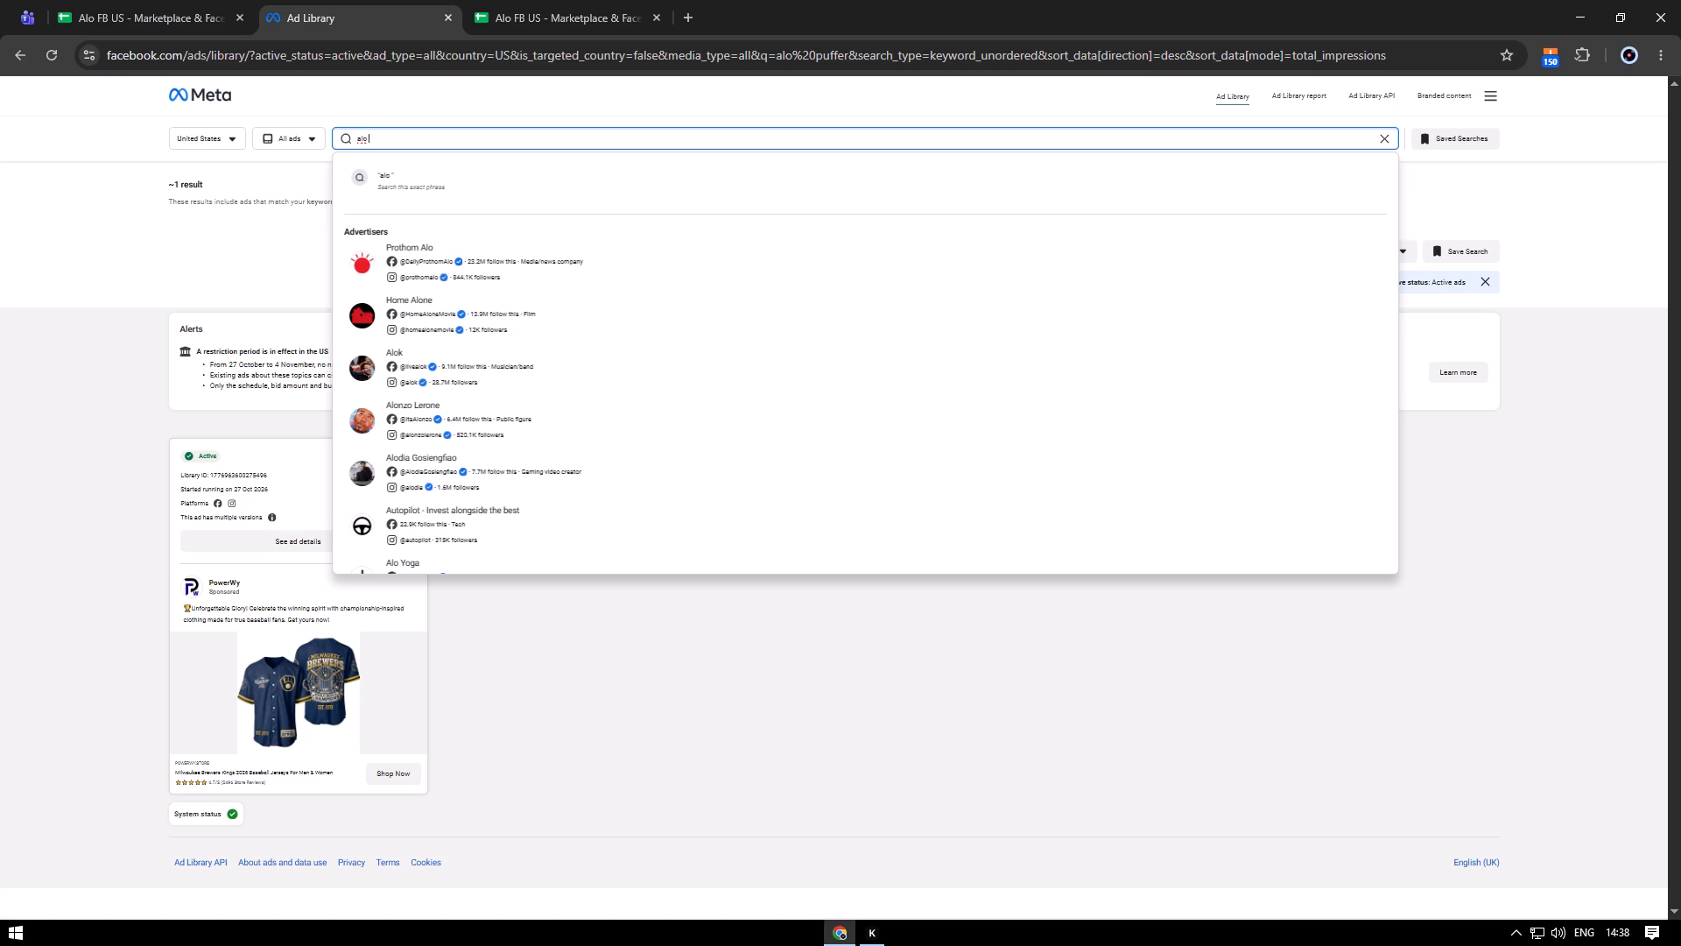
# In the worksheet's SKW keyword list, copy only the word "trousers" from the "alo trousers" entry.
pyautogui.hotkey('ctrl', 'Tab')
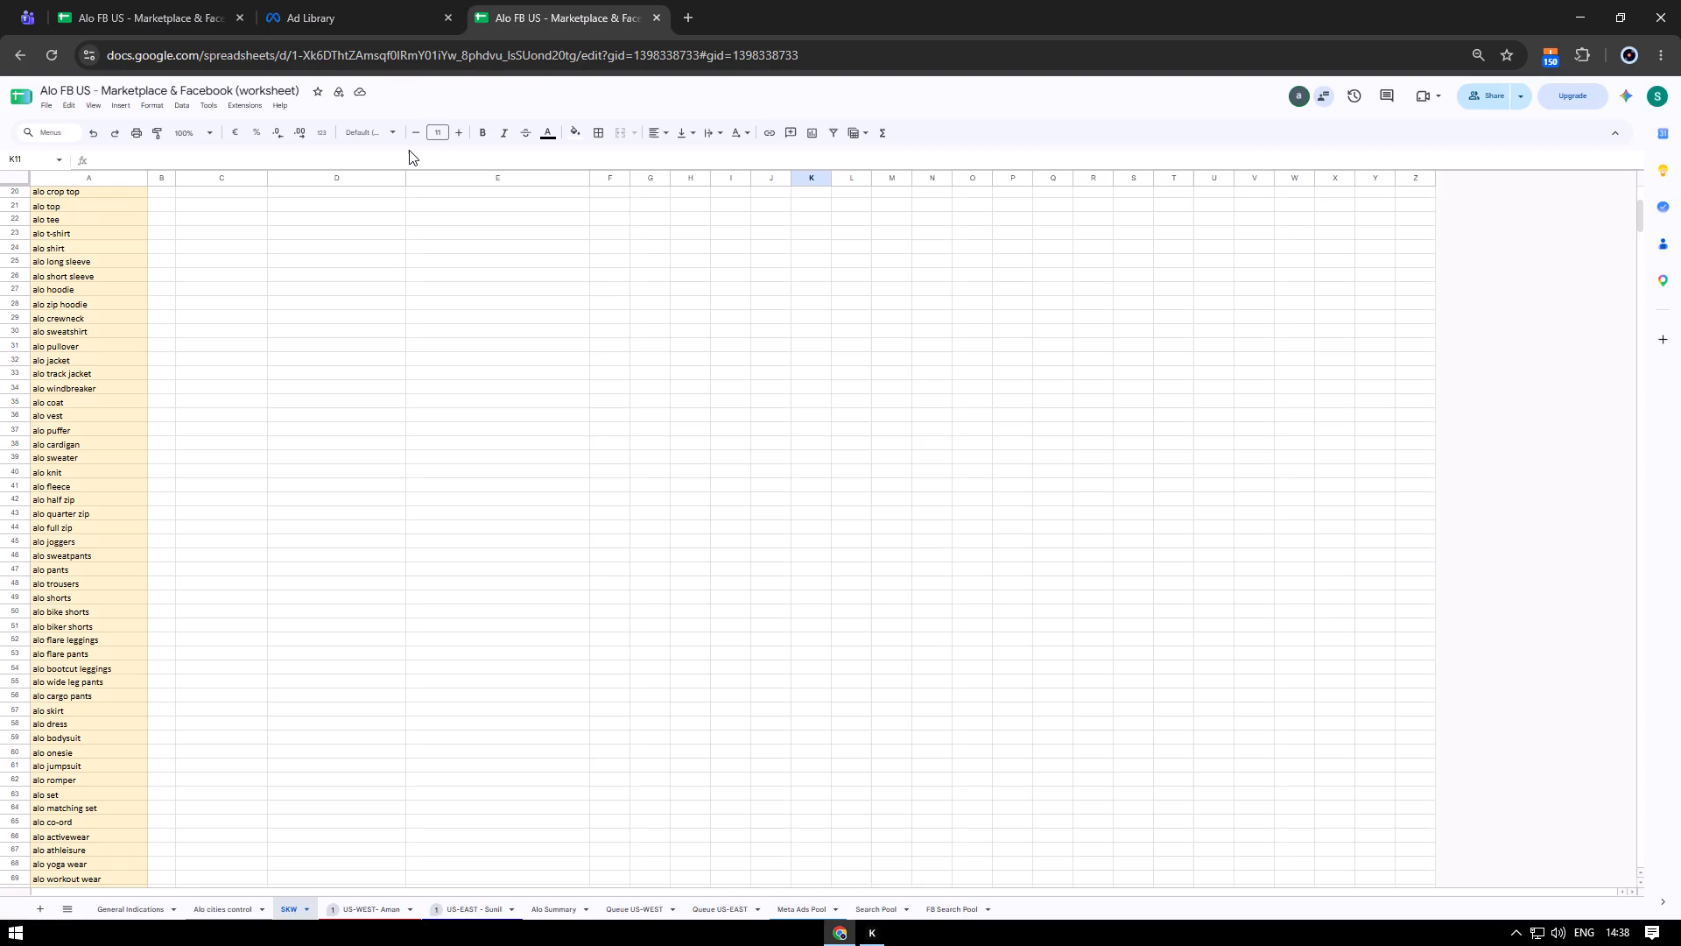
pyautogui.hotkey('ctrl', 'Left')
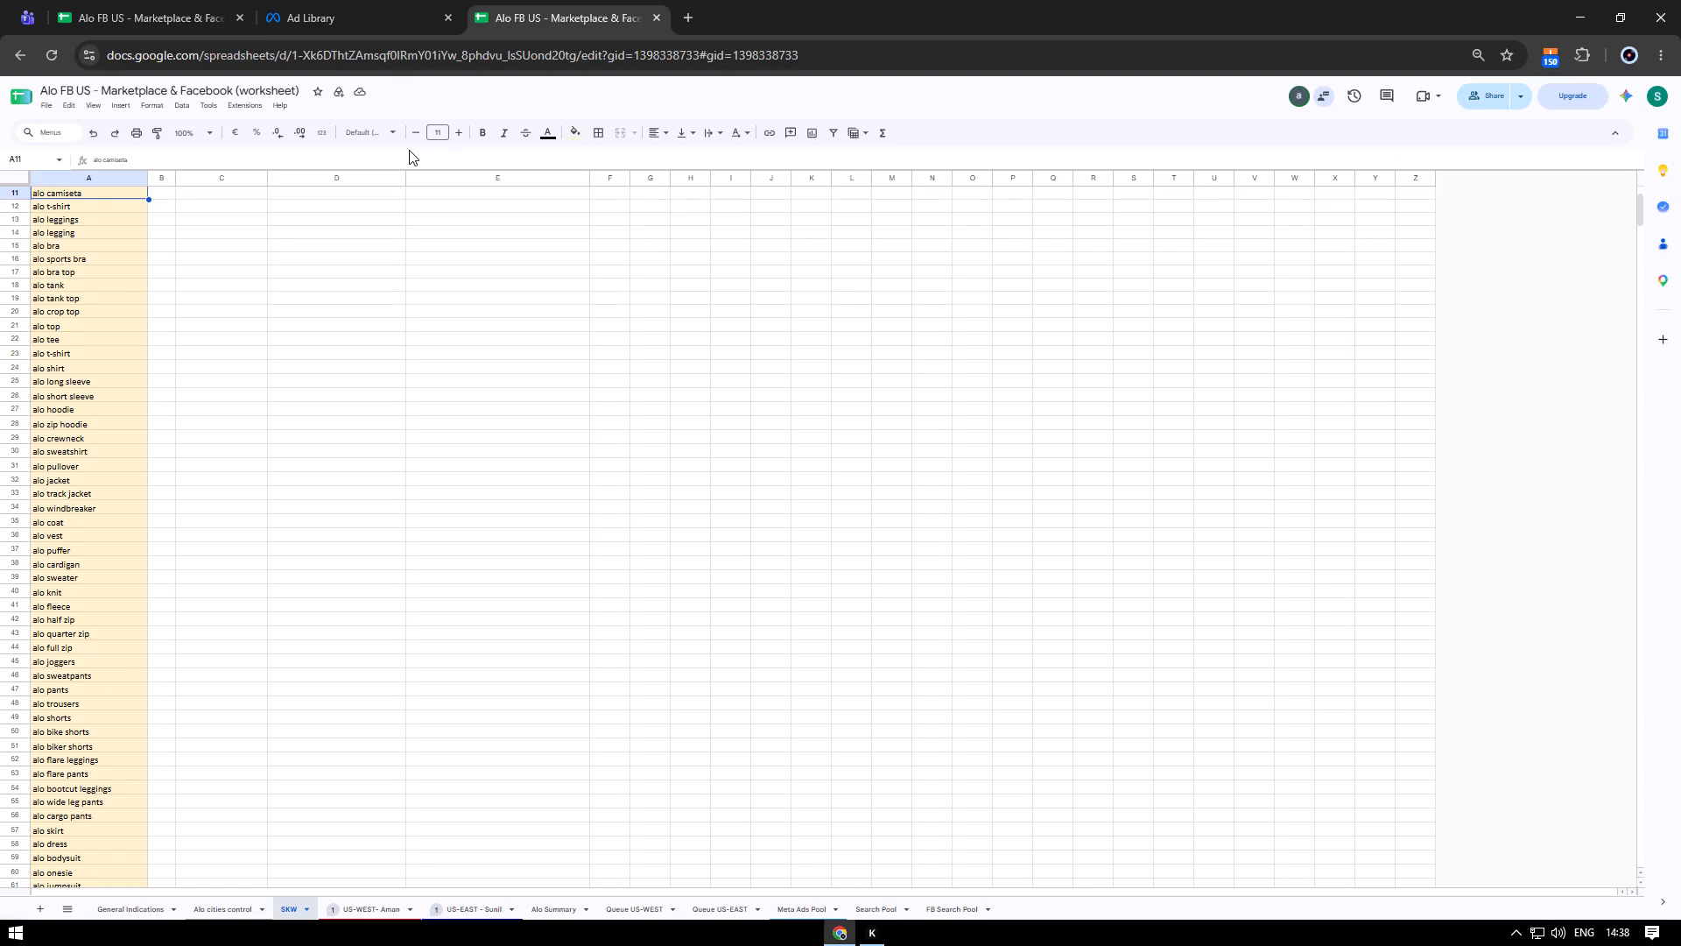
pyautogui.press('Down')
pyautogui.press('Down')
pyautogui.press('Down')
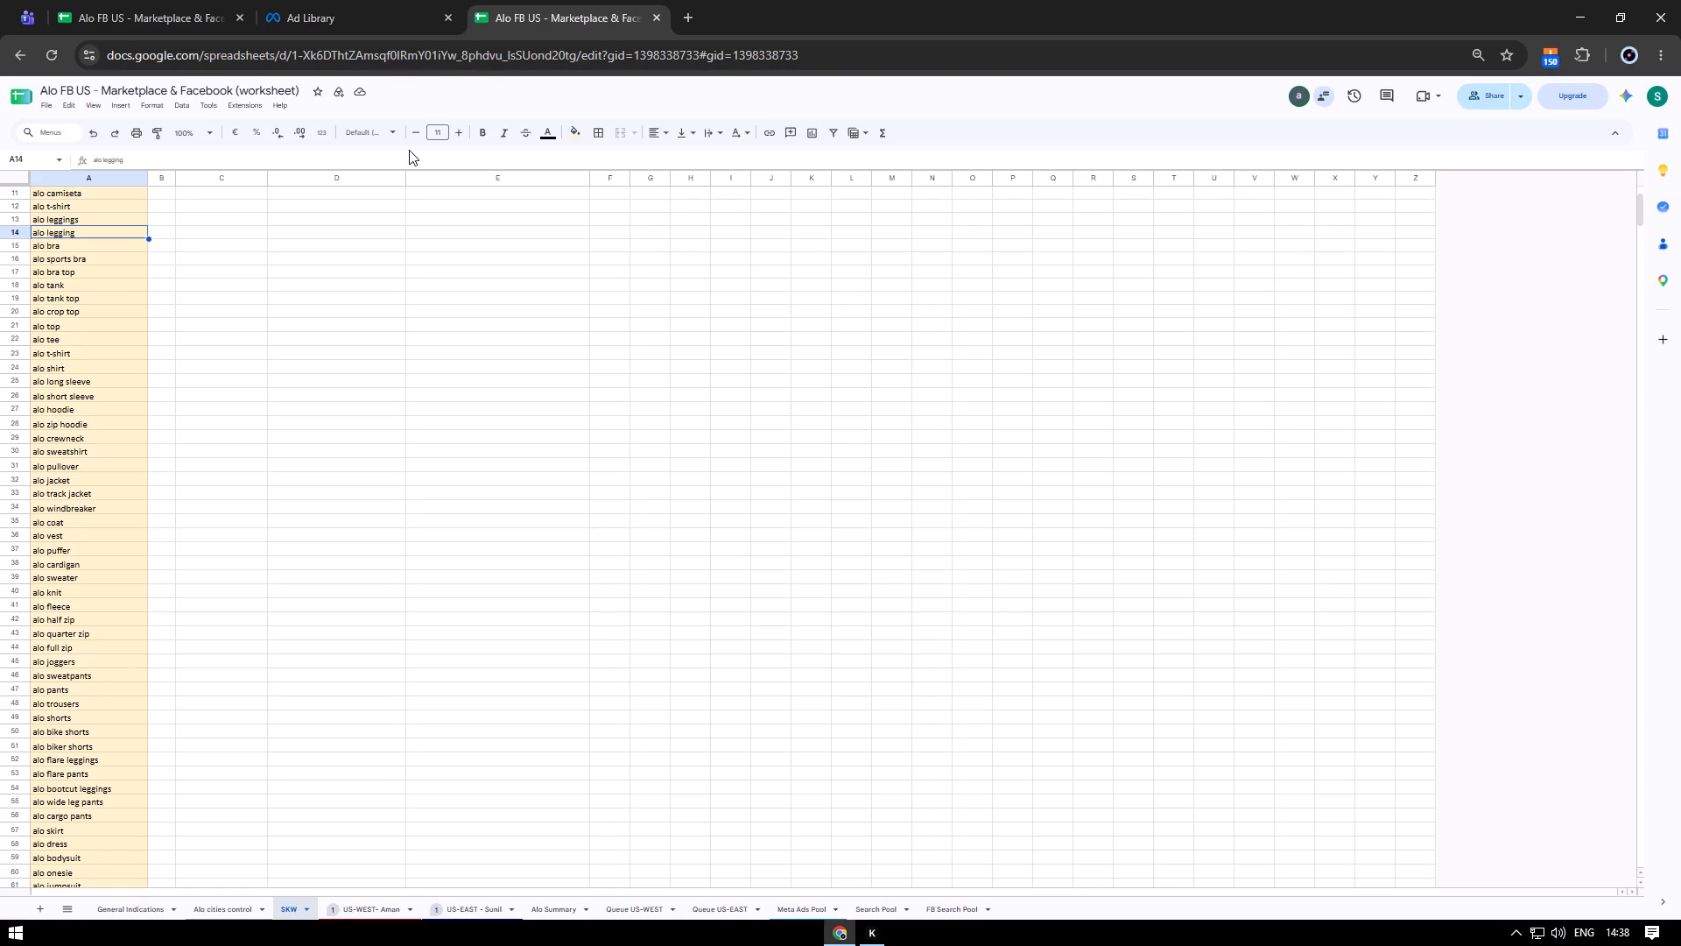
pyautogui.press('Right')
pyautogui.press('Down')
pyautogui.press('Down')
pyautogui.press('Down')
pyautogui.press('Down')
pyautogui.press('Down')
pyautogui.press('Down')
pyautogui.press('Down')
pyautogui.press('Down')
pyautogui.press('Down')
pyautogui.press('Down')
pyautogui.press('Down')
pyautogui.press('Down')
pyautogui.press('Down')
pyautogui.press('Down')
pyautogui.press('Down')
pyautogui.press('Down')
pyautogui.press('Down')
pyautogui.press('Down')
pyautogui.press('Down')
pyautogui.press('Down')
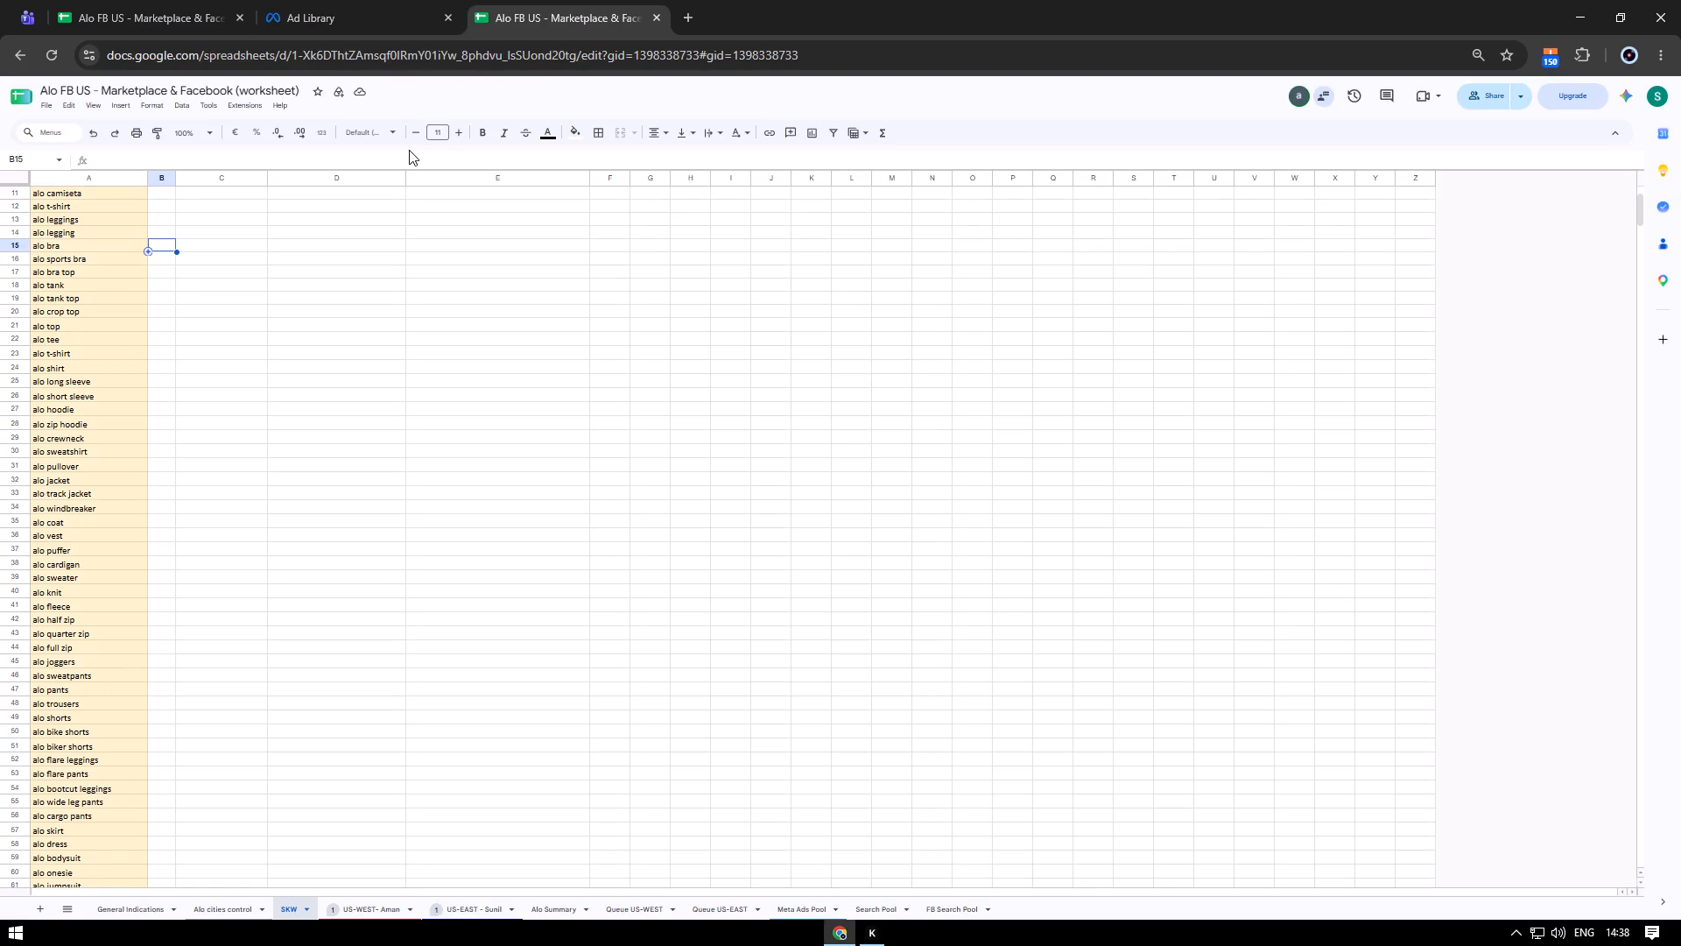
pyautogui.press('Left')
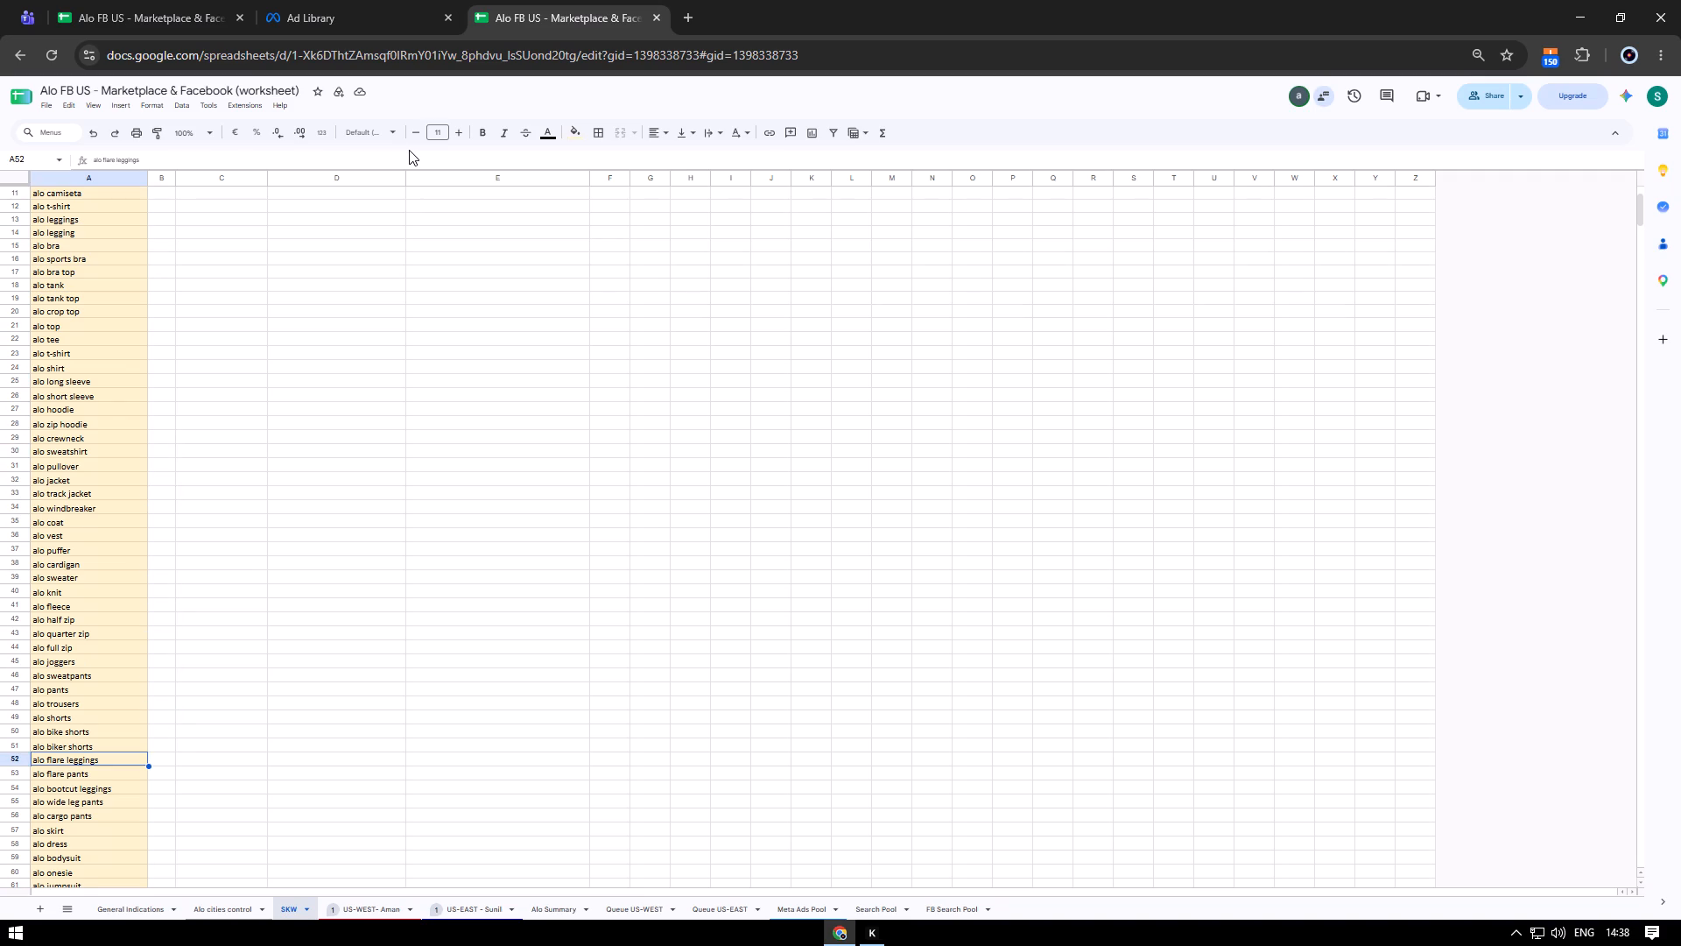
pyautogui.press('Up')
pyautogui.press('Up')
pyautogui.press('Up')
pyautogui.press('Up')
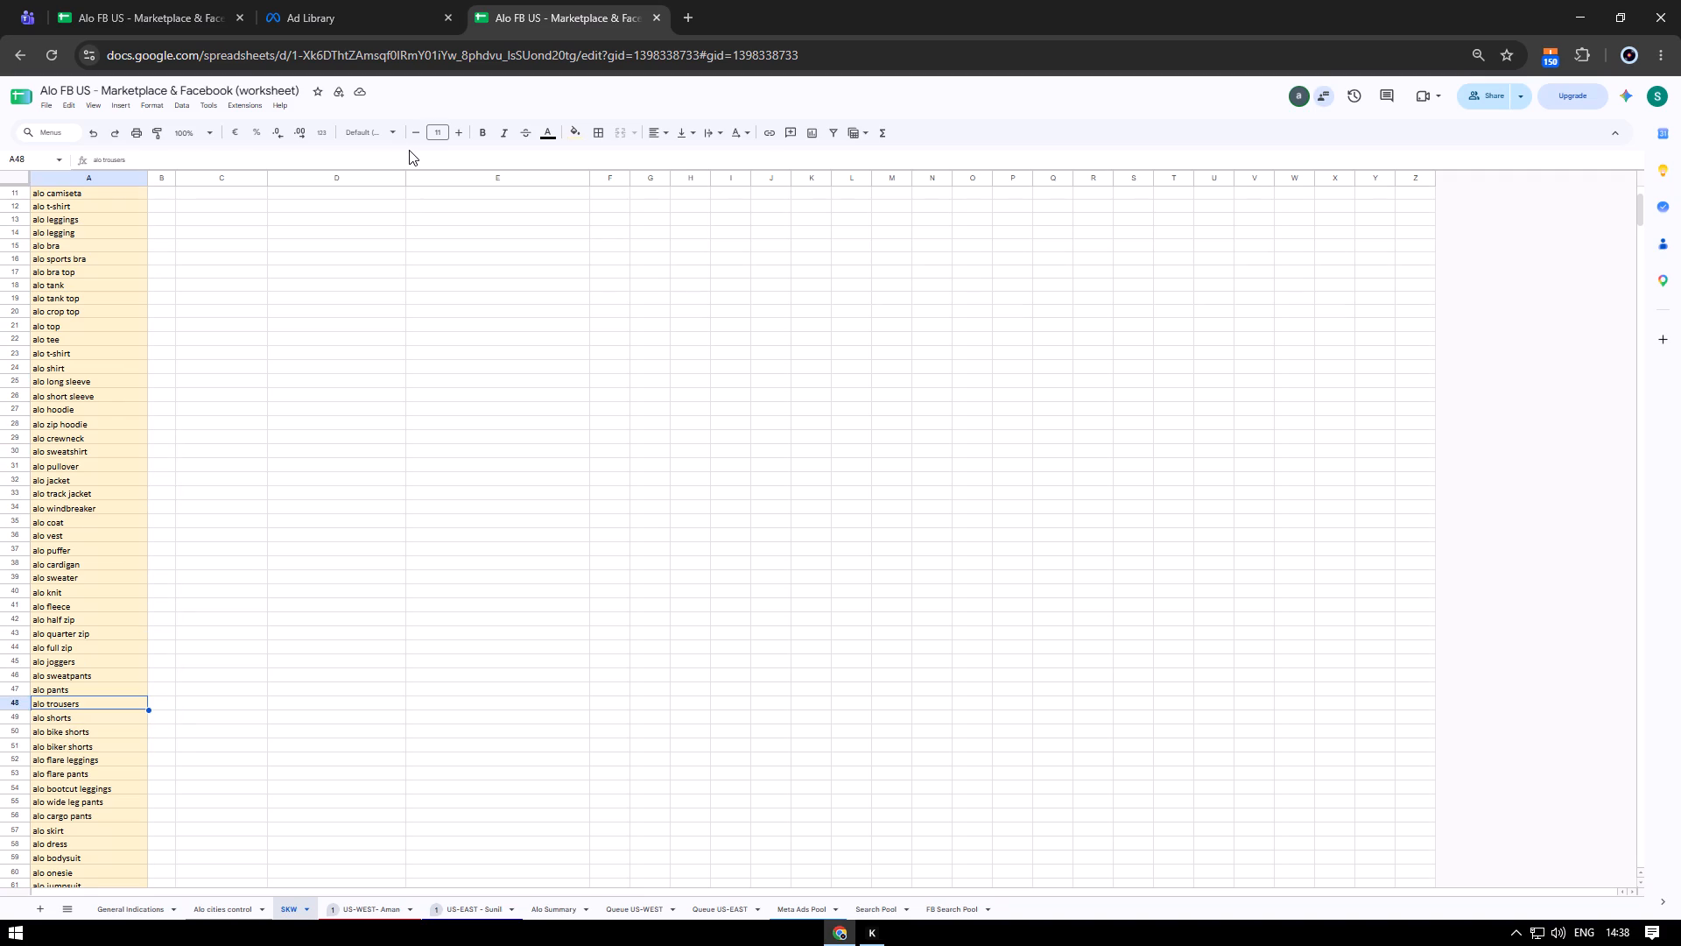
pyautogui.press('Return')
pyautogui.hotkey('ctrl', 'shift', 'Left')
pyautogui.hotkey('ctrl', 'c')
pyautogui.hotkey('ctrl', 'c')
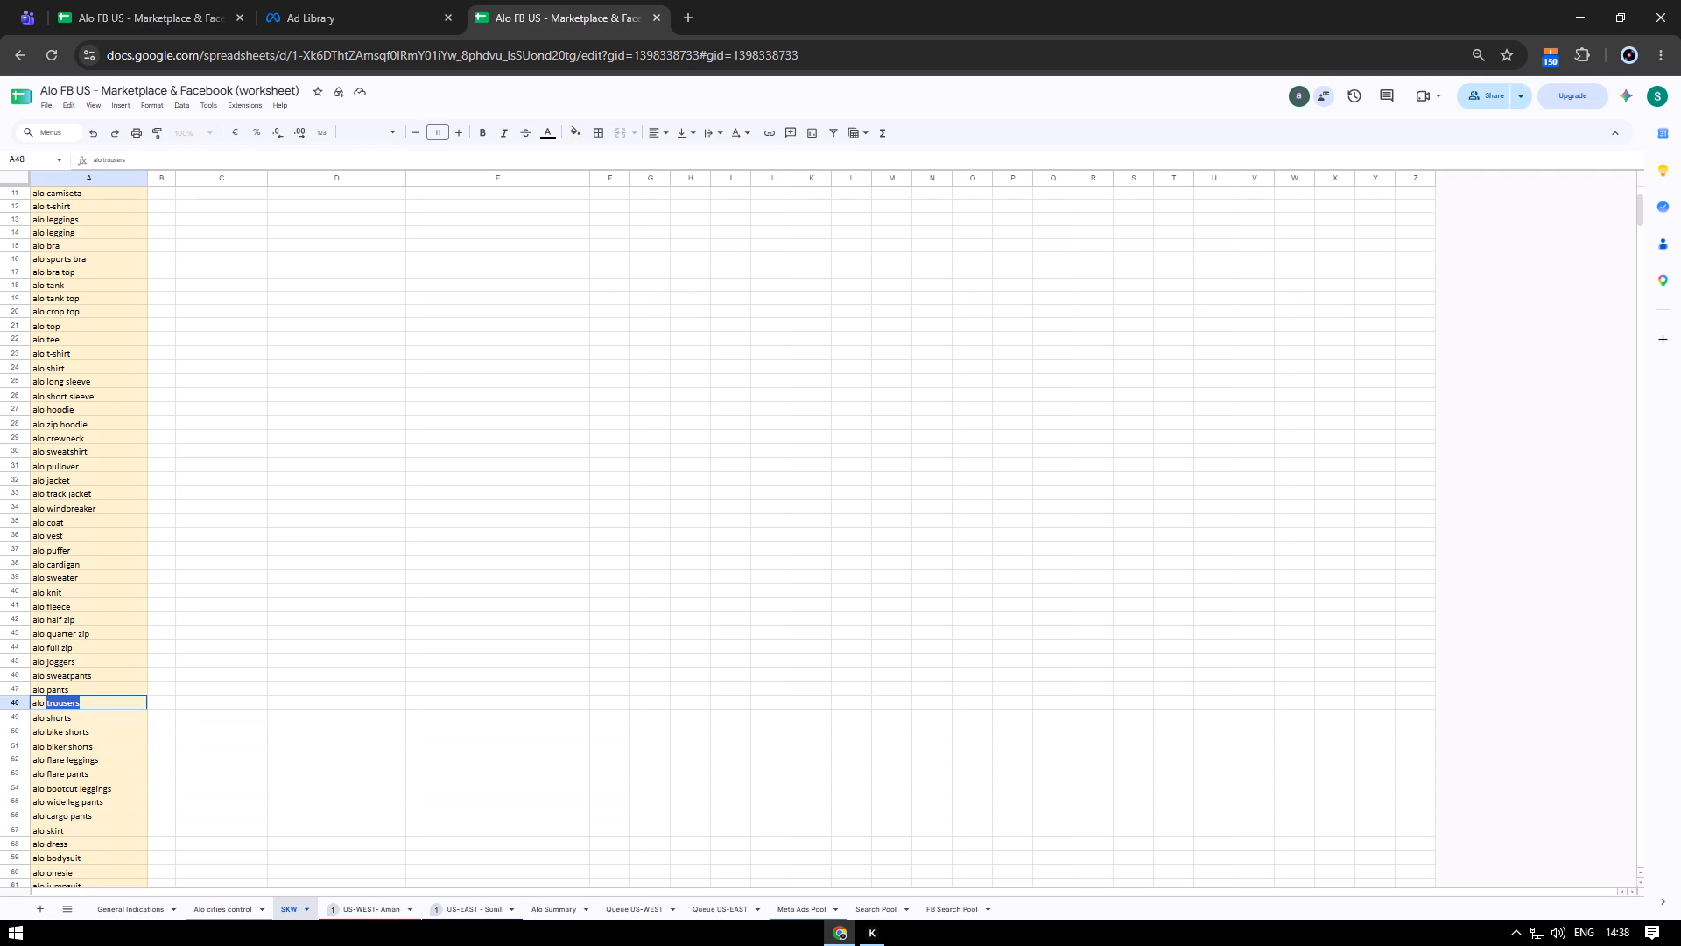
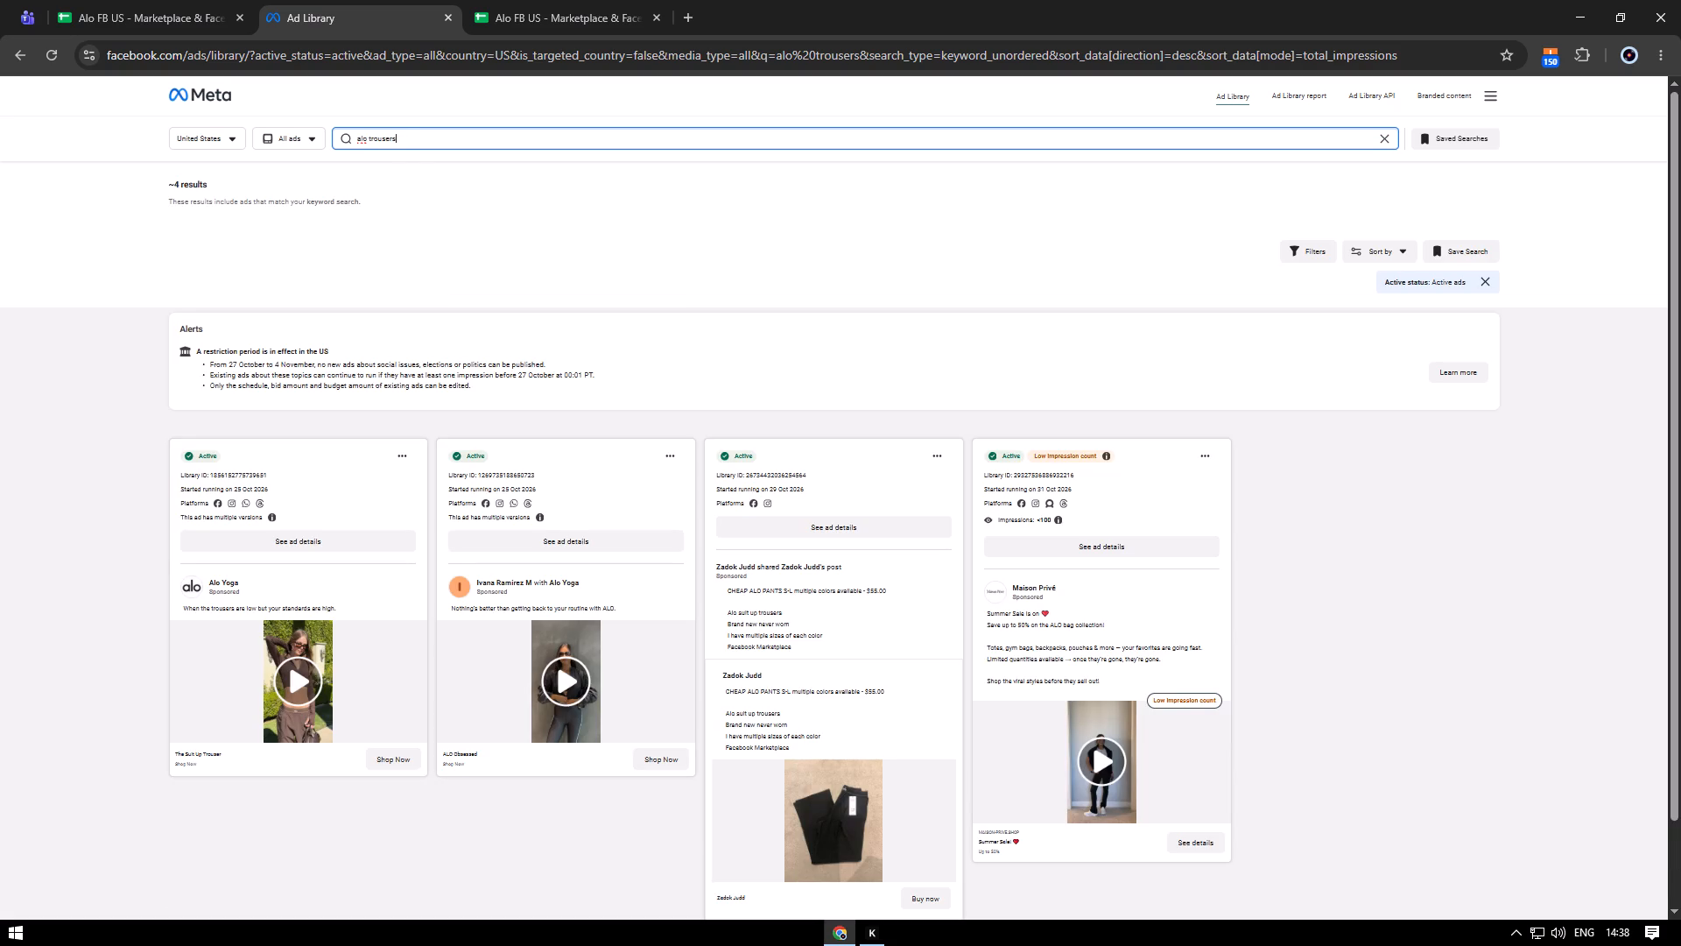
# Copy the web address of the United States Ad Library search for "alo trousers".
pyautogui.click(396, 46)
pyautogui.hotkey('ctrl', 'c')
pyautogui.hotkey('ctrl', 'c')
pyautogui.hotkey('ctrl', 'c')
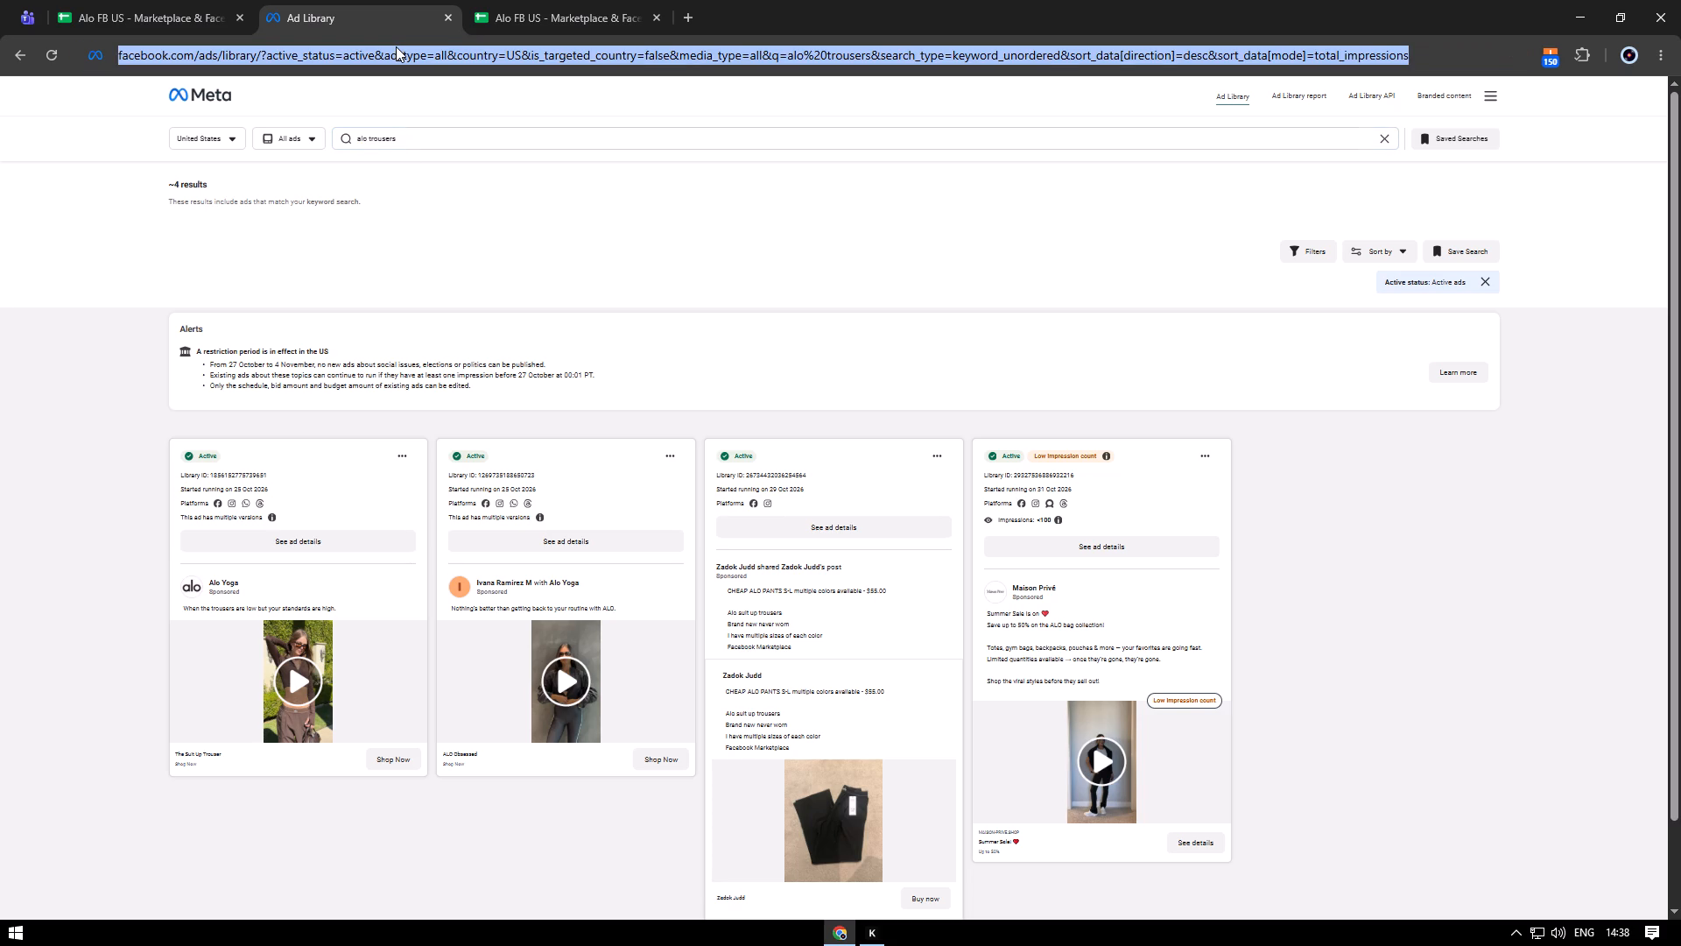
# Replace the search link in worksheet row 162 with the copied United States Ad Library address for "alo trousers".
pyautogui.hotkey('ctrl', 'shift', 'Tab')
pyautogui.hotkey('ctrl', 'v')
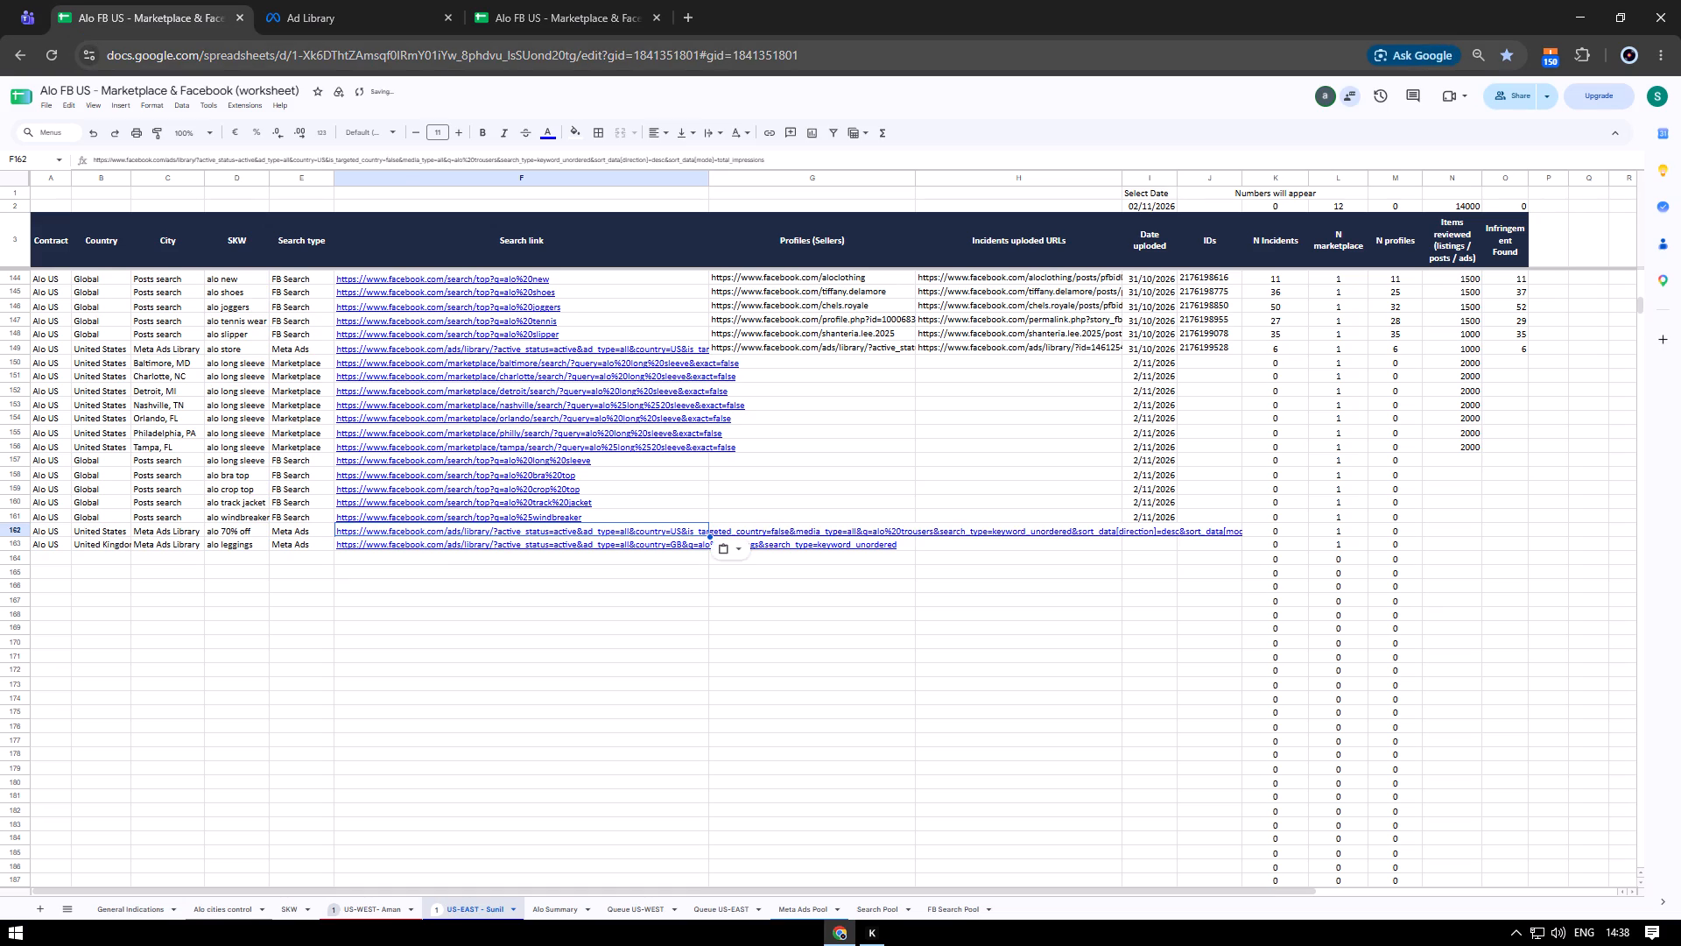
# Change the SKW keyword in row 162 to "alo trousers", reusing the word copied earlier.
pyautogui.press('Left')
pyautogui.press('Left')
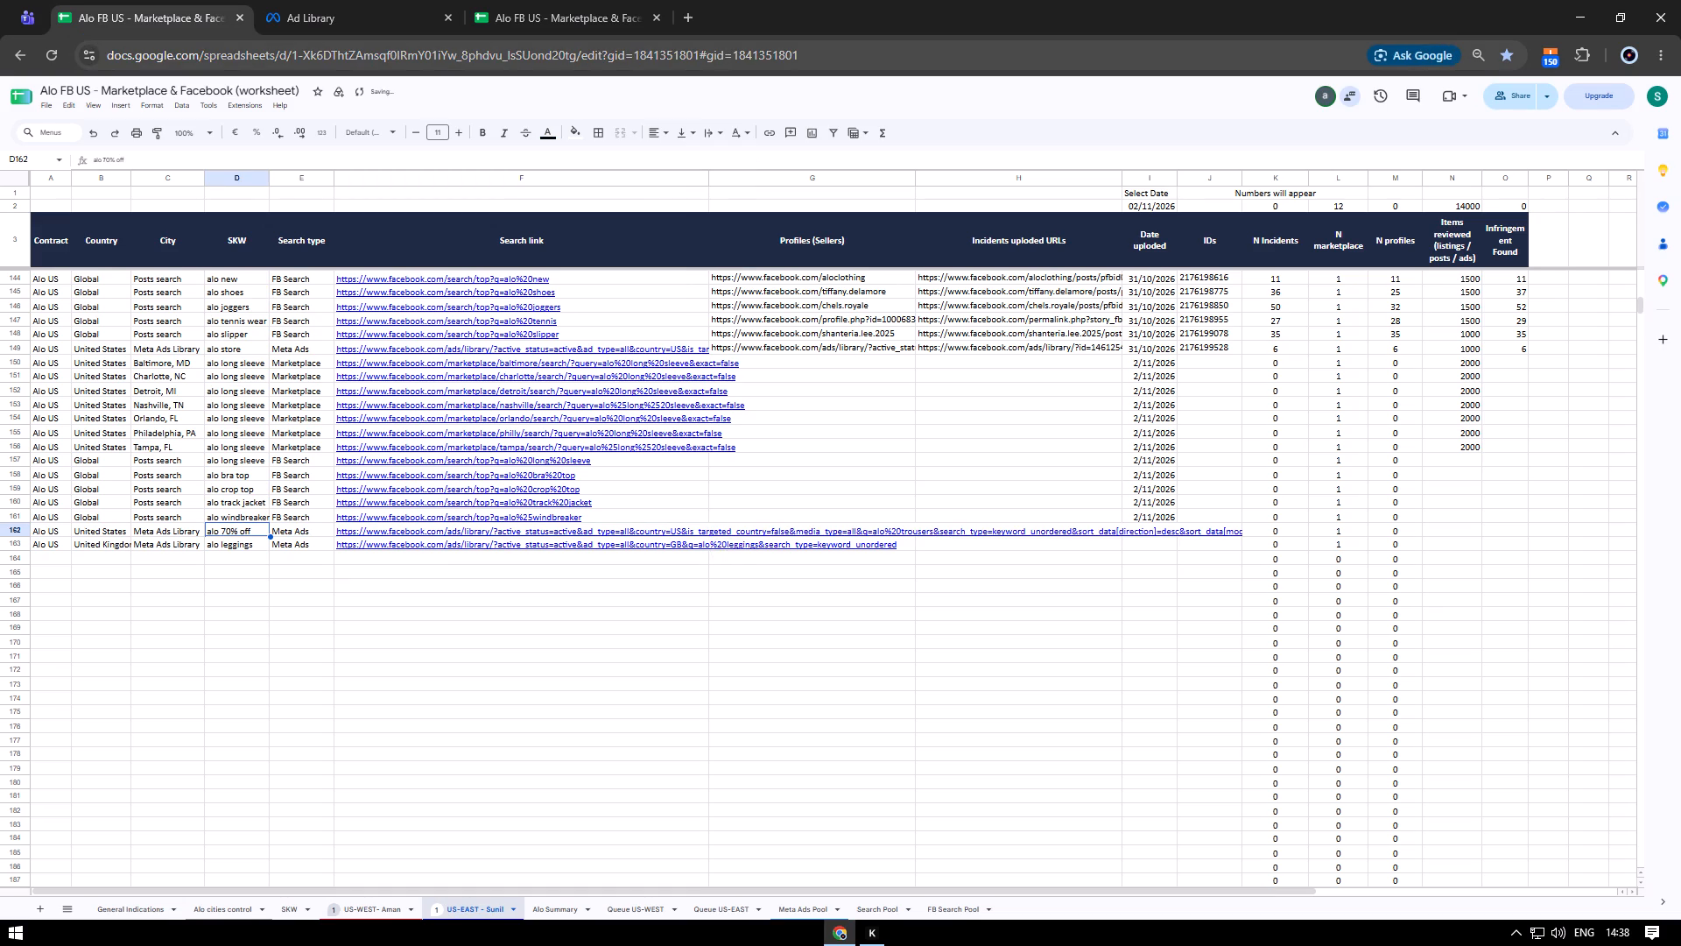
pyautogui.press('Return')
pyautogui.hotkey('ctrl', 'shift', 'Left')
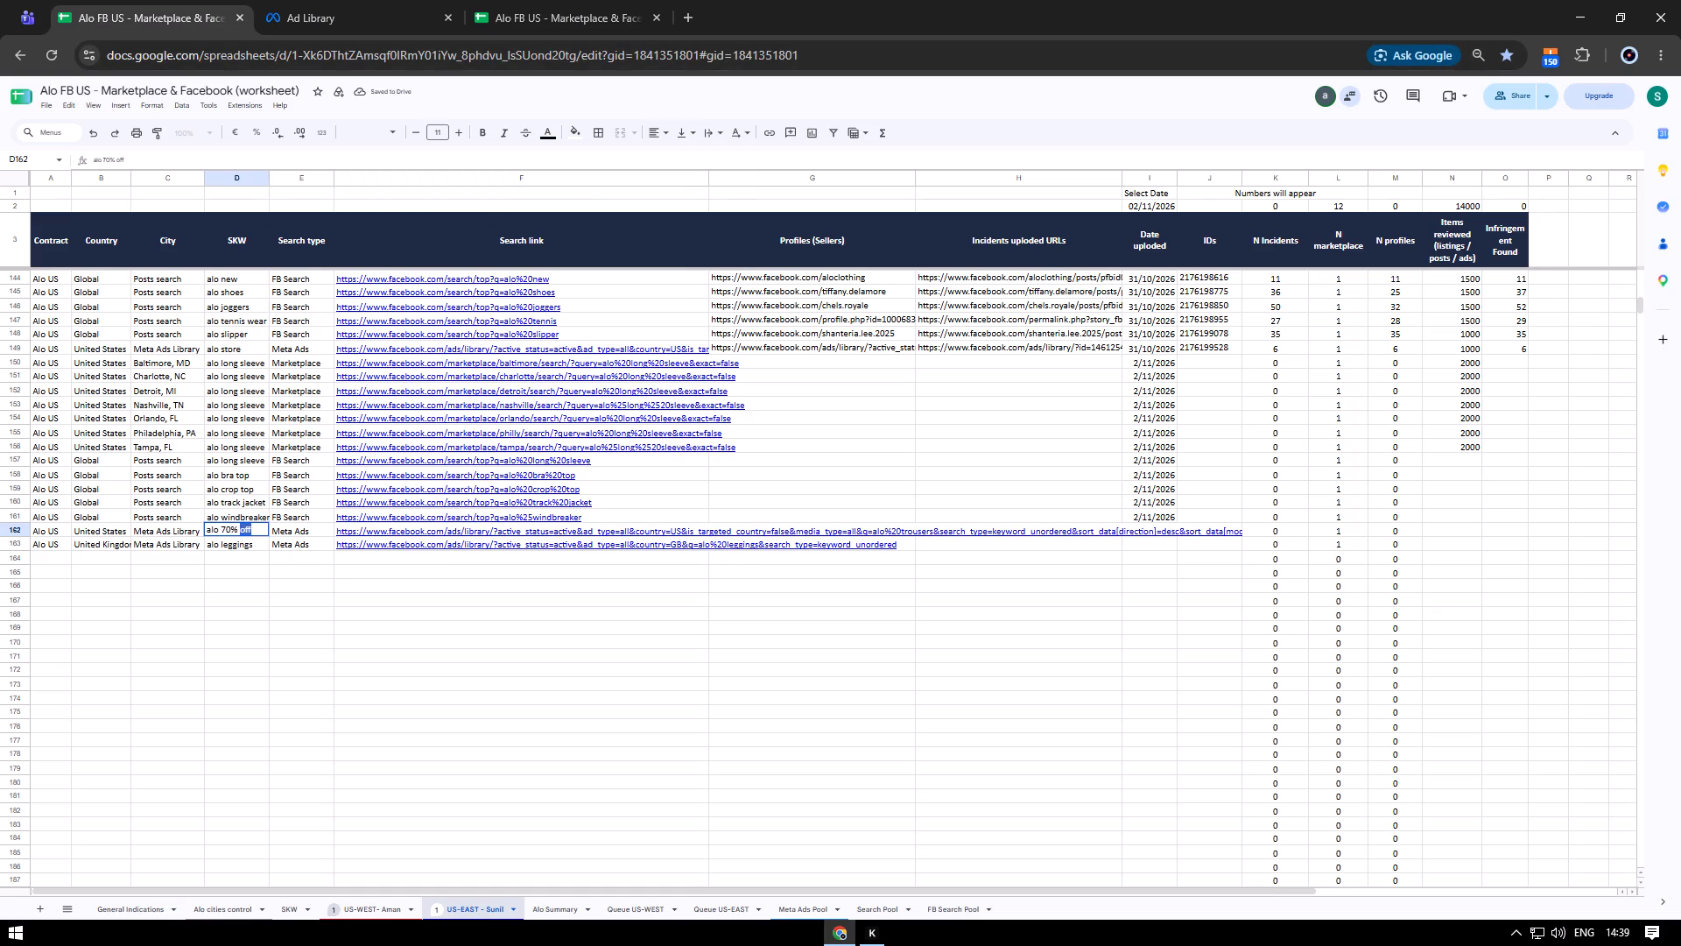
pyautogui.hotkey('ctrl', 'shift', 'Left')
pyautogui.hotkey('ctrl', 'shift', 'Left')
pyautogui.press('super+v')
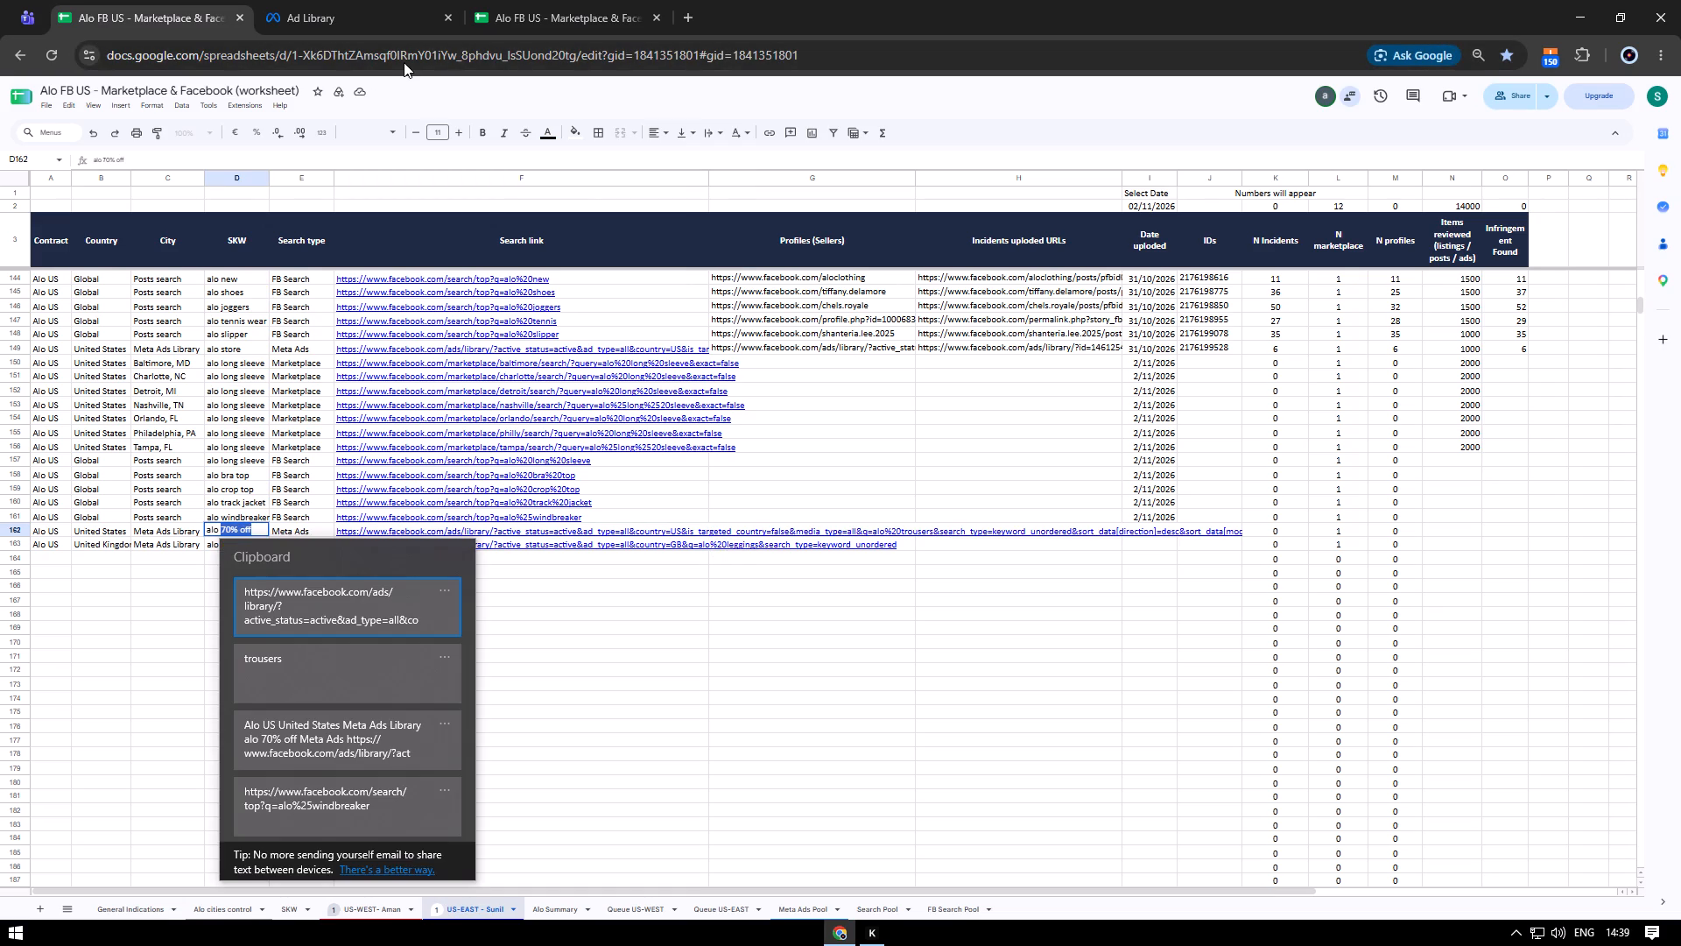
pyautogui.press('Down')
pyautogui.press('Return')
pyautogui.hotkey('ctrl', 'v')
pyautogui.press('Down')
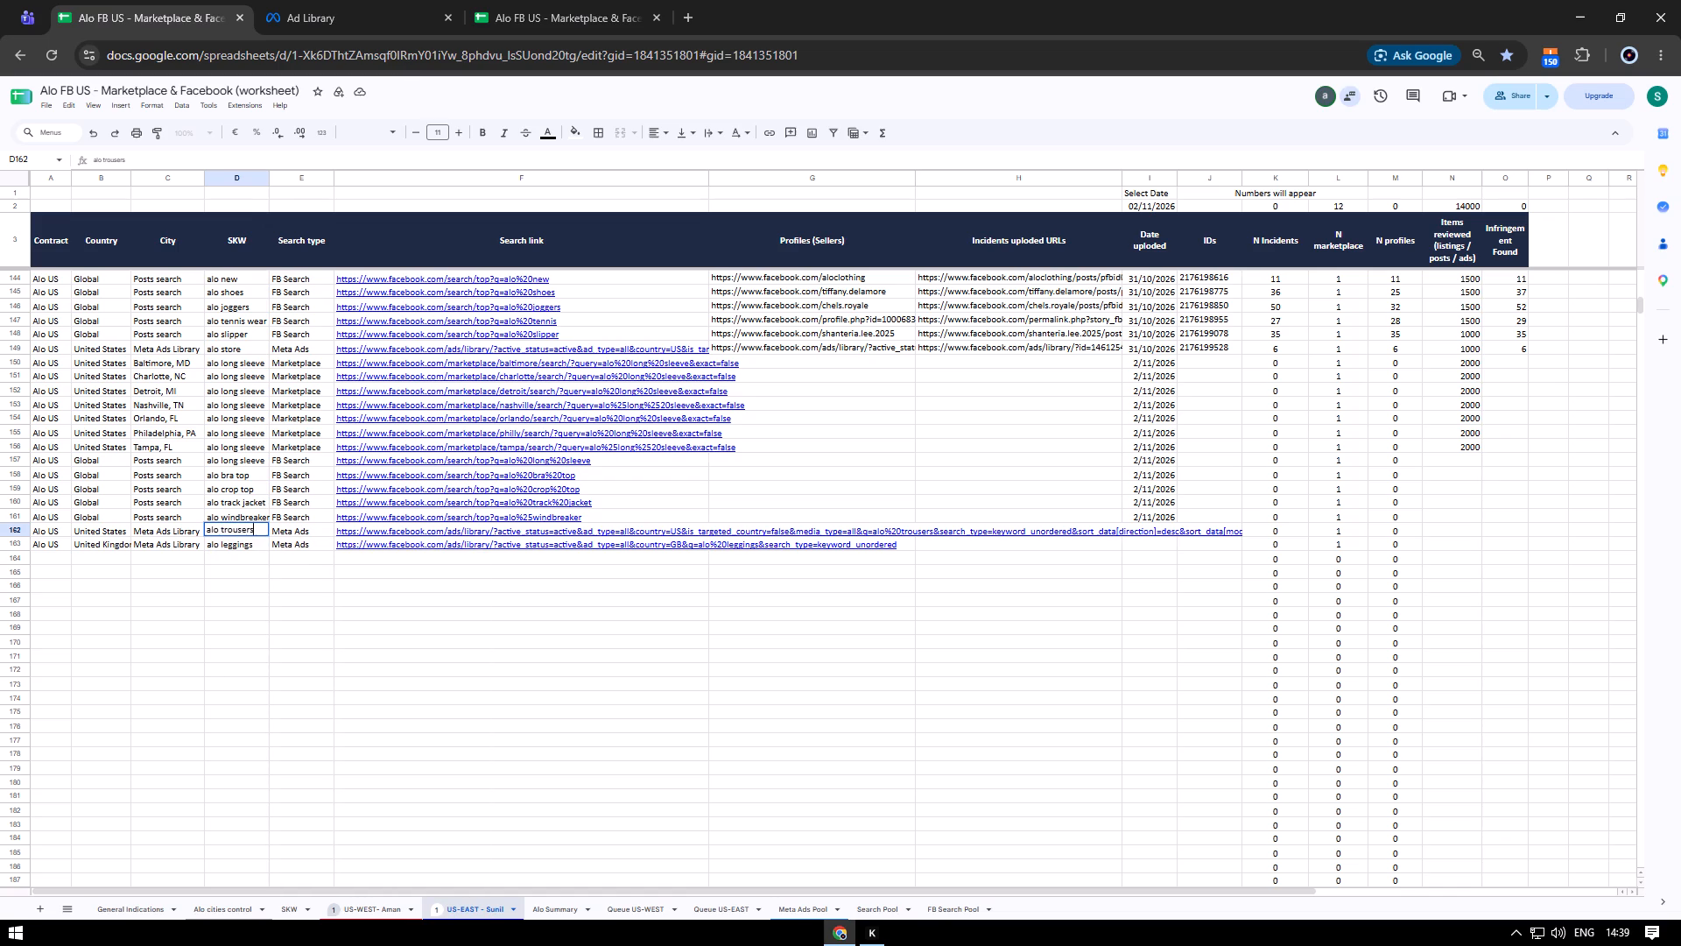
pyautogui.press('Return')
# Open row 163's United Kingdom Ad Library search link in a new tab and close the "alo trousers" Ad Library page.
pyautogui.press('Down')
pyautogui.press('Up')
pyautogui.press('Right')
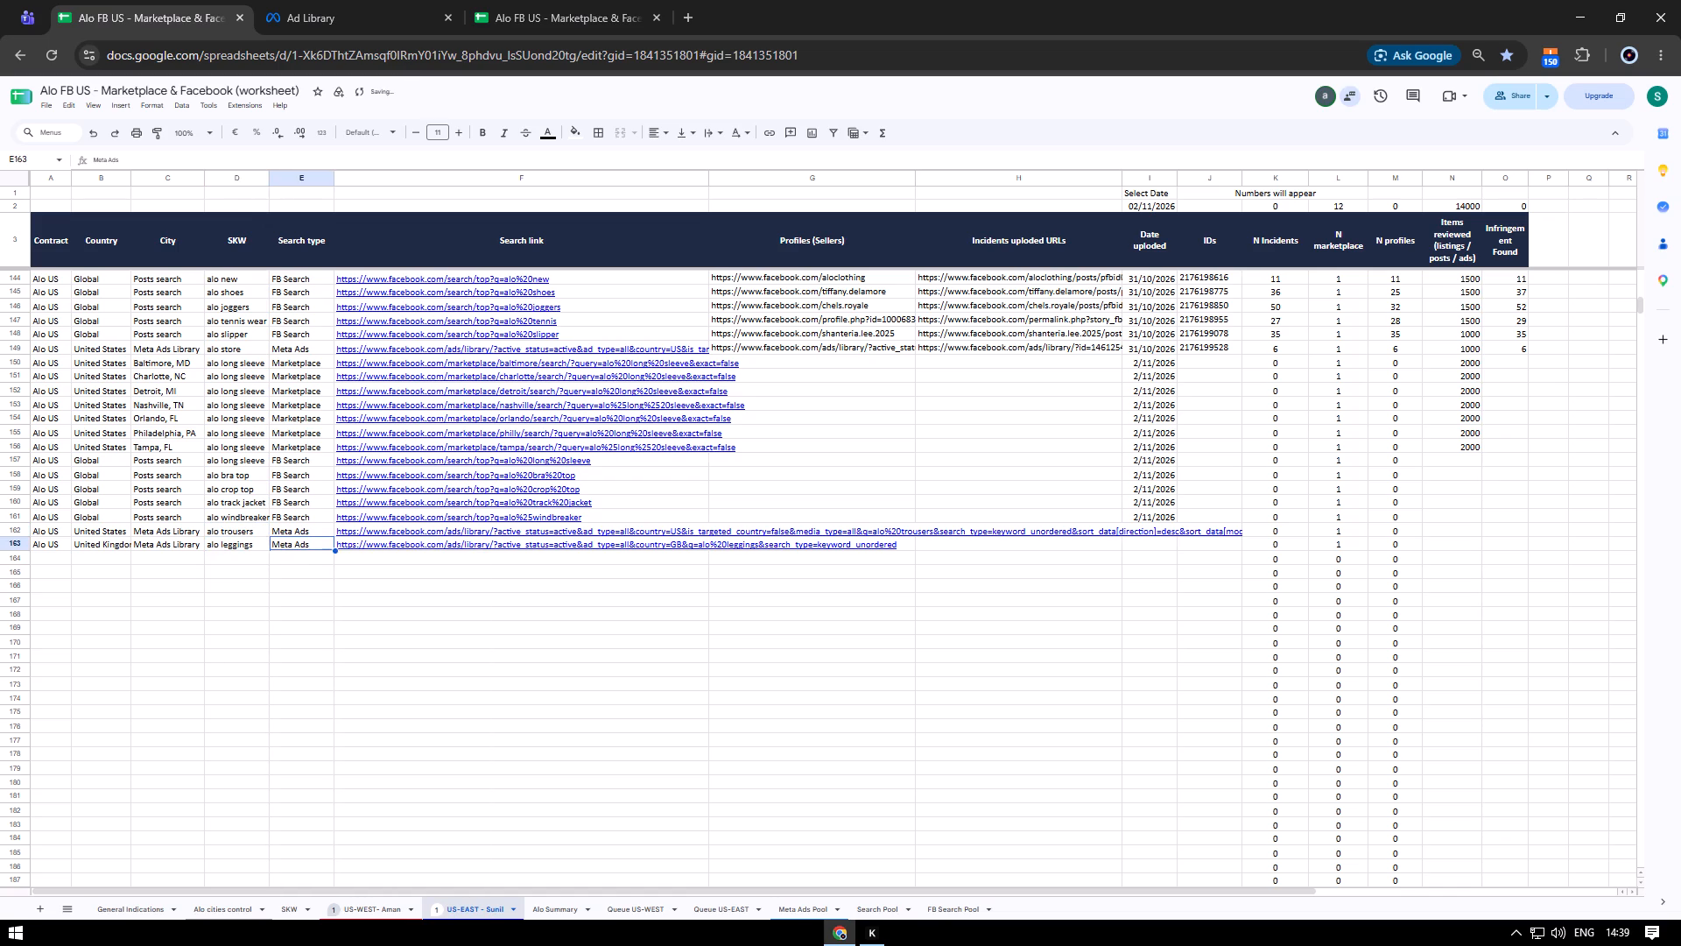
pyautogui.press('Right')
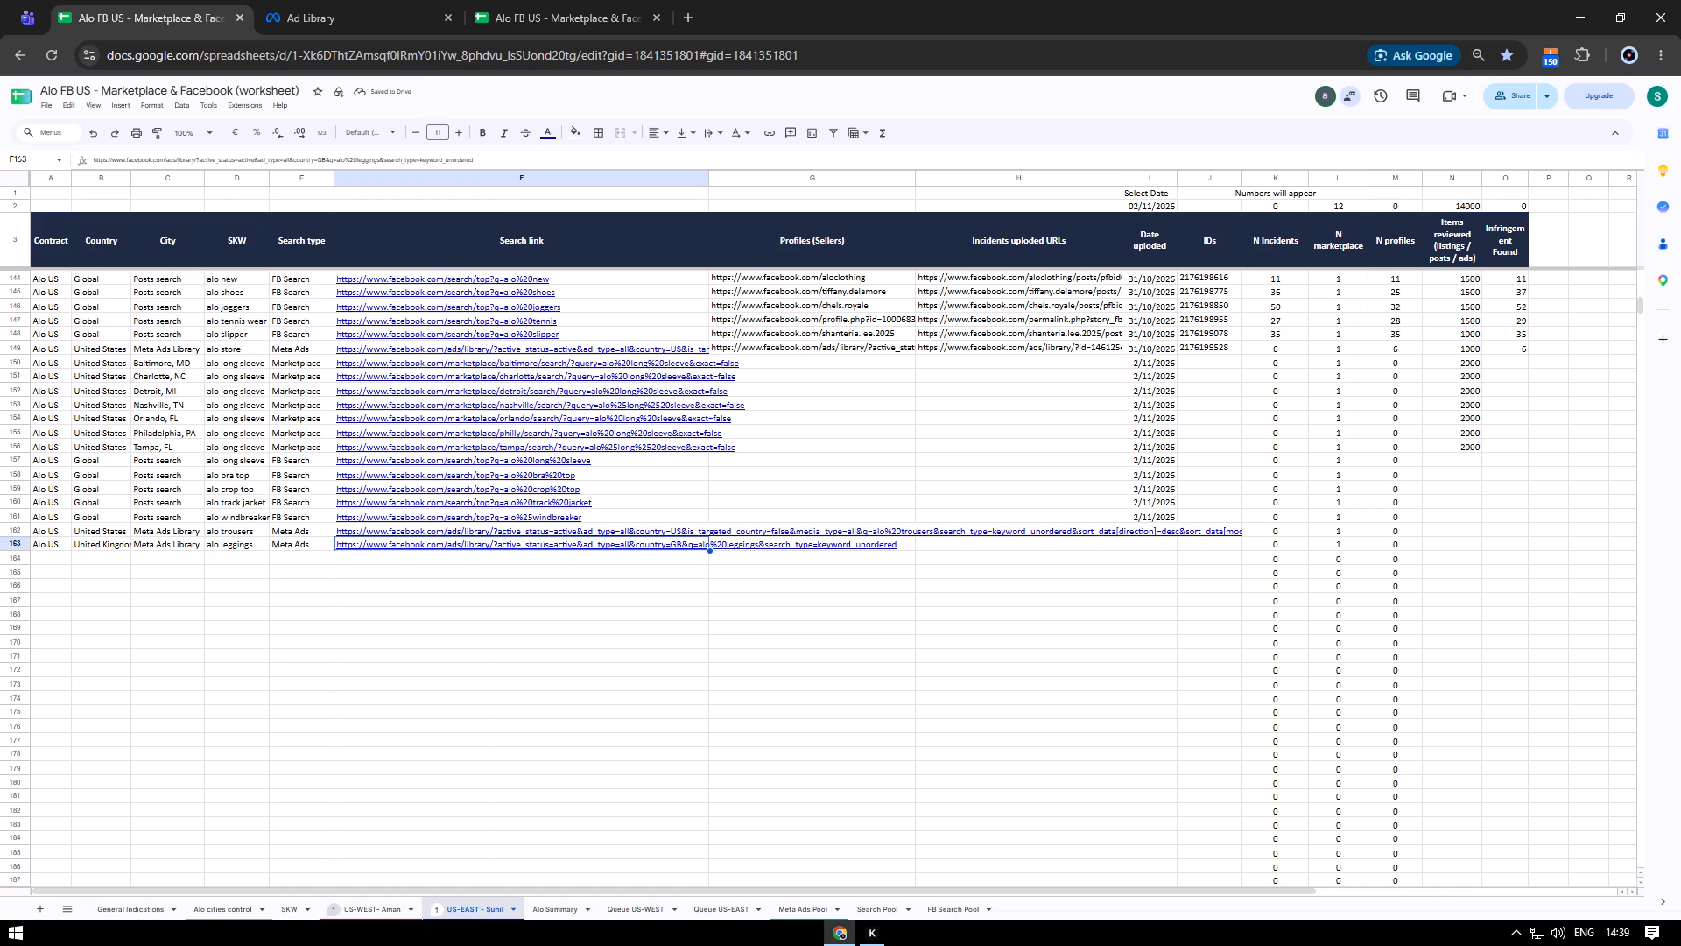
pyautogui.hotkey('alt', 'Return')
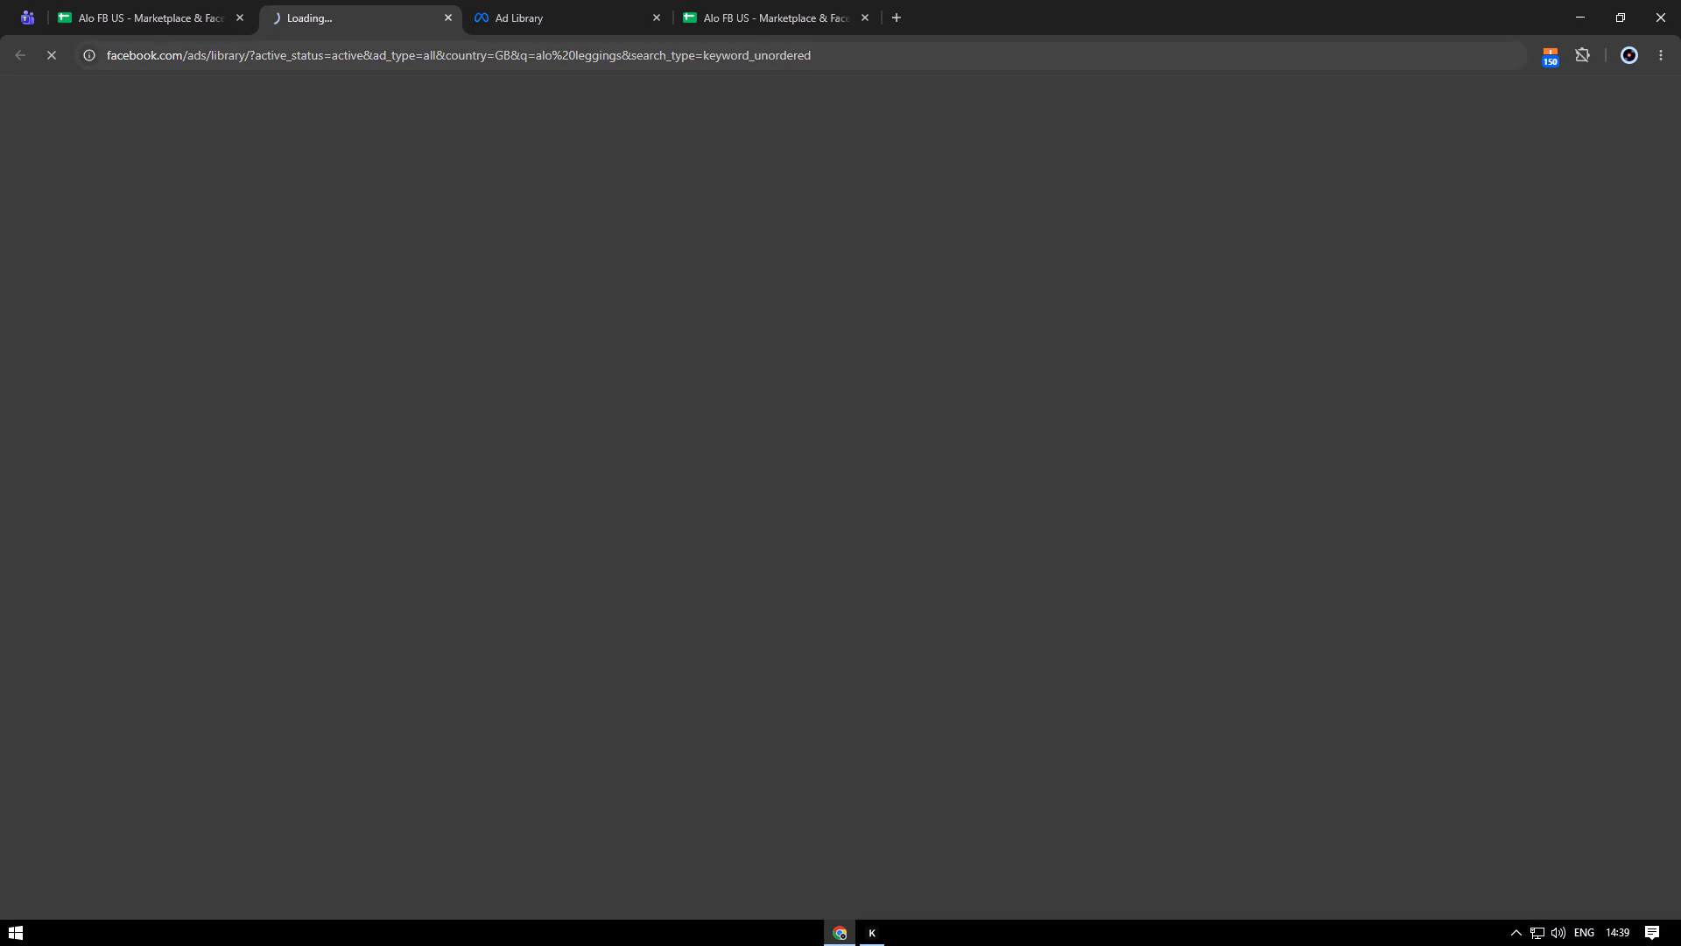
pyautogui.hotkey('ctrl', 'Tab')
pyautogui.hotkey('ctrl', 'w')
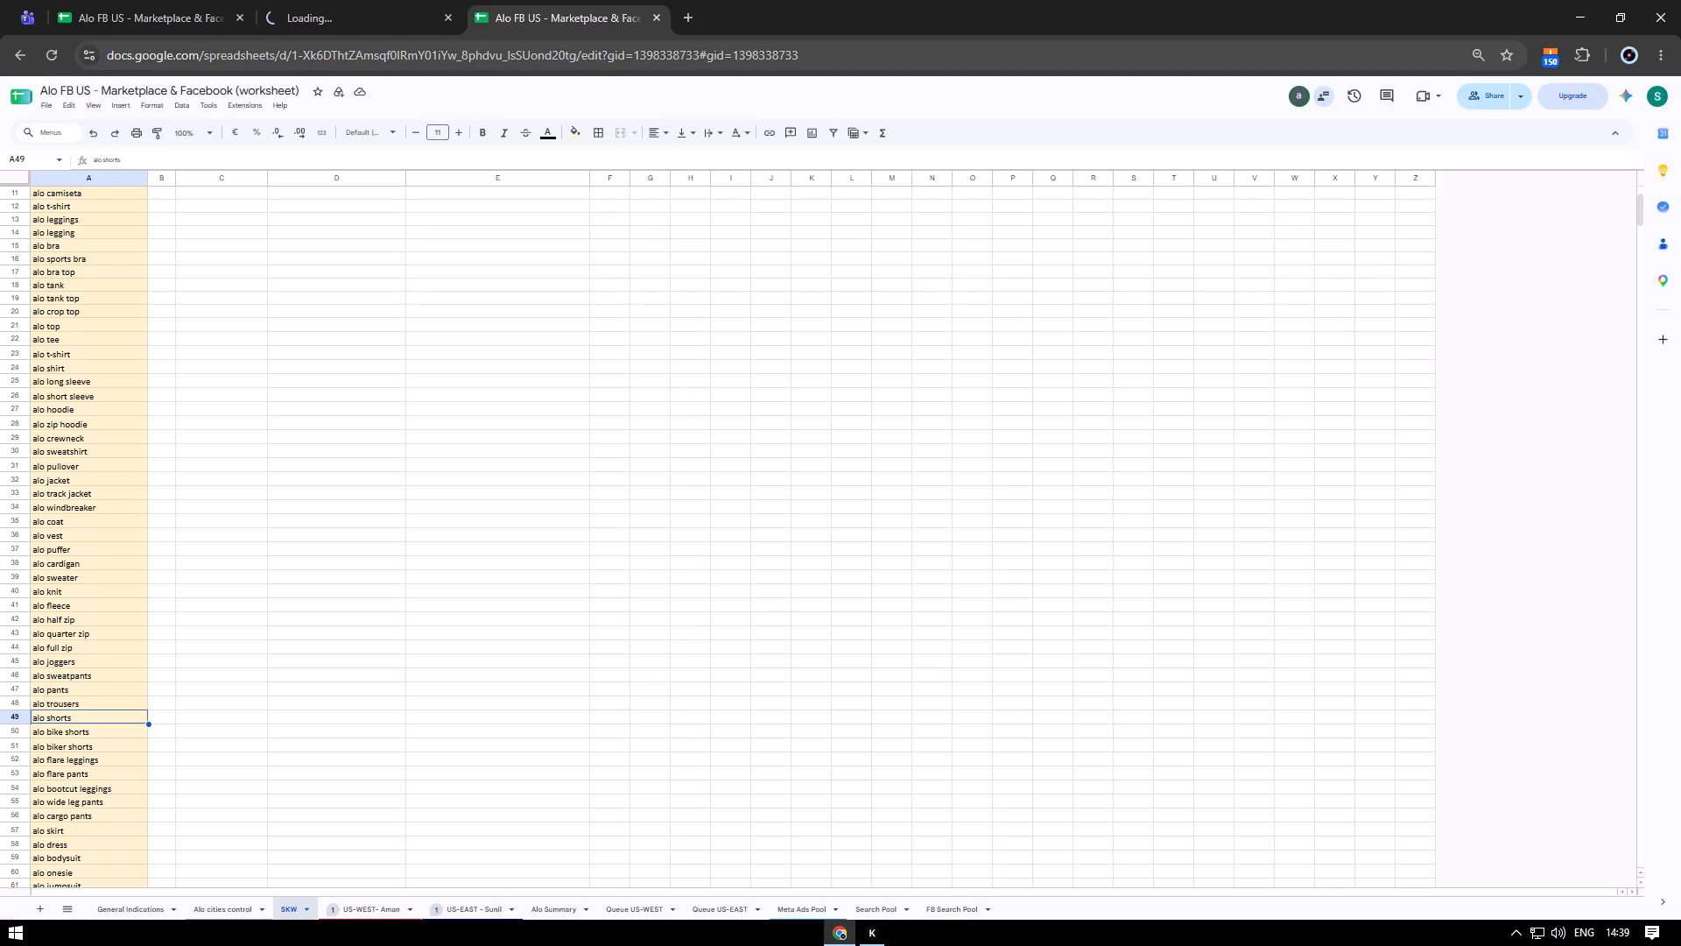
# Select the "alo skirt" entry in the SKW keyword list.
pyautogui.press('Down')
pyautogui.press('Down')
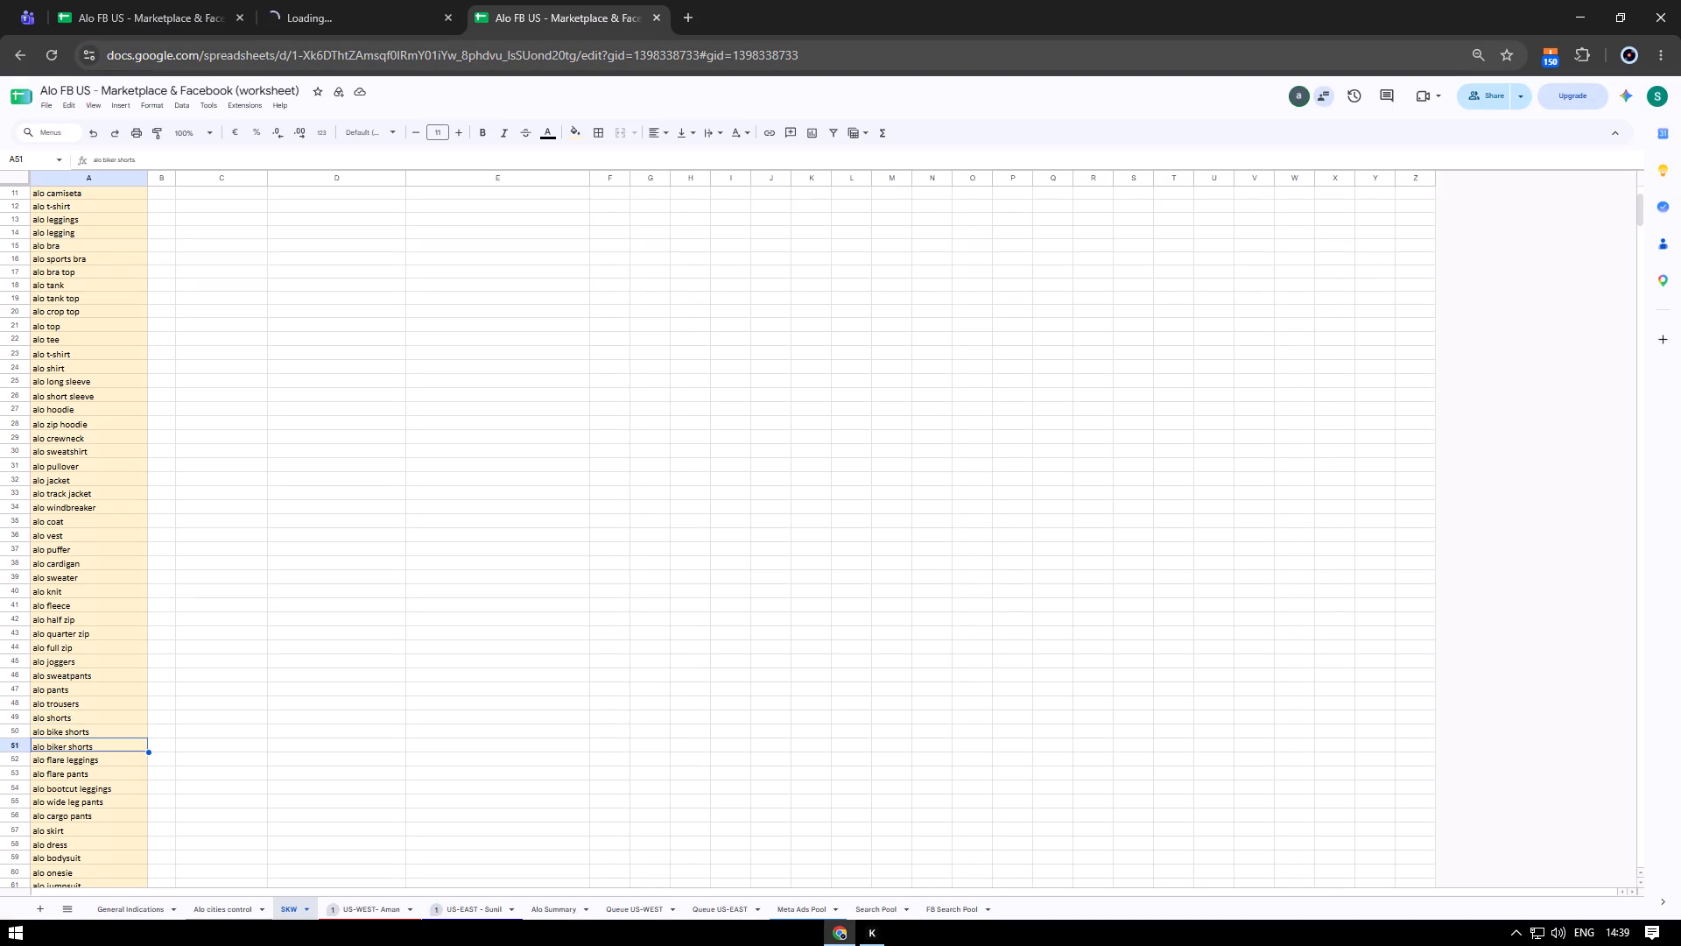
pyautogui.press('Down')
pyautogui.press('Down')
pyautogui.press('Down')
pyautogui.press('Down')
pyautogui.press('Down')
pyautogui.press('Down')
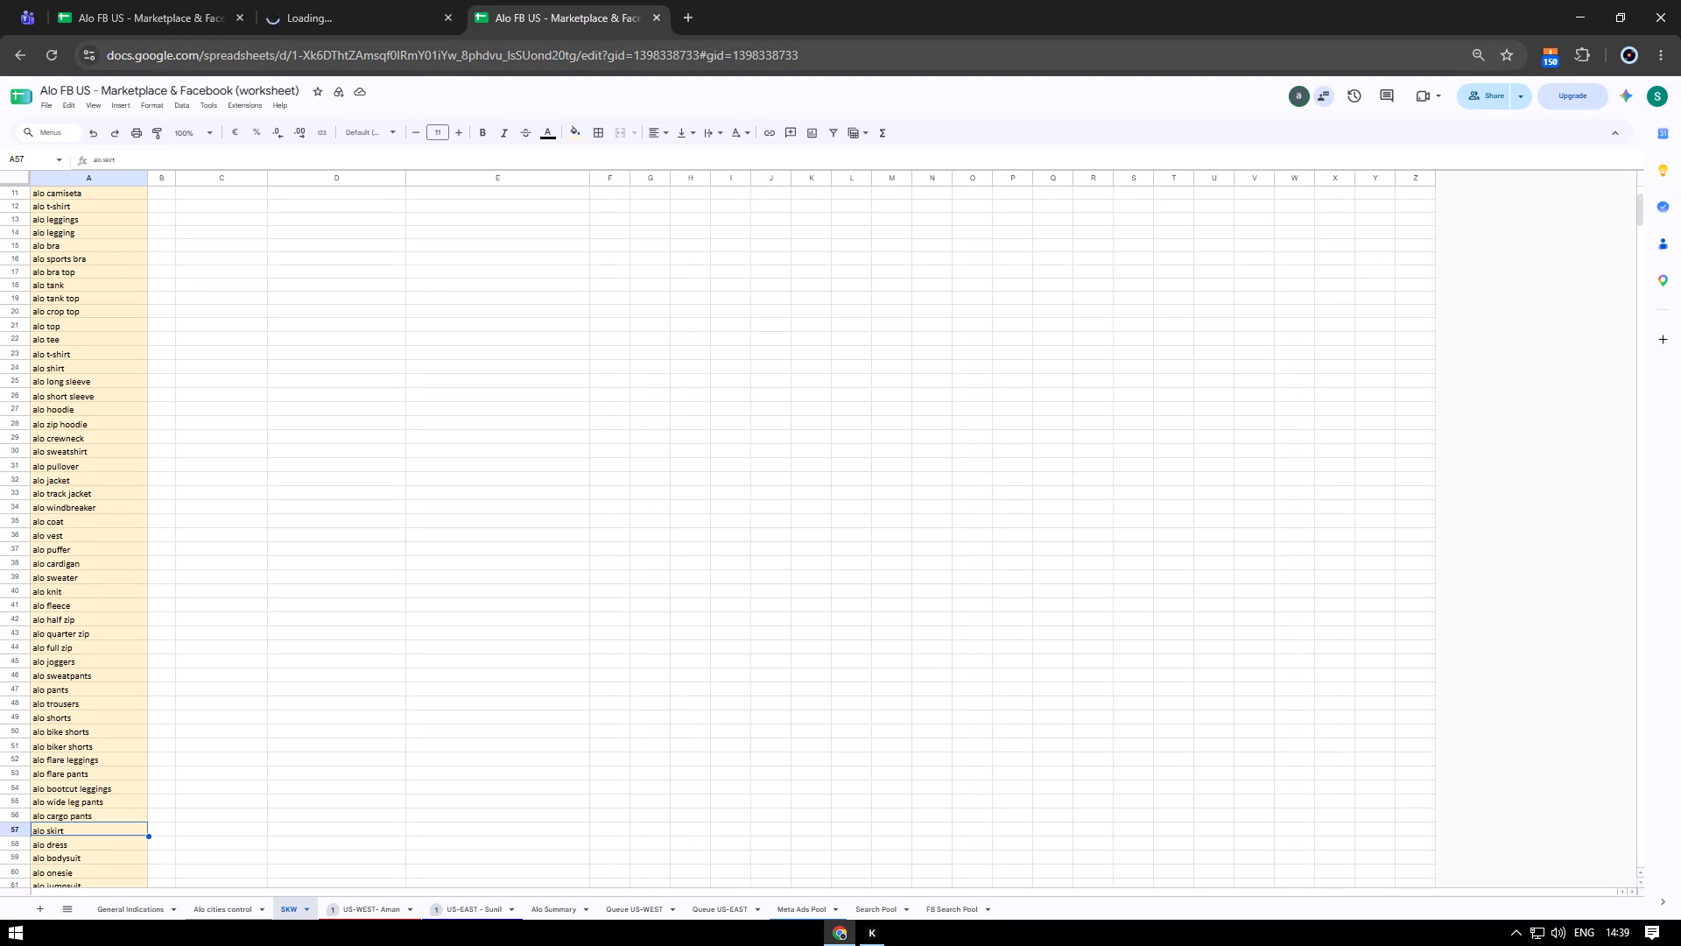
pyautogui.press('Down')
pyautogui.press('Up')
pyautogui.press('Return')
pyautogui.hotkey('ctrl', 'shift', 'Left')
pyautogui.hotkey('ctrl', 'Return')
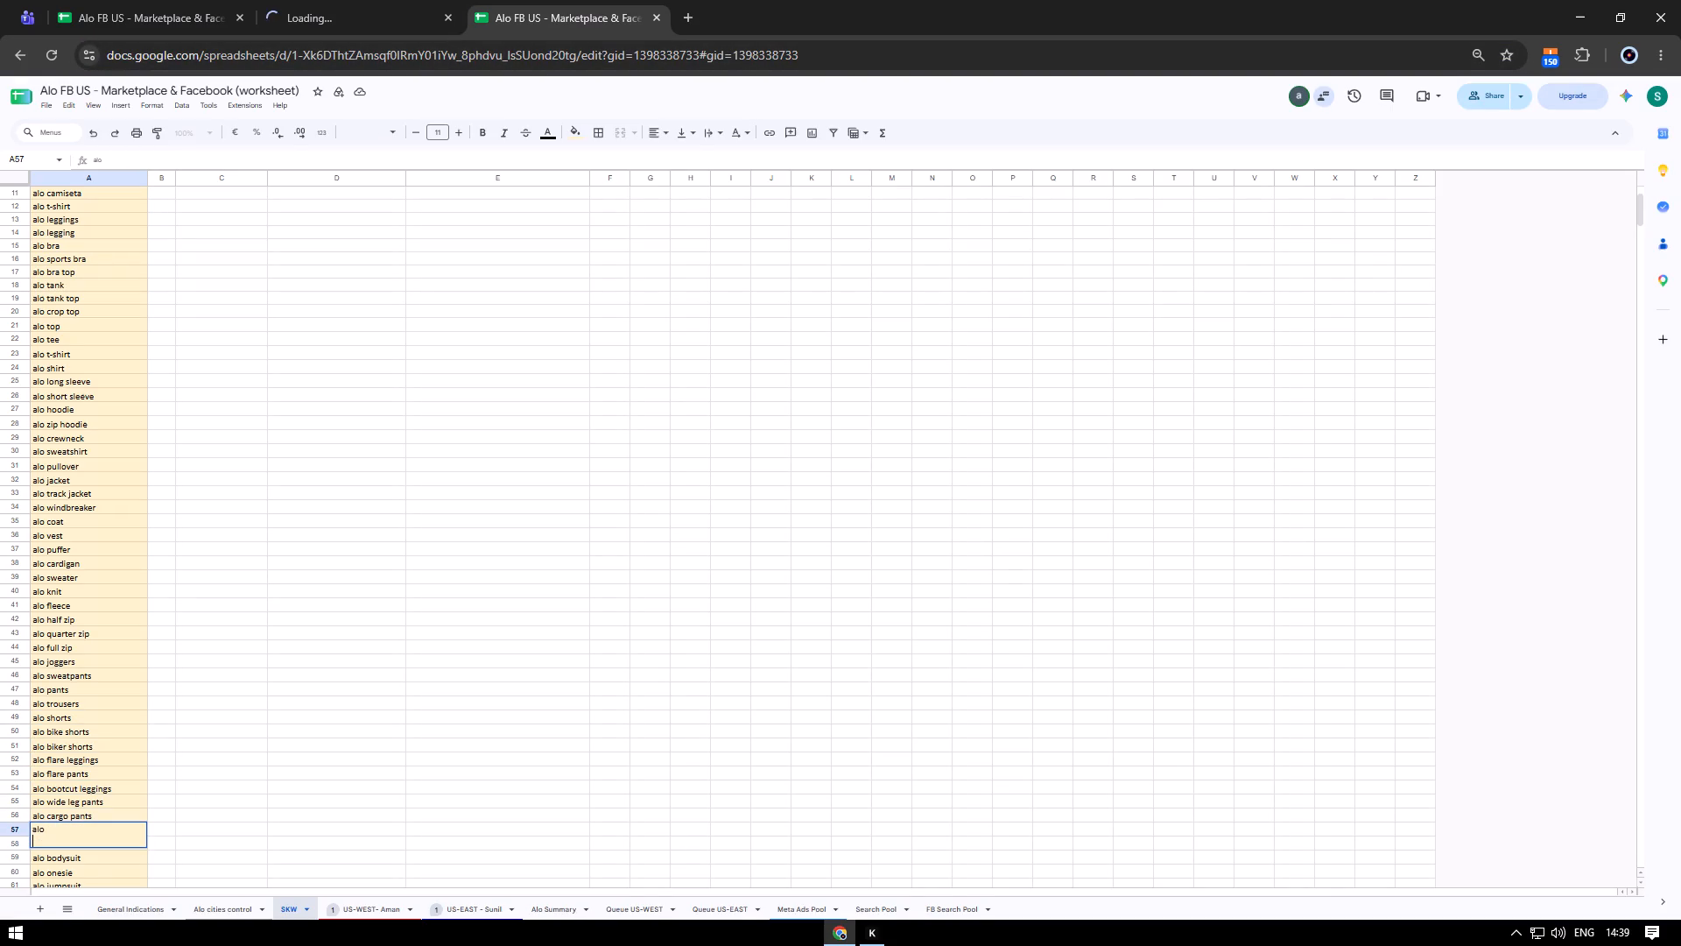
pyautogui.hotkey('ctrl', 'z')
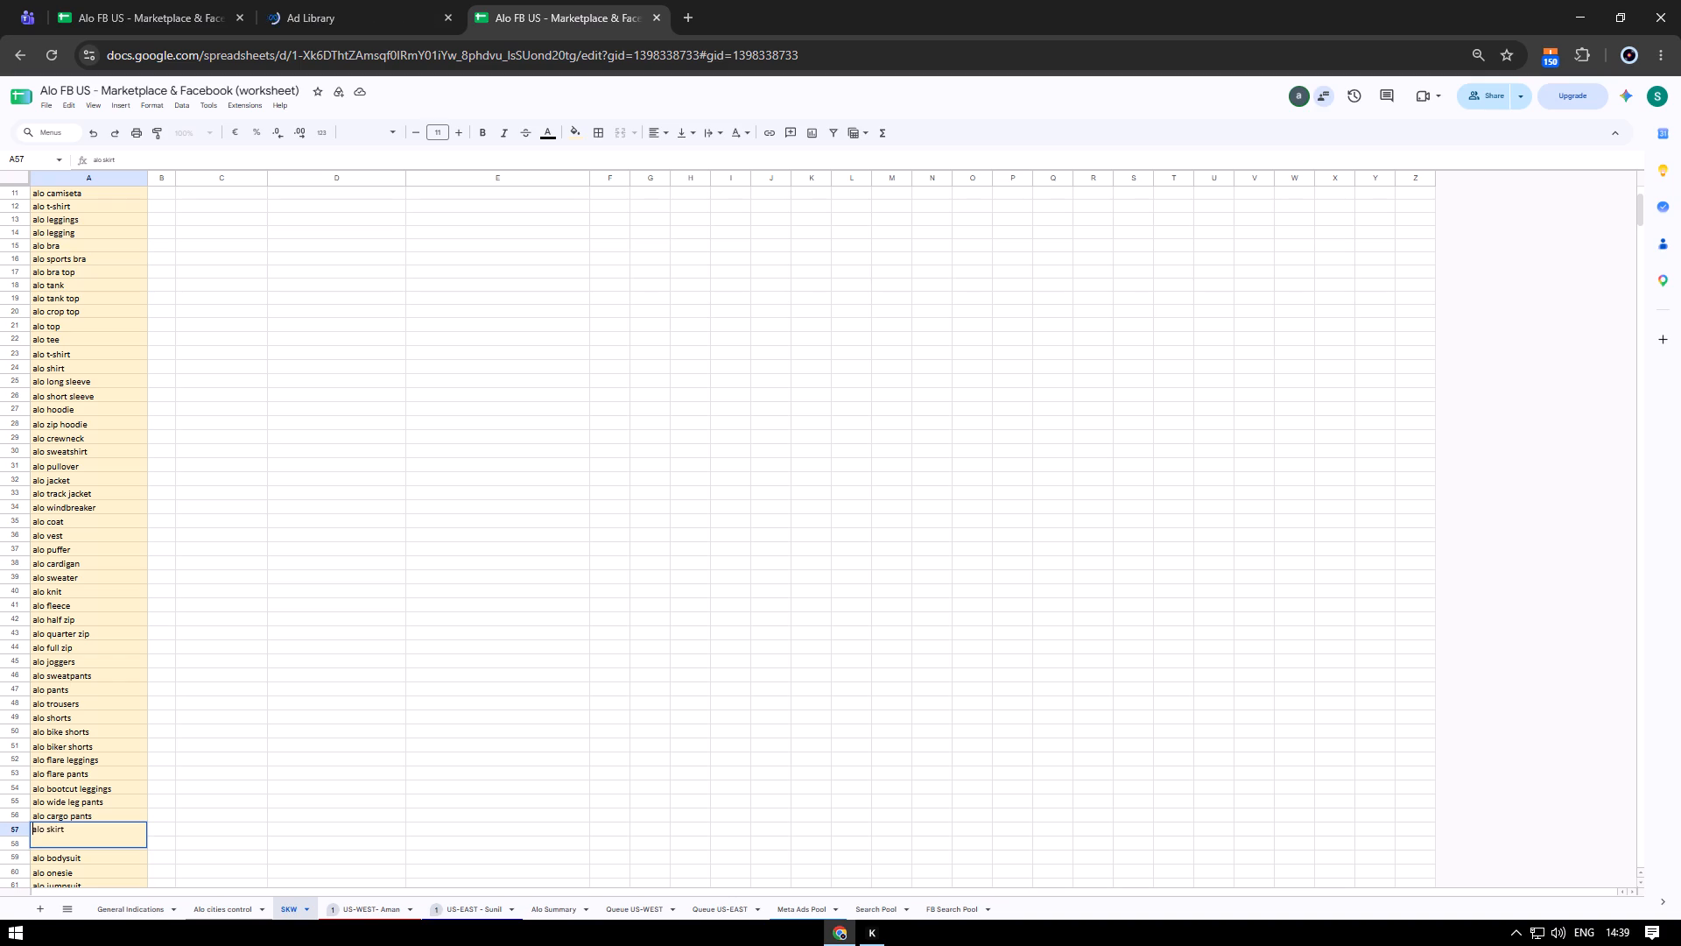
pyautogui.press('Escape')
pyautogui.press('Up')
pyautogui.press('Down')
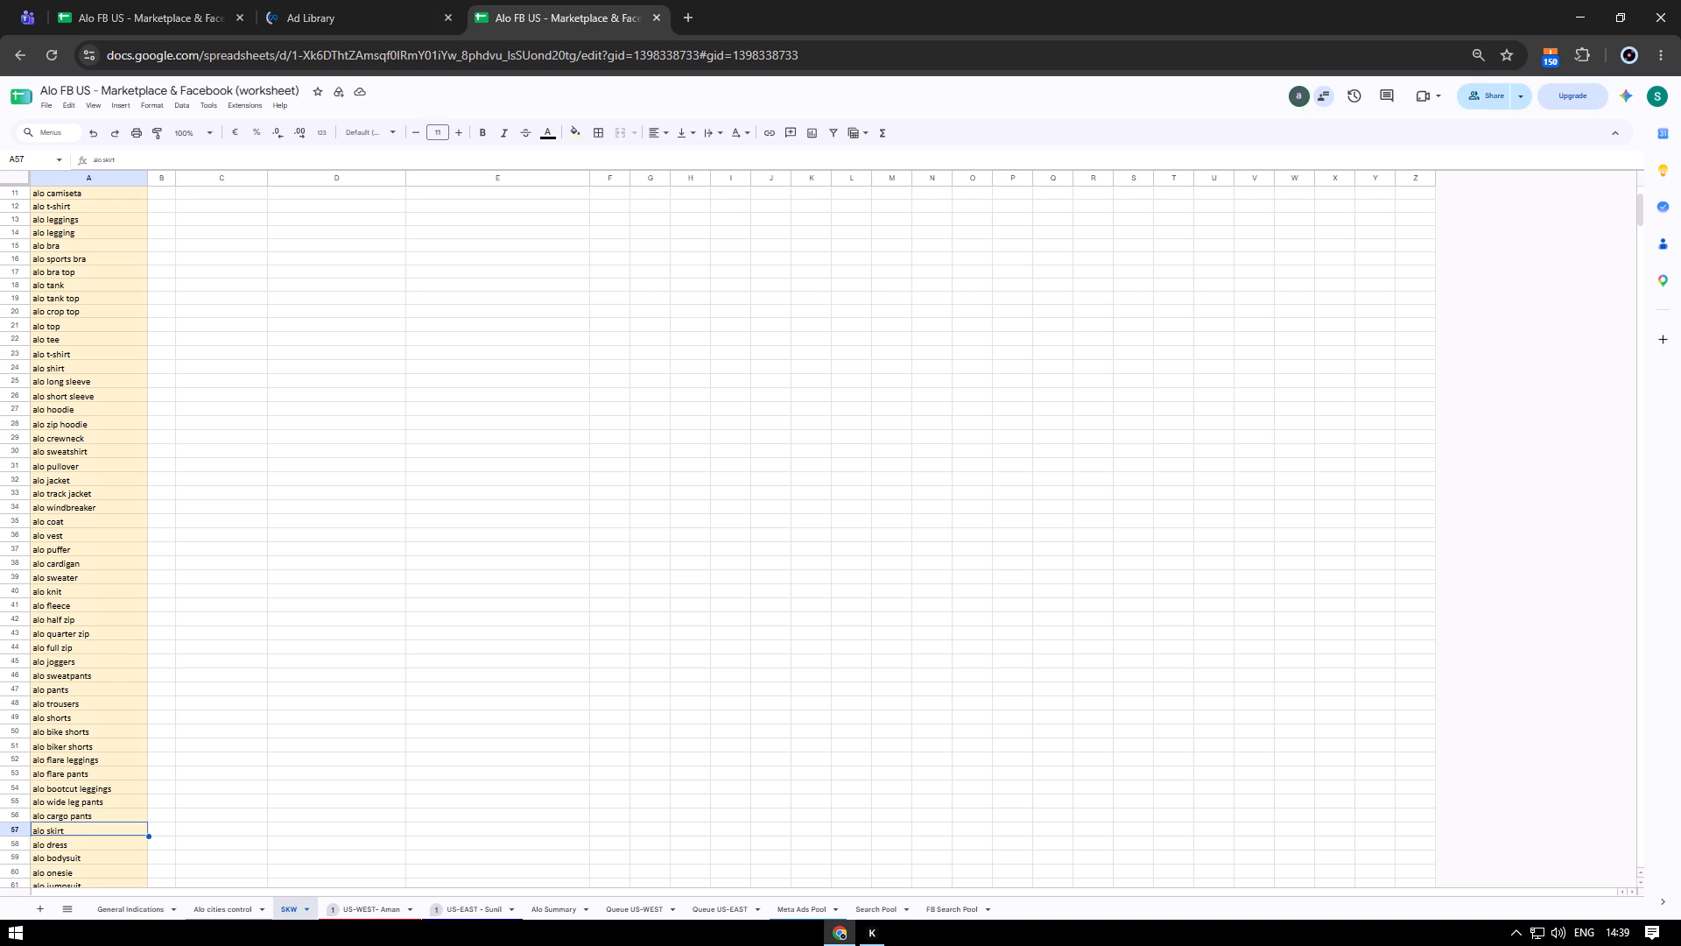
# Copy only the word "skirt" from the "alo skirt" entry in the SKW keyword list.
pyautogui.press('Return')
pyautogui.hotkey('ctrl', 'shift', 'Left')
pyautogui.hotkey('ctrl', 'z')
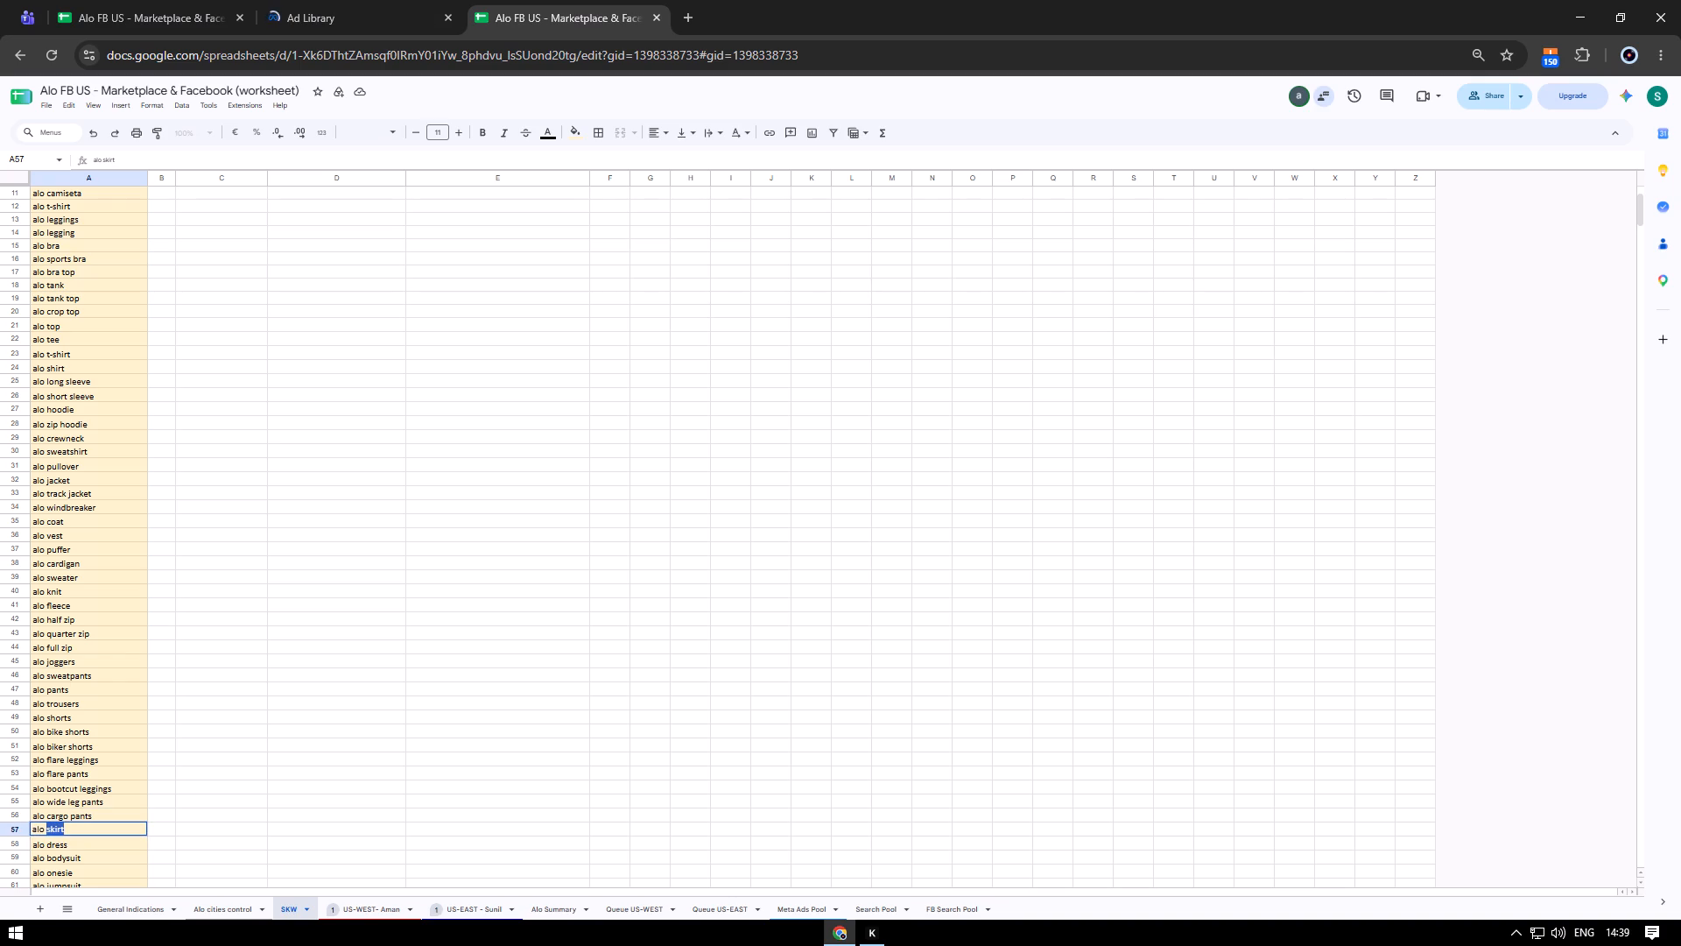
pyautogui.press('Right')
pyautogui.press('Right')
pyautogui.press('Right')
pyautogui.hotkey('ctrl', 'Right')
pyautogui.hotkey('ctrl', 'Right')
pyautogui.hotkey('ctrl', 'Right')
pyautogui.hotkey('ctrl', 'shift', 'Left')
pyautogui.hotkey('ctrl', 'c')
pyautogui.hotkey('ctrl', 'c')
pyautogui.hotkey('ctrl', 'c')
pyautogui.press('Return')
# Search the Ad Library's United Kingdom ads for "alo skirt", replacing the word "leggings" in the query.
pyautogui.hotkey('ctrl', 'shift', 'Tab')
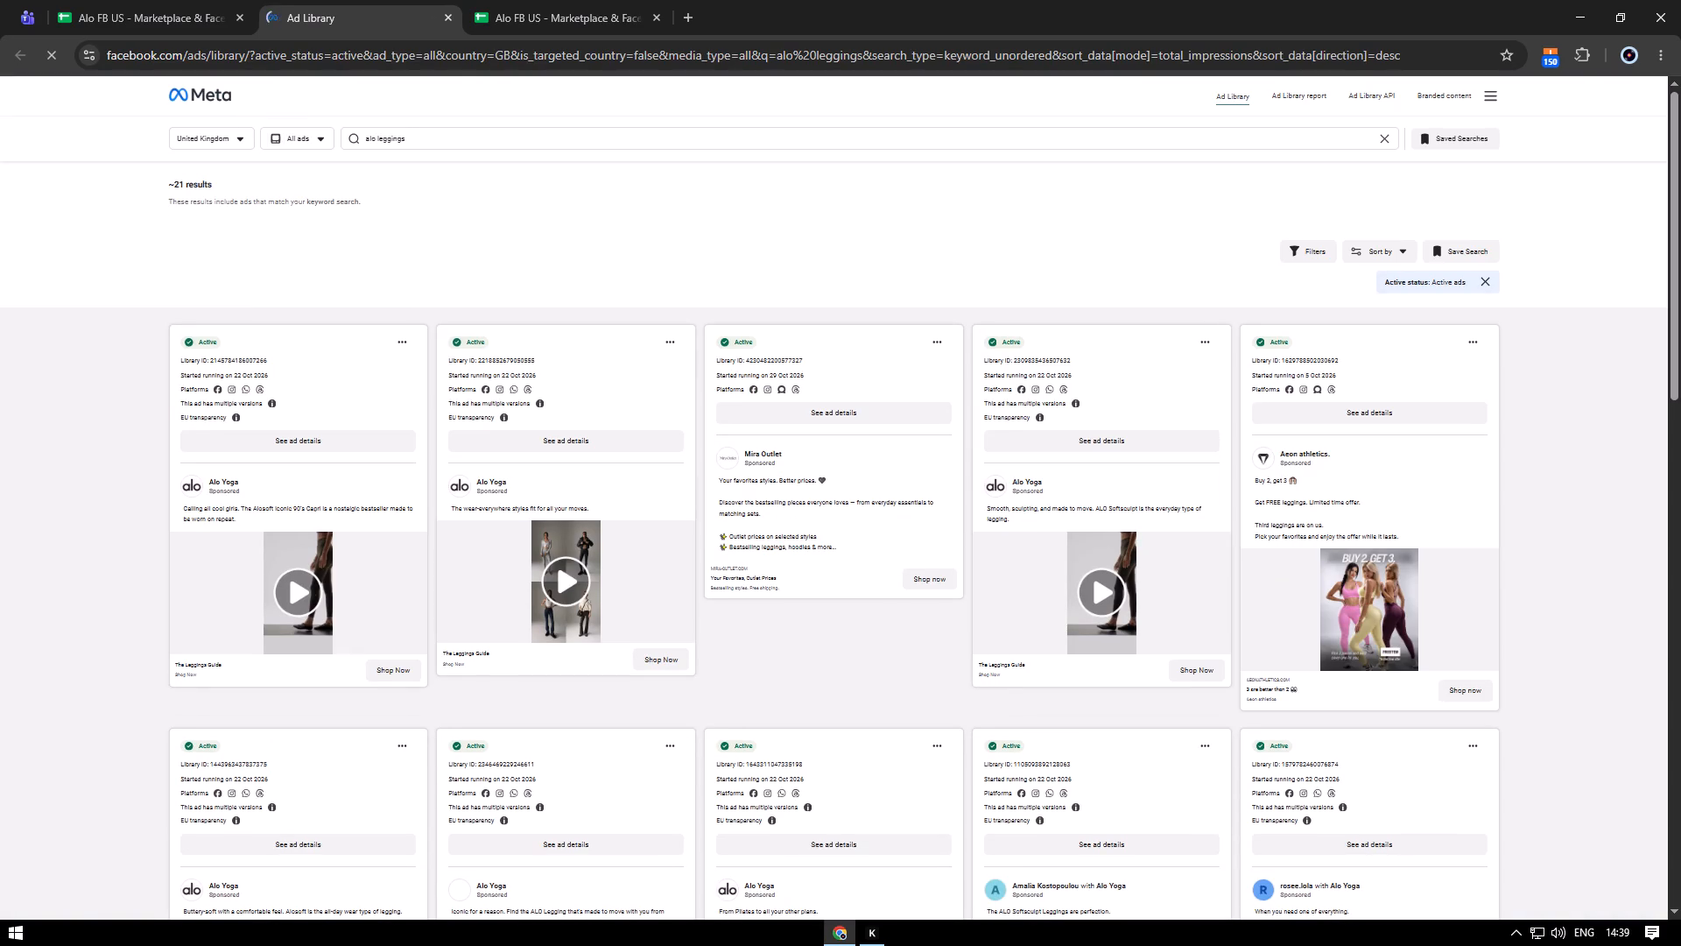
pyautogui.doubleClick(489, 140)
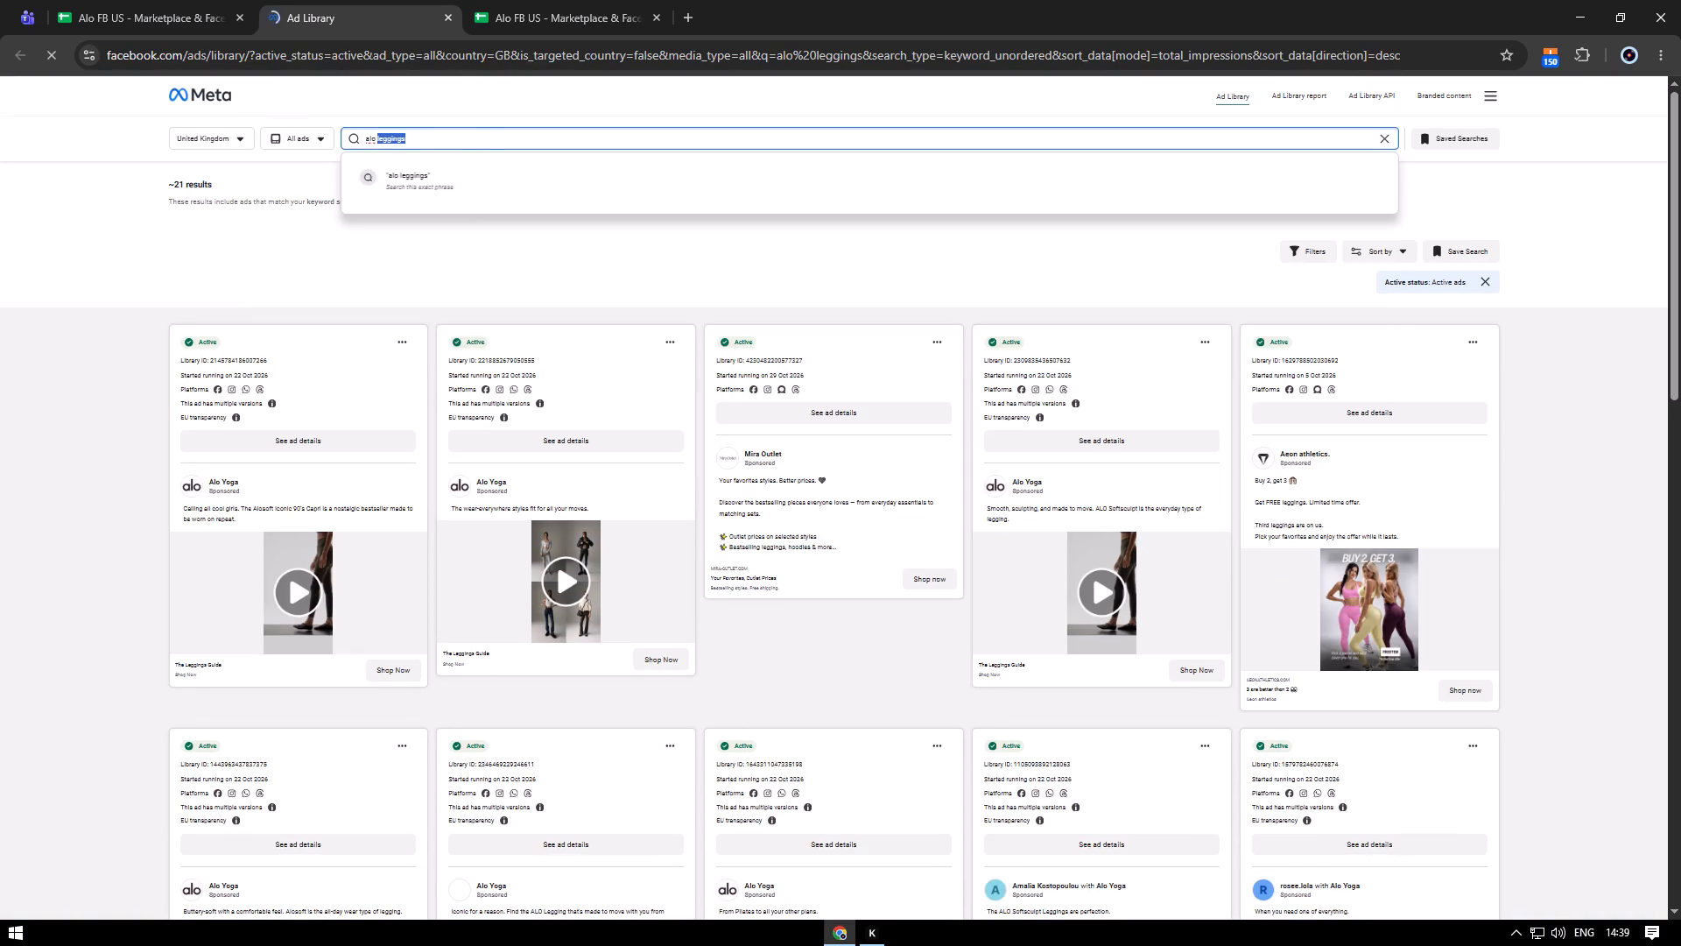
pyautogui.hotkey('ctrl', 'v')
pyautogui.press('Return')
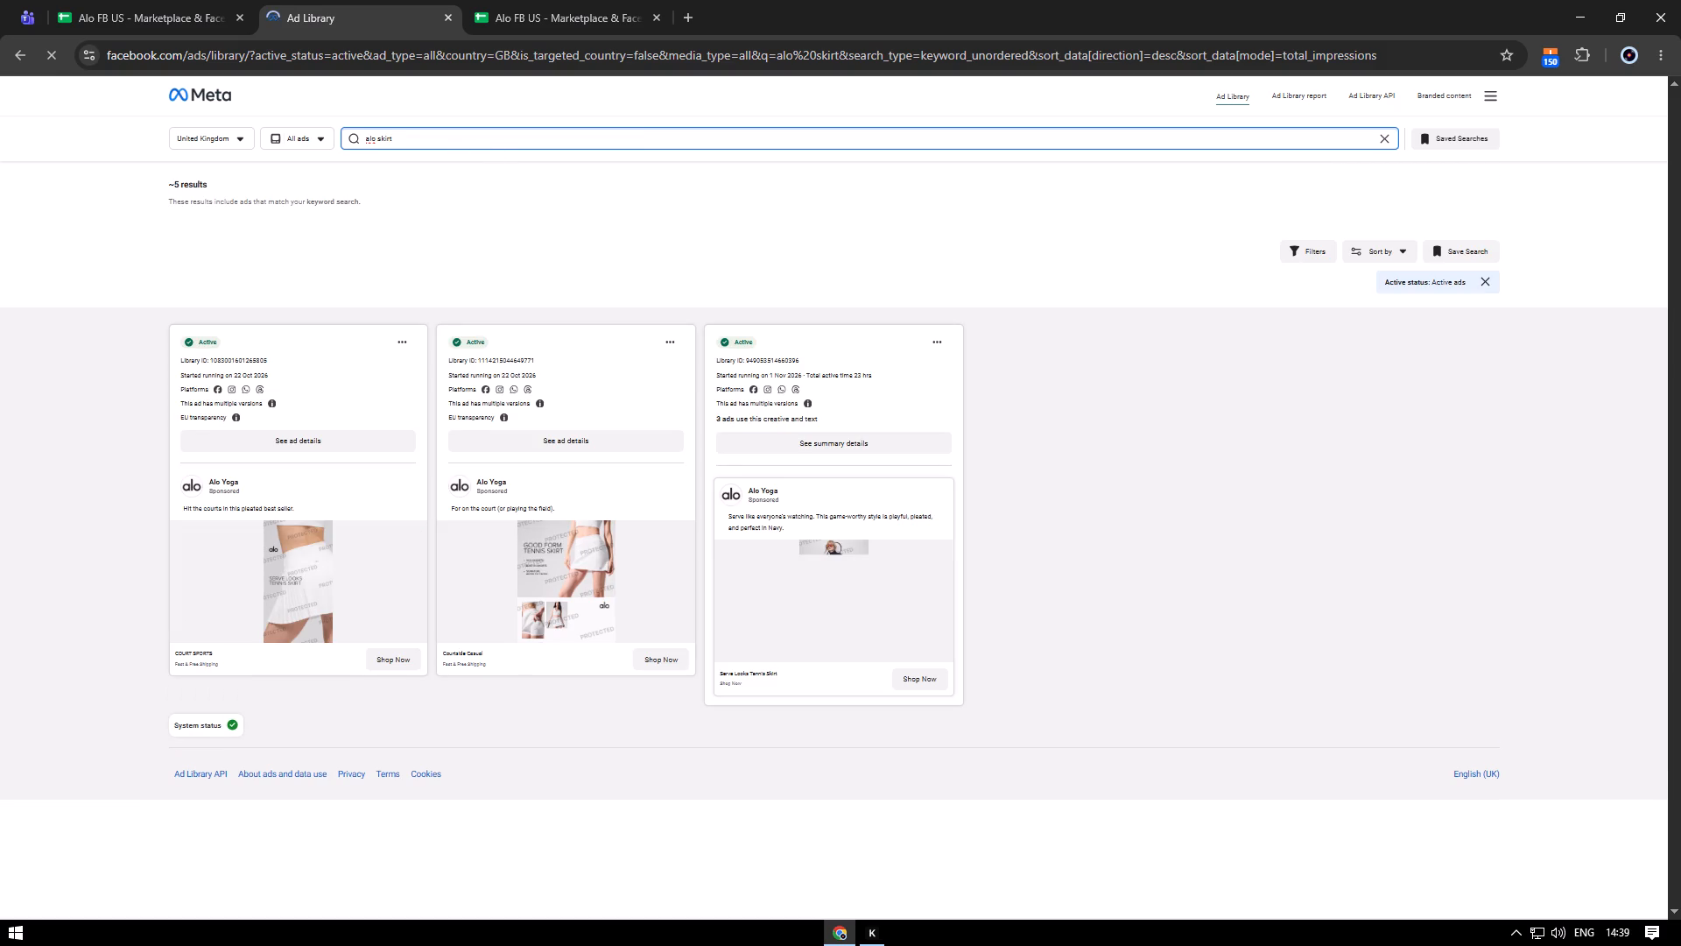
# Copy the web address of the United Kingdom "alo skirt" search into row 163's Search link cell in the US-EAST sheet.
pyautogui.click(428, 52)
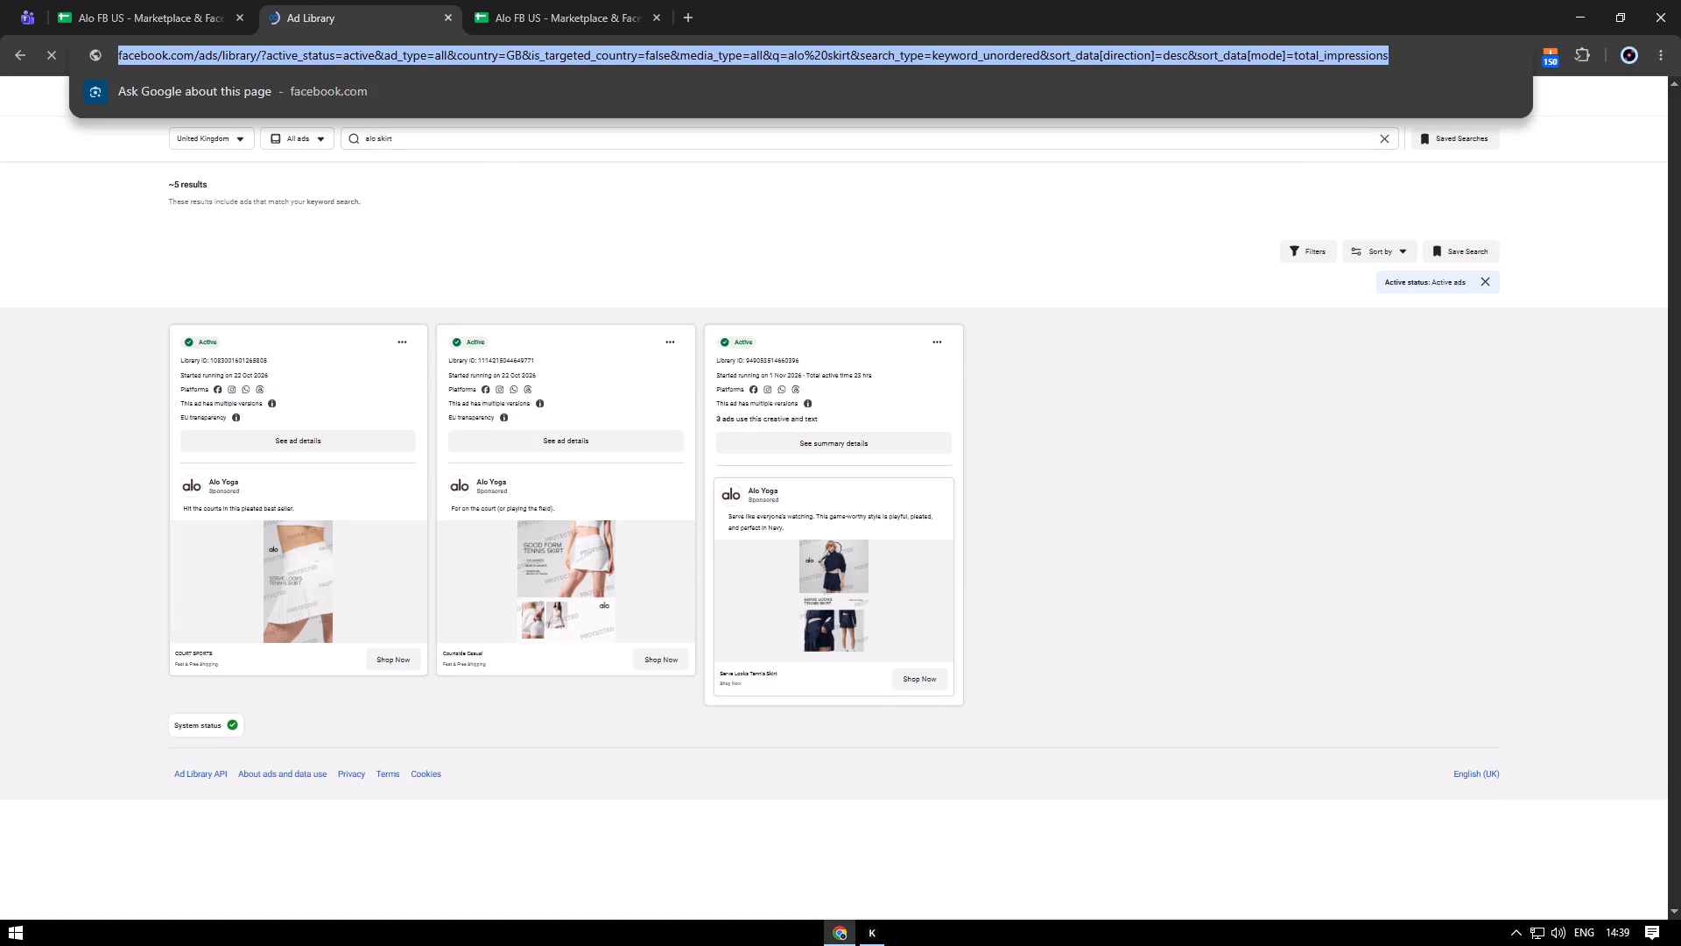
pyautogui.hotkey('ctrl', 'c')
pyautogui.hotkey('ctrl', 'c')
pyautogui.hotkey('ctrl', 'c')
pyautogui.hotkey('ctrl', 'shift', 'Tab')
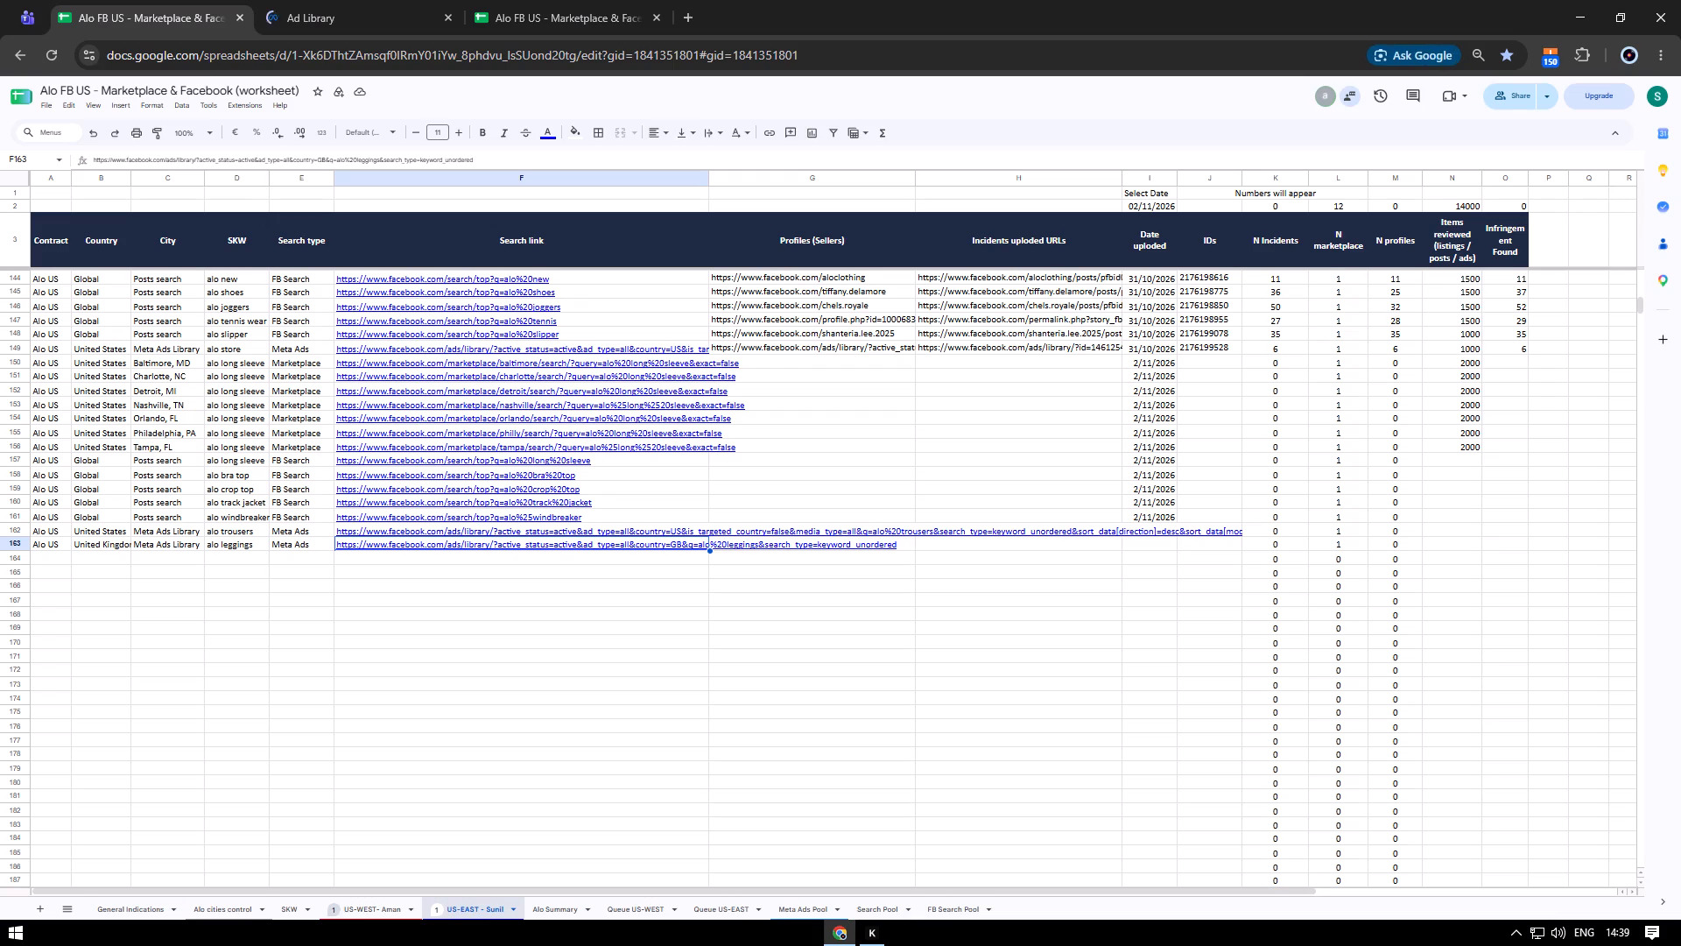
pyautogui.hotkey('ctrl', 'v')
# Change the SKW keyword in row 163 to "alo skirt", reusing the word copied earlier.
pyautogui.hotkey('ctrl', 'Left')
pyautogui.press('Right')
pyautogui.press('Right')
pyautogui.press('Right')
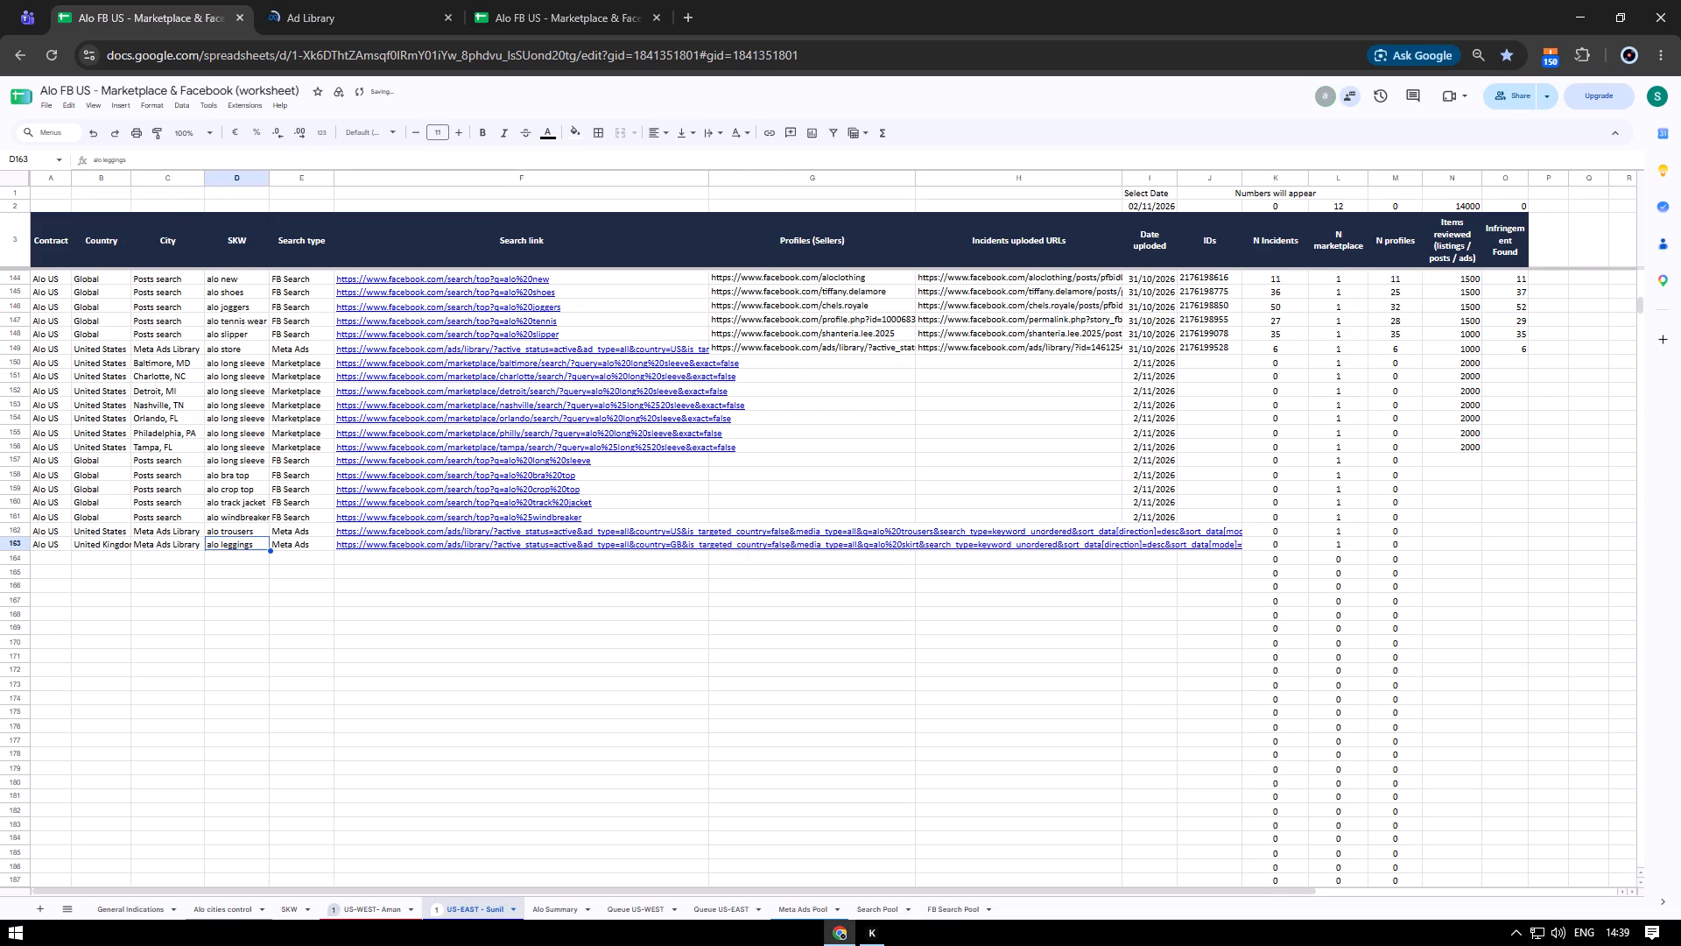
pyautogui.press('Return')
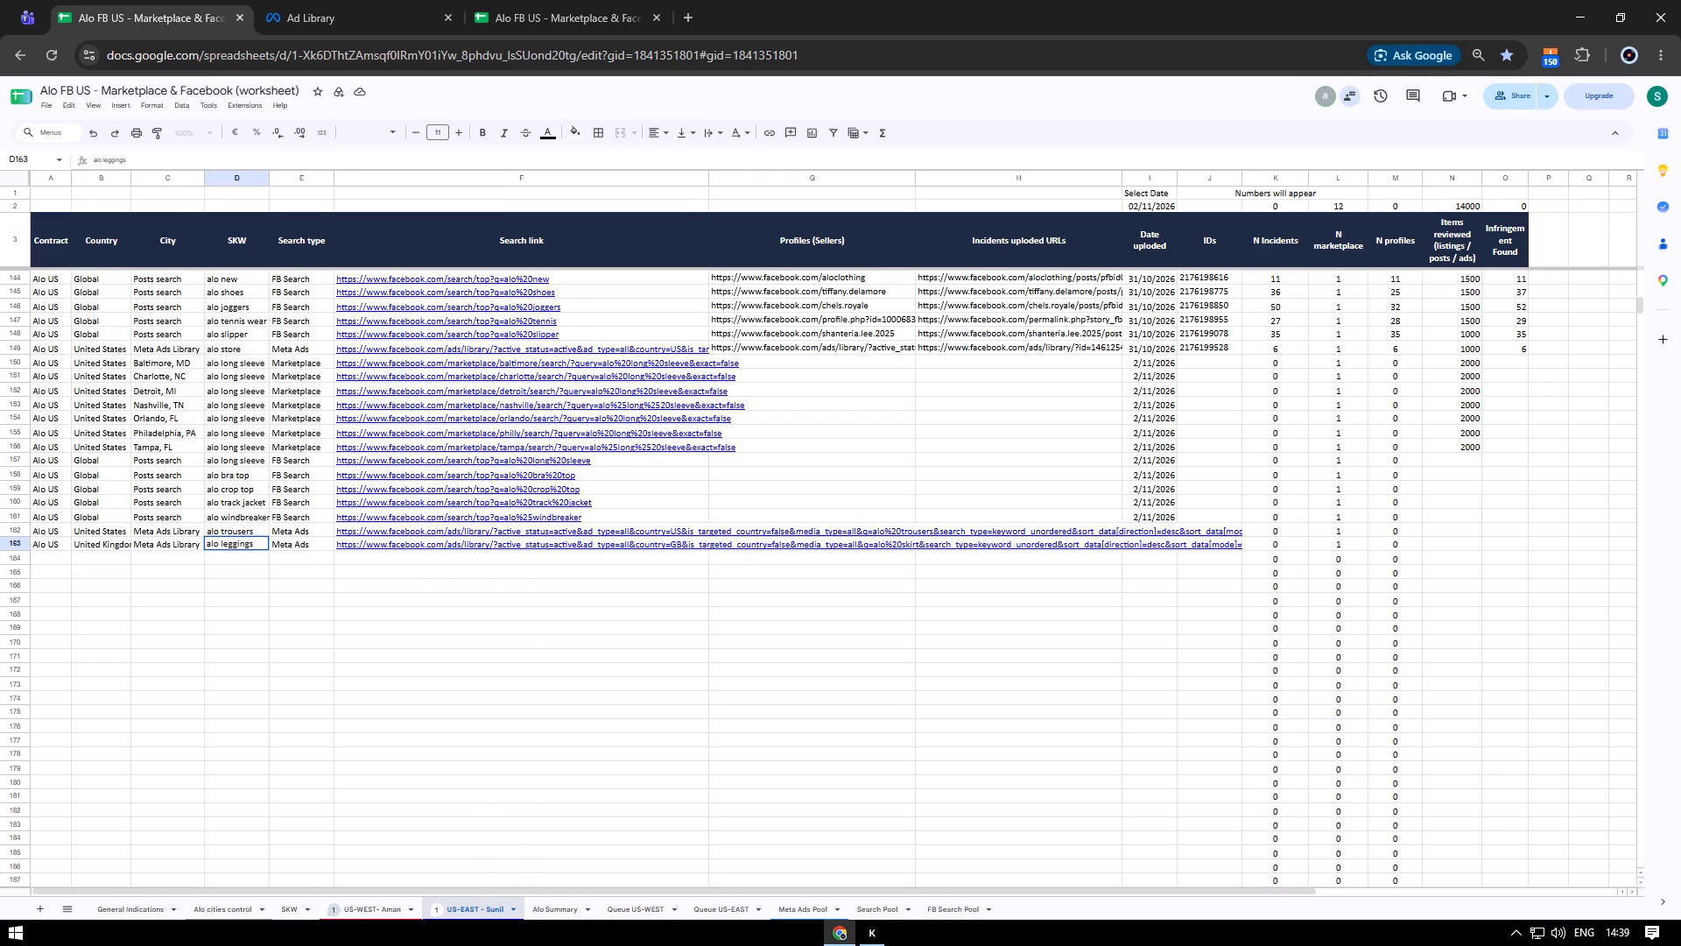
pyautogui.press('super+v')
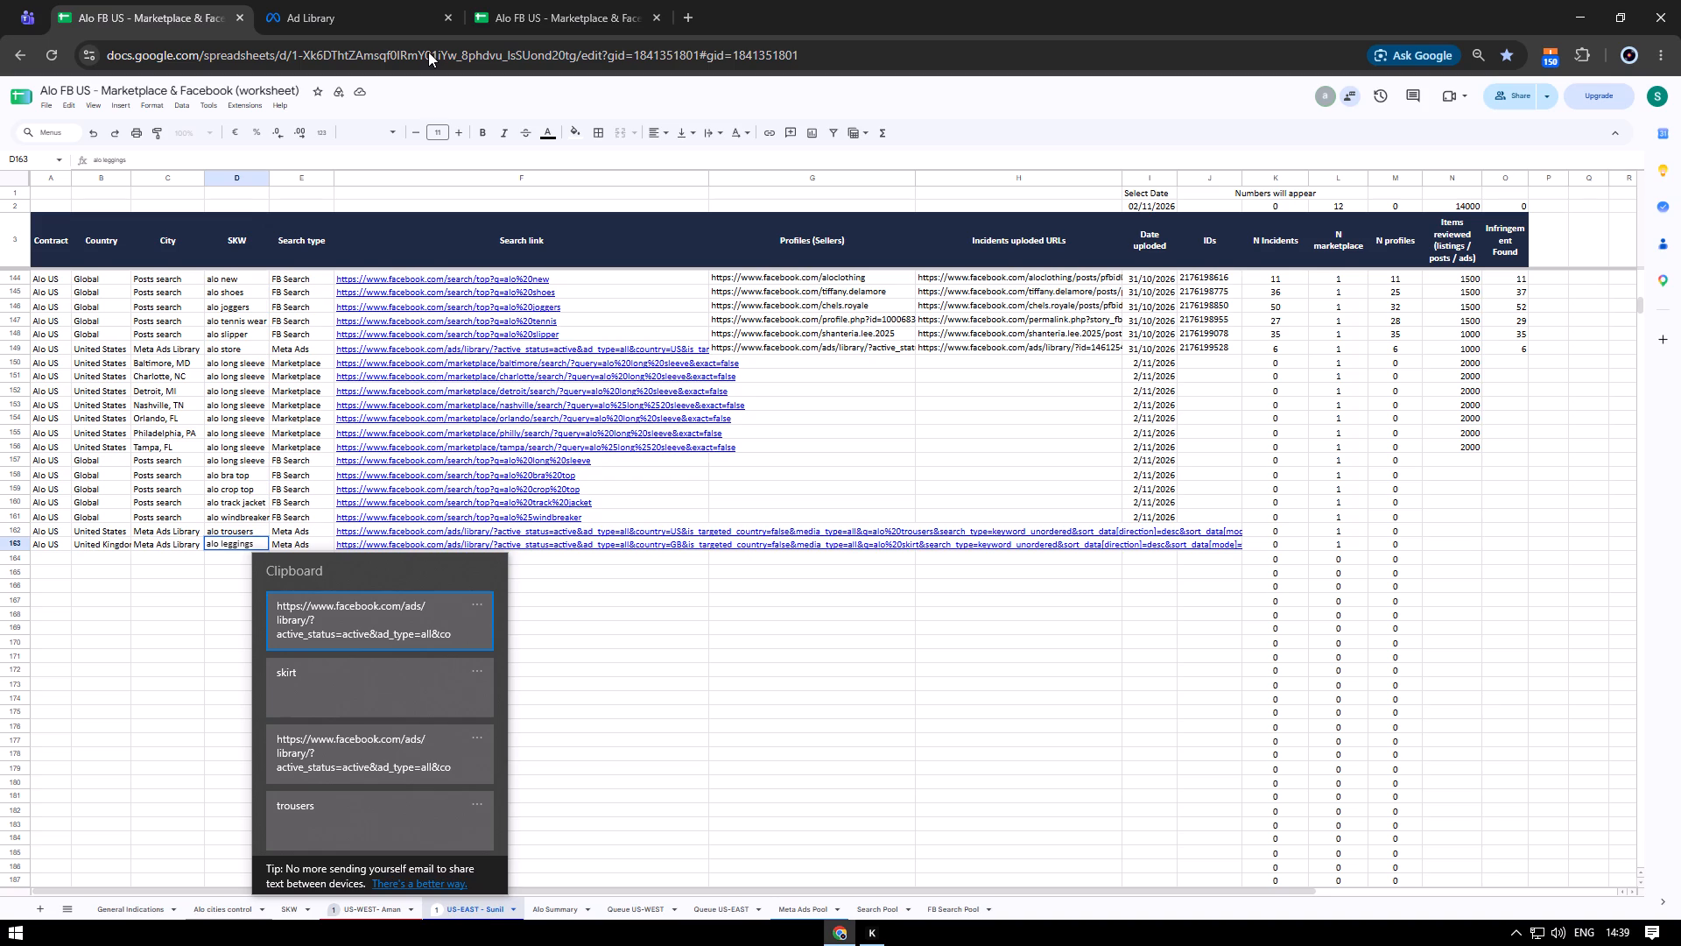
pyautogui.press('Down')
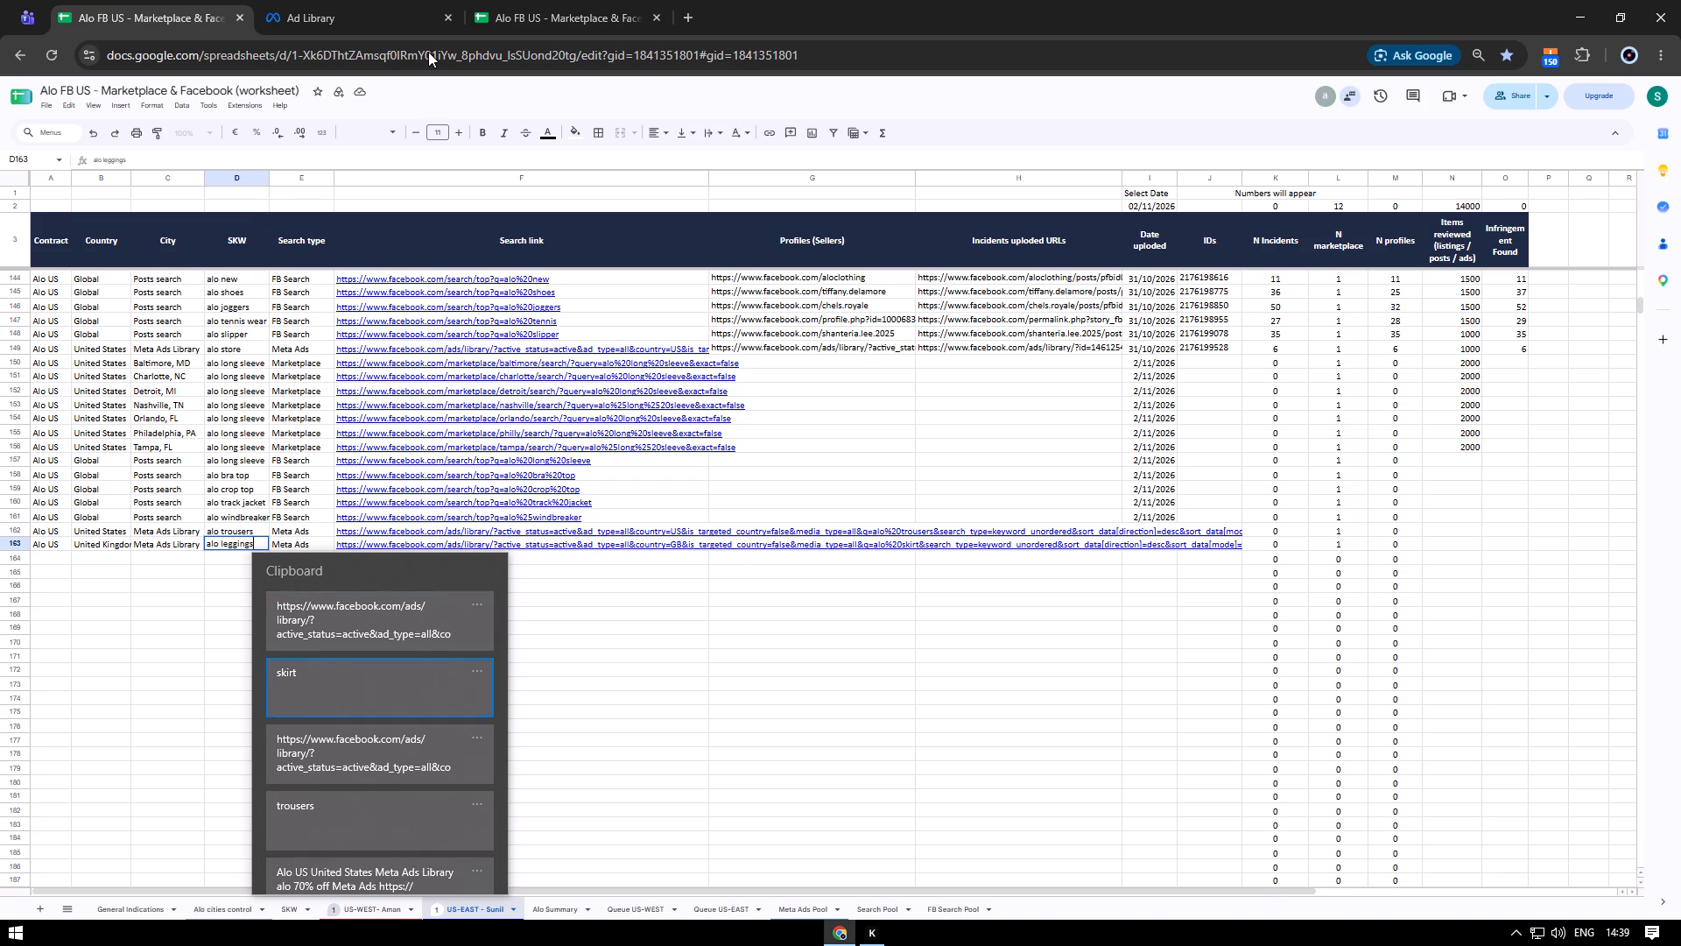
pyautogui.press('Return')
pyautogui.hotkey('ctrl', 'v')
pyautogui.press('Left')
pyautogui.press('Left')
pyautogui.press('Left')
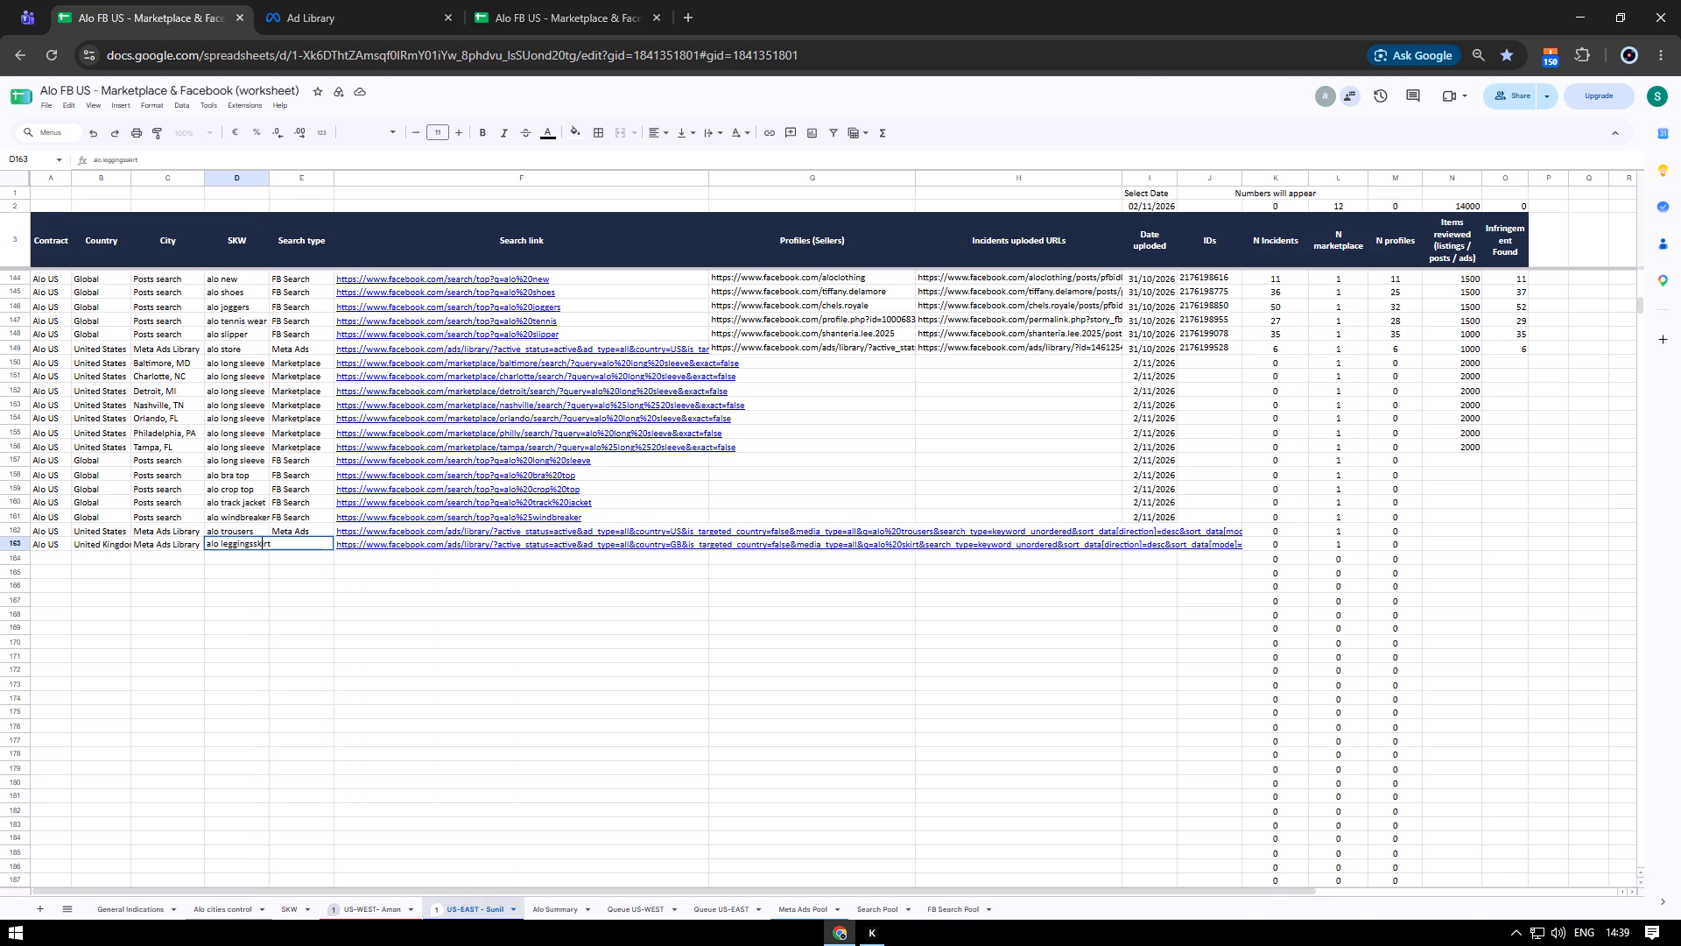
pyautogui.press('Left')
pyautogui.press('Left')
pyautogui.hotkey('ctrl', 'shift', 'Left')
pyautogui.press('BackSpace')
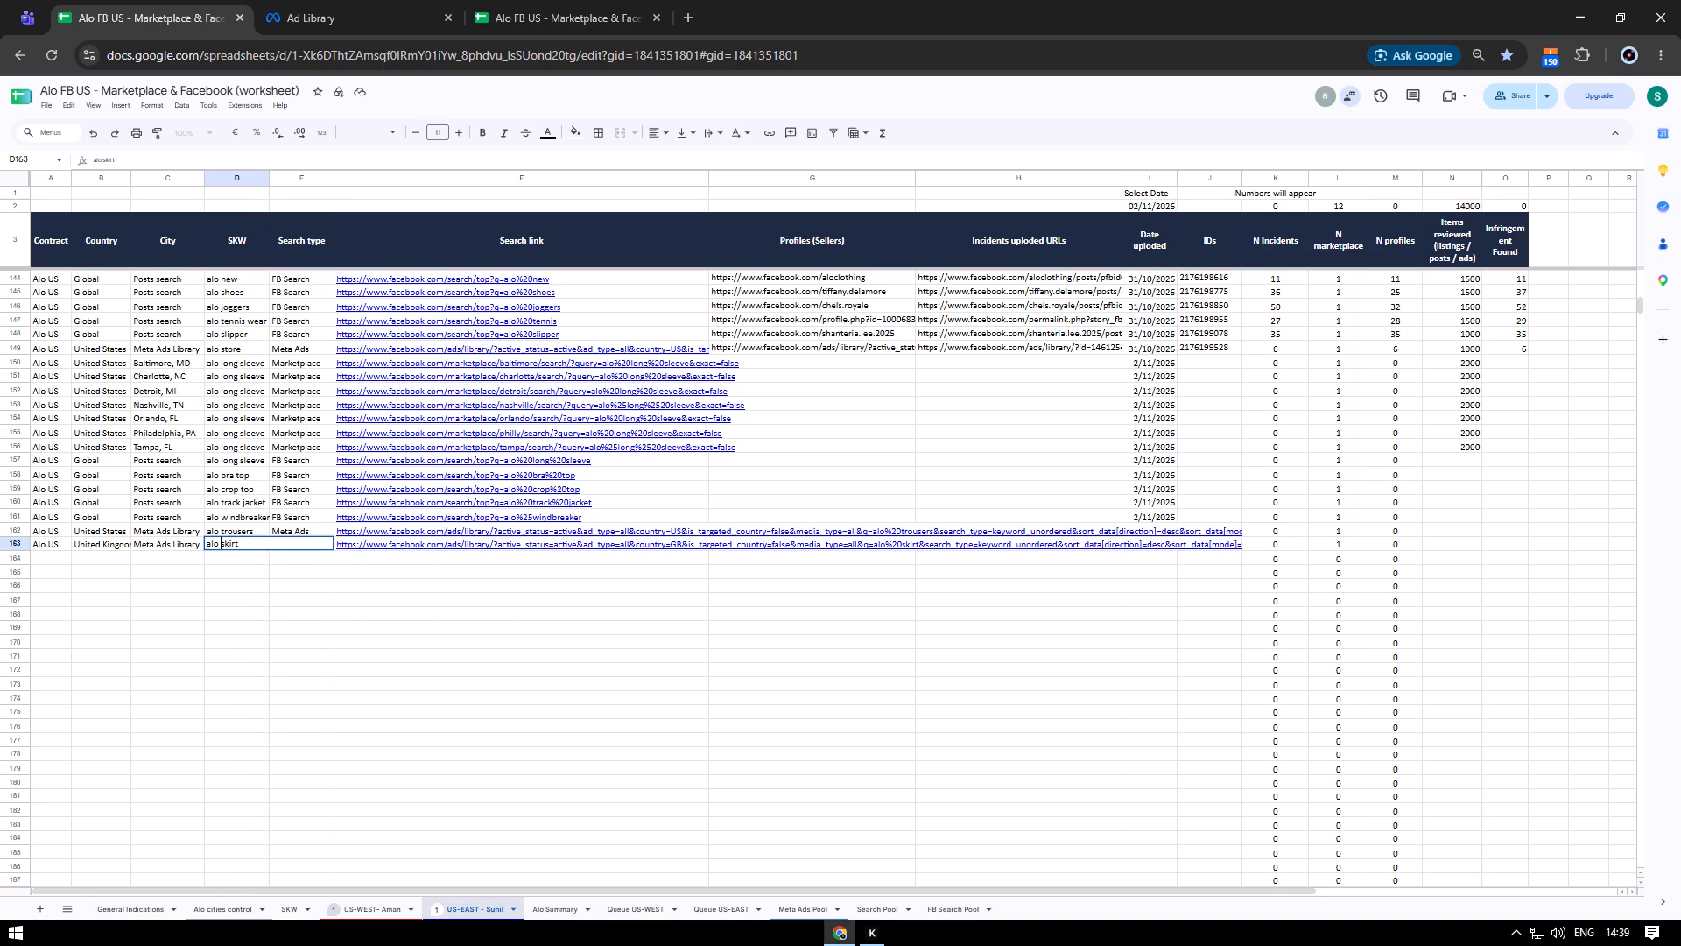
pyautogui.press('Return')
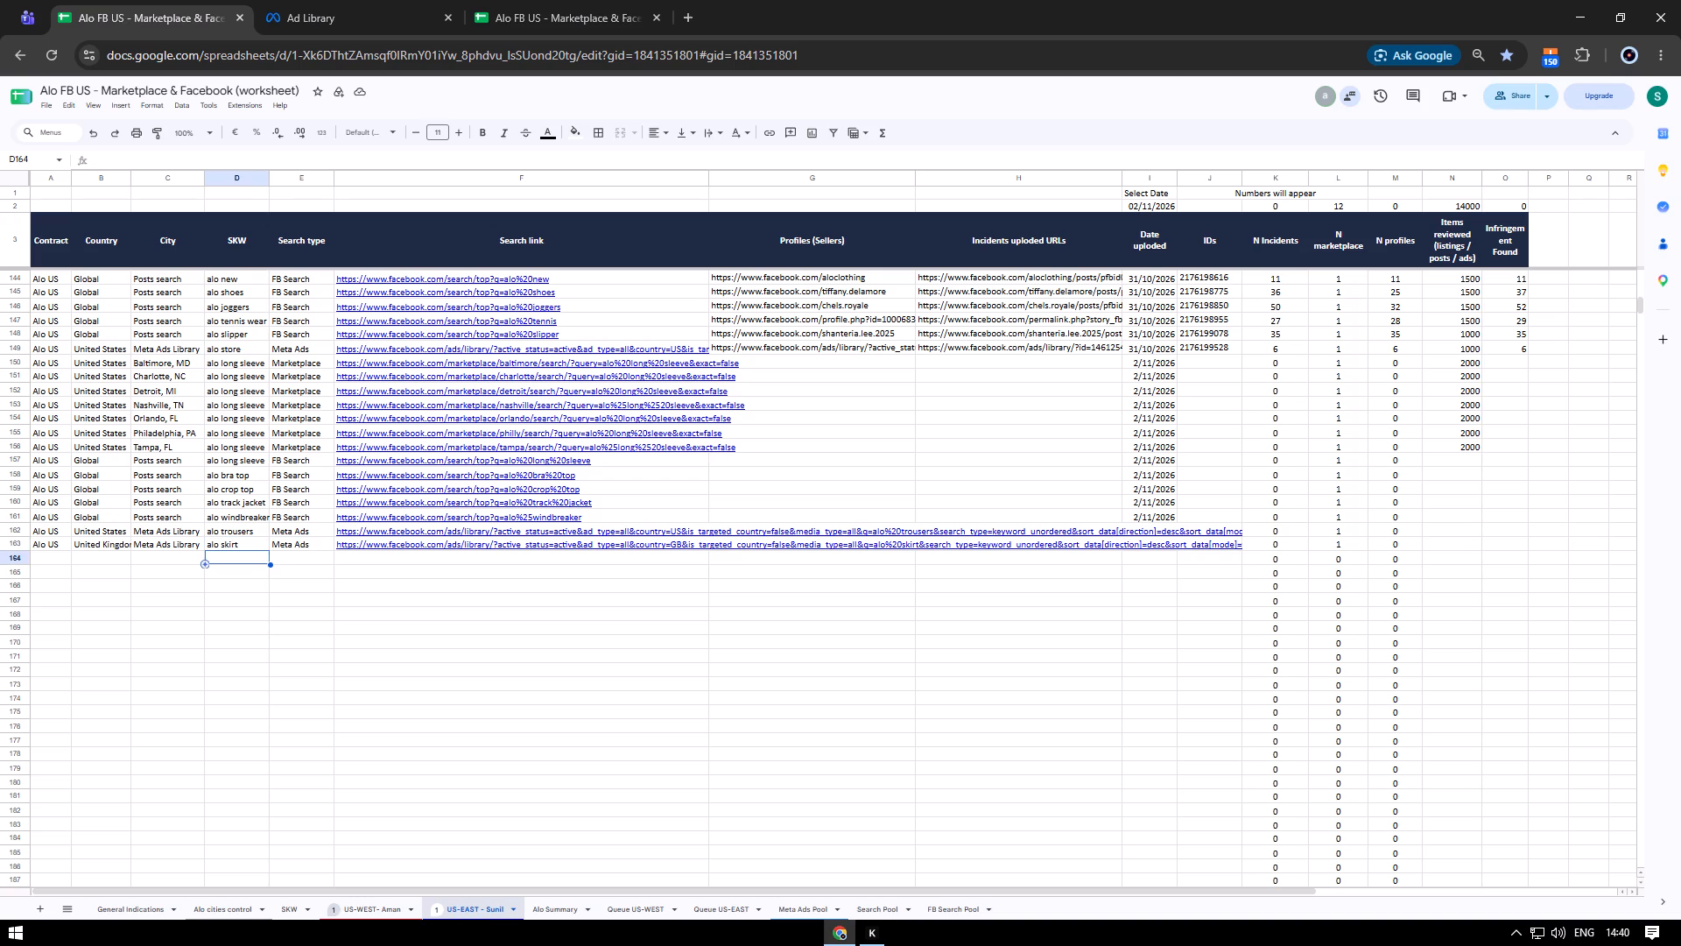
# Select the empty Date uploaded cell in row 162, the "alo trousers" entry.
pyautogui.hotkey('ctrl', 'Right')
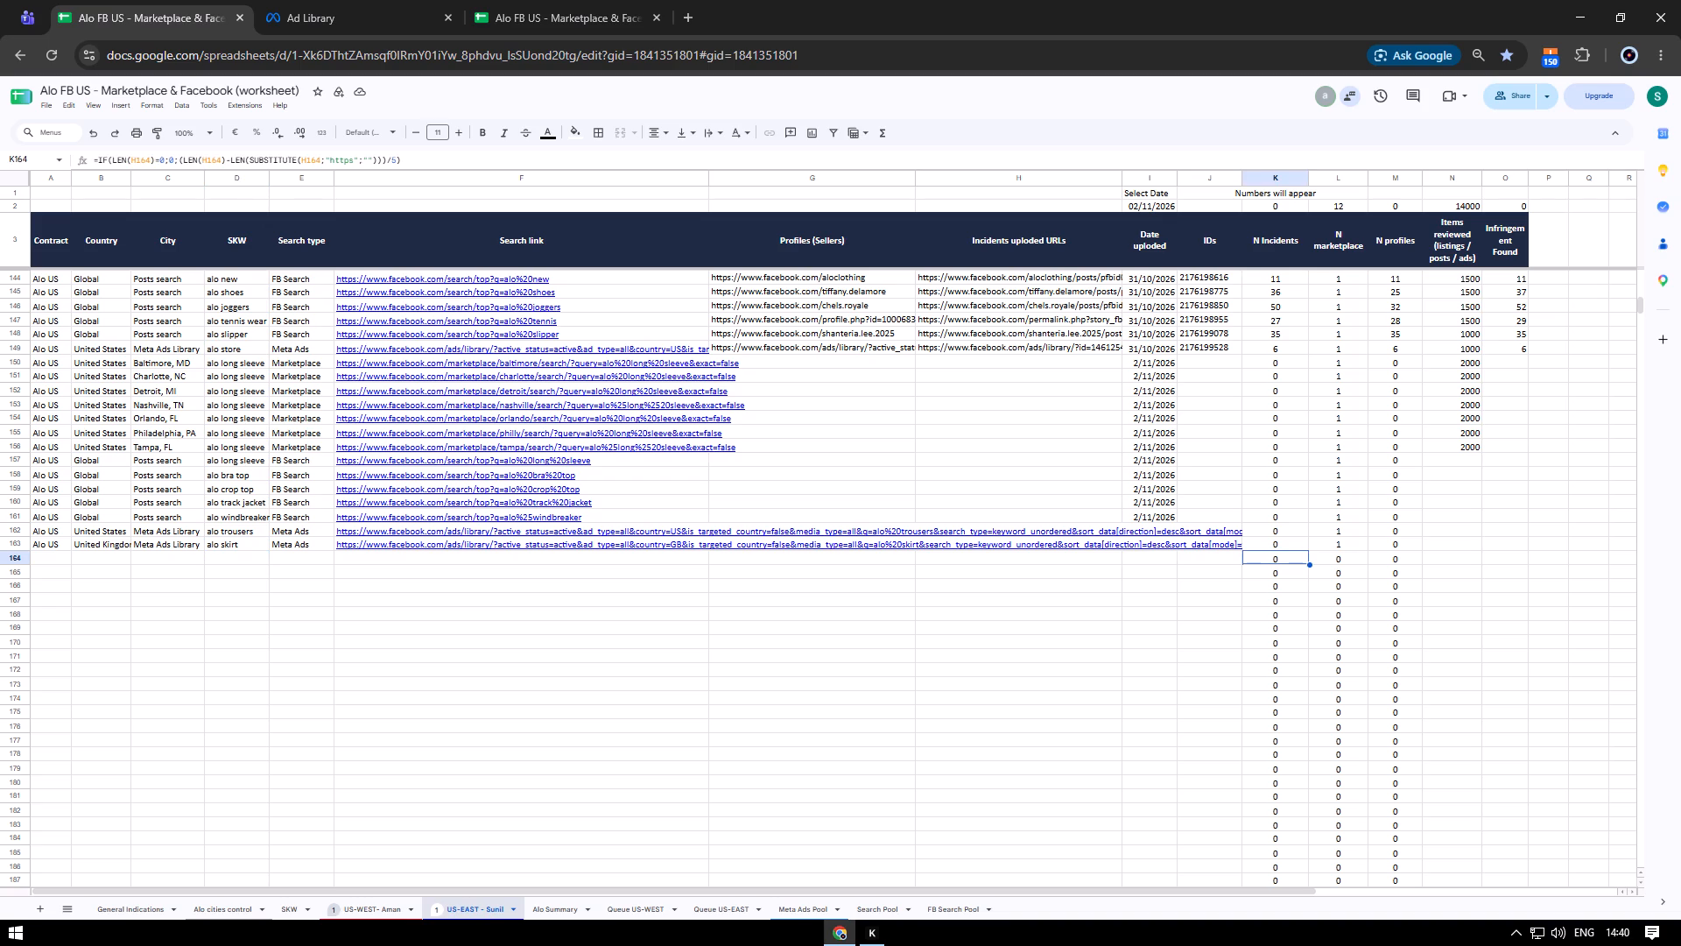
pyautogui.press('Up')
pyautogui.press('Up')
pyautogui.press('Up')
pyautogui.hotkey('ctrl', 'Left')
pyautogui.press('Down')
pyautogui.hotkey('ctrl', 'shift', 'Down')
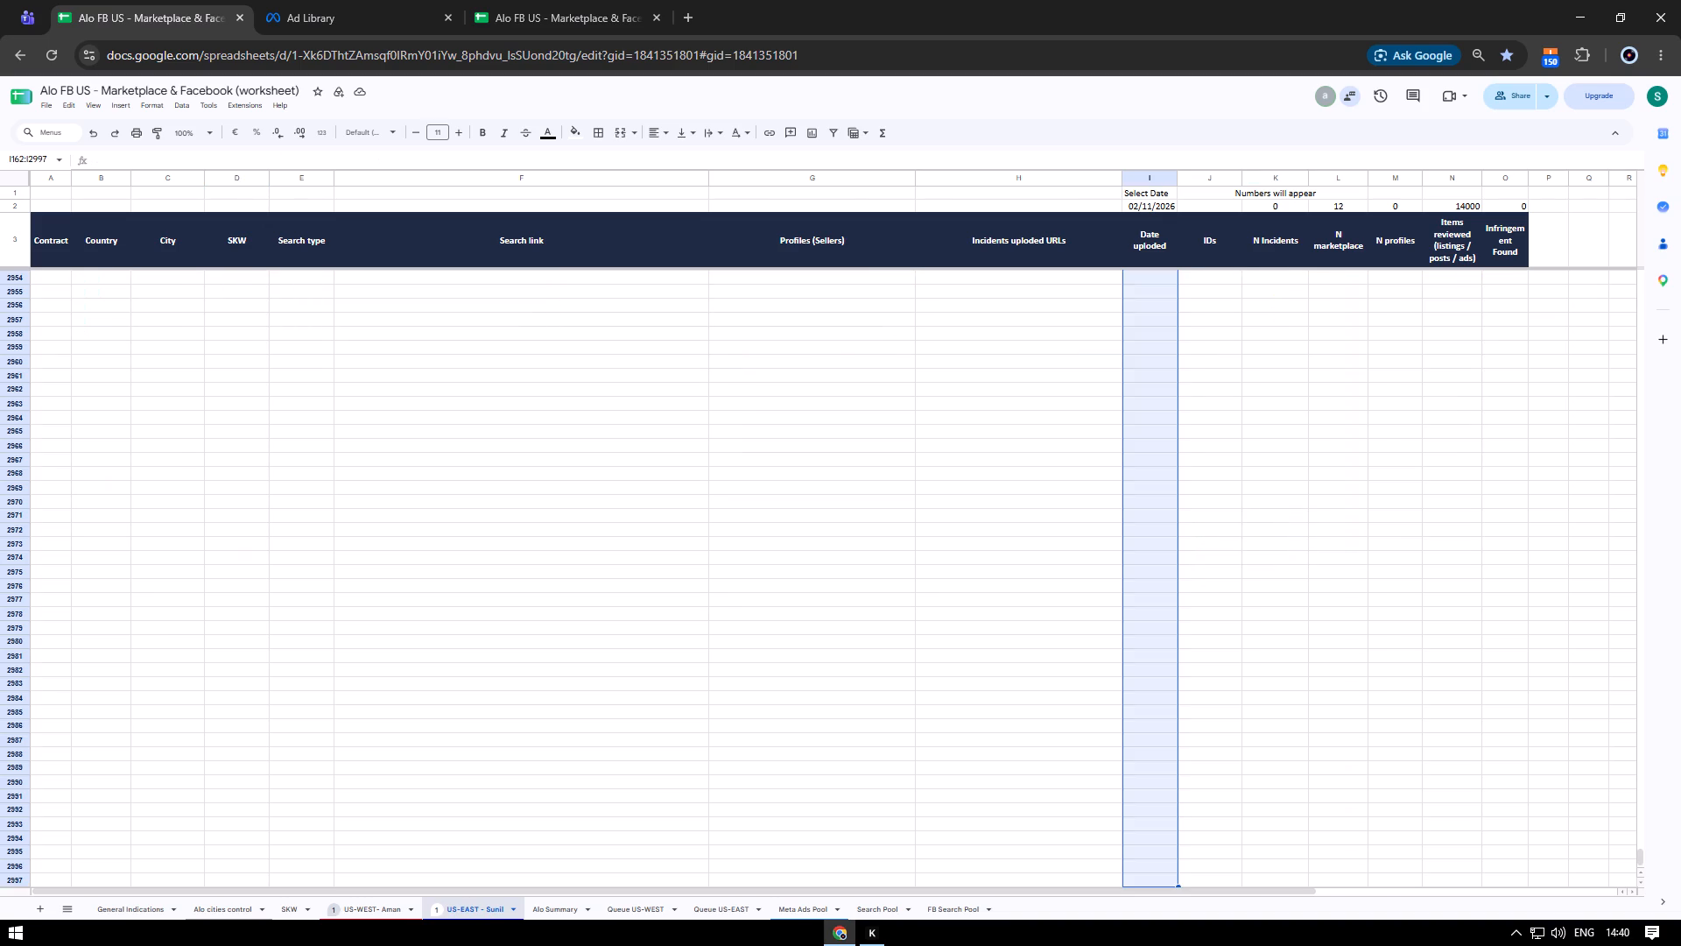
pyautogui.hotkey('shift', 'Up')
pyautogui.hotkey('ctrl', 'Up')
pyautogui.press('Down')
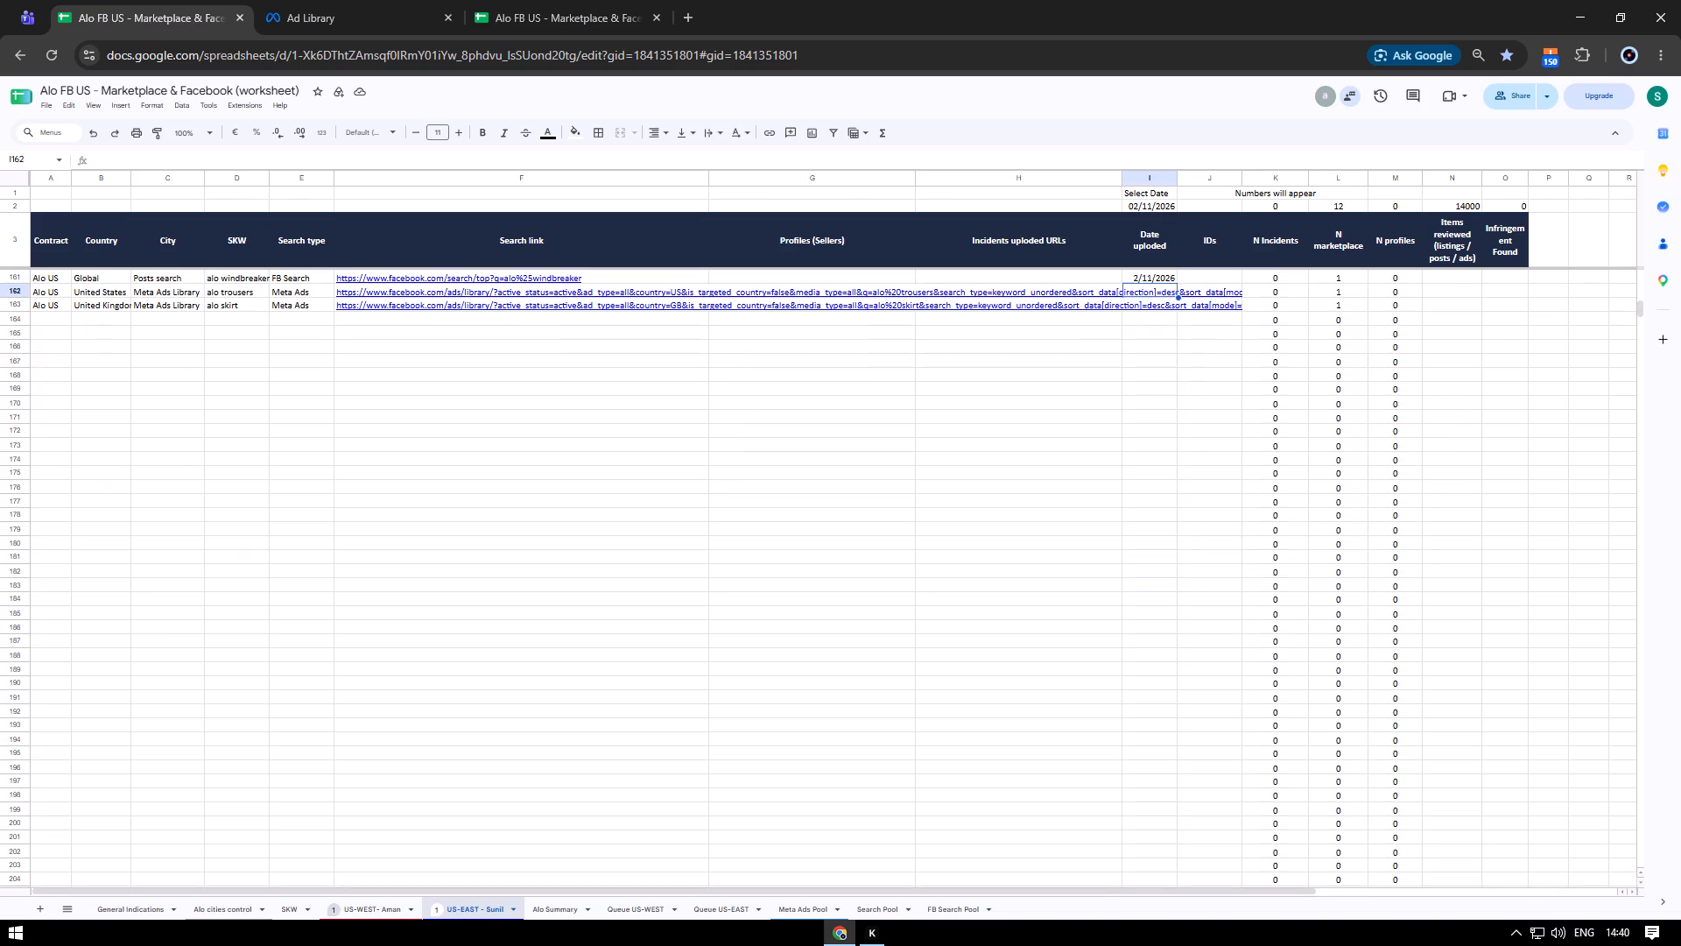
# In the US-EAST sheet, enter 2/11/2026 as the date uploaded for the Meta Ads rows "alo trousers" and "alo skirt".
pyautogui.hotkey('shift', 'Down')
pyautogui.hotkey('ctrl', ';')
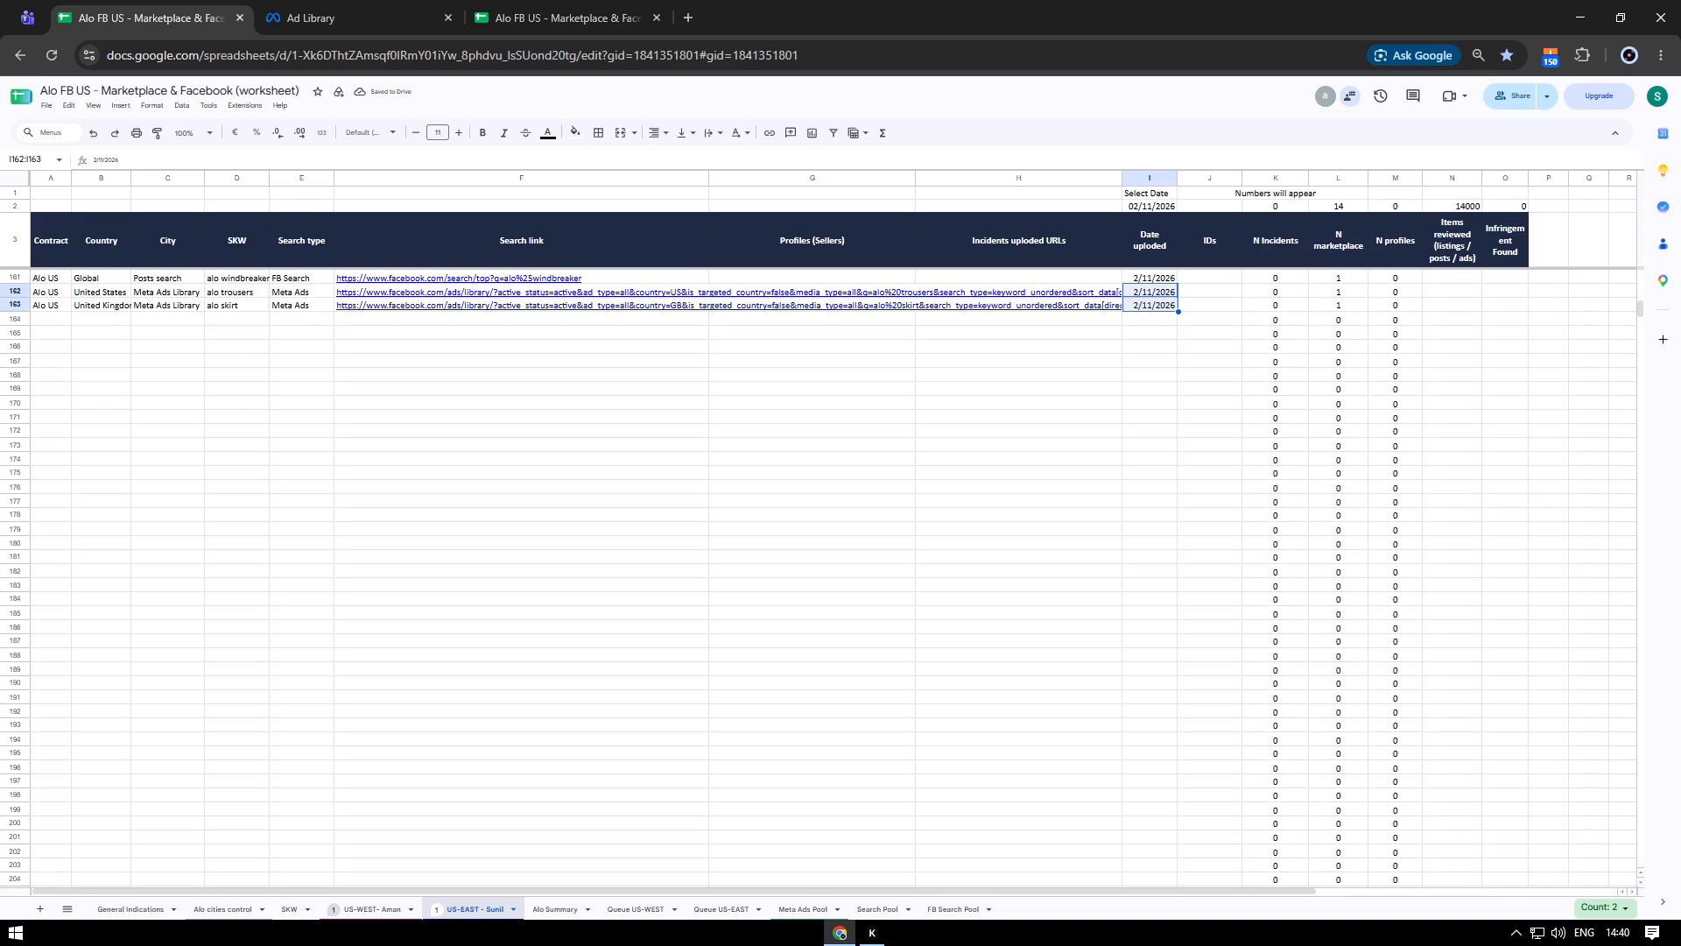
# Look back through the date uploaded column and the earlier logged rows of the US-EAST sheet.
pyautogui.press('Left')
pyautogui.hotkey('ctrl', 'Up')
pyautogui.press('Down')
pyautogui.press('Right')
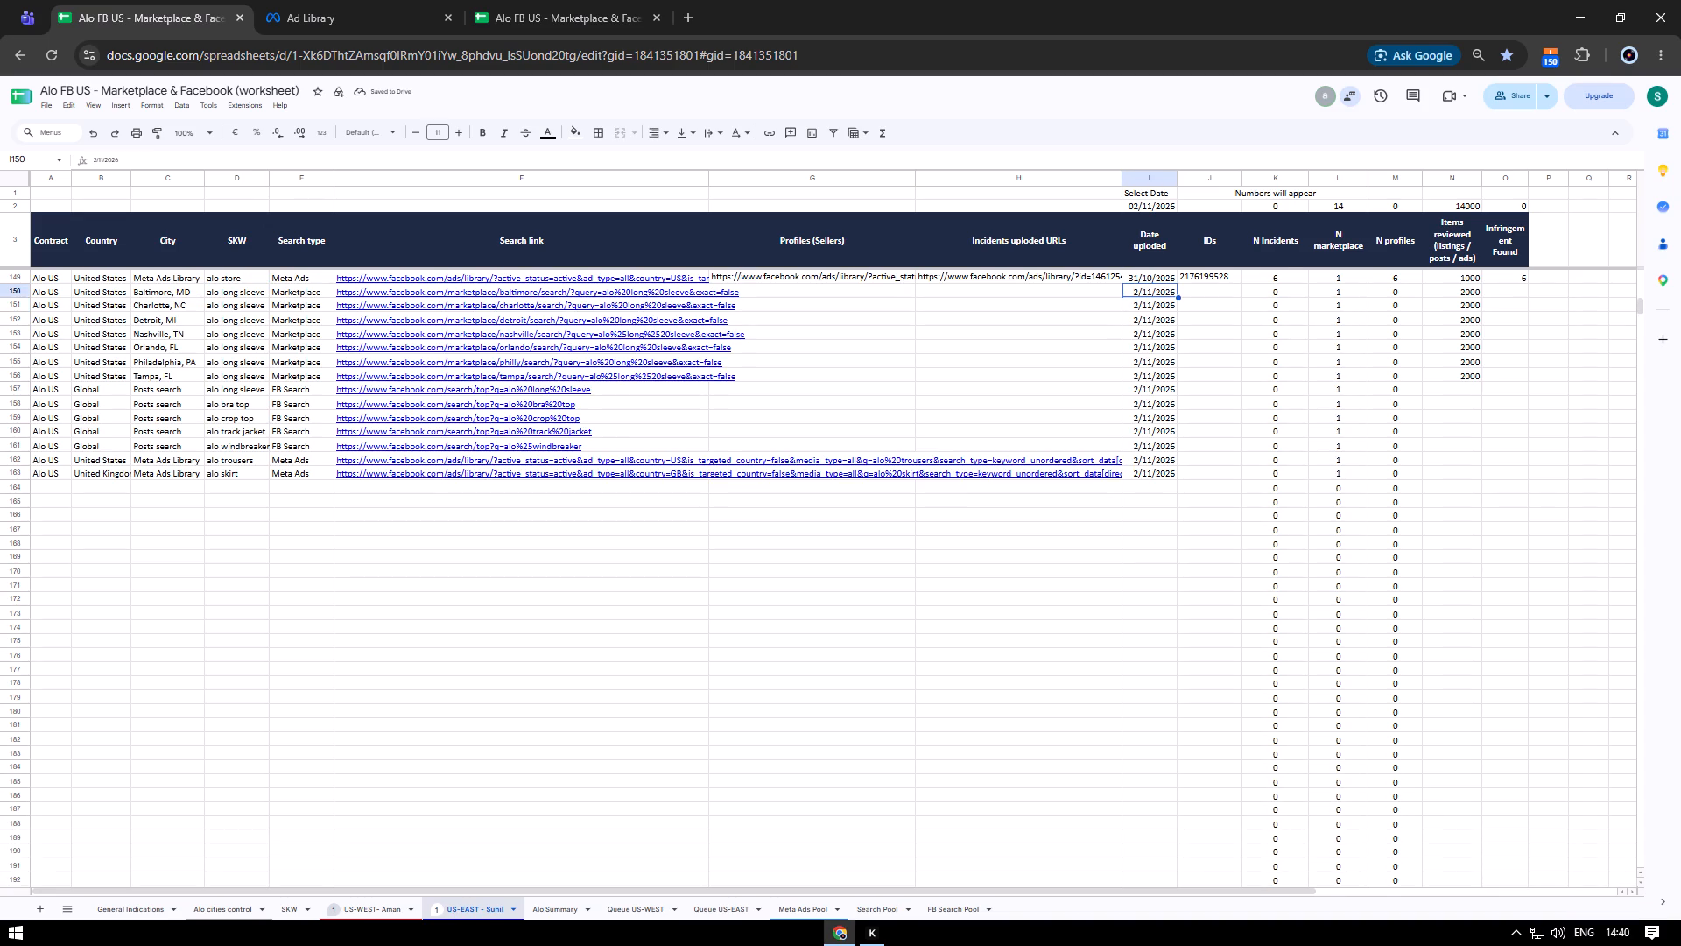
pyautogui.hotkey('shift', 'Up')
pyautogui.press('Up')
pyautogui.press('Up')
pyautogui.press('Up')
pyautogui.press('Up')
pyautogui.press('Up')
pyautogui.press('Up')
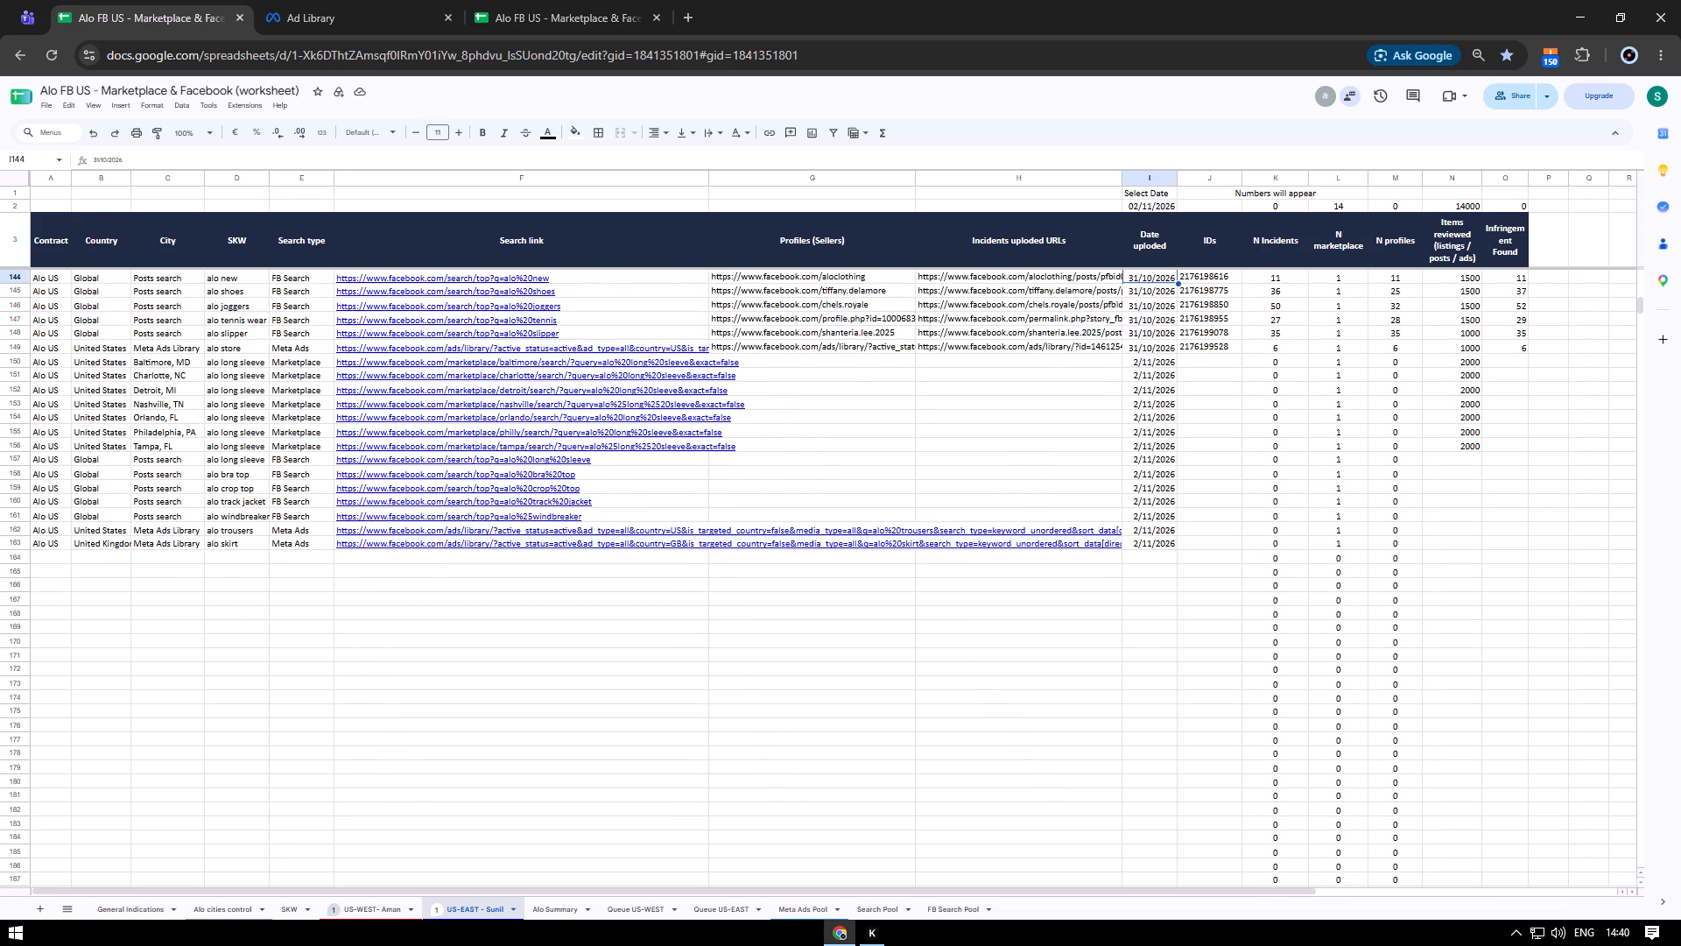
pyautogui.press('Up')
pyautogui.press('Up')
pyautogui.press('Up')
pyautogui.press('Up')
pyautogui.hotkey('ctrl', 'Up')
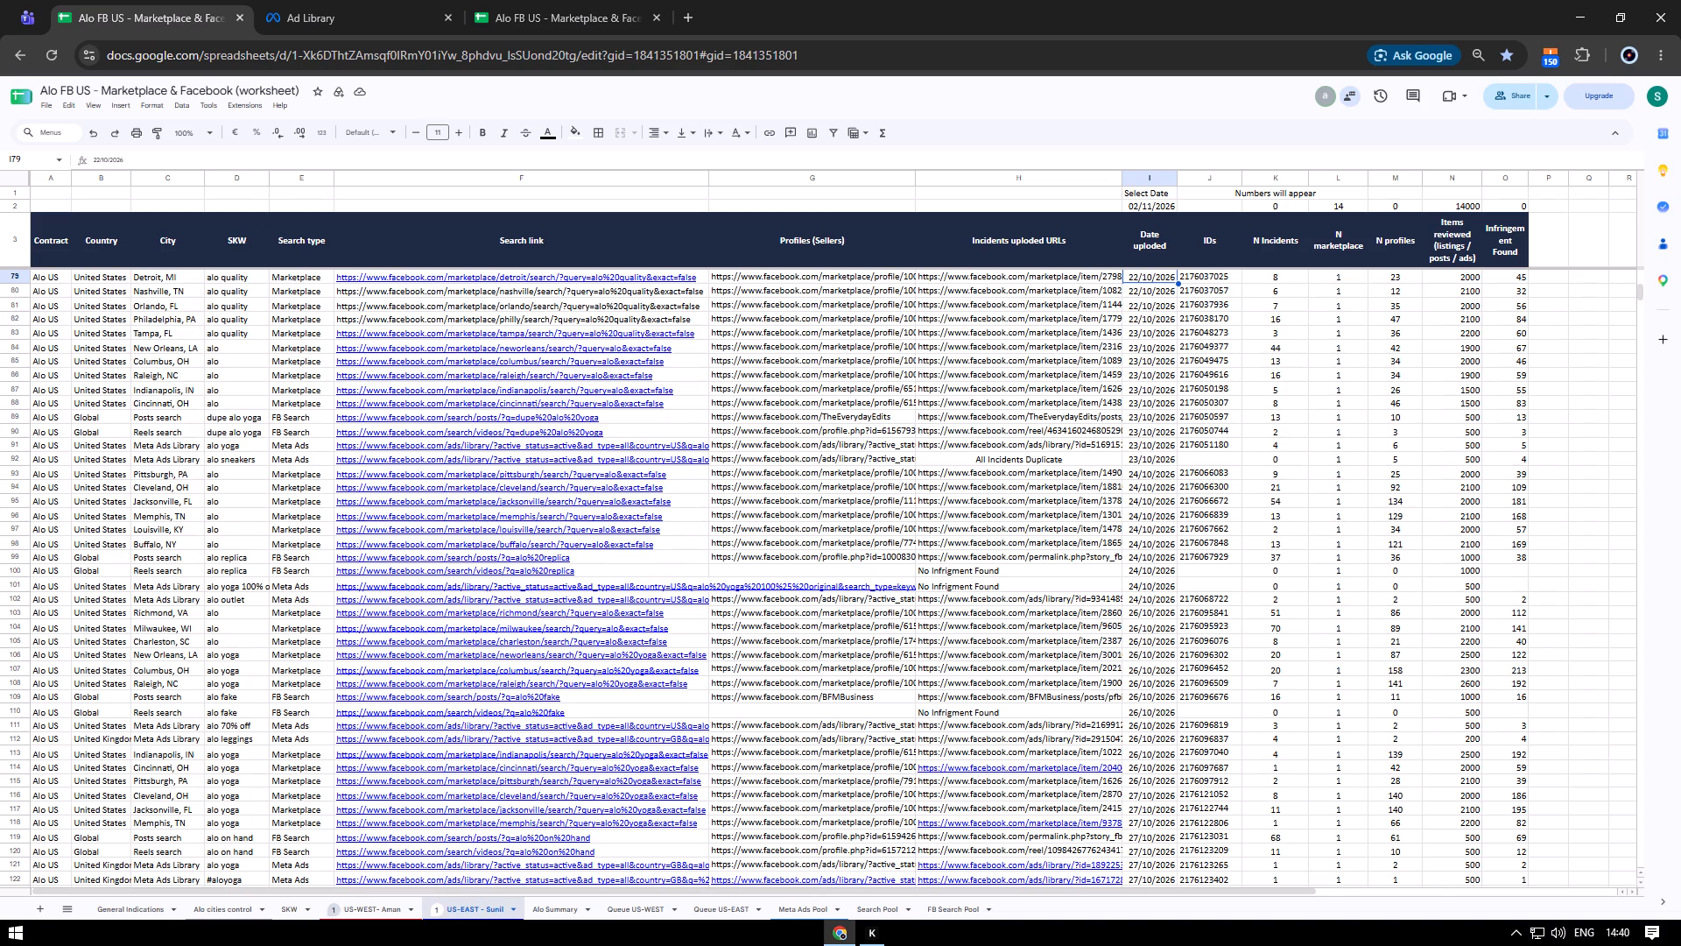
pyautogui.press('Up')
pyautogui.press('Down')
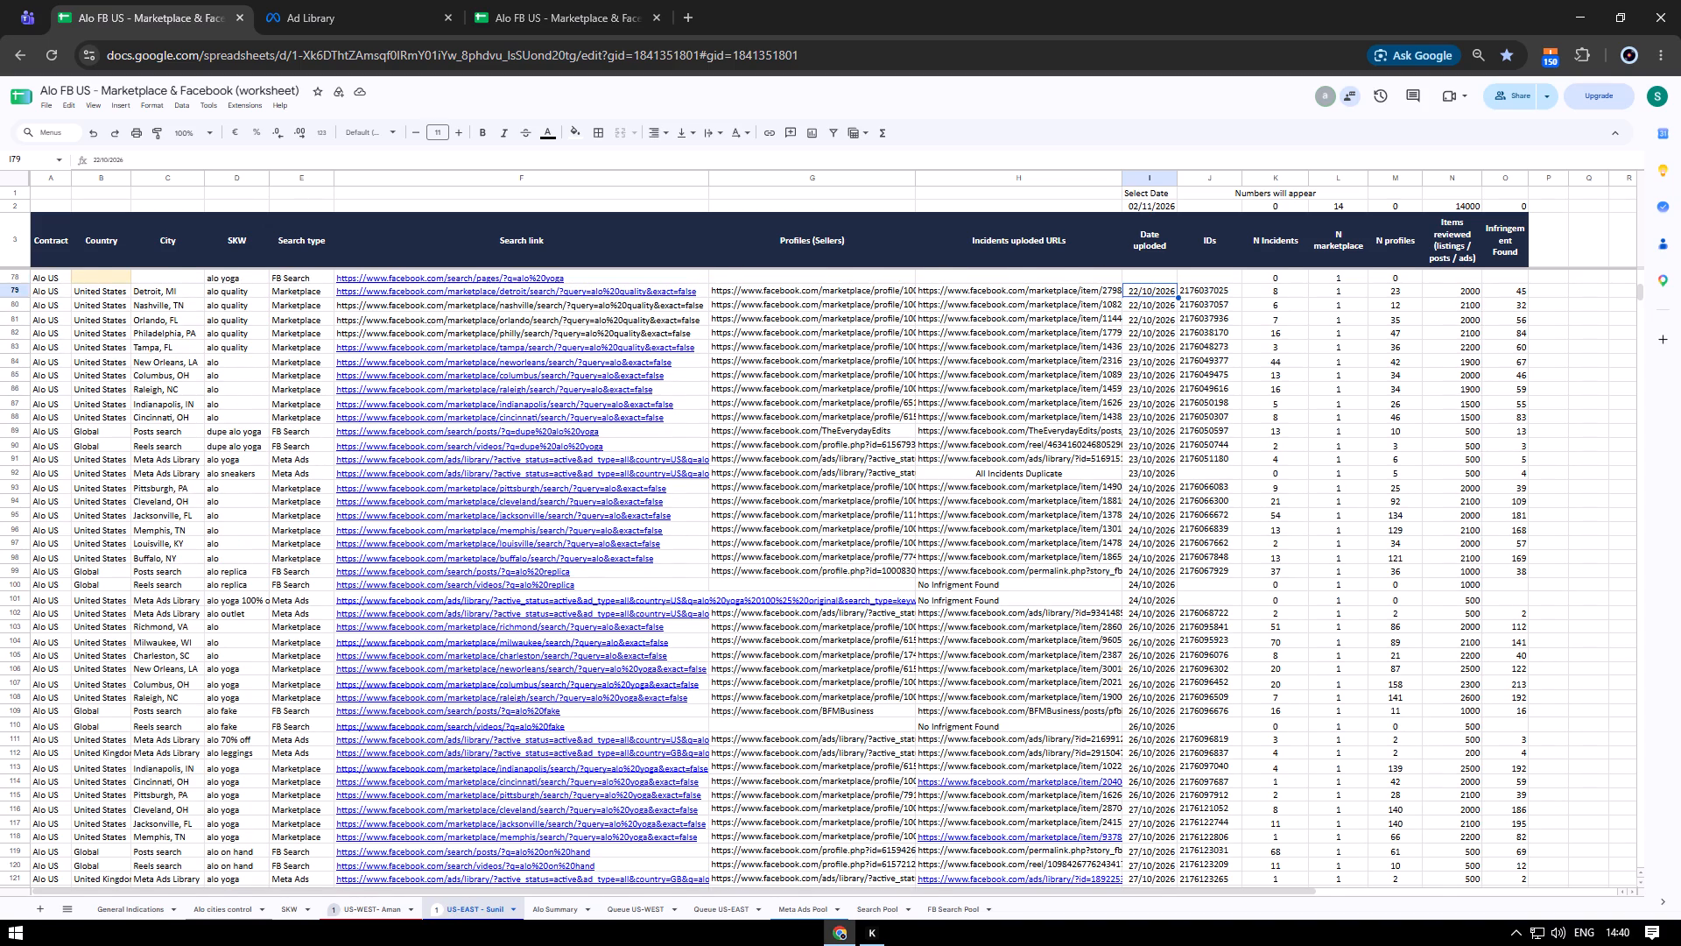
# Set items reviewed to 500 for the Meta Ads rows "alo skirt" and "alo trousers".
pyautogui.hotkey('ctrl', 'Down')
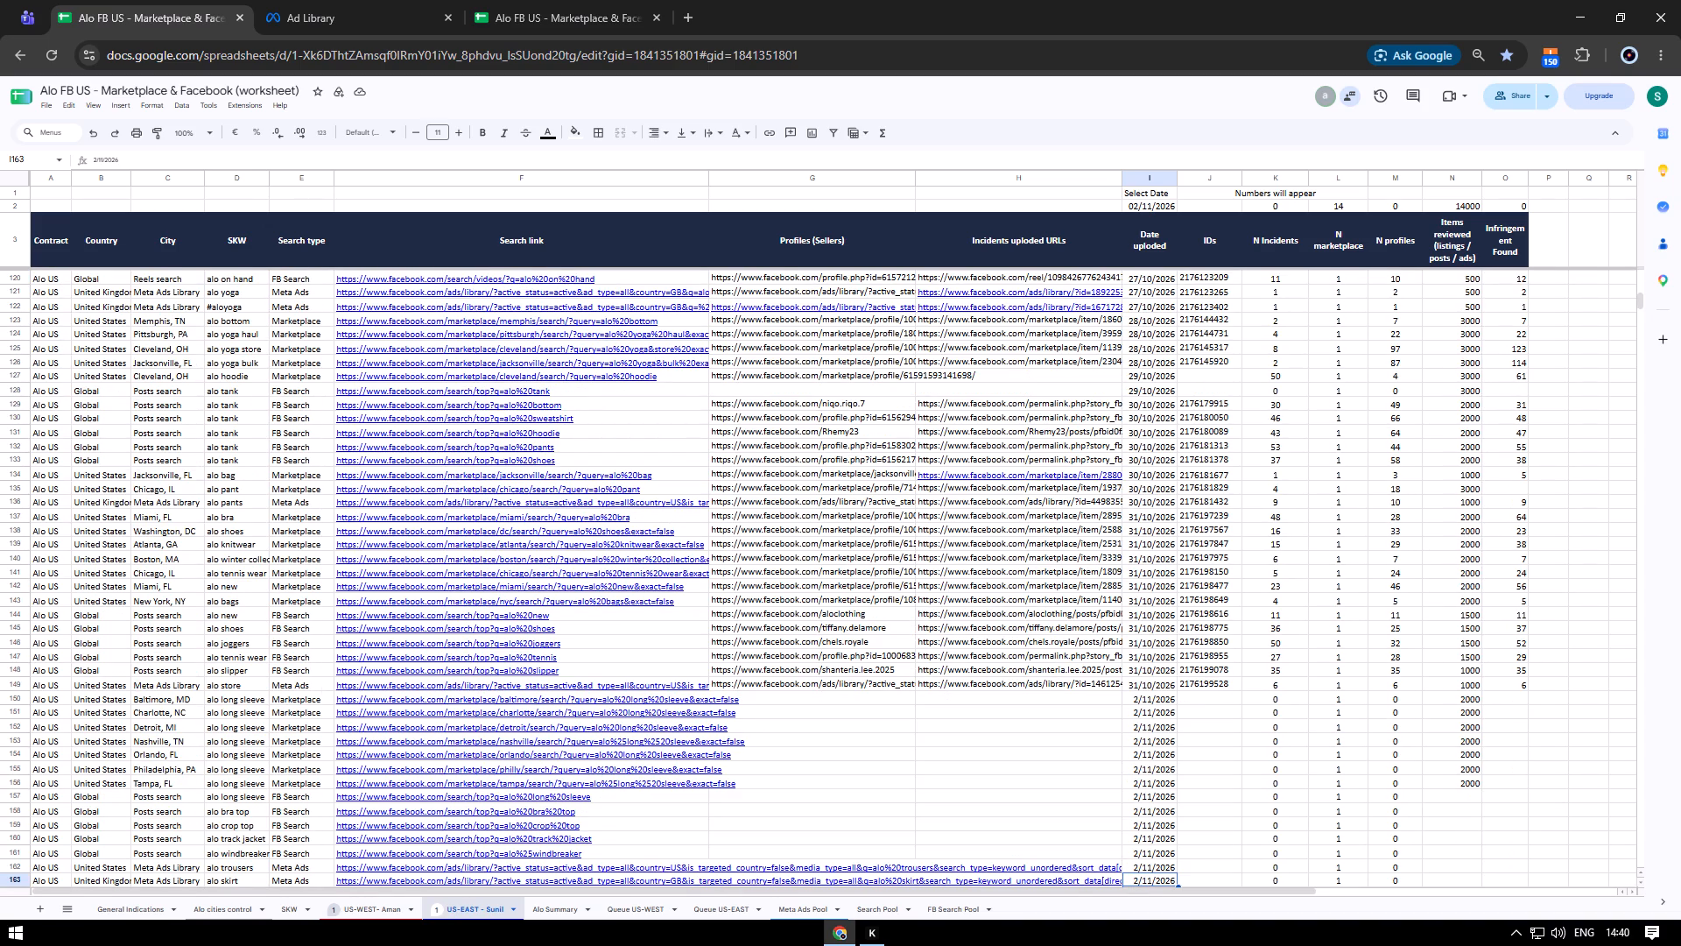
pyautogui.press('Right')
pyautogui.press('Right')
pyautogui.press('Right')
pyautogui.press('Right')
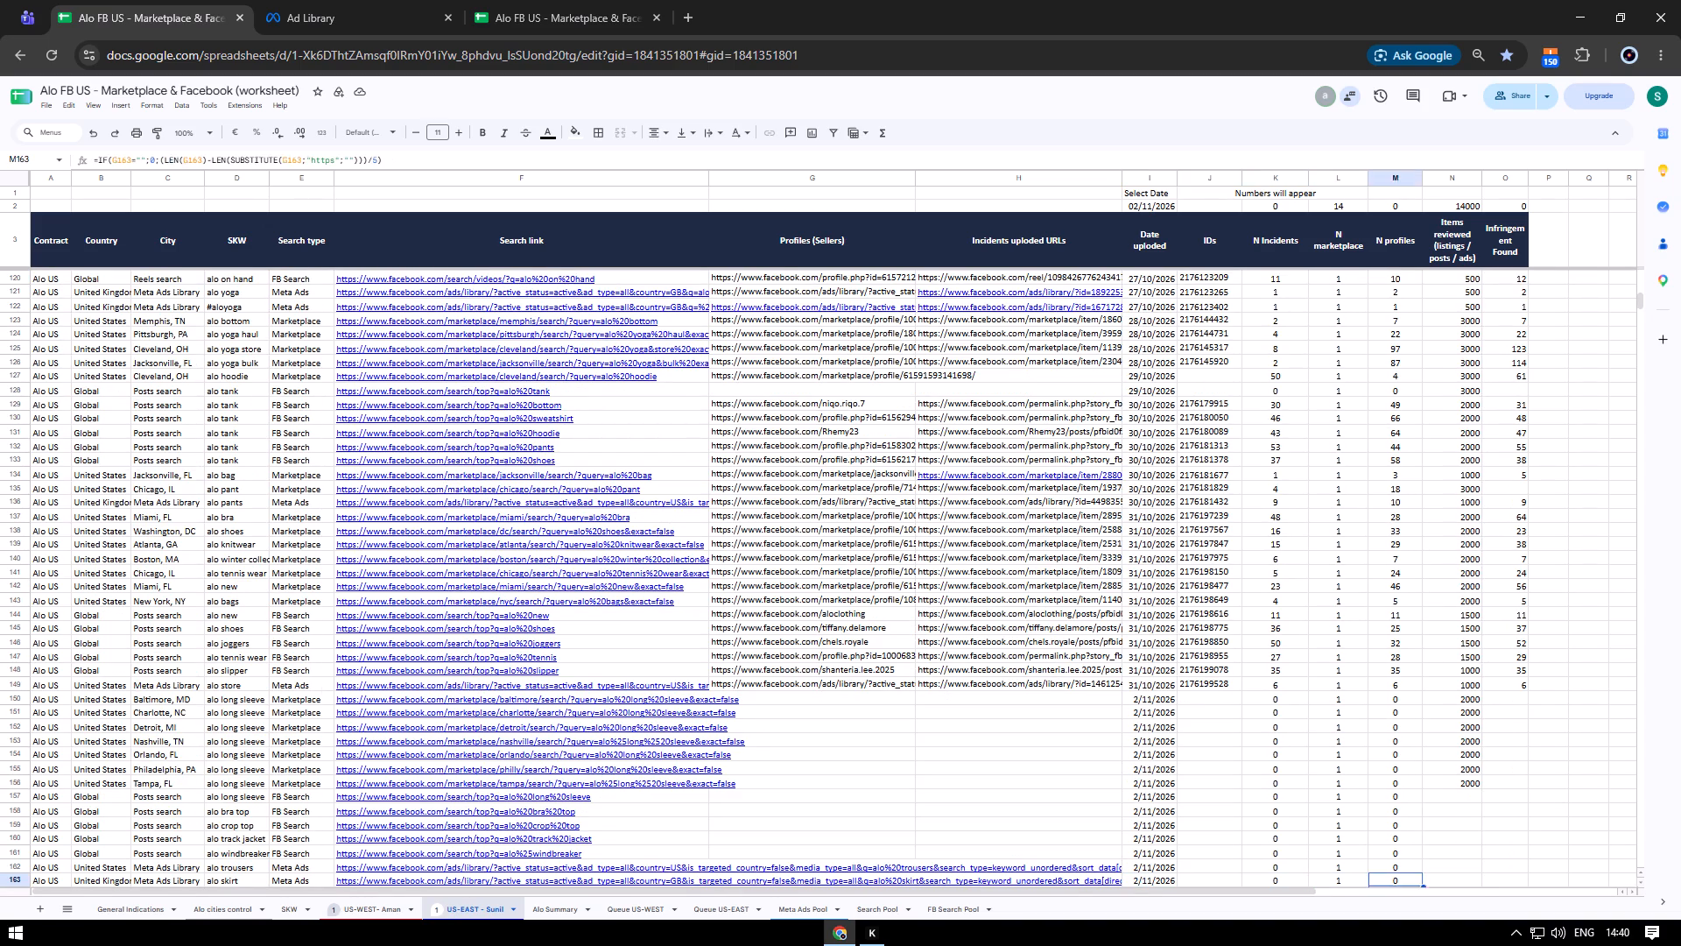
pyautogui.press('Right')
pyautogui.write('500')
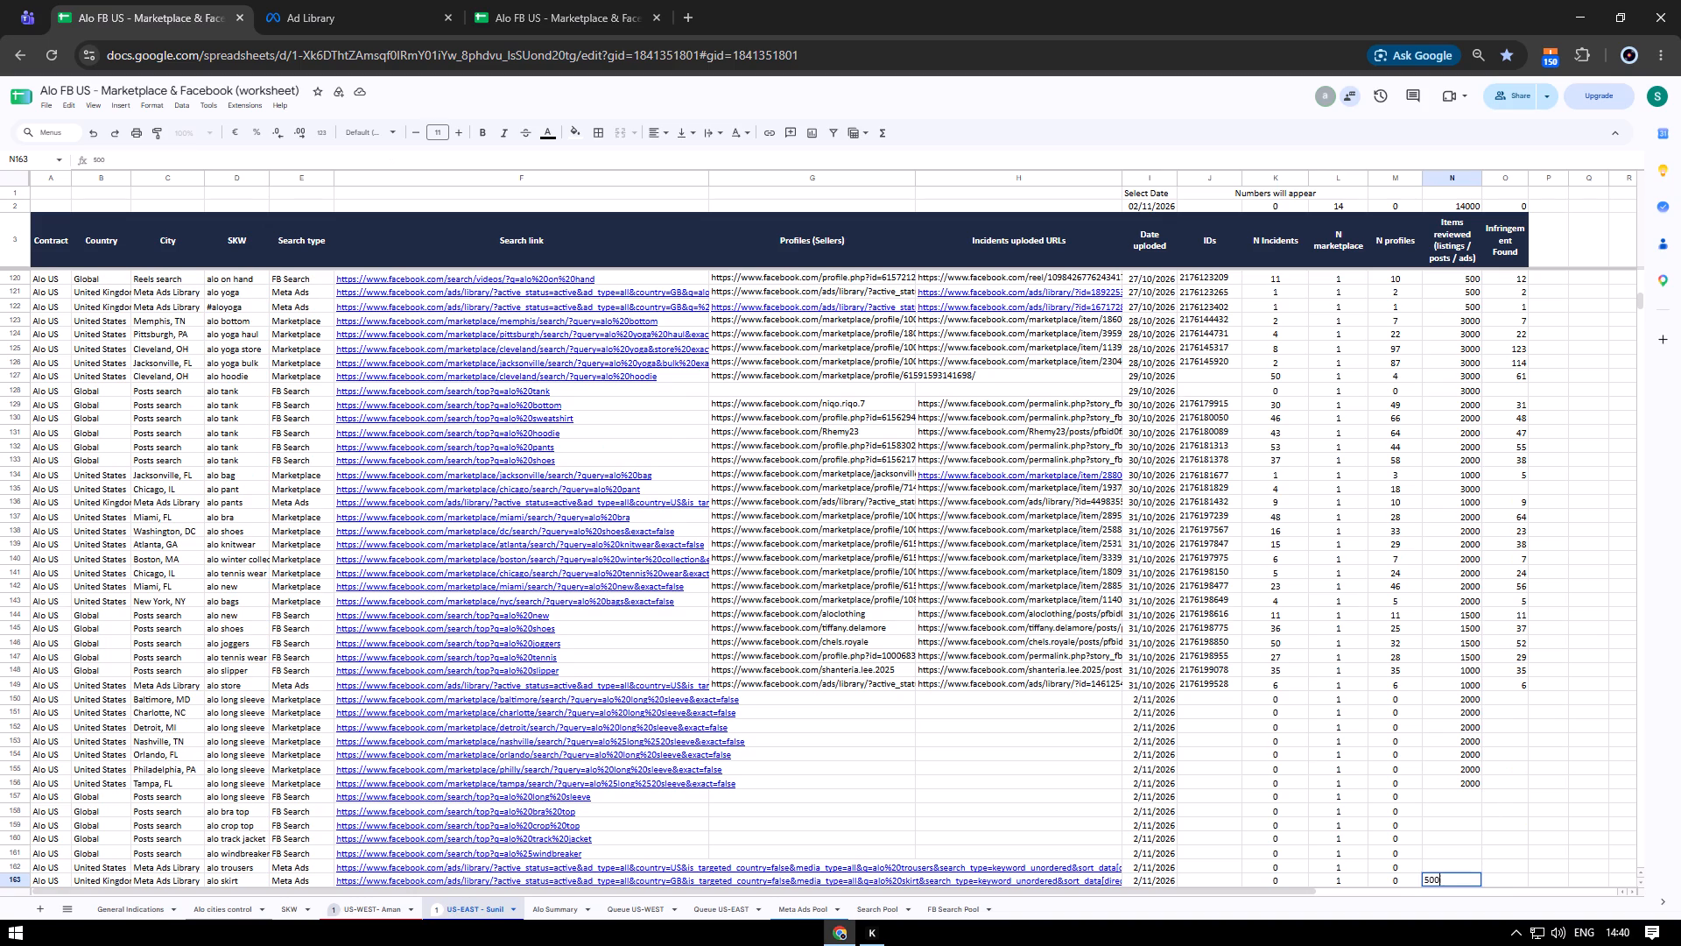
pyautogui.press('Up')
pyautogui.write('500')
pyautogui.press('Up')
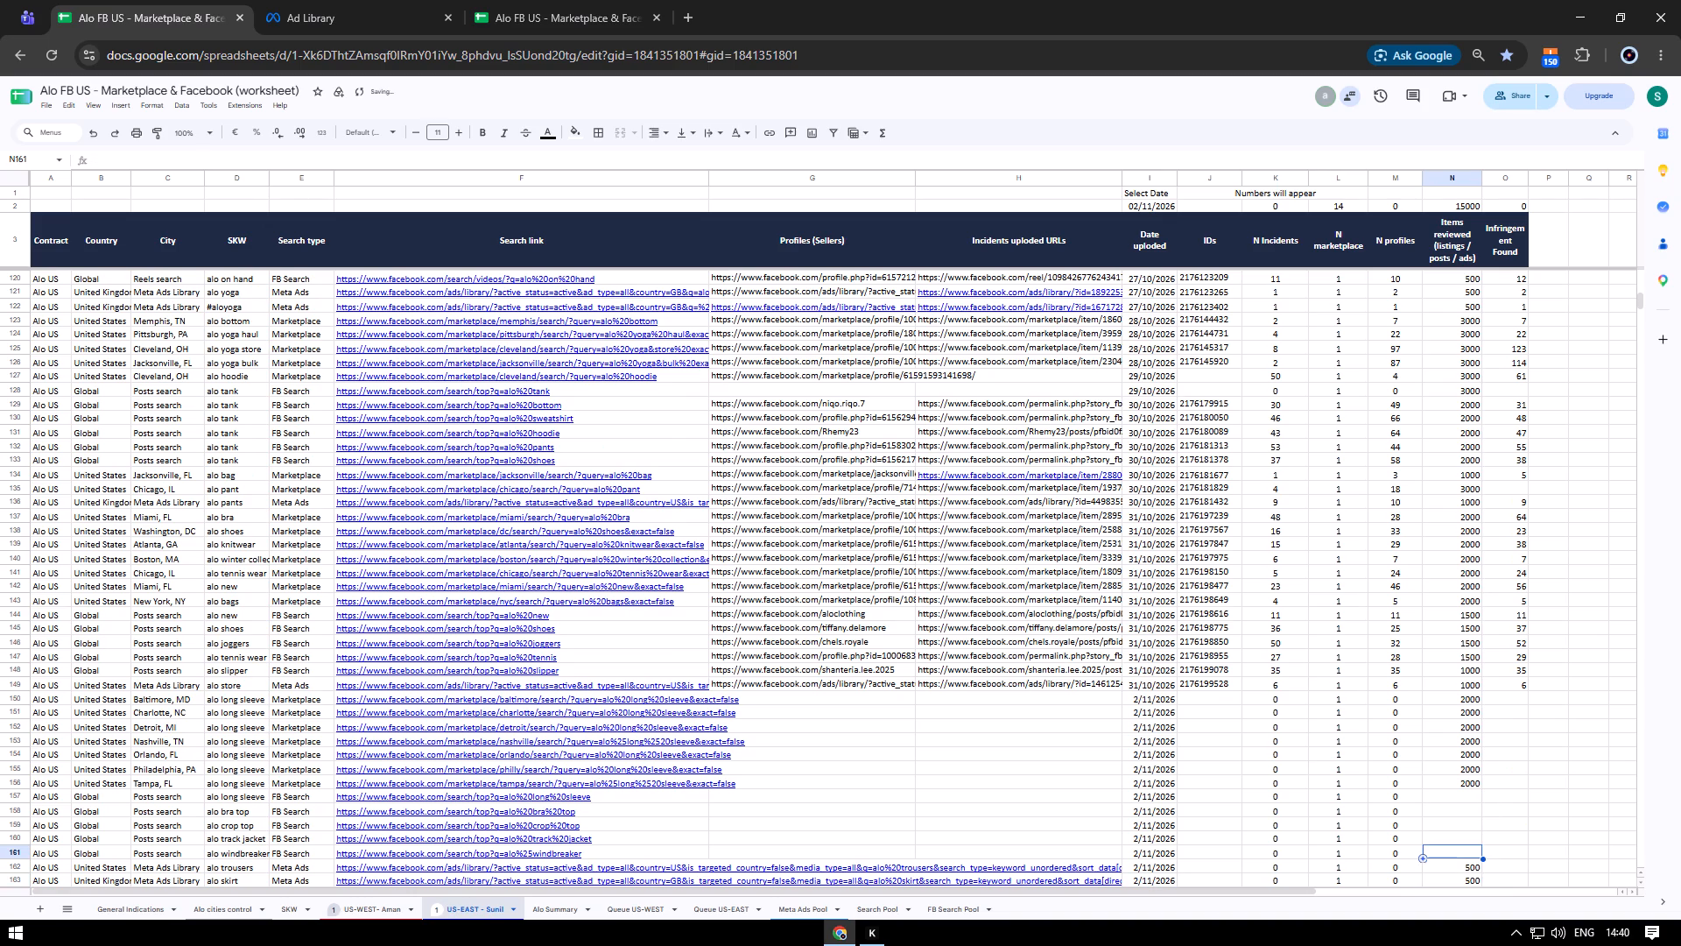
# Set items reviewed to 1500 for the windbreaker, track jacket, crop top and bra top posts searches, and 1000 for the long sleeve one.
pyautogui.write('1500')
pyautogui.press('Up')
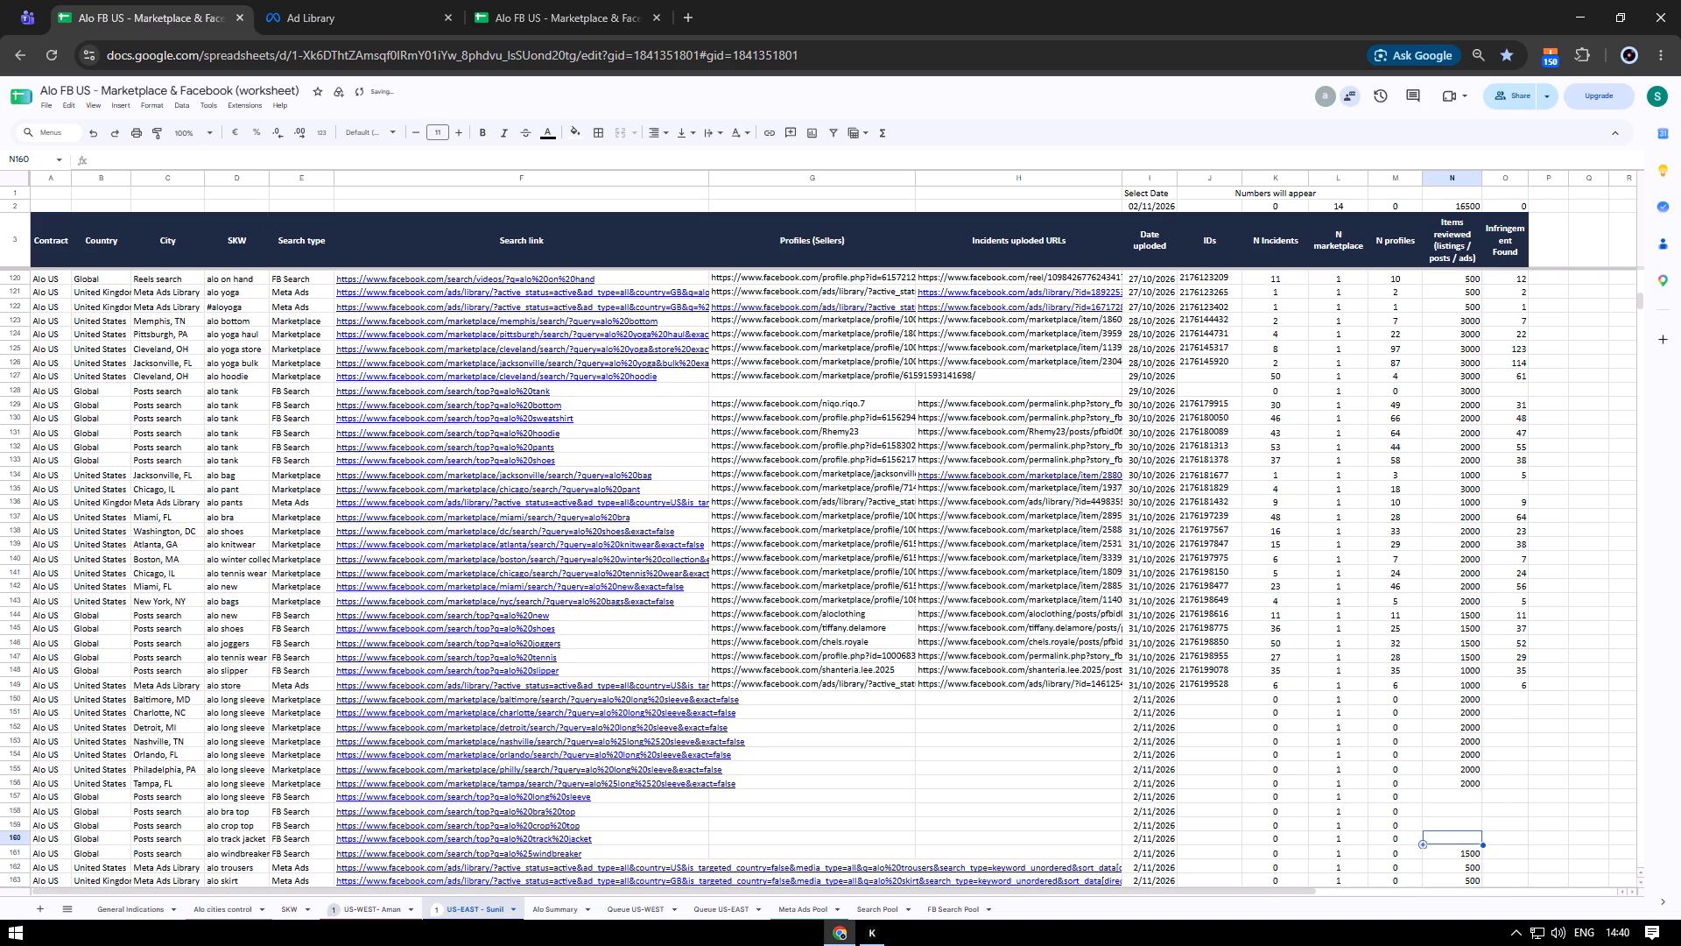
pyautogui.write('1500')
pyautogui.press('Up')
pyautogui.write('1500')
pyautogui.press('Up')
pyautogui.press('Up')
pyautogui.press('Down')
pyautogui.write('1500')
pyautogui.press('Up')
pyautogui.write('1000')
pyautogui.press('Right')
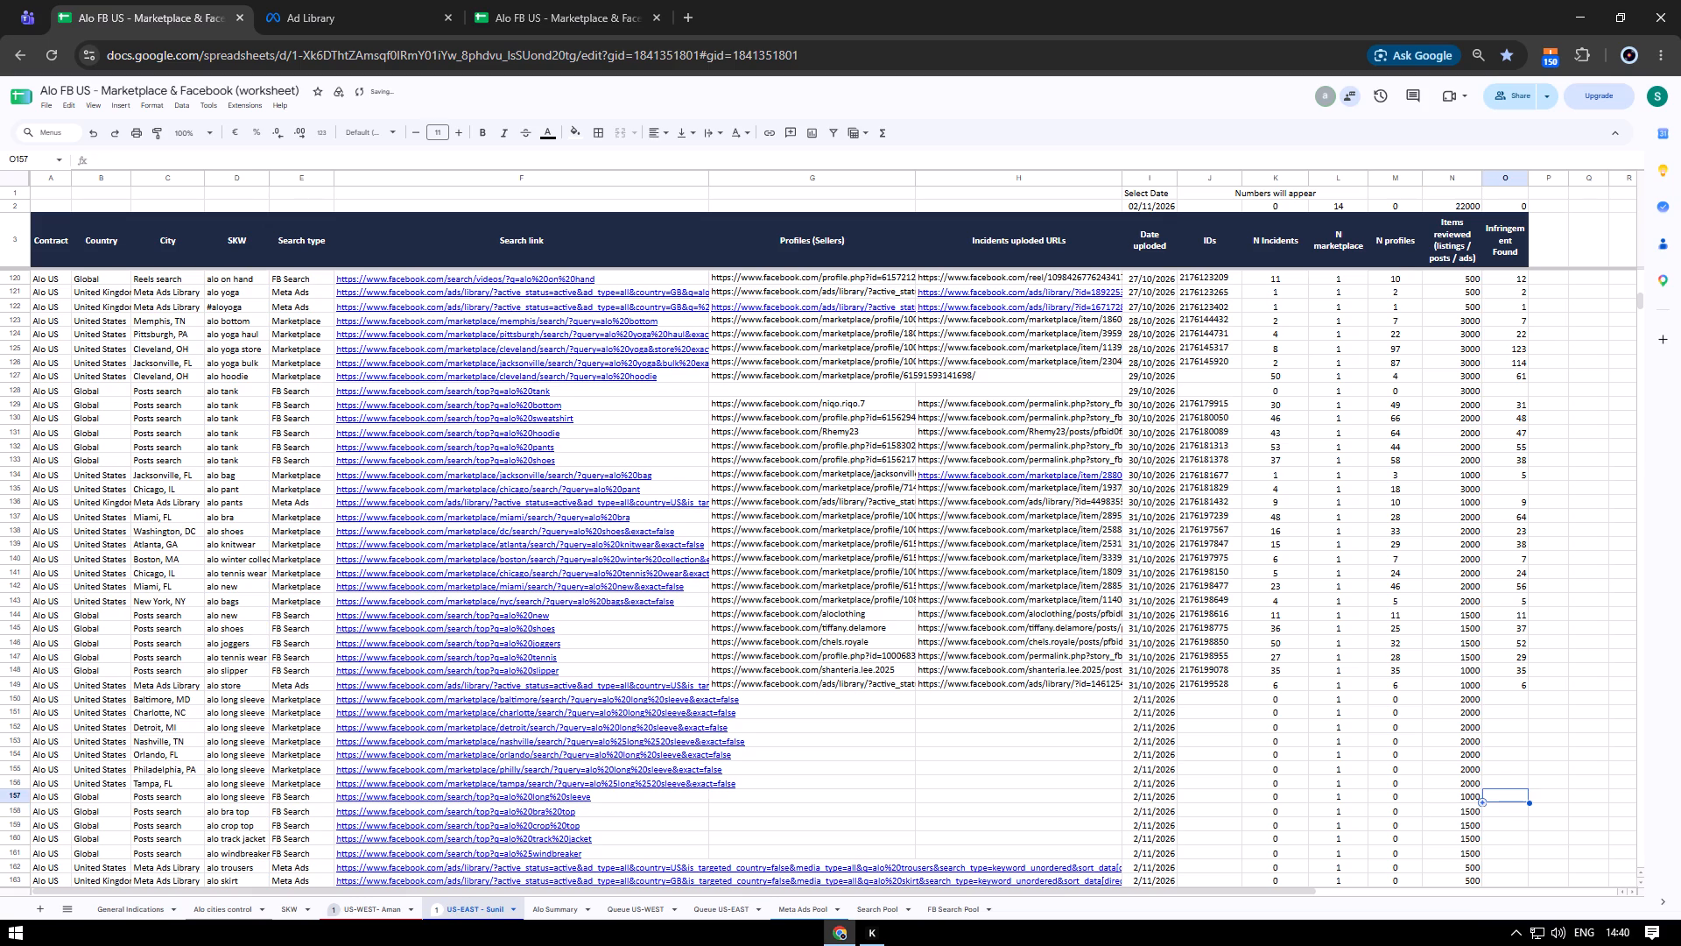
# Check the items reviewed entries from the "alo bra top" row down to the "alo skirt" row.
pyautogui.press('Down')
pyautogui.press('Left')
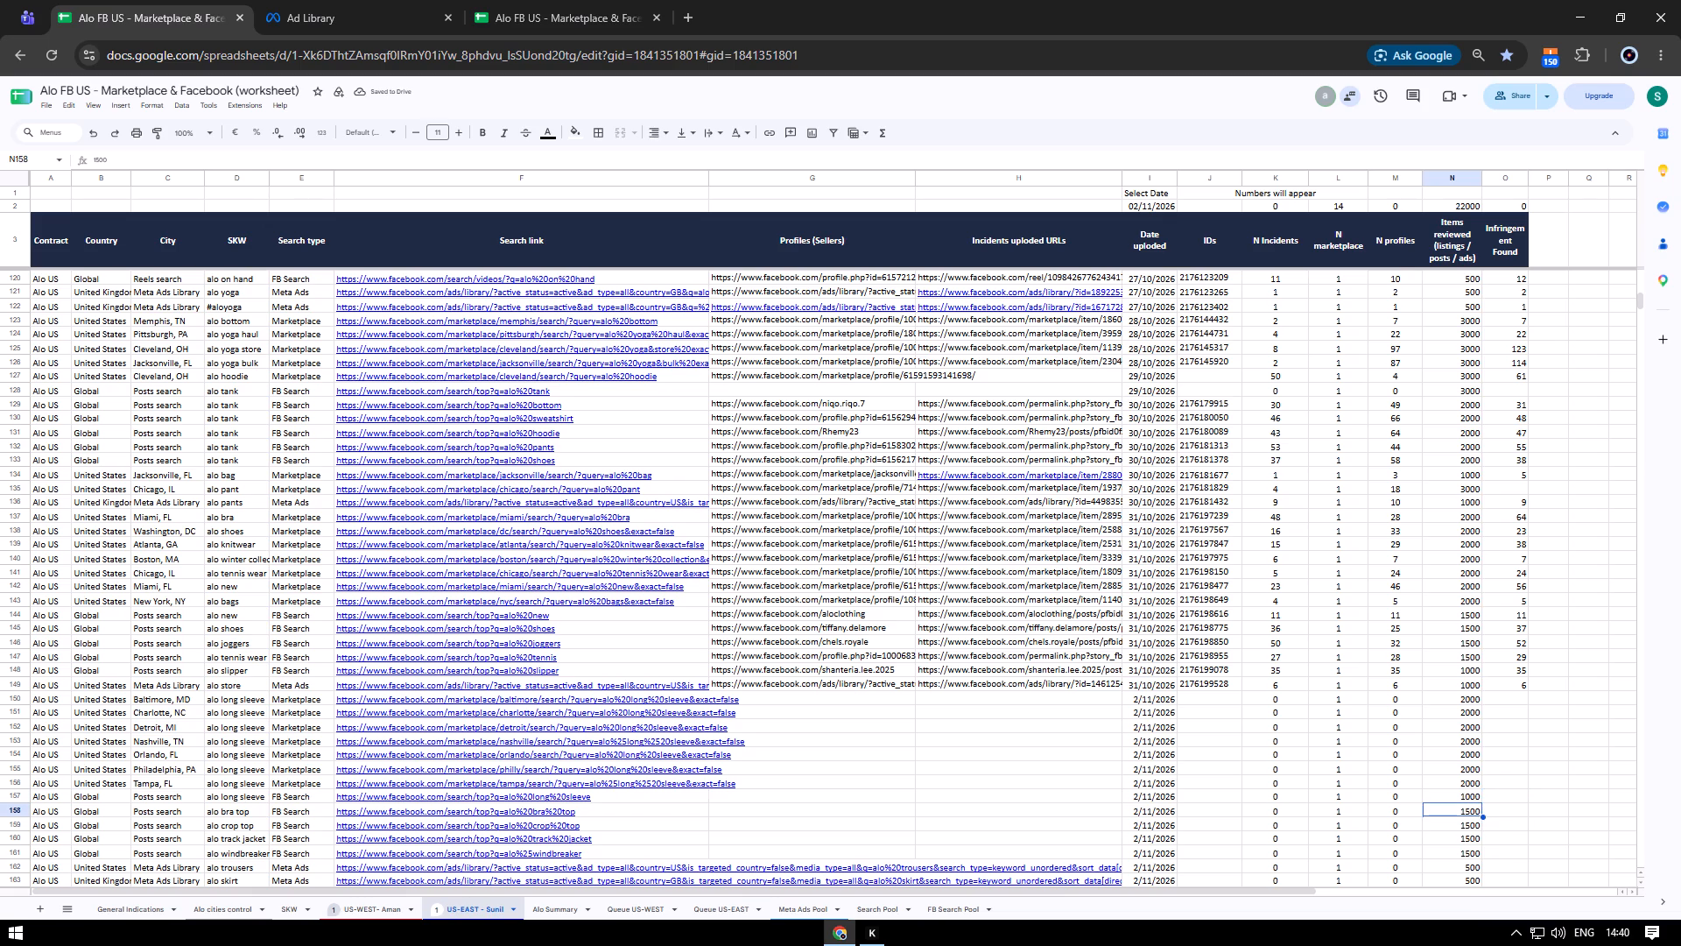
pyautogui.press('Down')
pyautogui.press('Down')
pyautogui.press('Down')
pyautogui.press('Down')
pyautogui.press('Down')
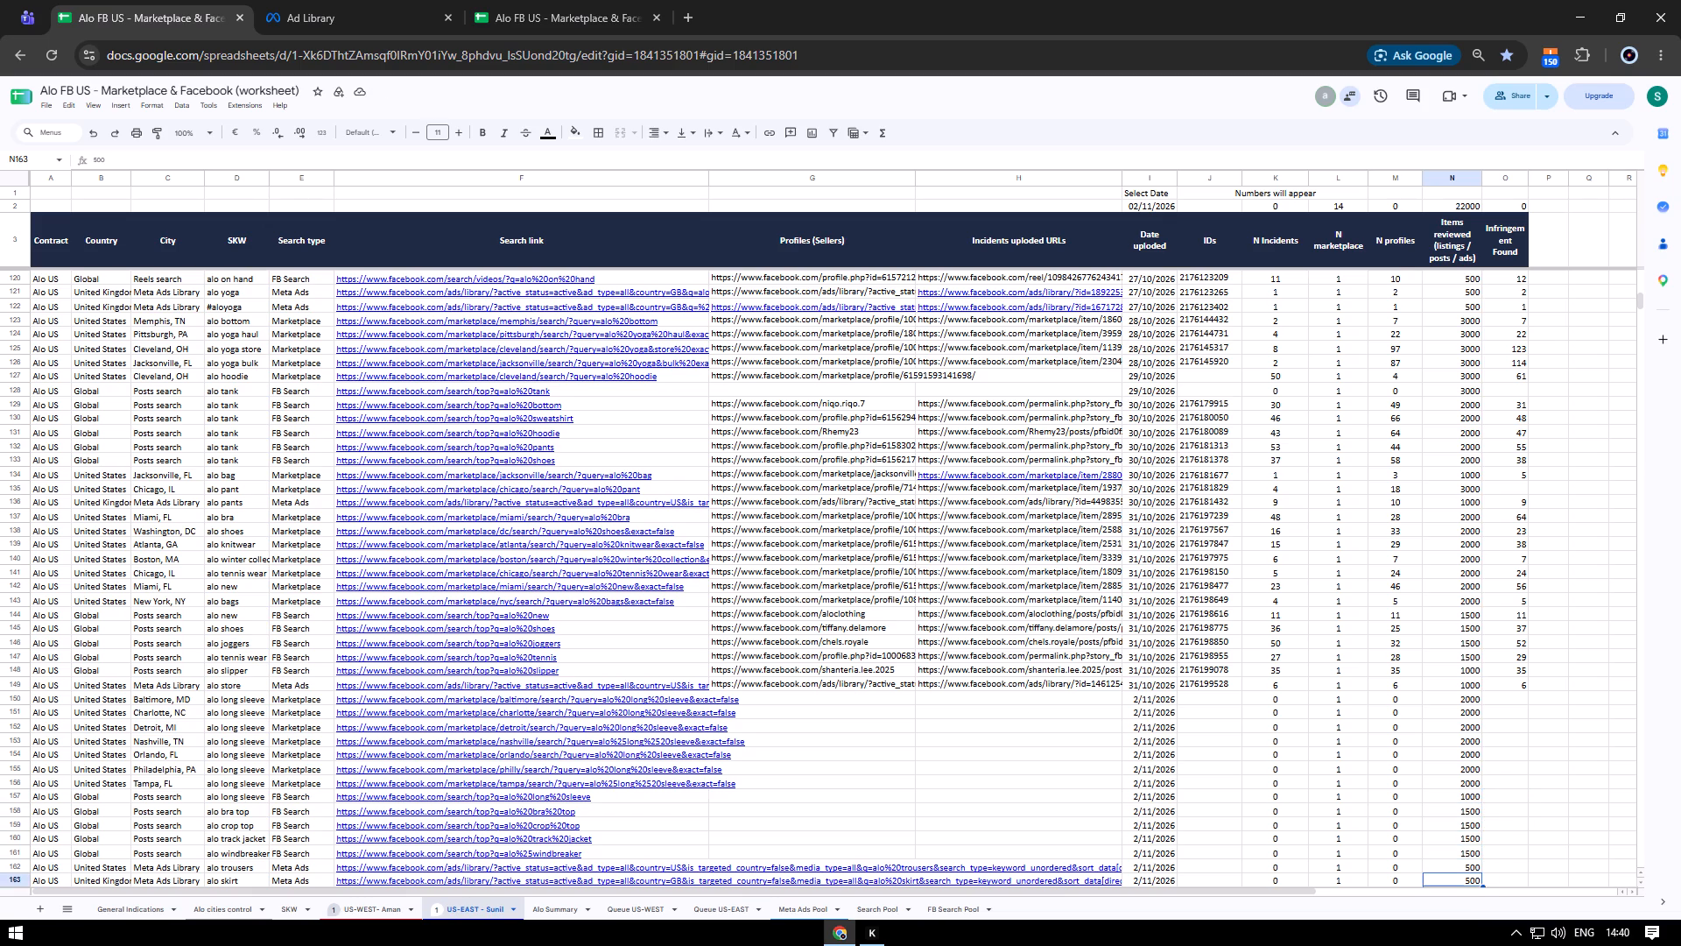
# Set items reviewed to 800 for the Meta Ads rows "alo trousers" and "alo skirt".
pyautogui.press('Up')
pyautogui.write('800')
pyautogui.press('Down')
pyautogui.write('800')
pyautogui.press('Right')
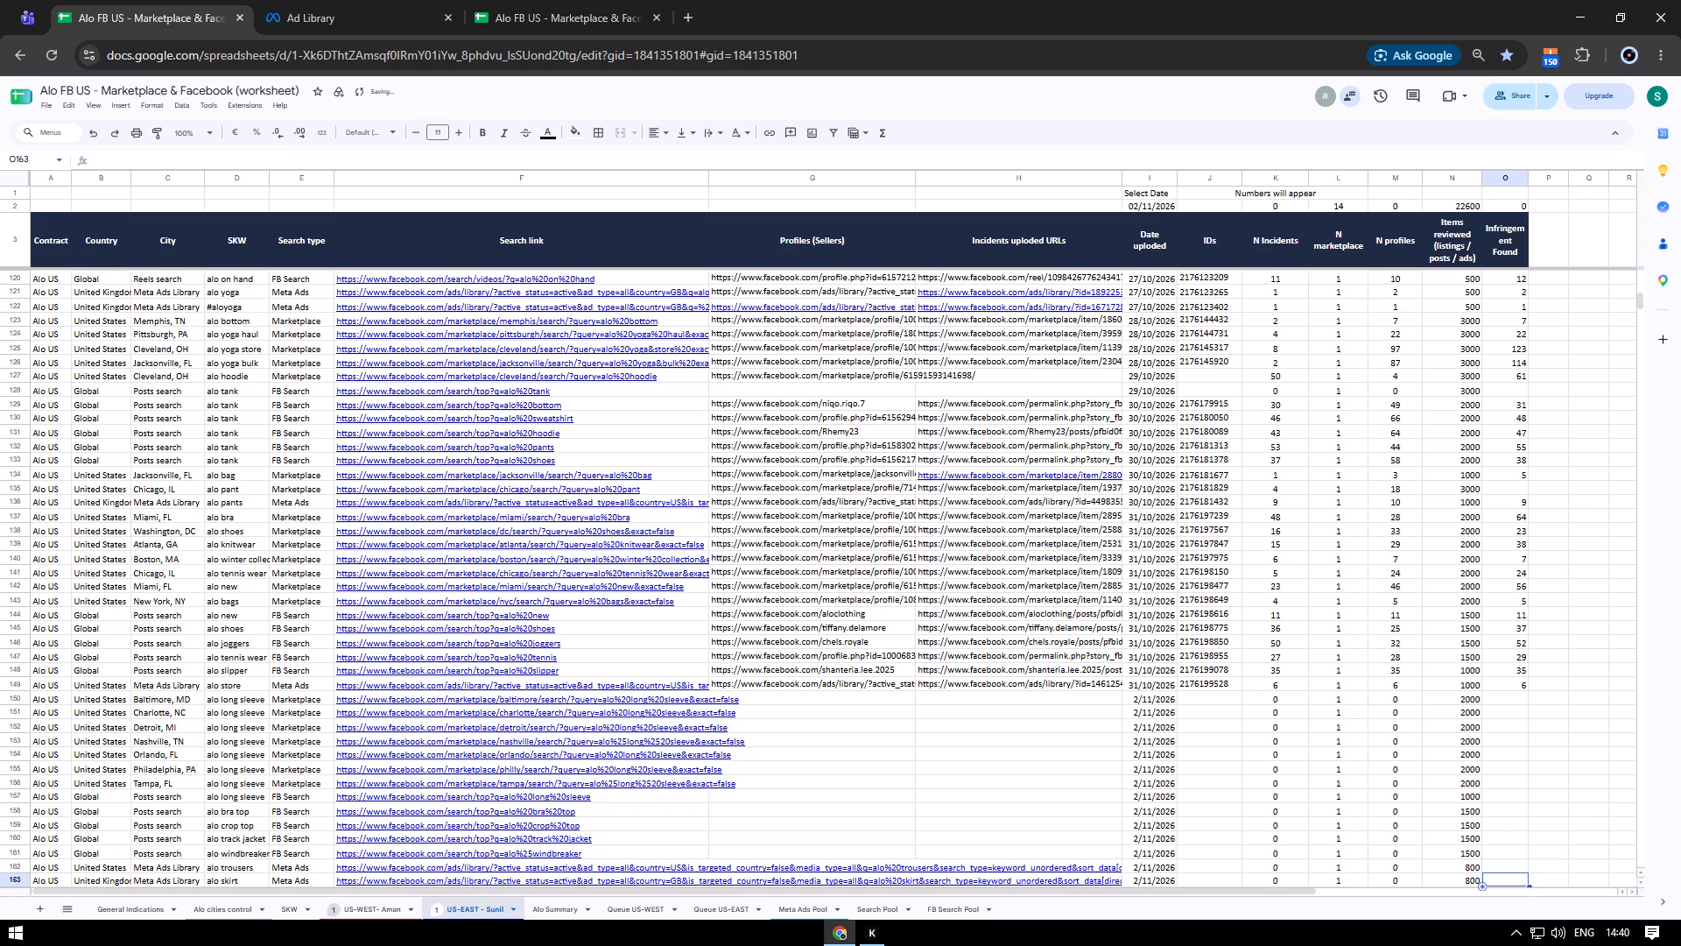
# Set items reviewed to 1000 for the Meta Ads rows "alo skirt" and "alo trousers".
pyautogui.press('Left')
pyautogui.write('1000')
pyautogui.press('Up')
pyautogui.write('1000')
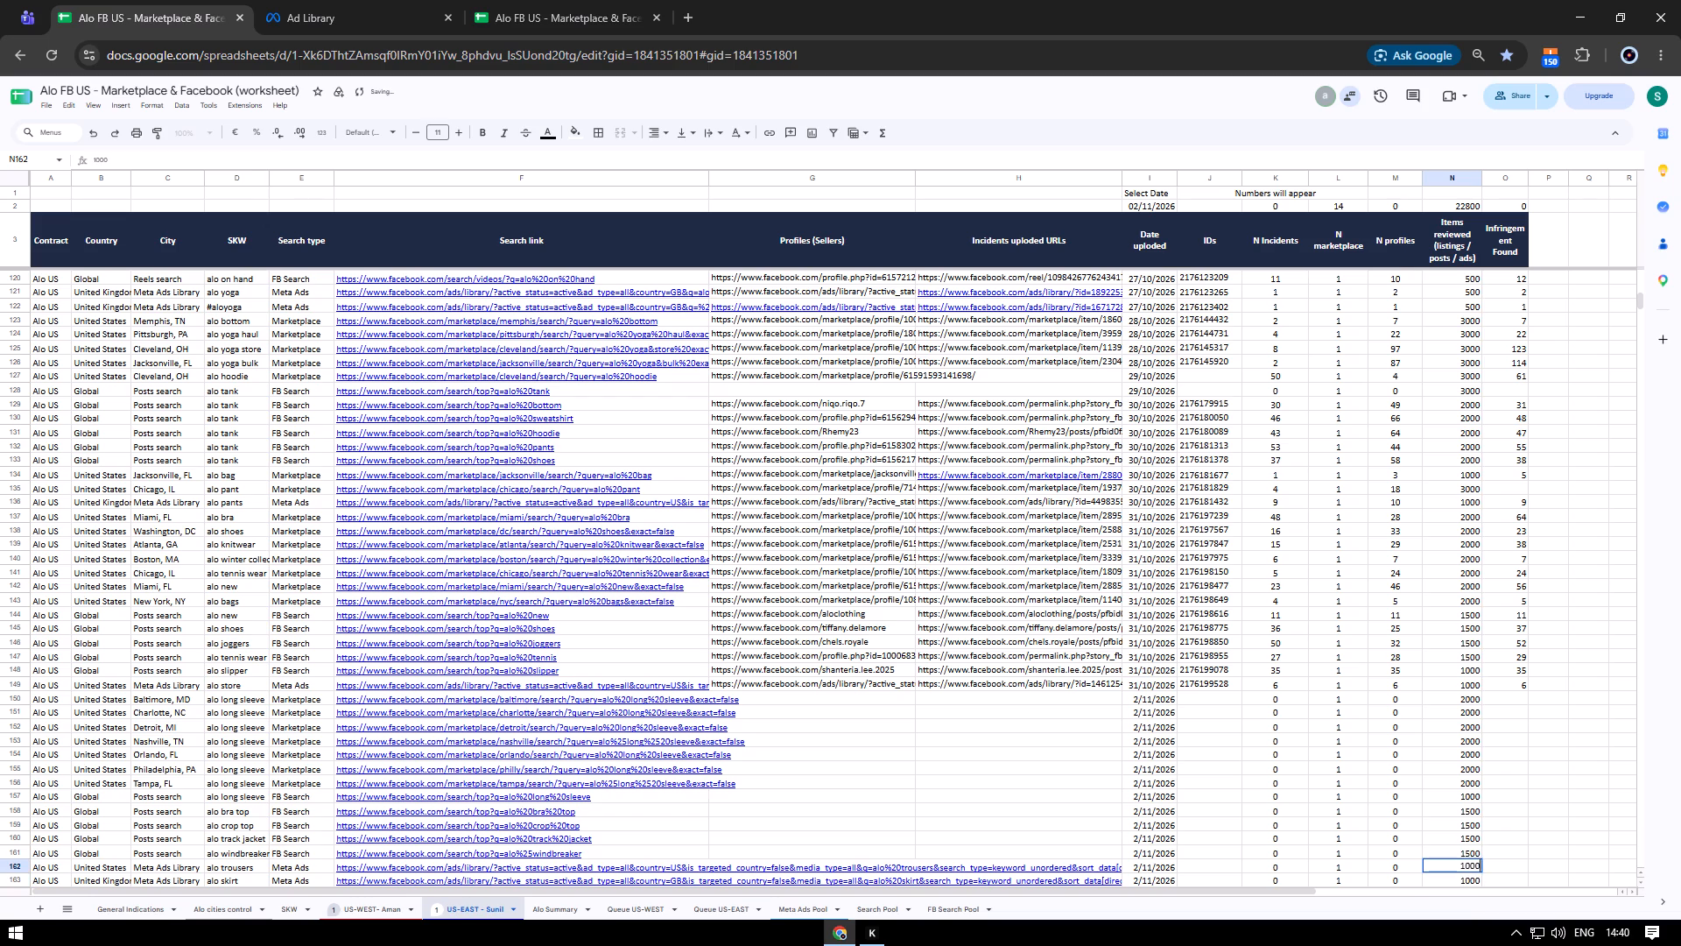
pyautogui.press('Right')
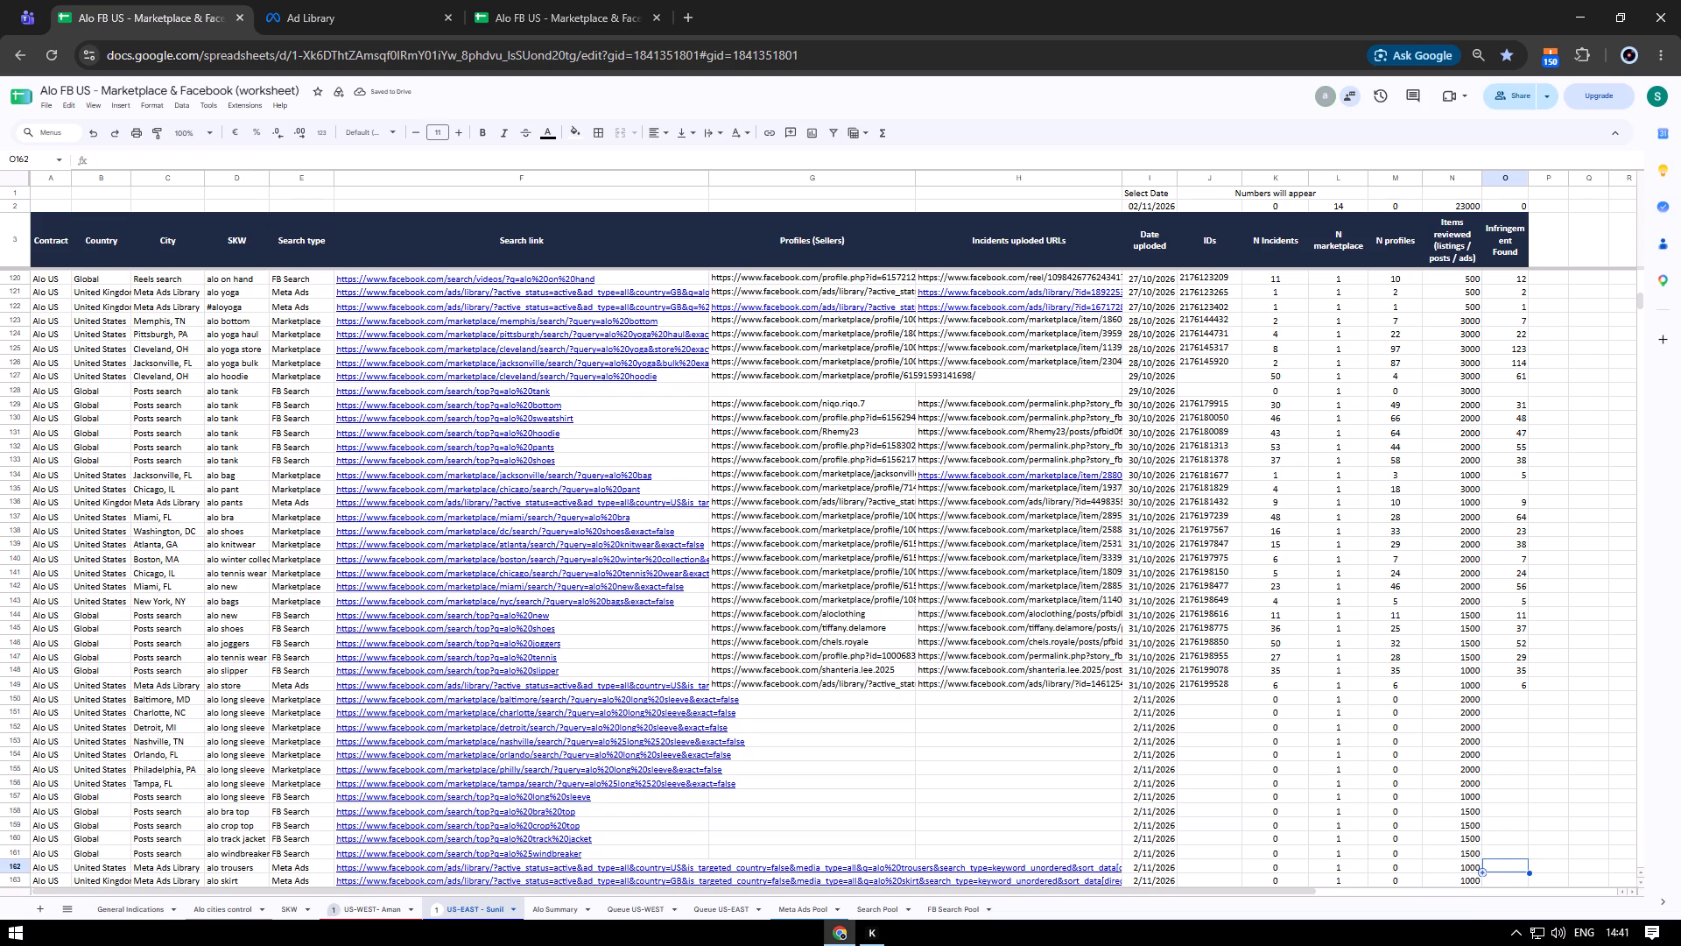
# Copy the search link of the Baltimore, MD "alo long sleeve" Marketplace row.
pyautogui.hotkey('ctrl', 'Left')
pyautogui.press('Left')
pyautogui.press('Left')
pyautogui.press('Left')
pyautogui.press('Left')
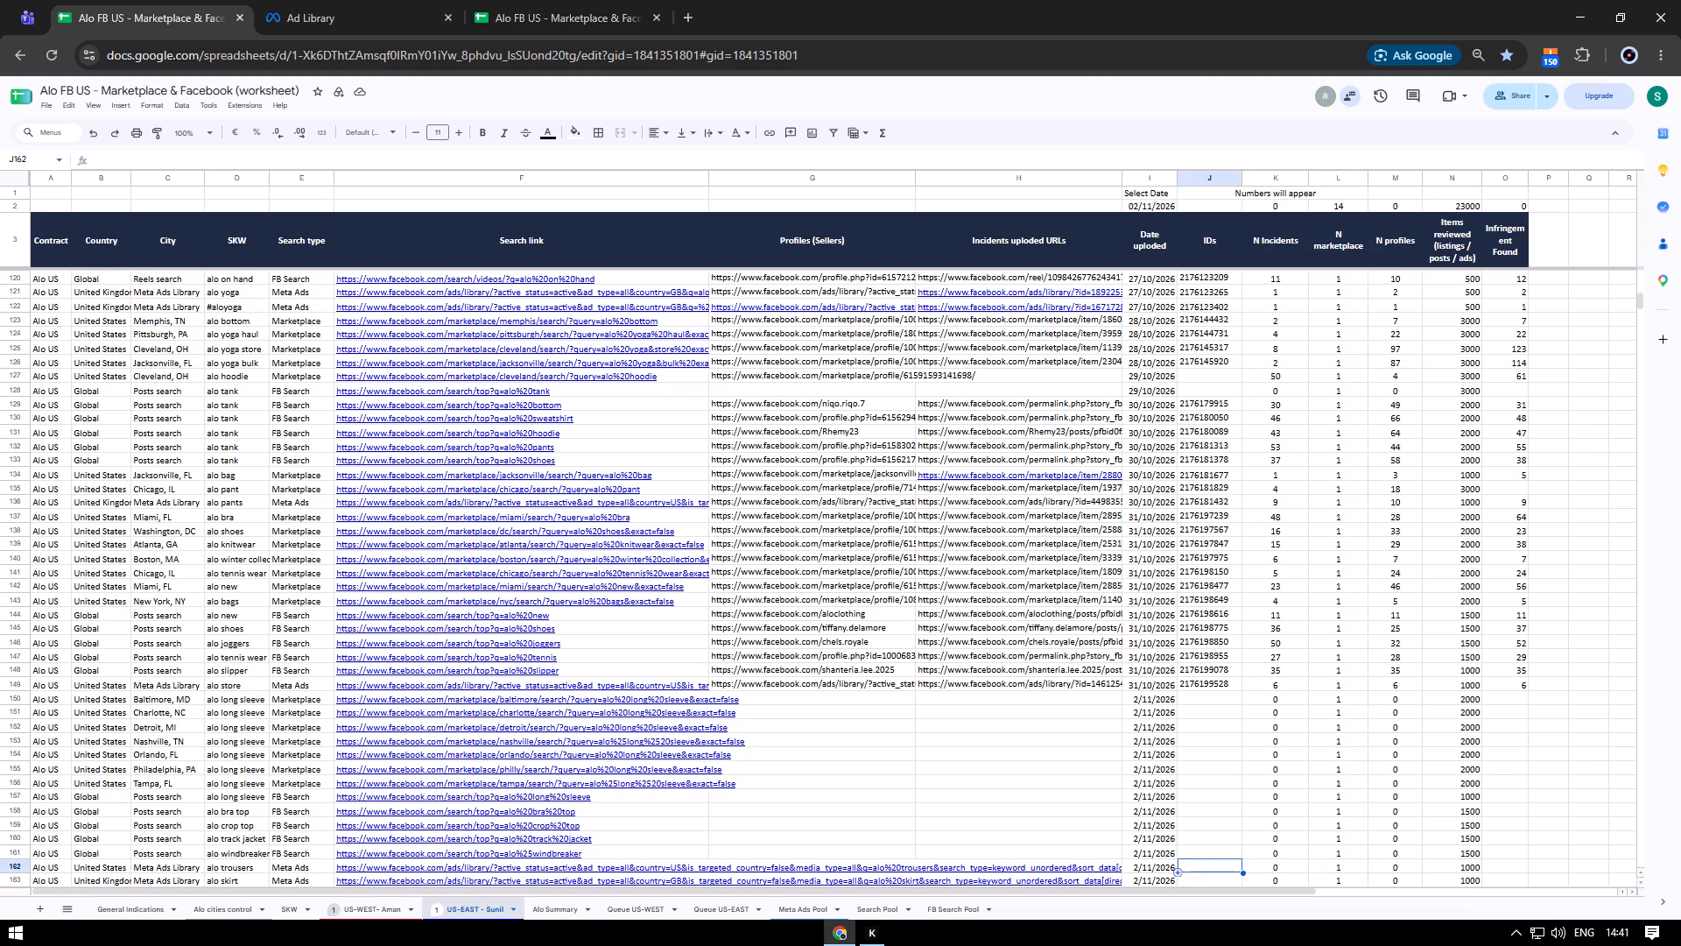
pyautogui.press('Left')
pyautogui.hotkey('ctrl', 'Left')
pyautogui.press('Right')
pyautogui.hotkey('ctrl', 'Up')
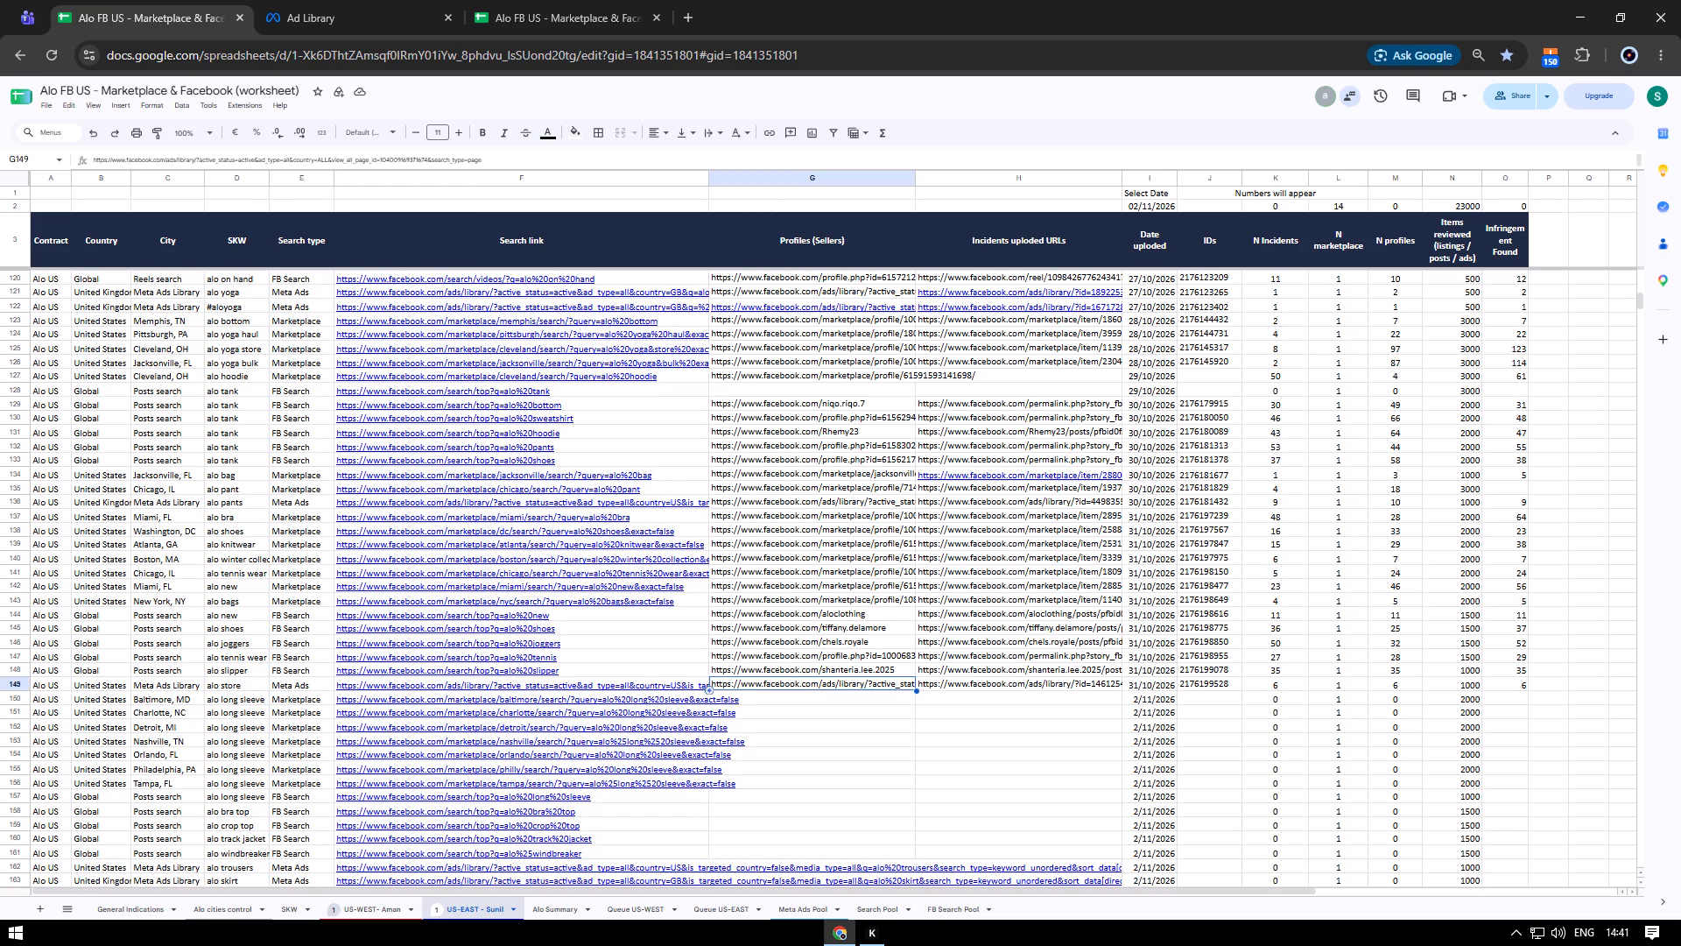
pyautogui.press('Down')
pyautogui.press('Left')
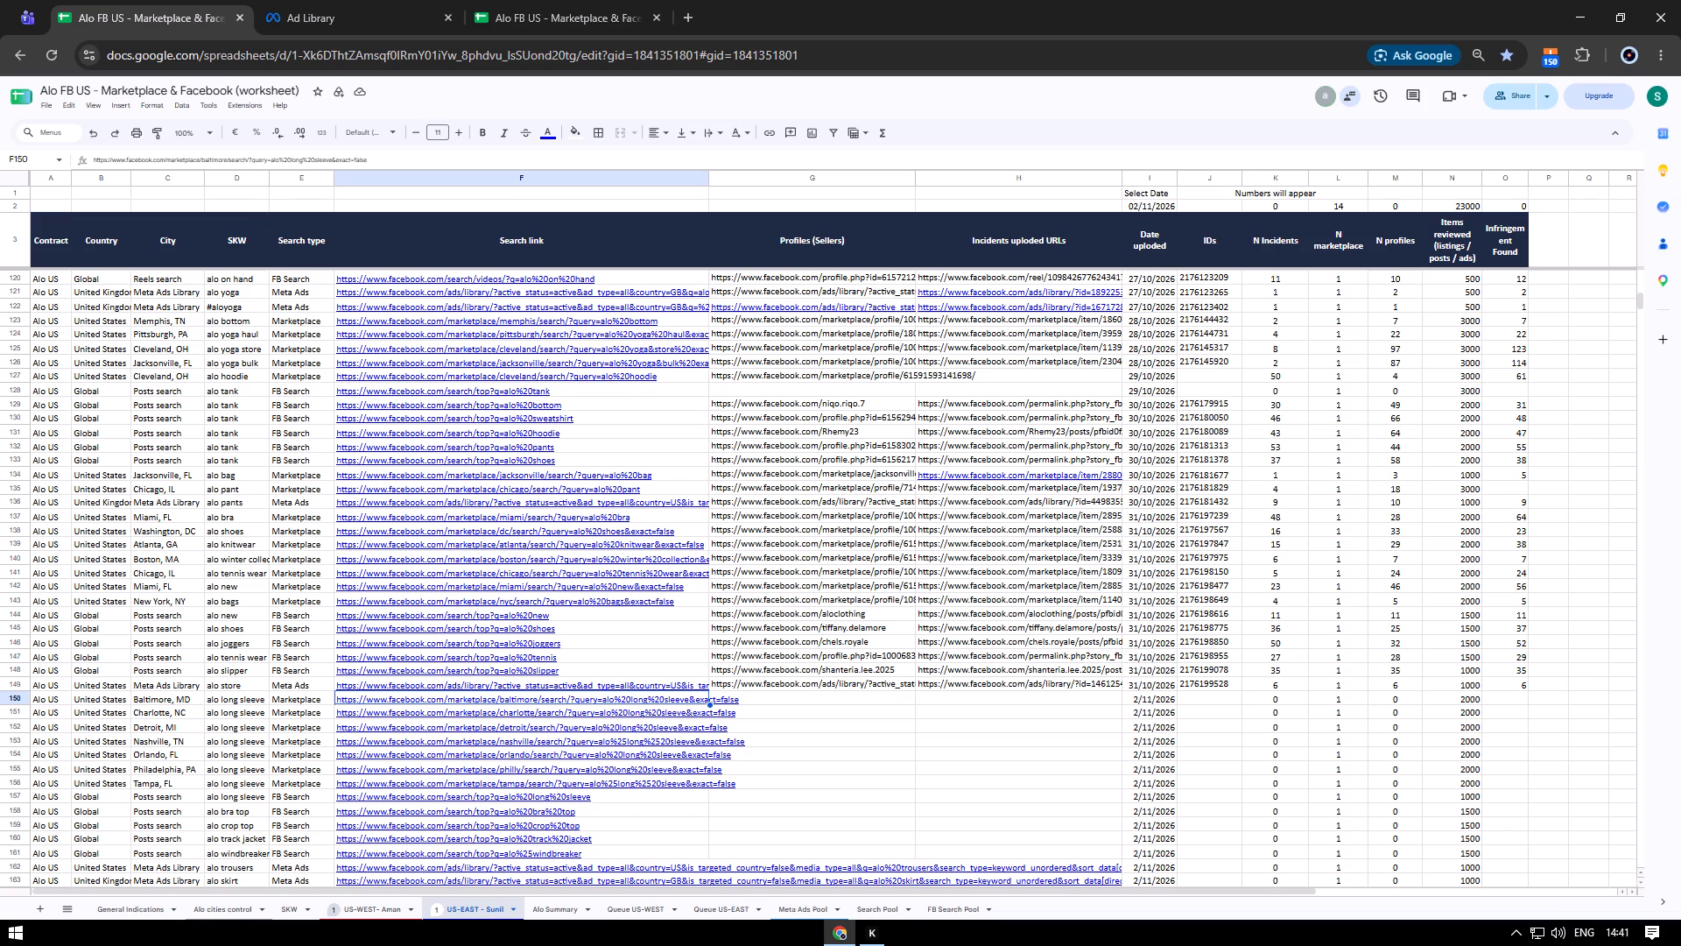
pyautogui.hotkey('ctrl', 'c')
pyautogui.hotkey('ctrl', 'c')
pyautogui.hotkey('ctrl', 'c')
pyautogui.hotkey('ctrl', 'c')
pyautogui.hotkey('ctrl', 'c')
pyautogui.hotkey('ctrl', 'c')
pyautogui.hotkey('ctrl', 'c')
# Close the Ad Library tab and the duplicate worksheet tab.
pyautogui.middleClick(409, 9)
pyautogui.middleClick(409, 9)
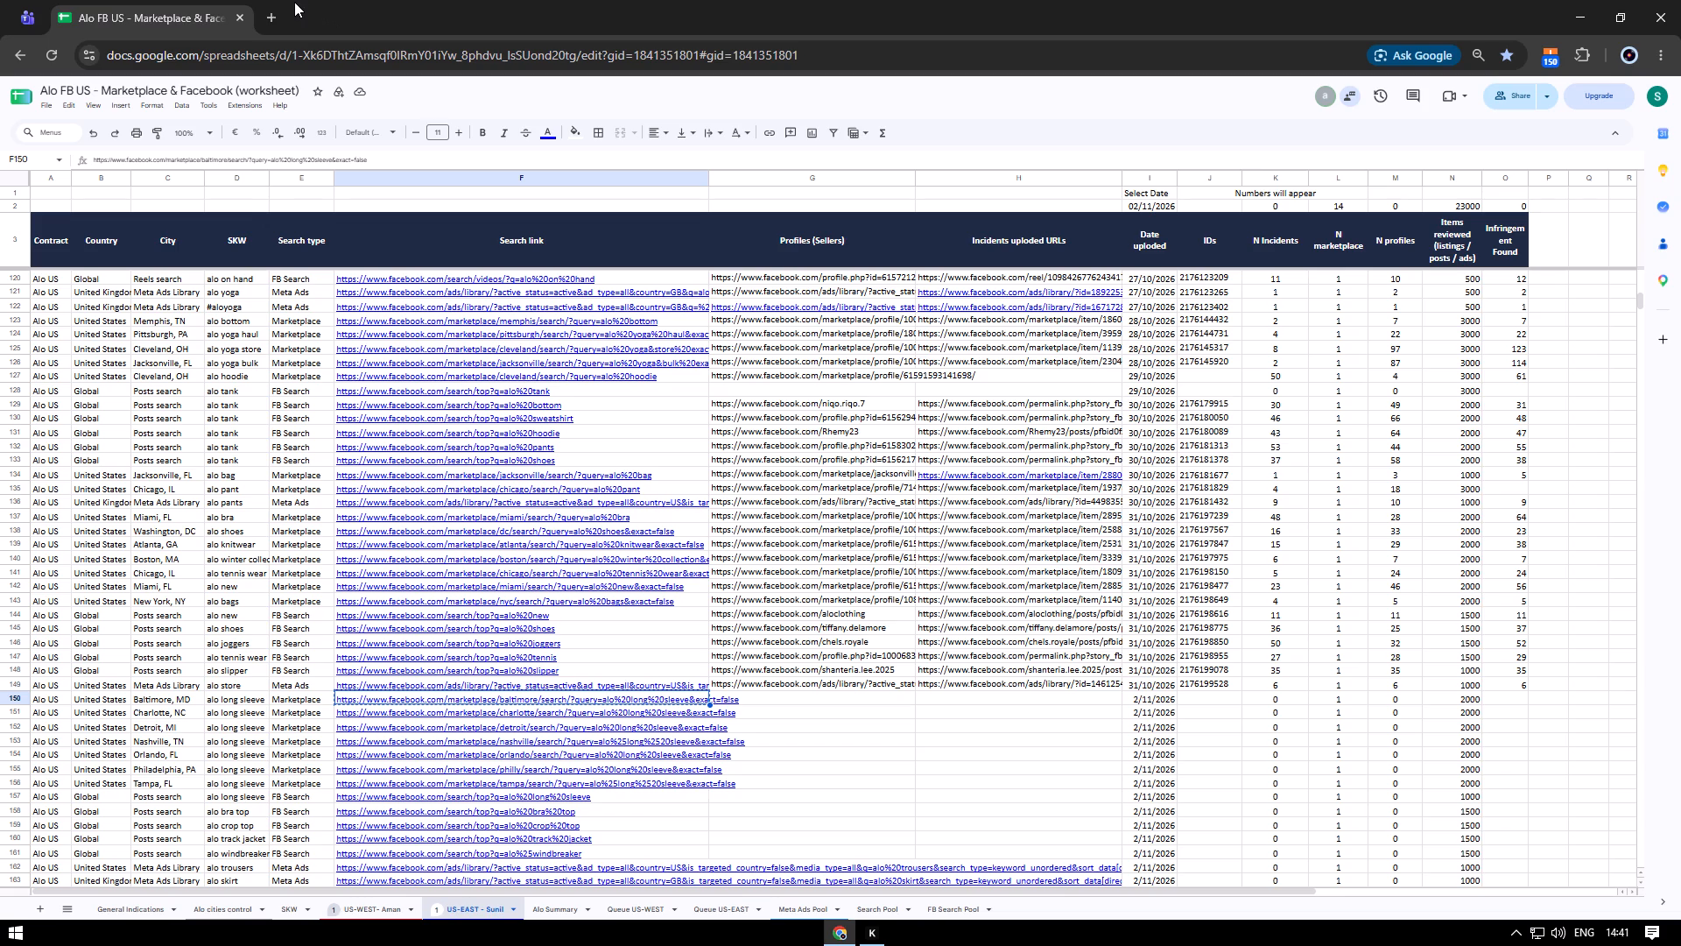
# Copy the Baltimore search link again and open the Facebook Tool runner for keywords and stores.
pyautogui.hotkey('ctrl', 'c')
pyautogui.hotkey('ctrl', 'c')
pyautogui.hotkey('ctrl', 'd')
pyautogui.hotkey('shift', 'Tab')
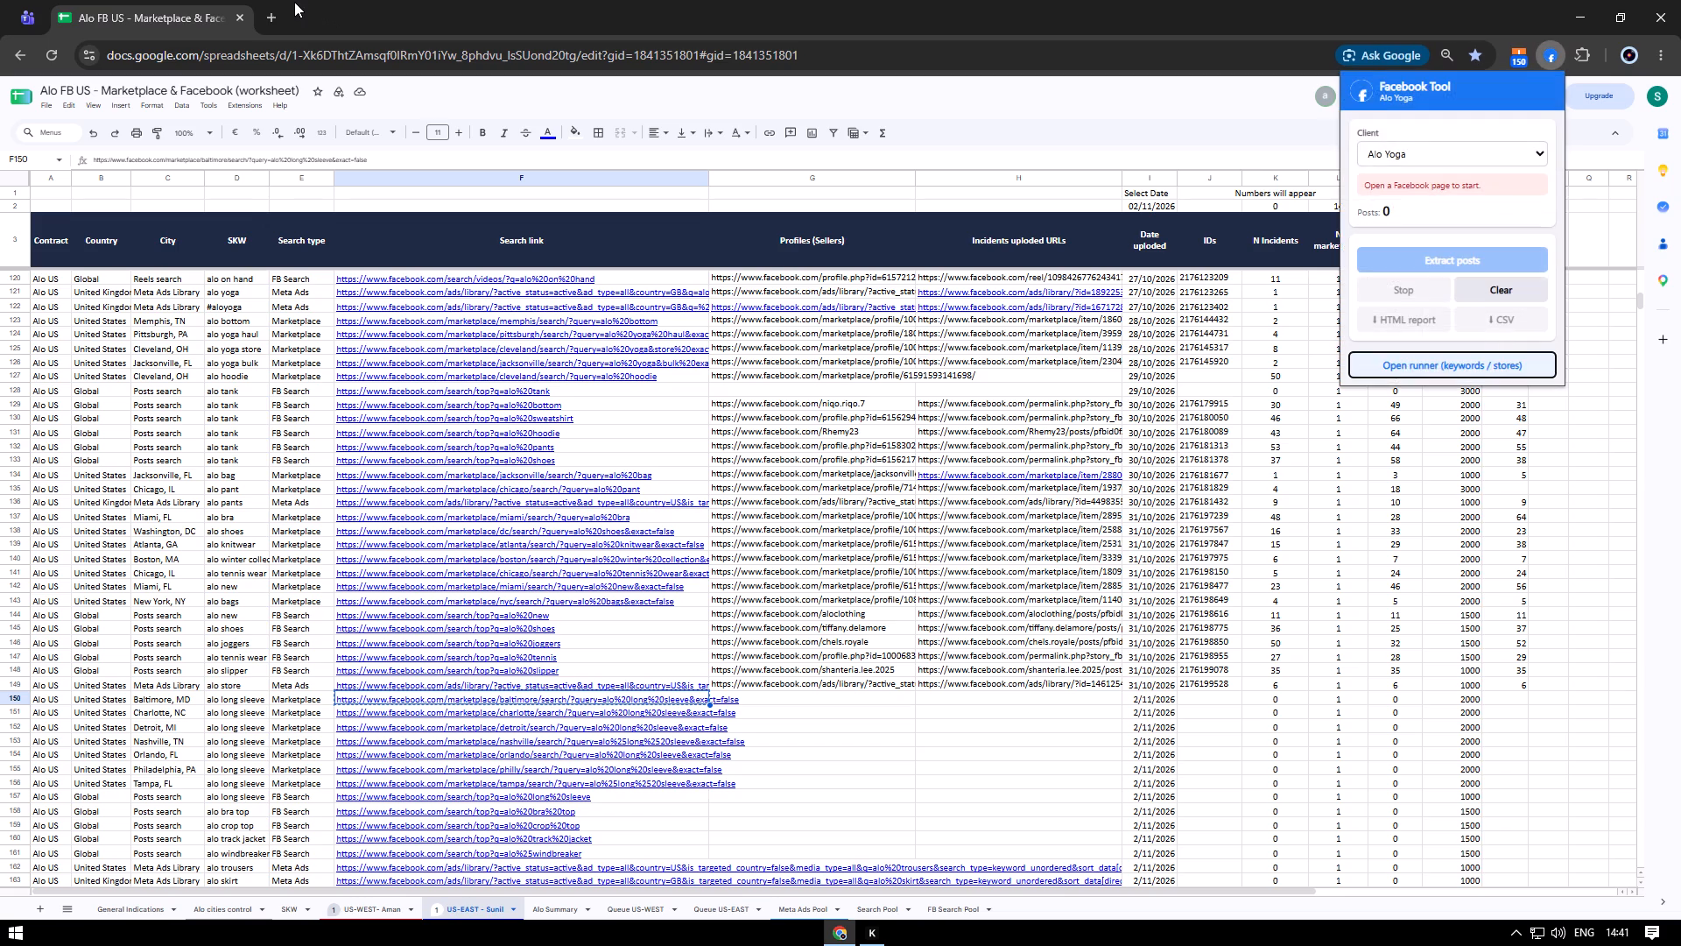
pyautogui.press('Return')
# Set what to scrape to "Marketplace — search by region" for the Alo Yoga client.
pyautogui.press('Tab')
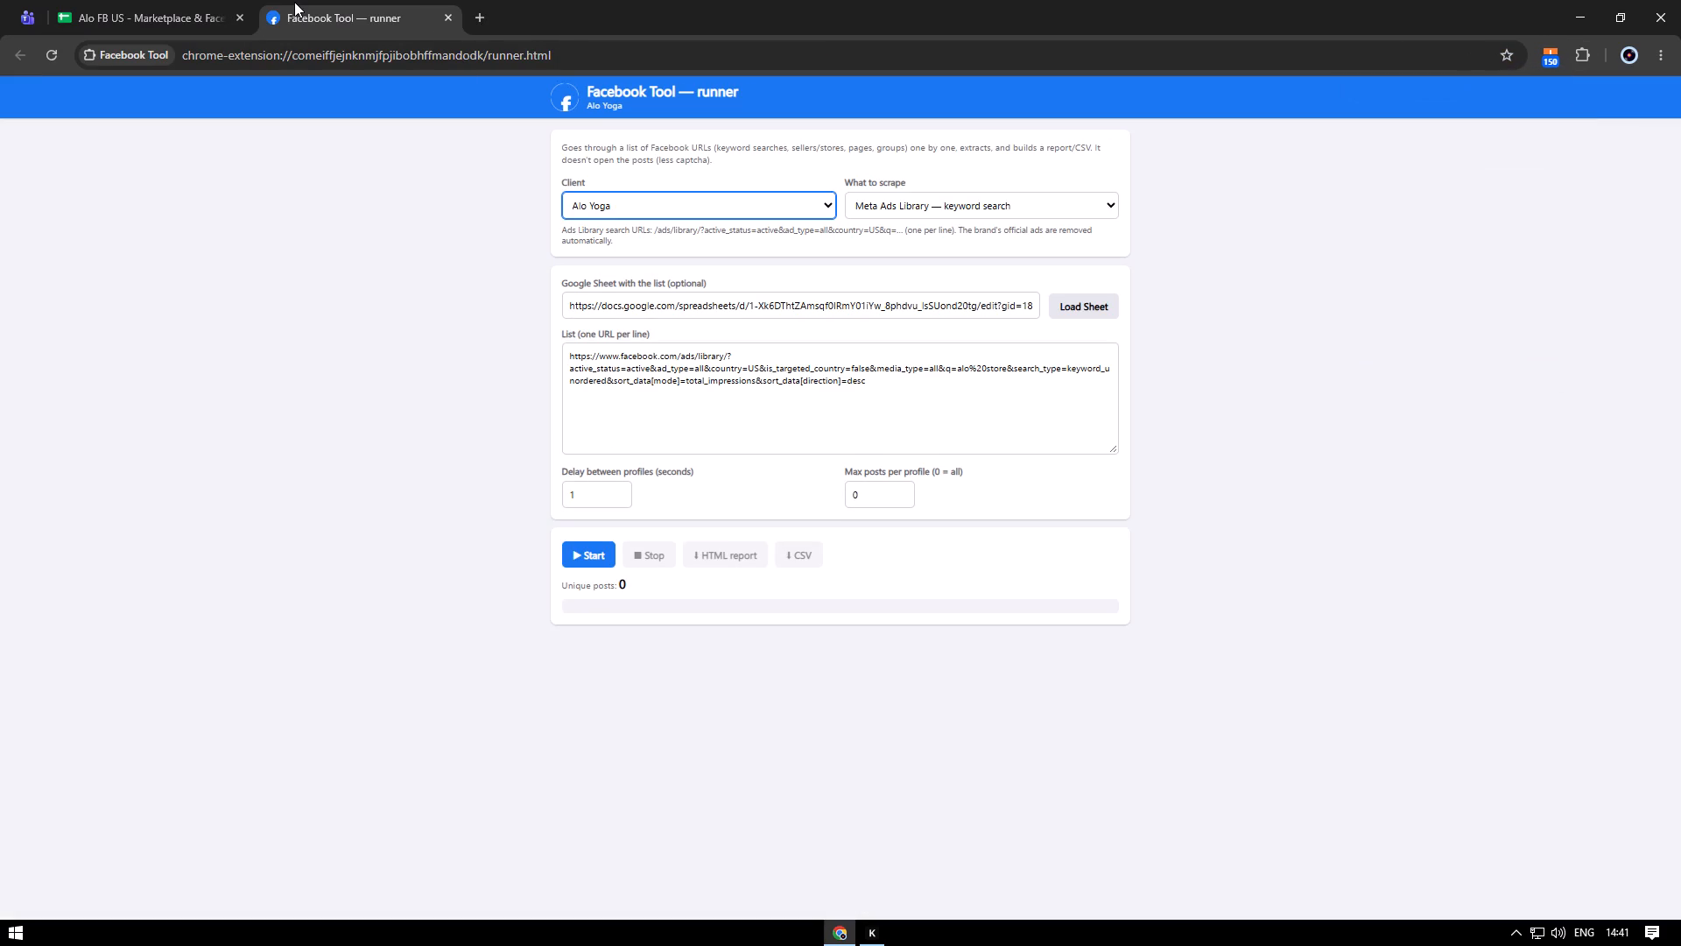
pyautogui.press('Tab')
pyautogui.press('Up')
pyautogui.press('Up')
pyautogui.press('Up')
pyautogui.press('Up')
pyautogui.press('Up')
pyautogui.press('Up')
pyautogui.press('Up')
pyautogui.press('Up')
# Replace the runner's URL list with the copied Baltimore "alo long sleeve" Marketplace search link.
pyautogui.press('Tab')
pyautogui.press('Tab')
pyautogui.press('Tab')
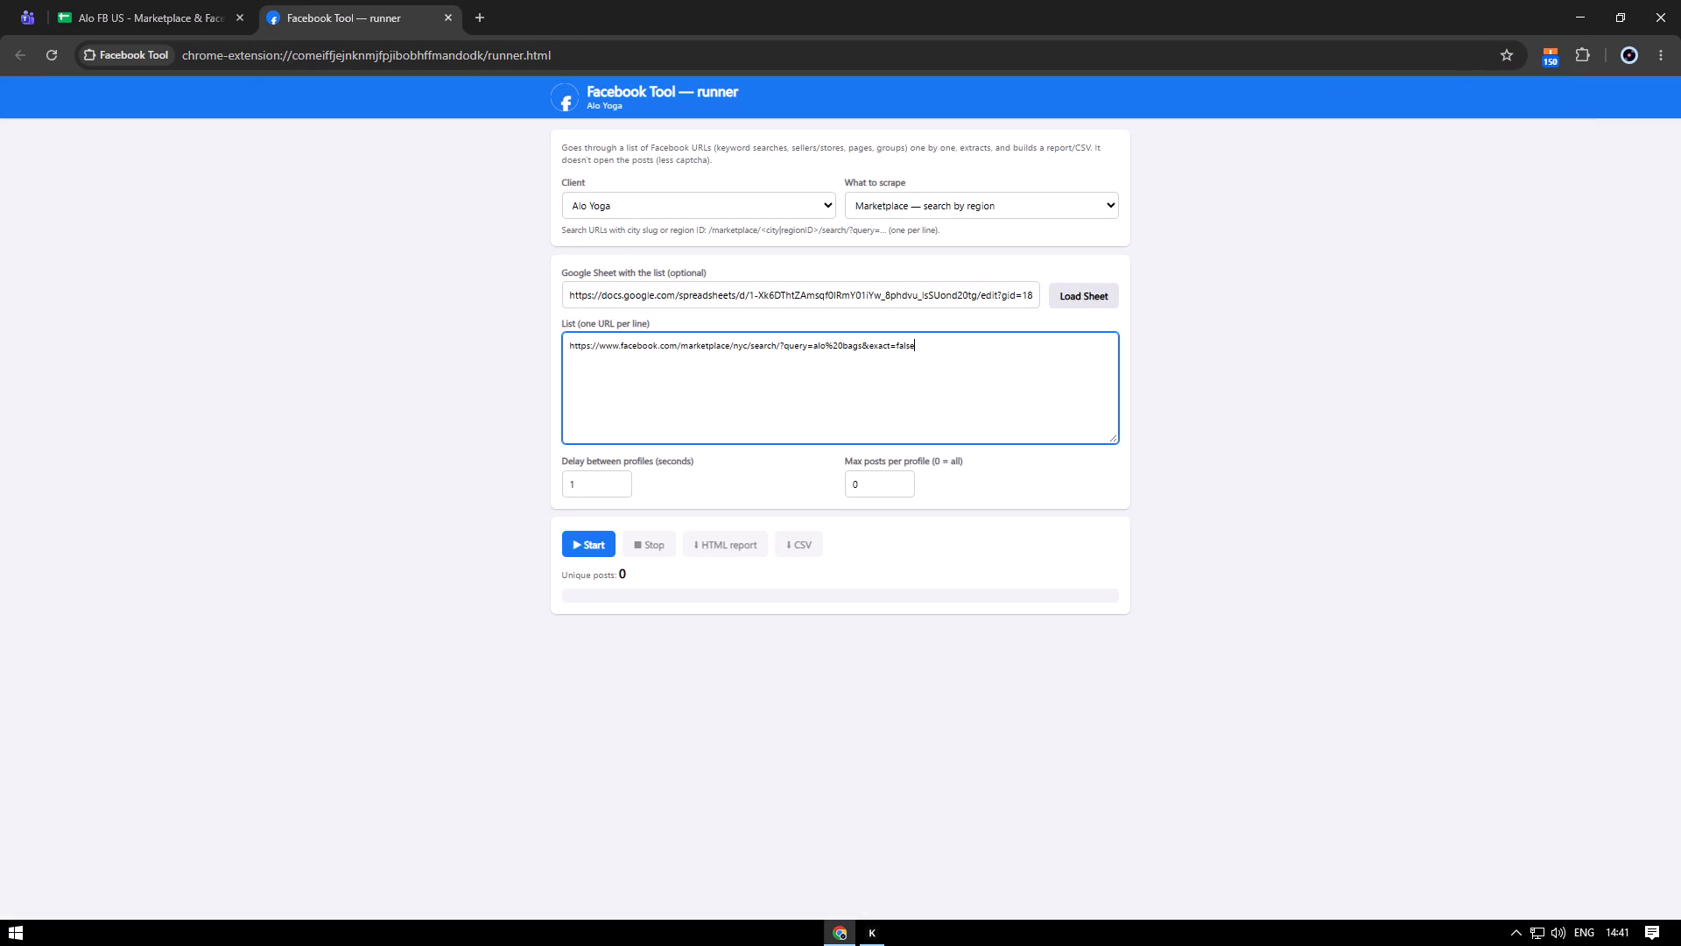
pyautogui.hotkey('ctrl', 'a')
pyautogui.hotkey('ctrl', 'v')
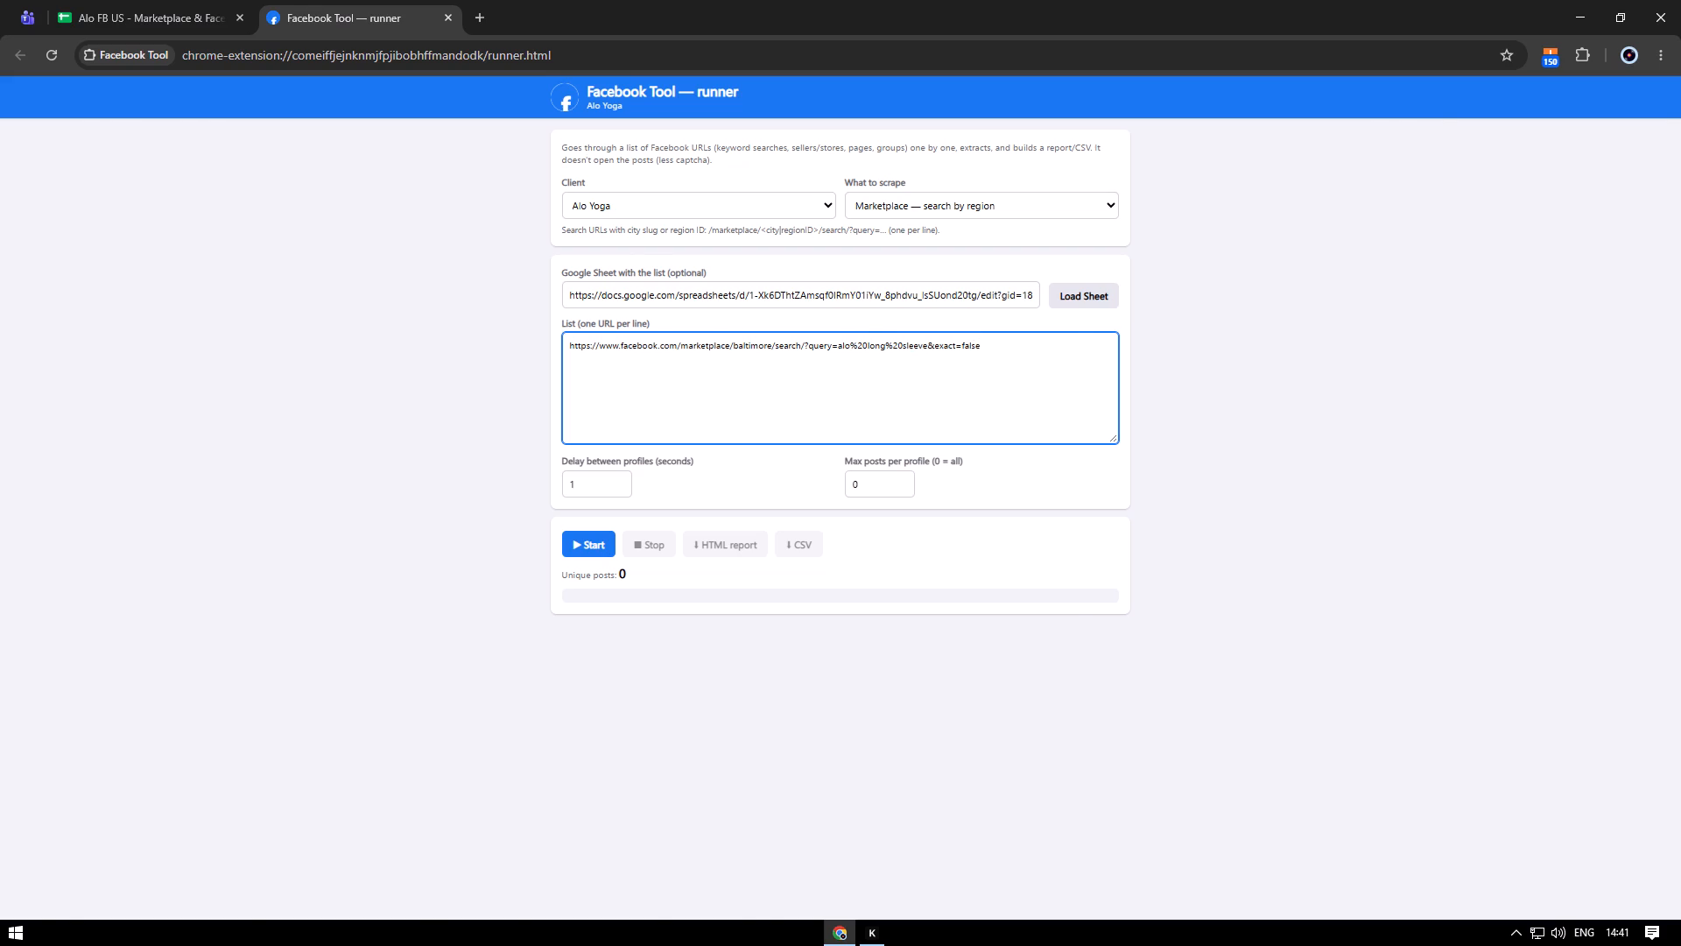
pyautogui.hotkey('ctrl', 'shift', 'Tab')
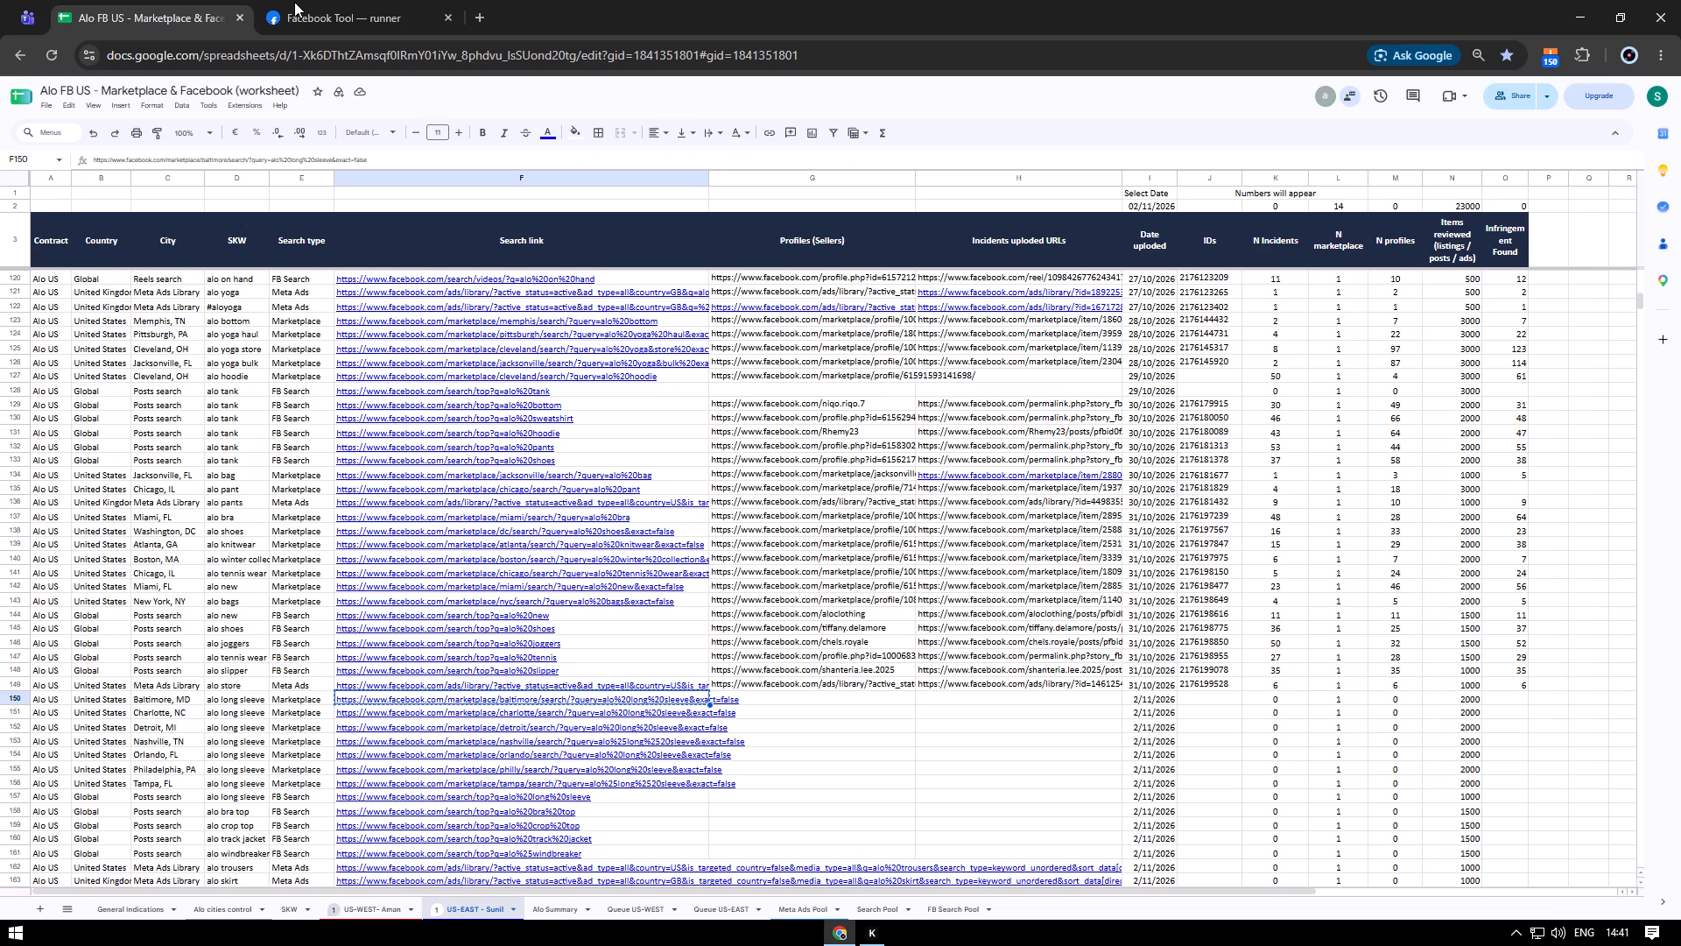
pyautogui.hotkey('ctrl', 'Tab')
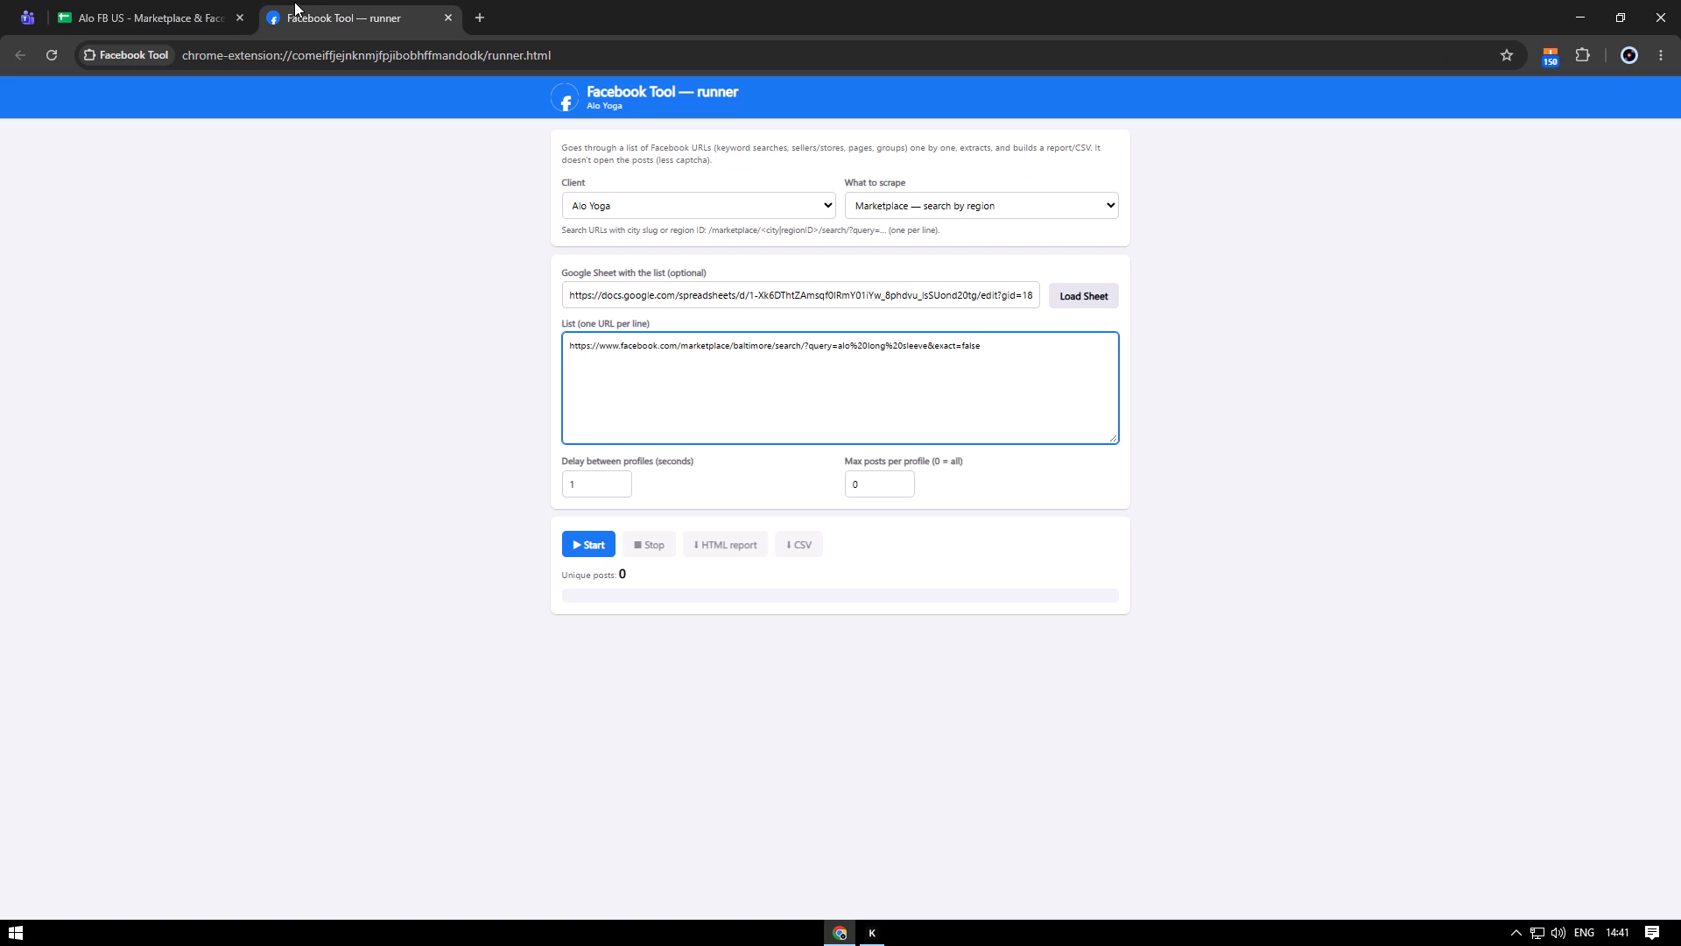
# Set max posts per profile to 1000 and start the Baltimore scrape.
pyautogui.press('Tab')
pyautogui.press('Tab')
pyautogui.press('Tab')
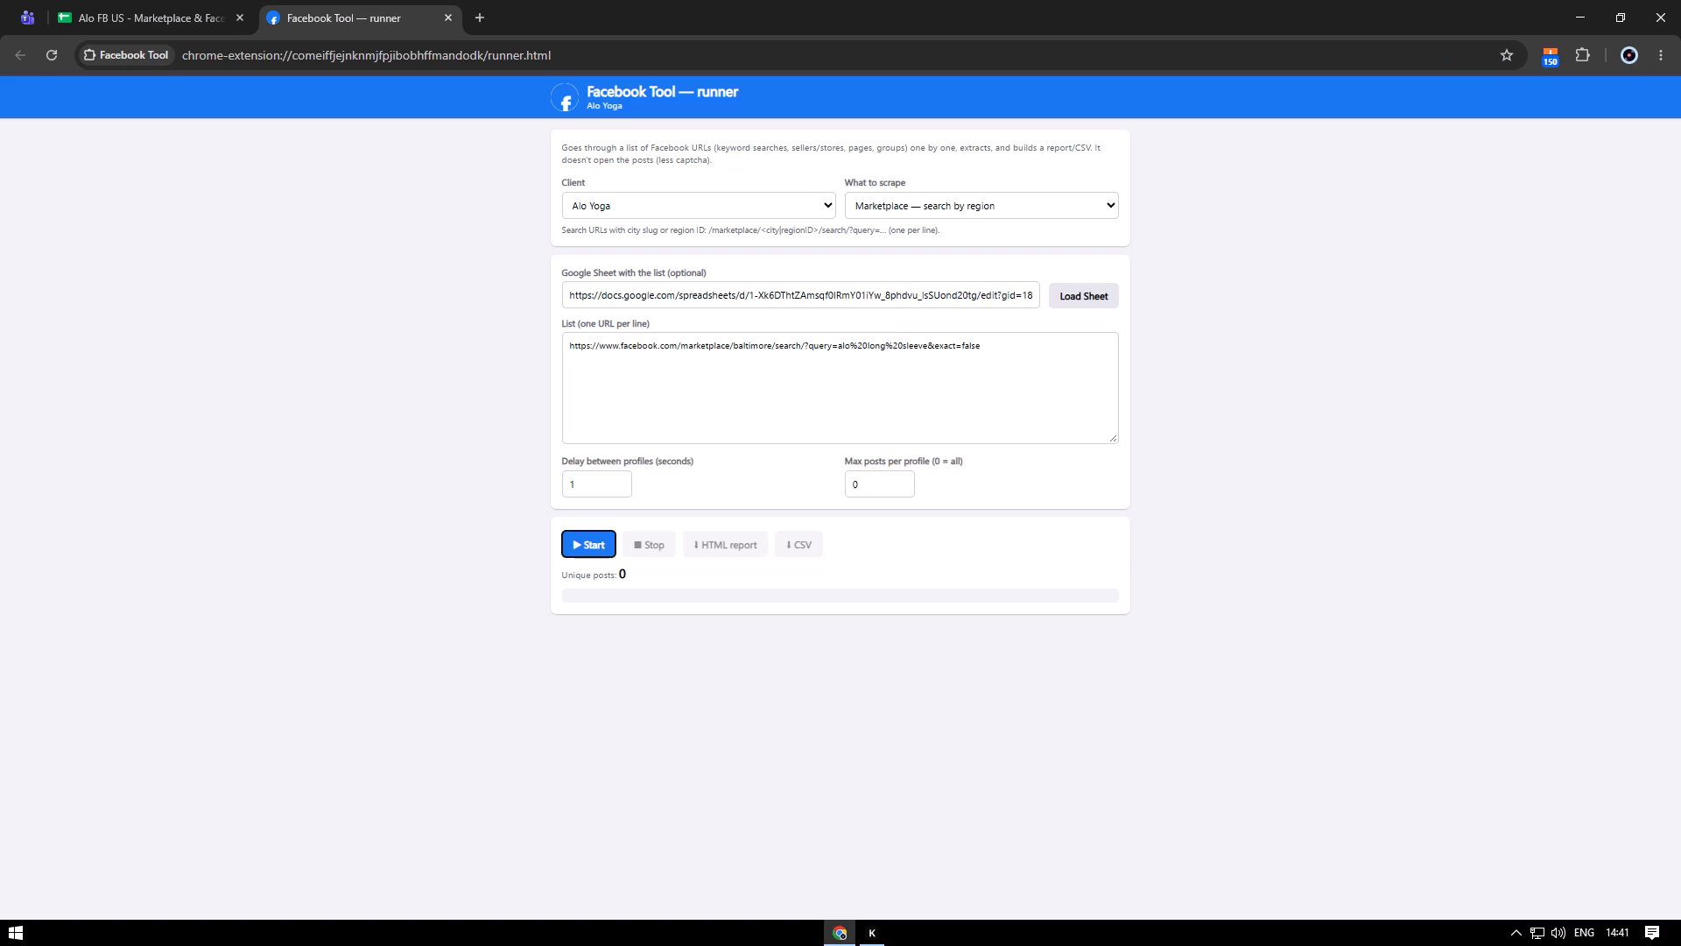
pyautogui.hotkey('shift', 'Tab')
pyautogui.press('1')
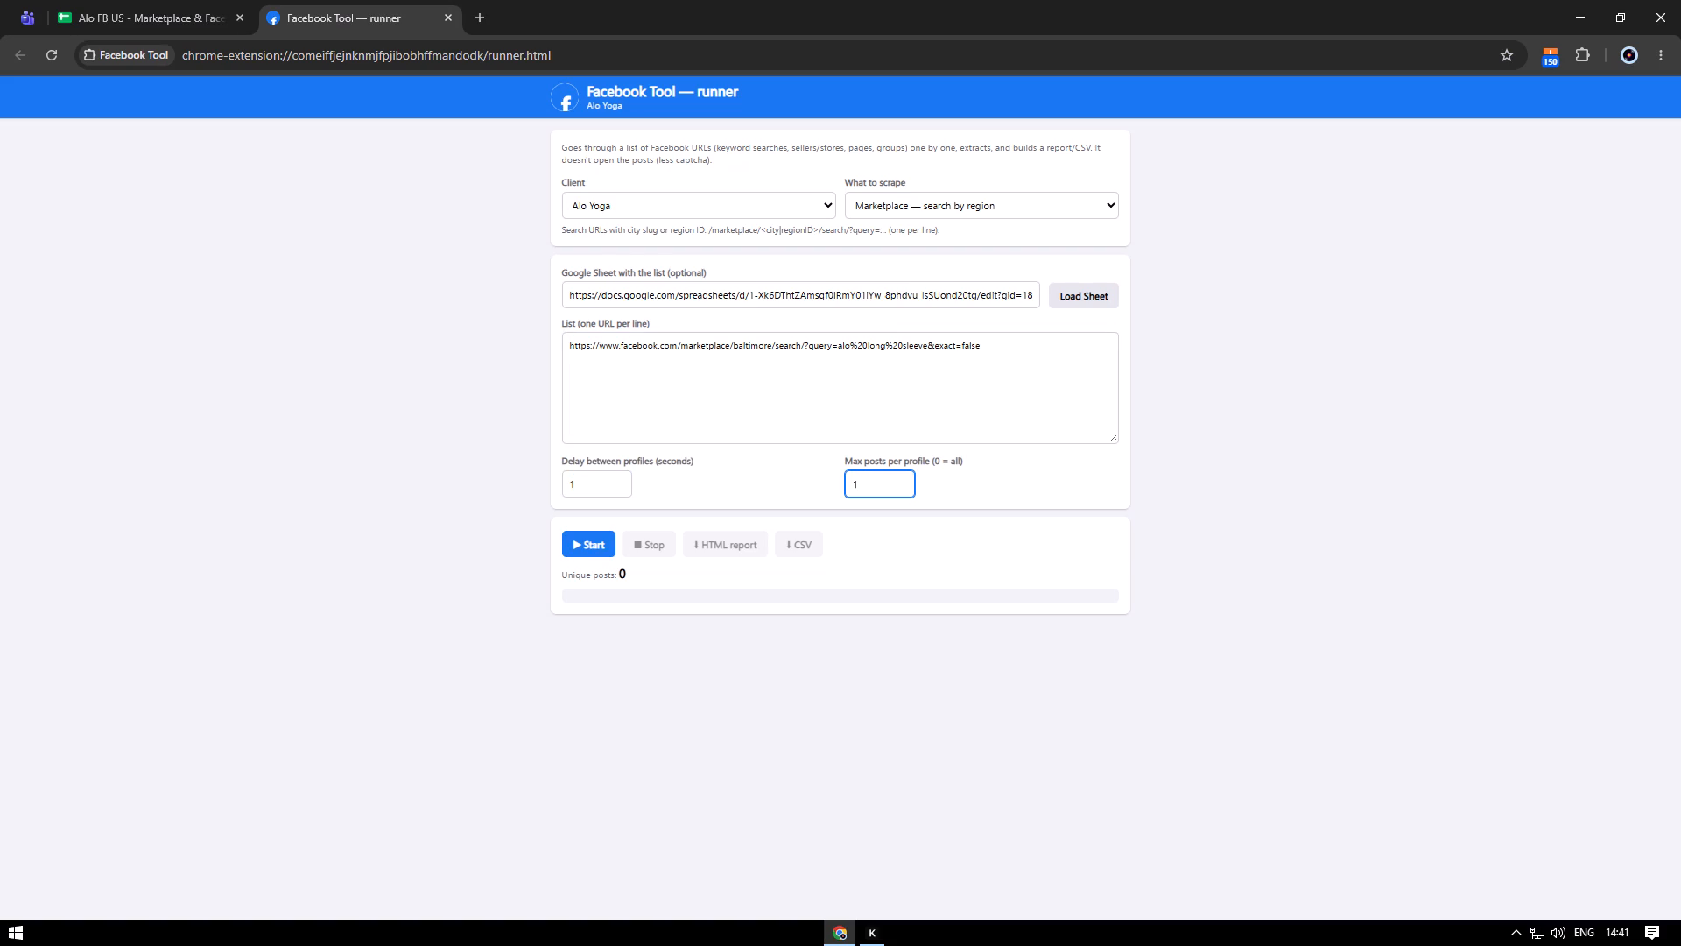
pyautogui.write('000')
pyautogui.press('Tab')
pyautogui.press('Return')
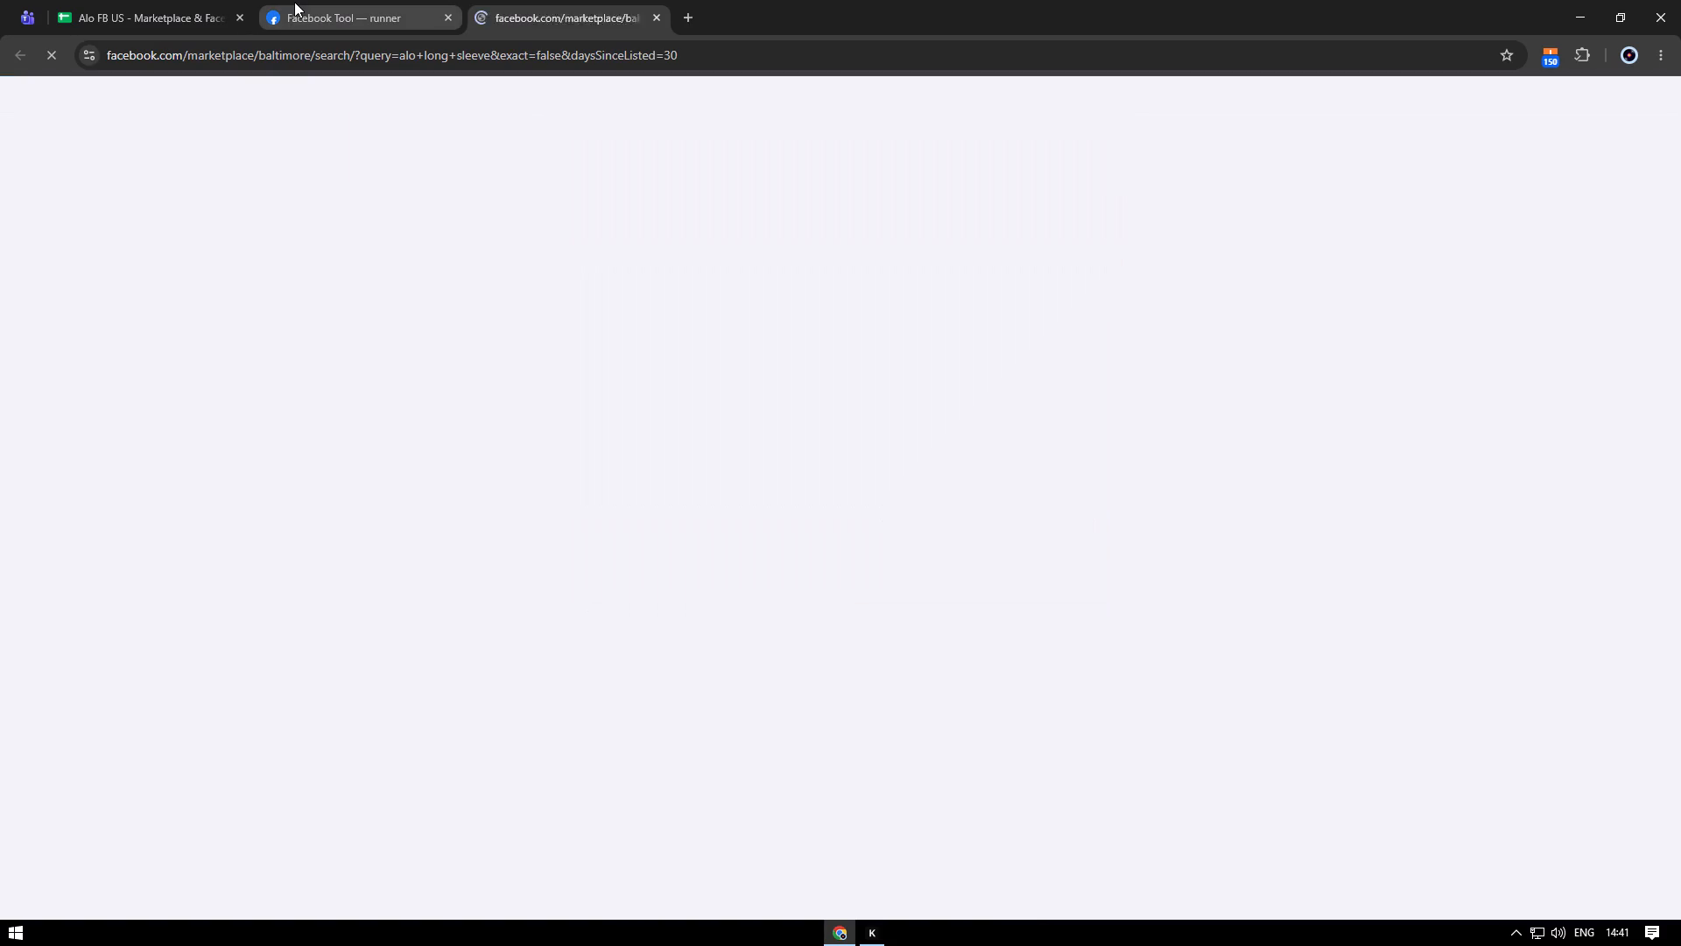
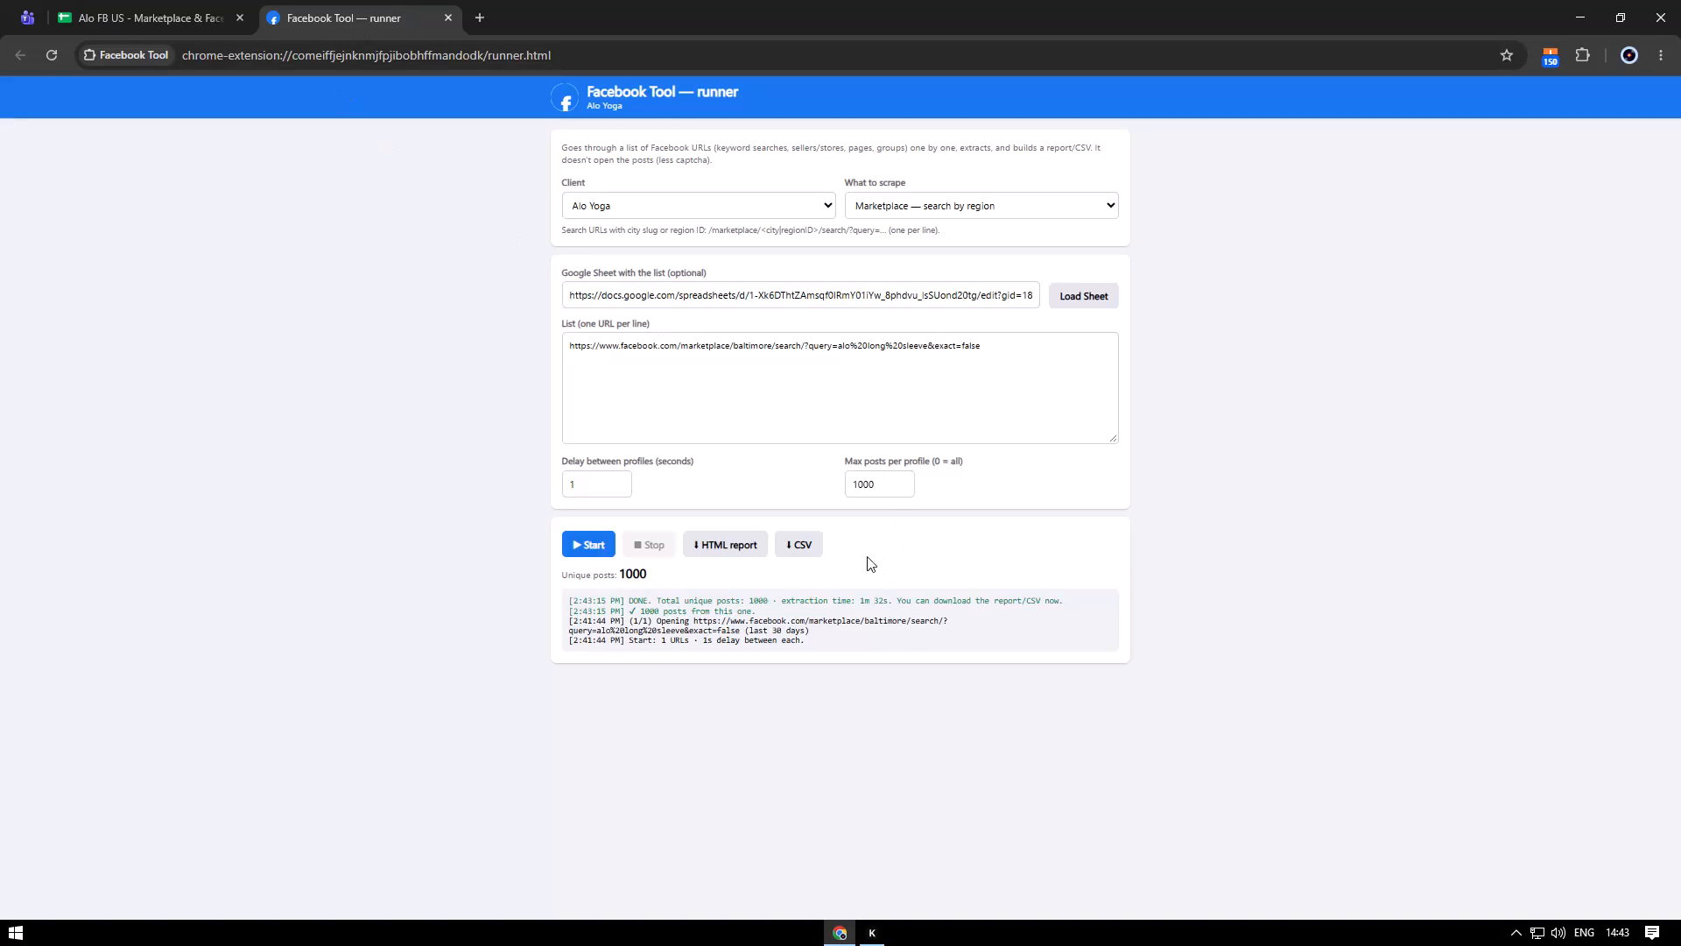
# Download the Baltimore "alo long sleeve" scrape results as a CSV file.
pyautogui.click(817, 543)
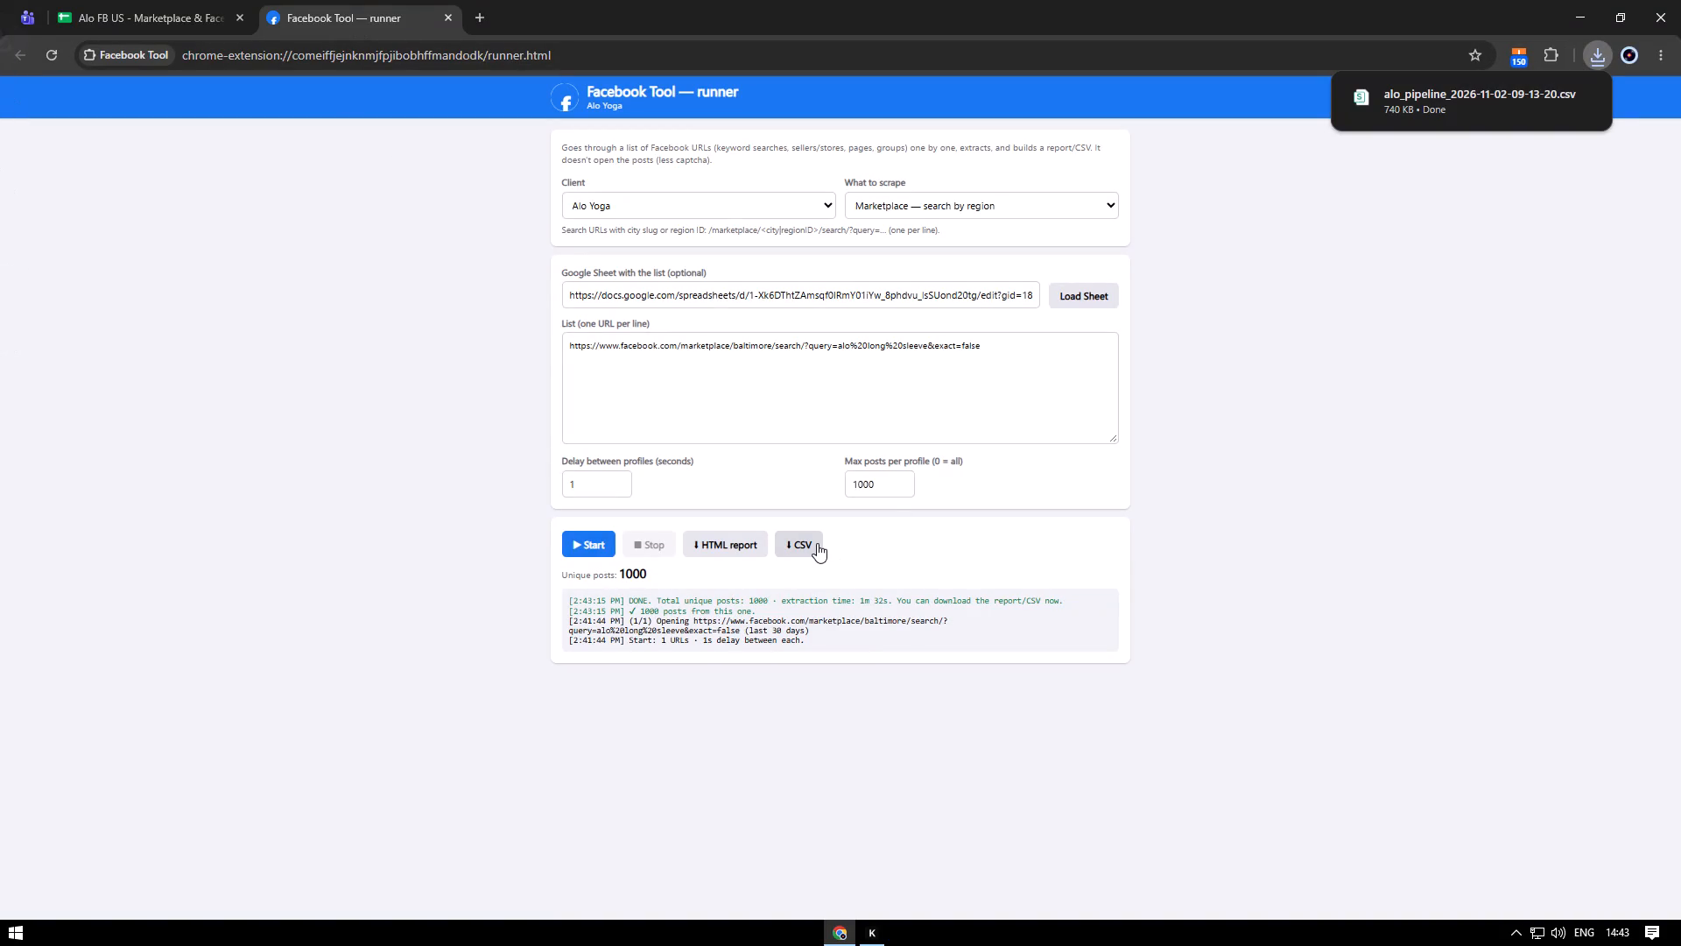
# Switch to File Explorer and delete all files in the Last week group of the Downloads folder.
pyautogui.press('super+e')
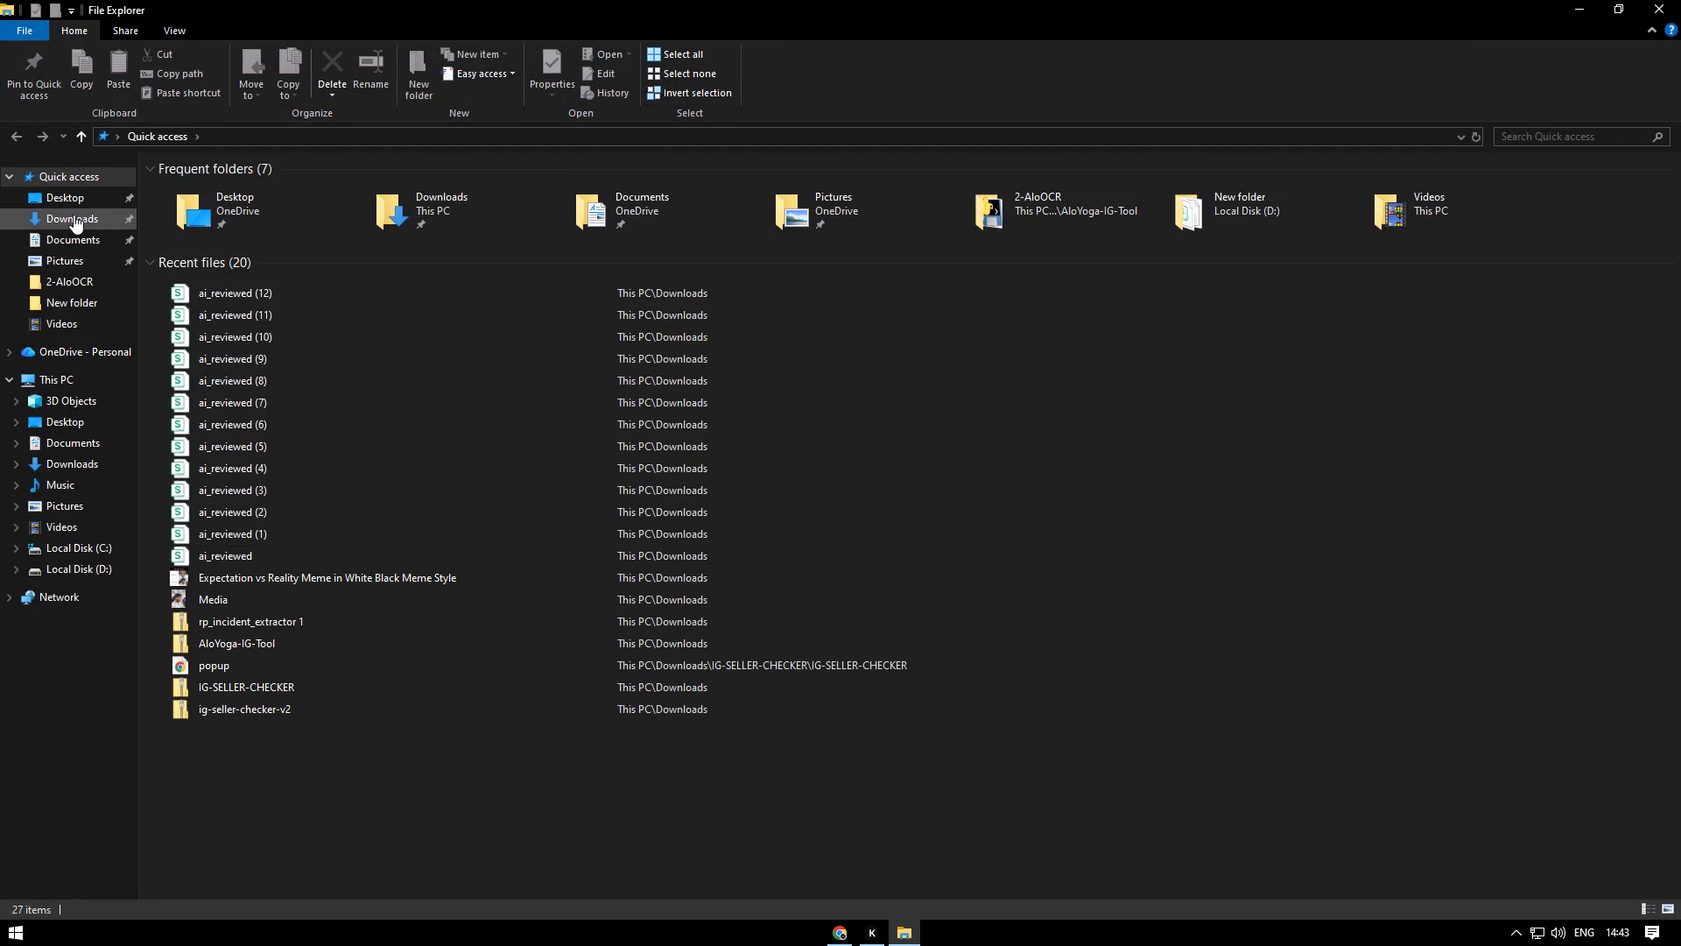
pyautogui.click(74, 215)
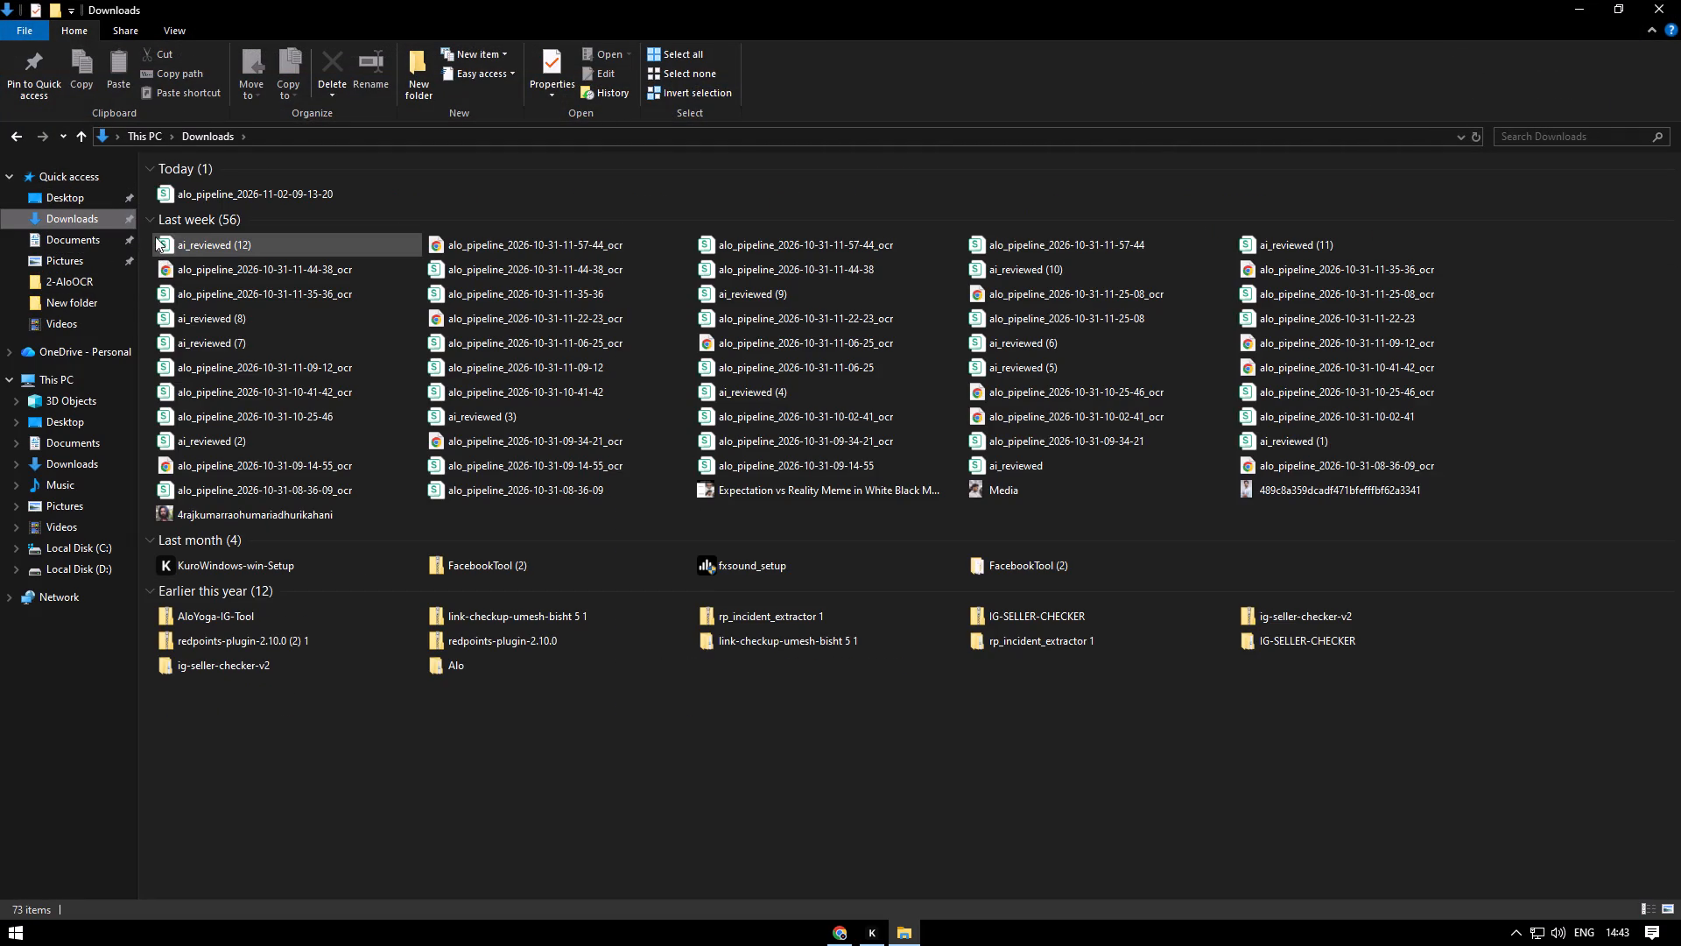
pyautogui.moveTo(149, 235); pyautogui.dragTo(1412, 344)
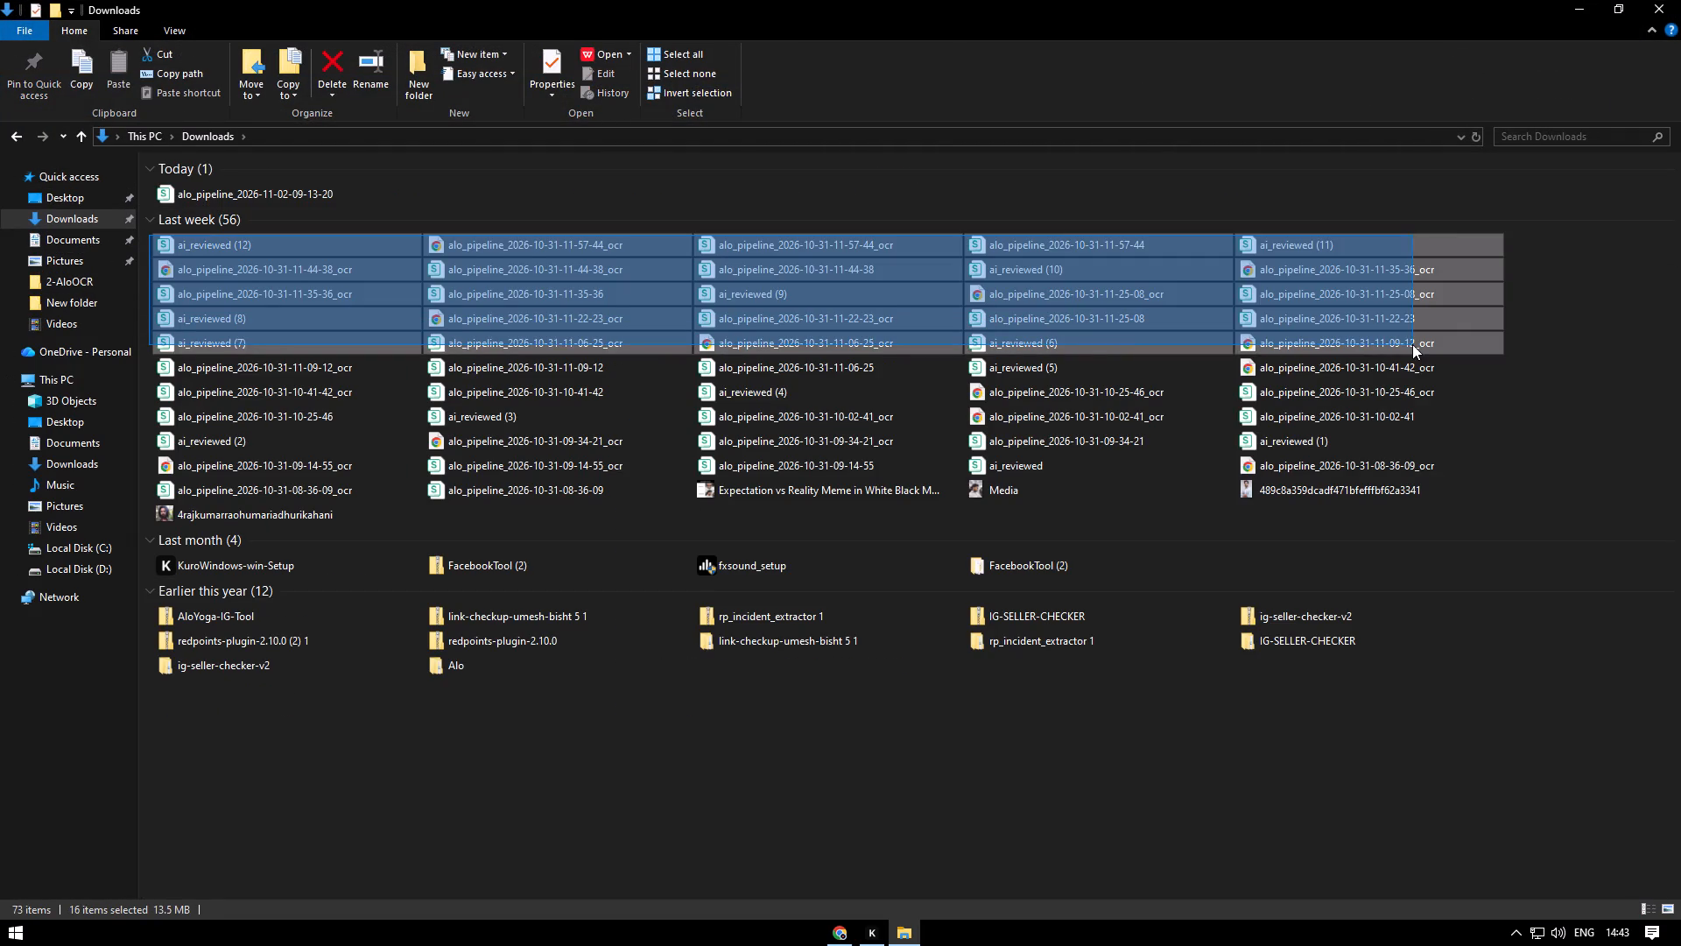
pyautogui.moveTo(1412, 344); pyautogui.dragTo(1487, 434)
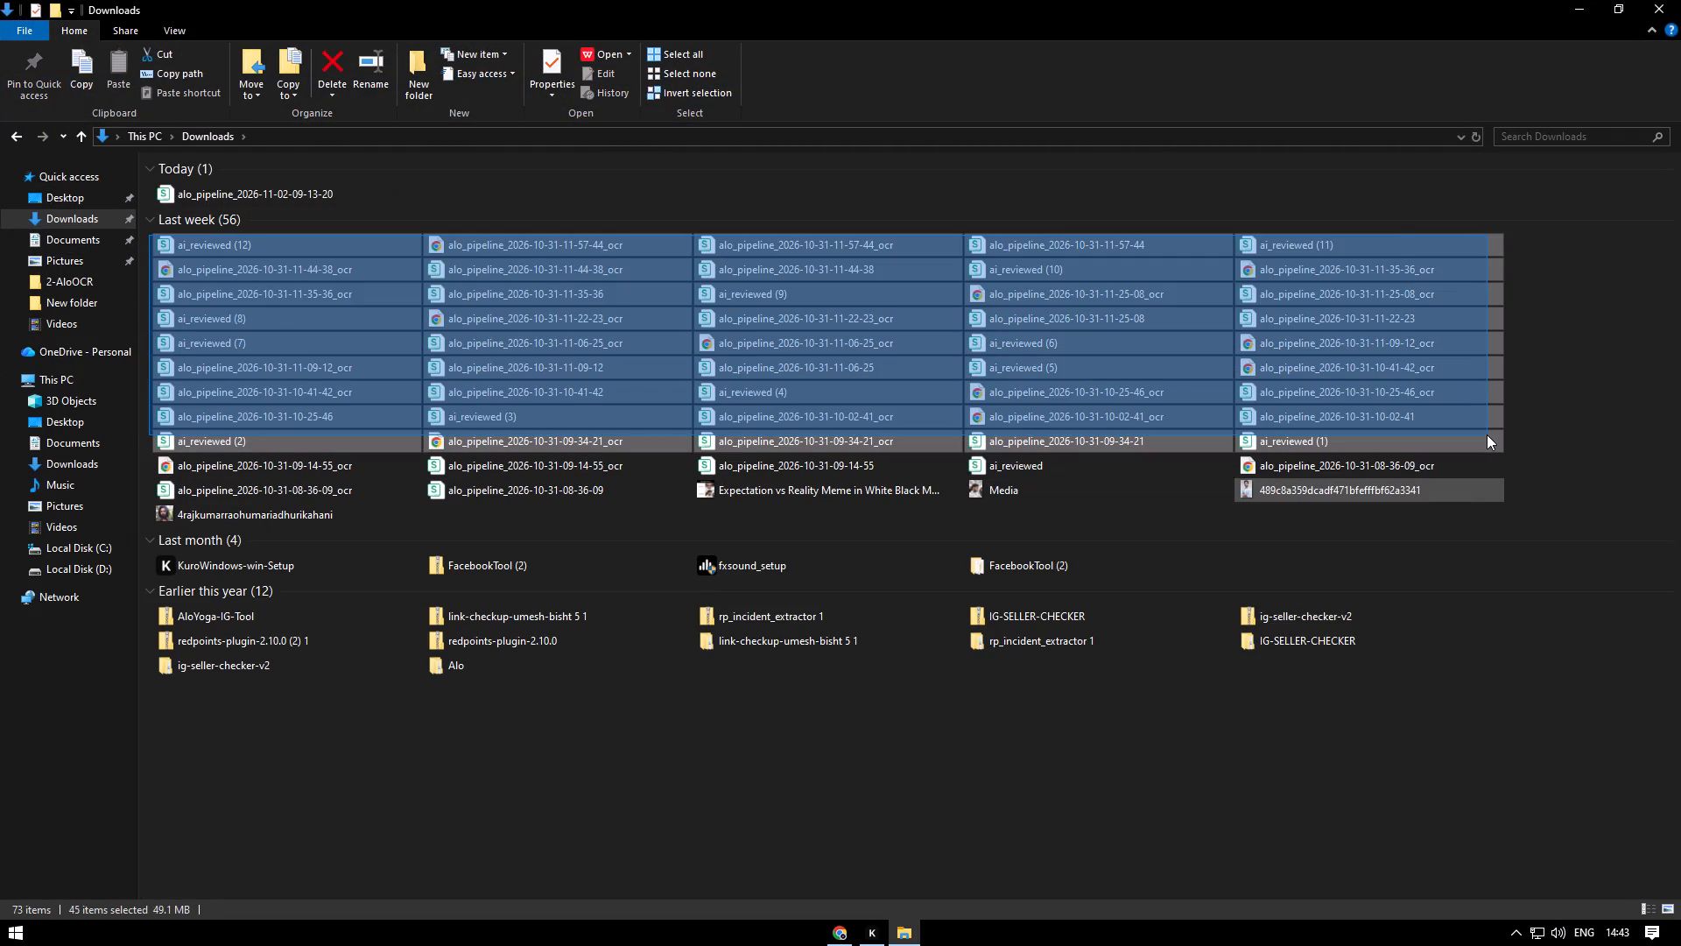
pyautogui.moveTo(1487, 434); pyautogui.dragTo(1500, 508)
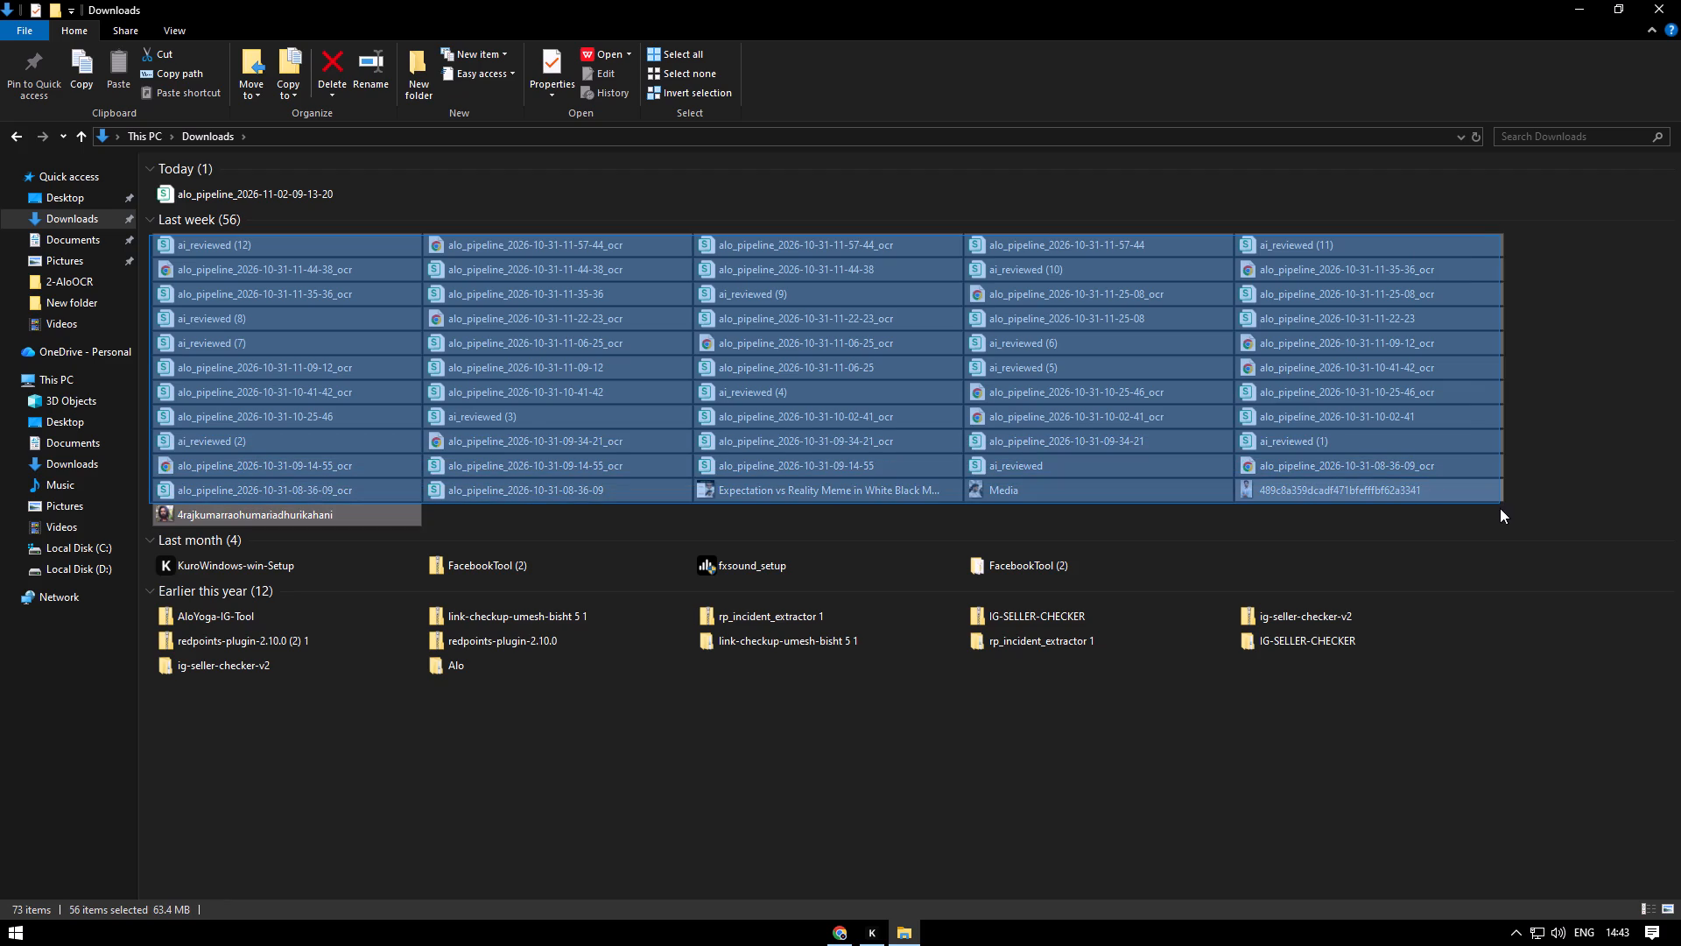
pyautogui.moveTo(1500, 508); pyautogui.dragTo(1500, 518)
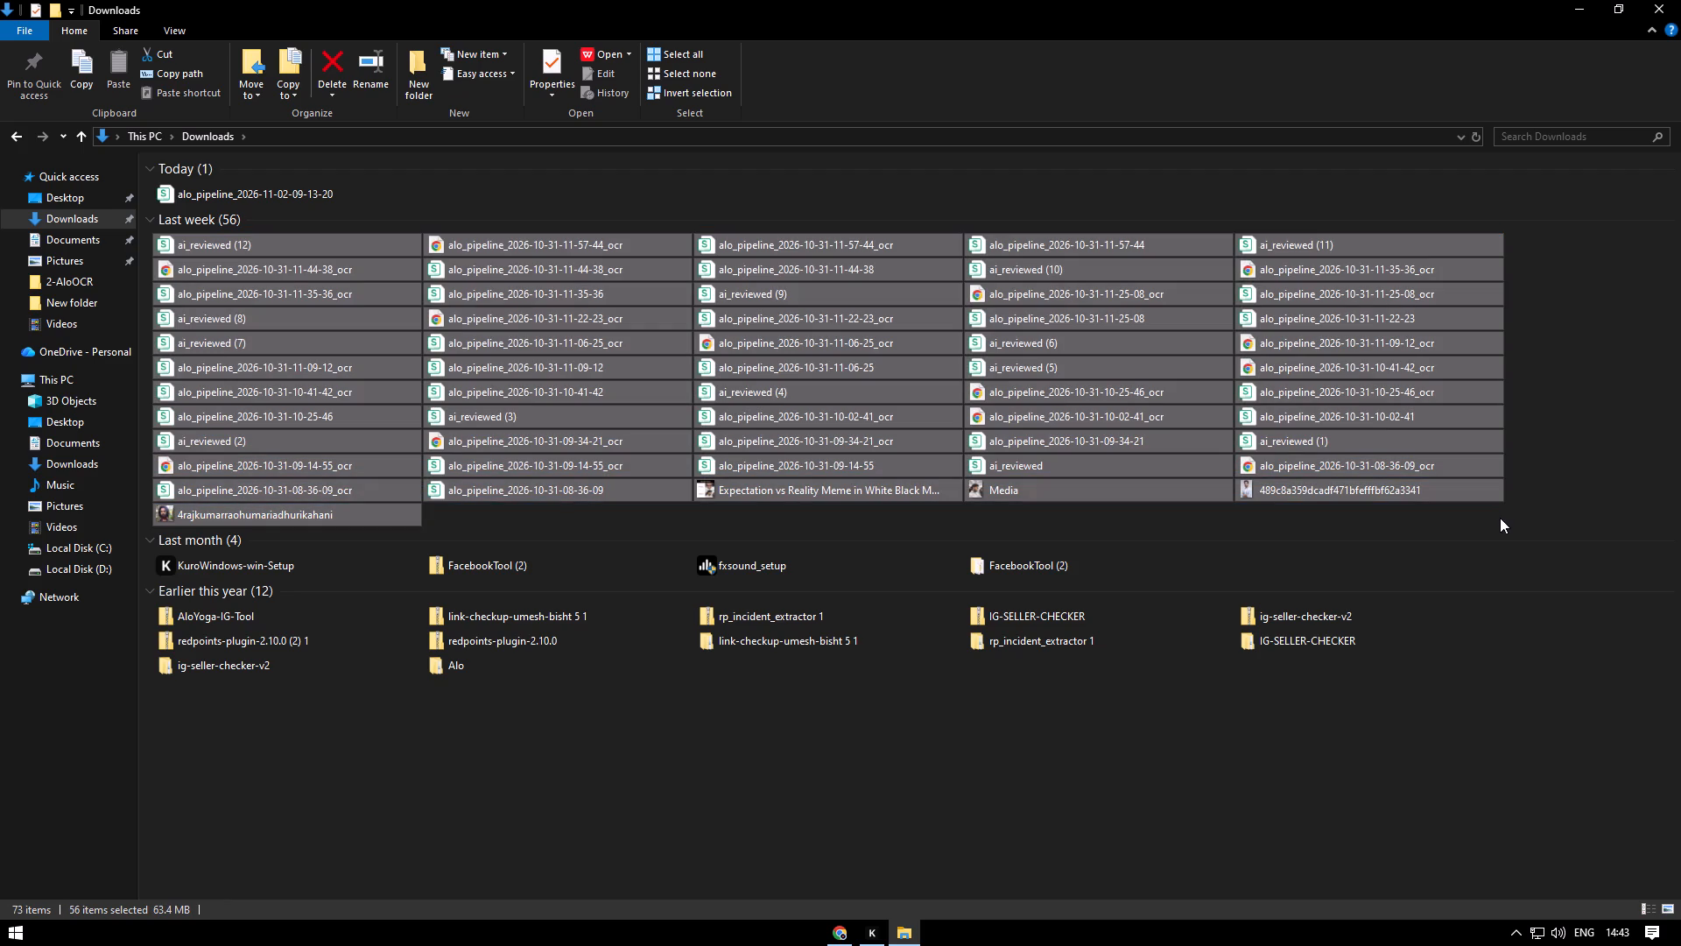
pyautogui.press('Delete')
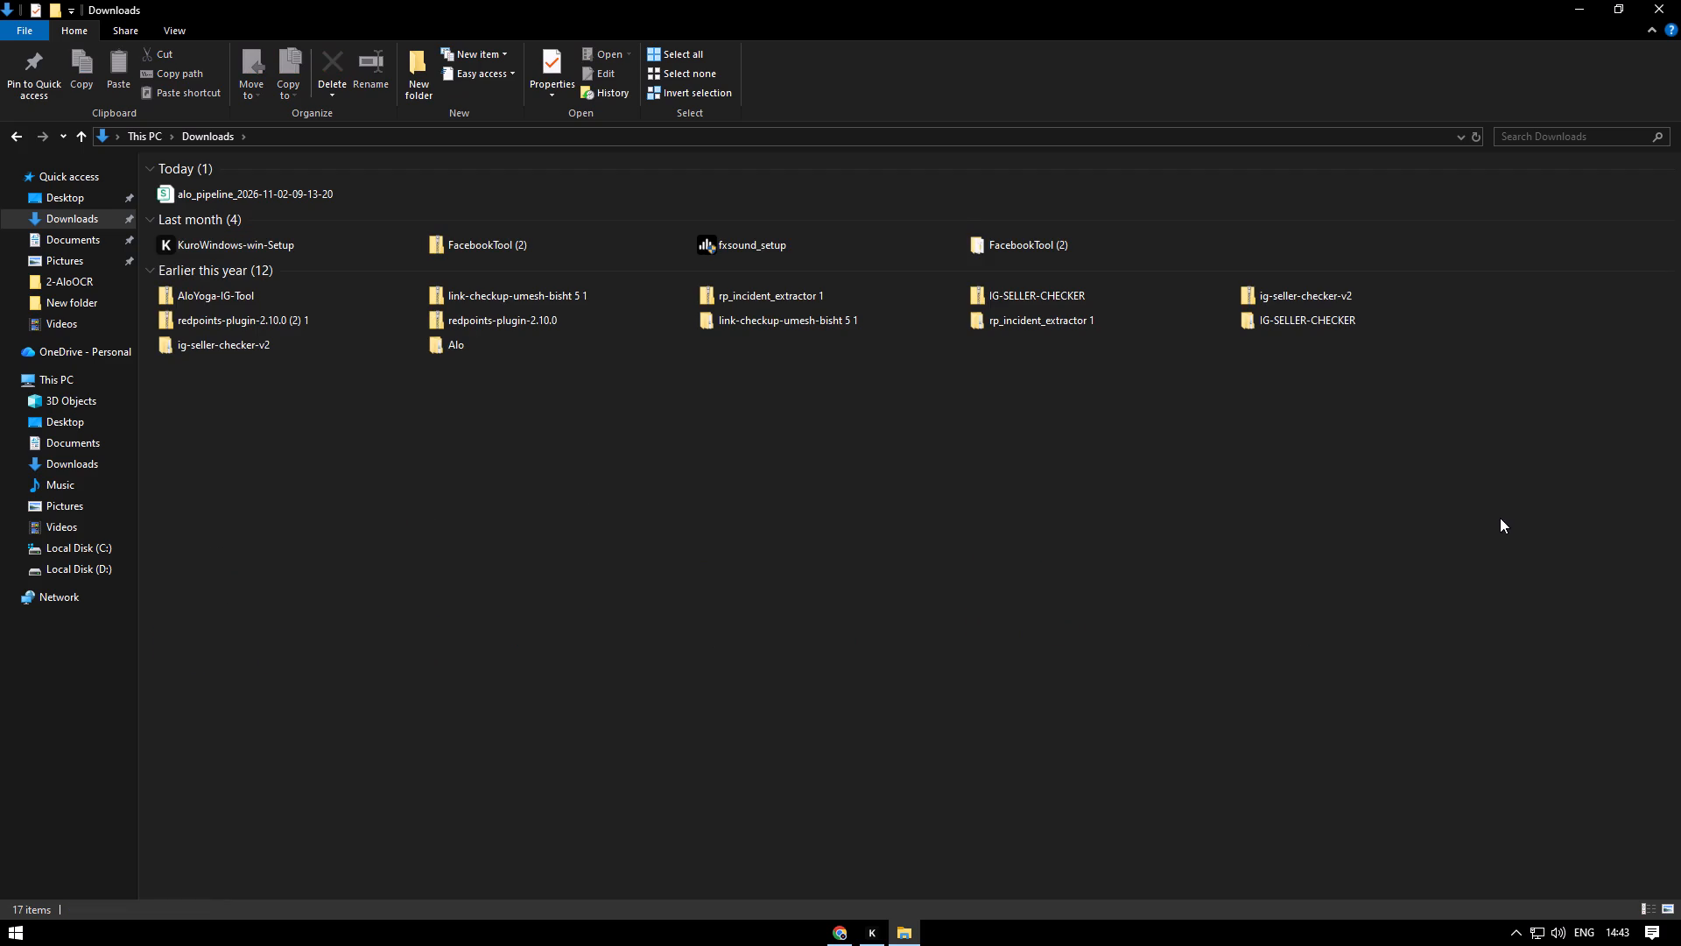
# Run FB-OCR from the 2-OCR folder inside the extracted FacebookTool (2) folder to process the downloaded CSV.
pyautogui.press('Up')
pyautogui.press('Down')
pyautogui.press('Down')
pyautogui.press('Down')
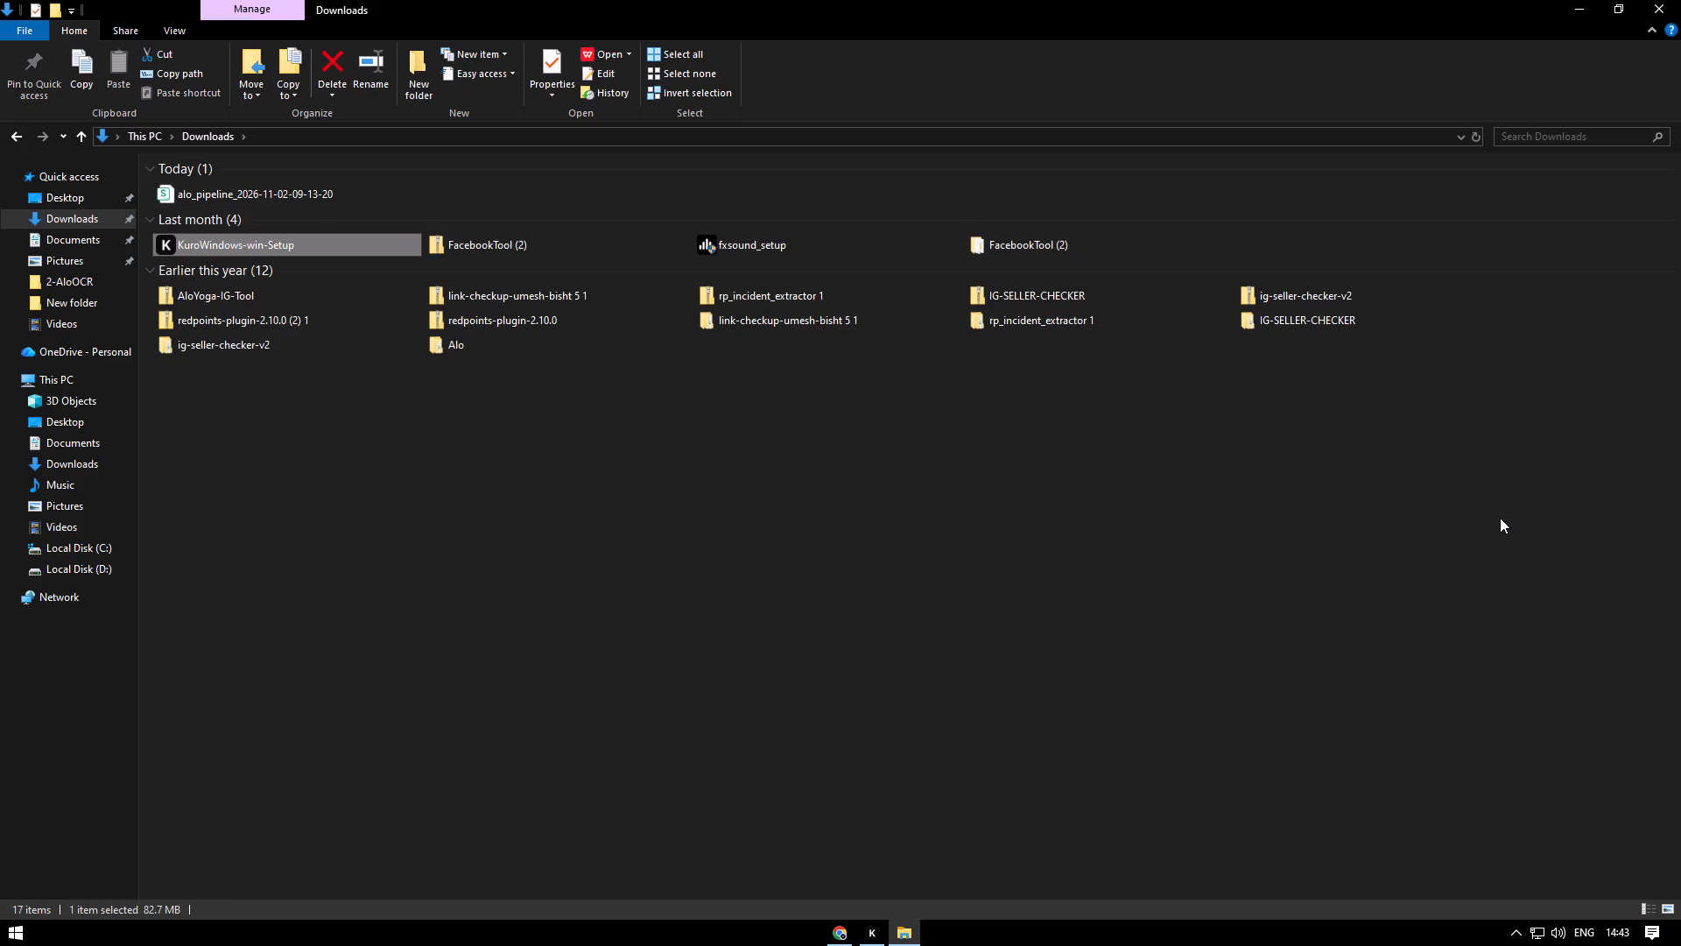
pyautogui.press('Right')
pyautogui.press('Right')
pyautogui.press('Right')
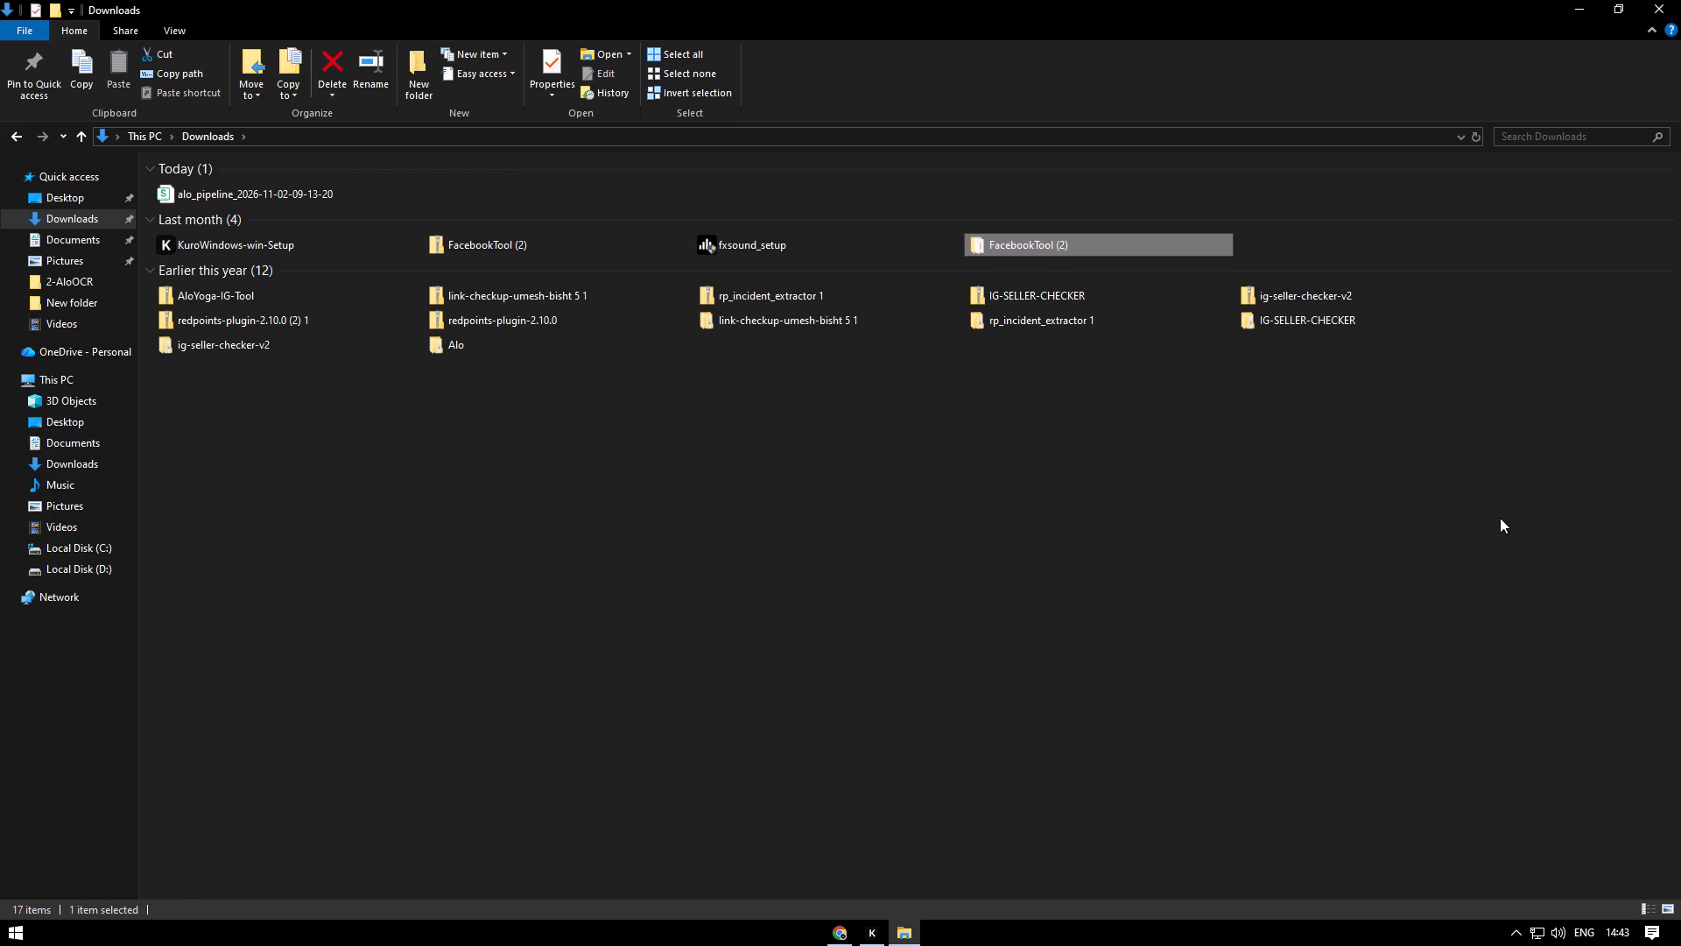
pyautogui.press('Return')
pyautogui.press('Up')
pyautogui.press('Up')
pyautogui.press('Down')
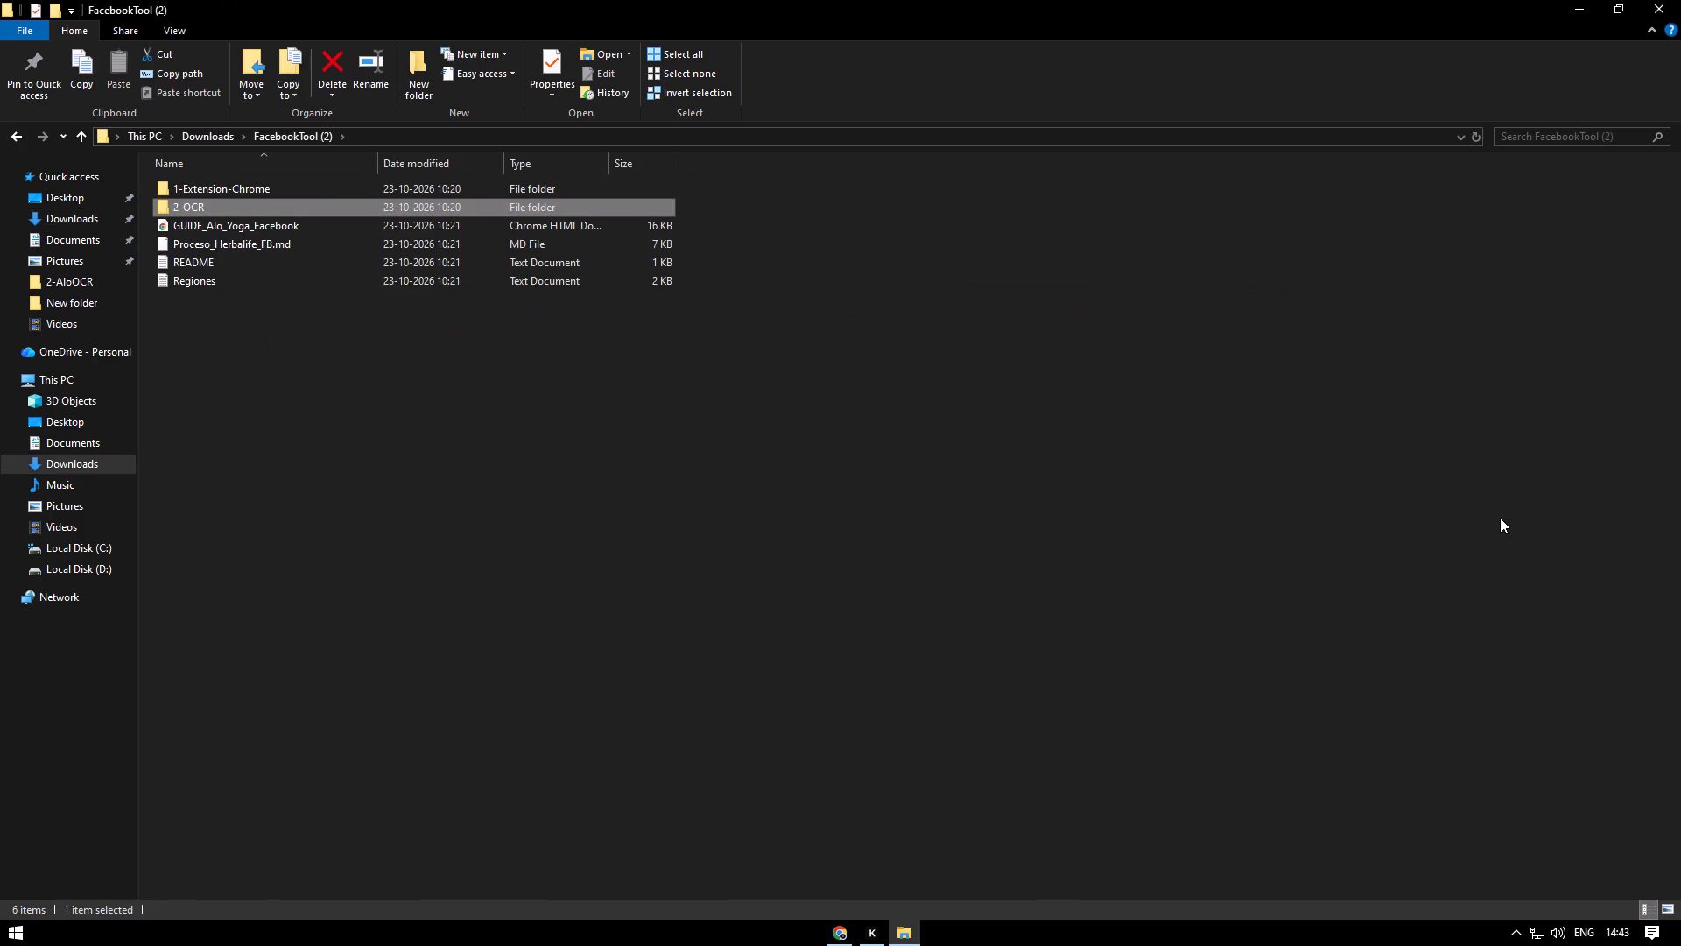
pyautogui.press('Return')
pyautogui.press('Up')
pyautogui.press('Up')
pyautogui.press('Down')
pyautogui.press('Up')
pyautogui.press('Return')
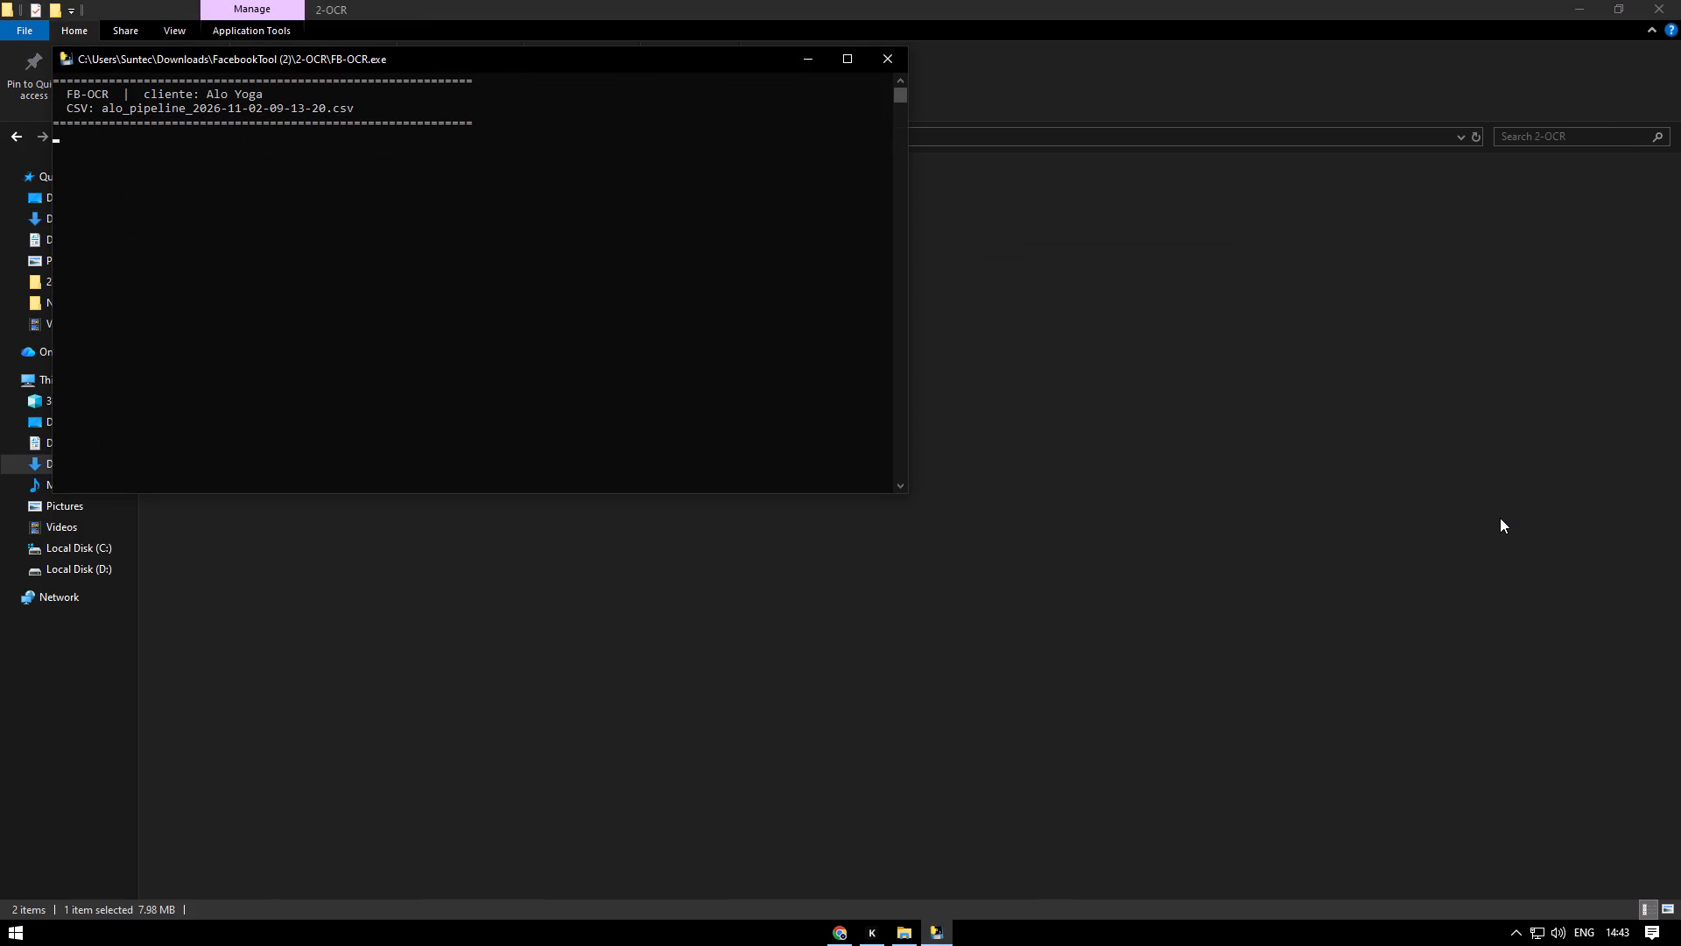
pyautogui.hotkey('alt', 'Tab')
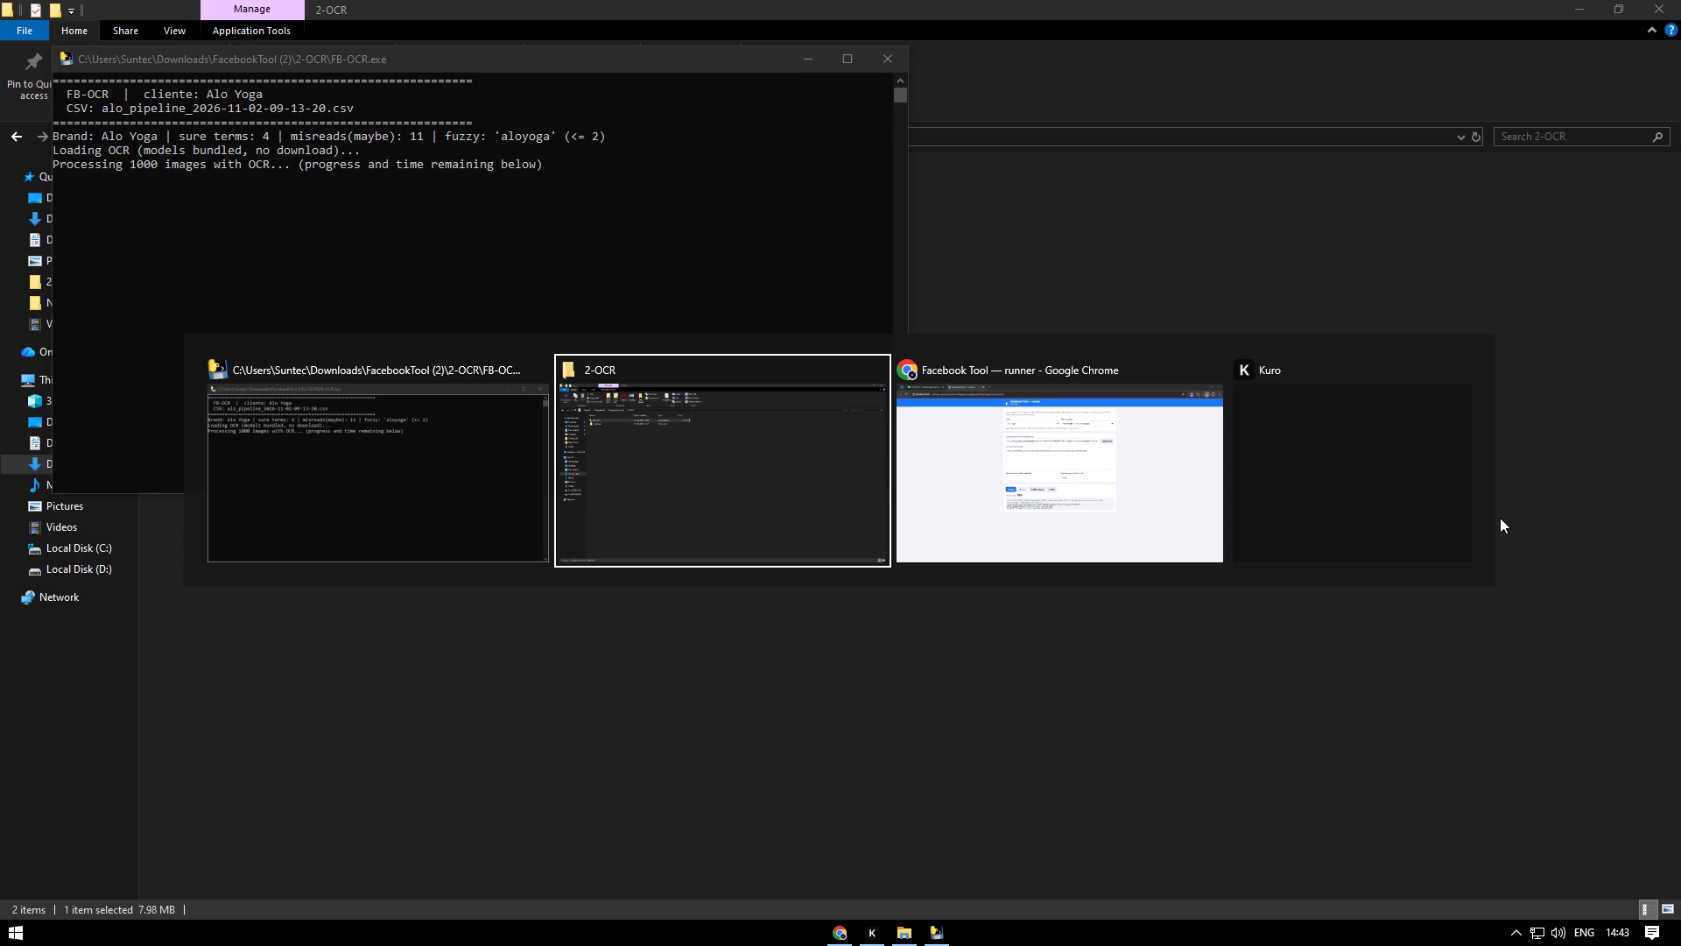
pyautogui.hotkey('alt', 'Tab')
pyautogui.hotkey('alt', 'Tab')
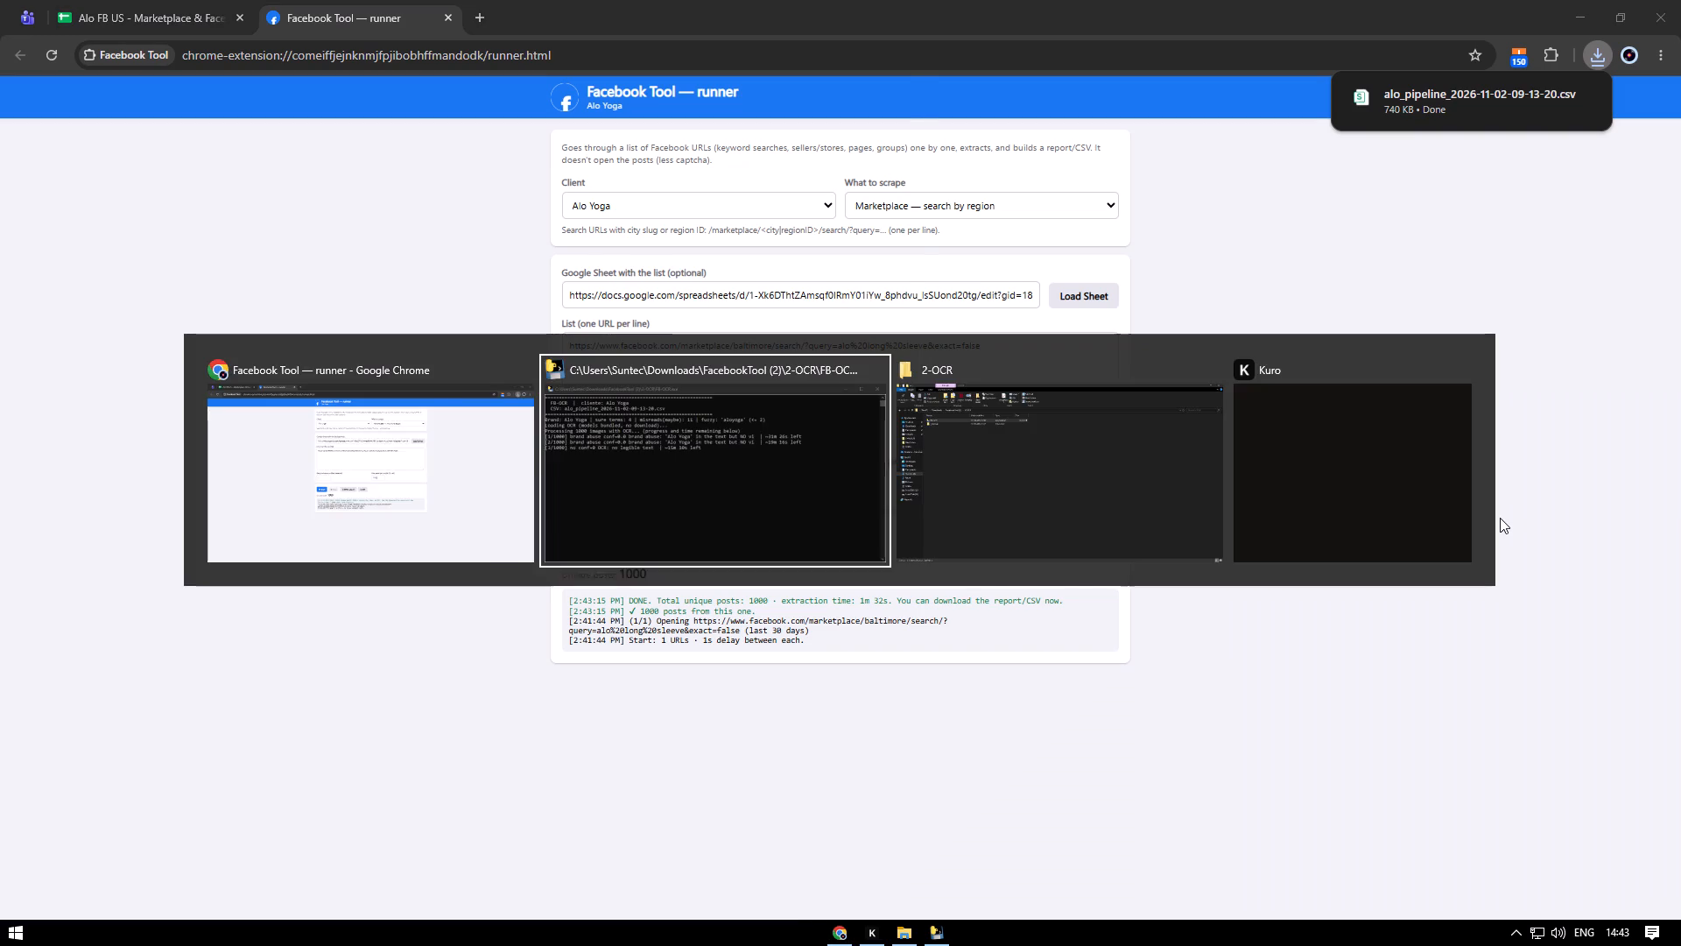
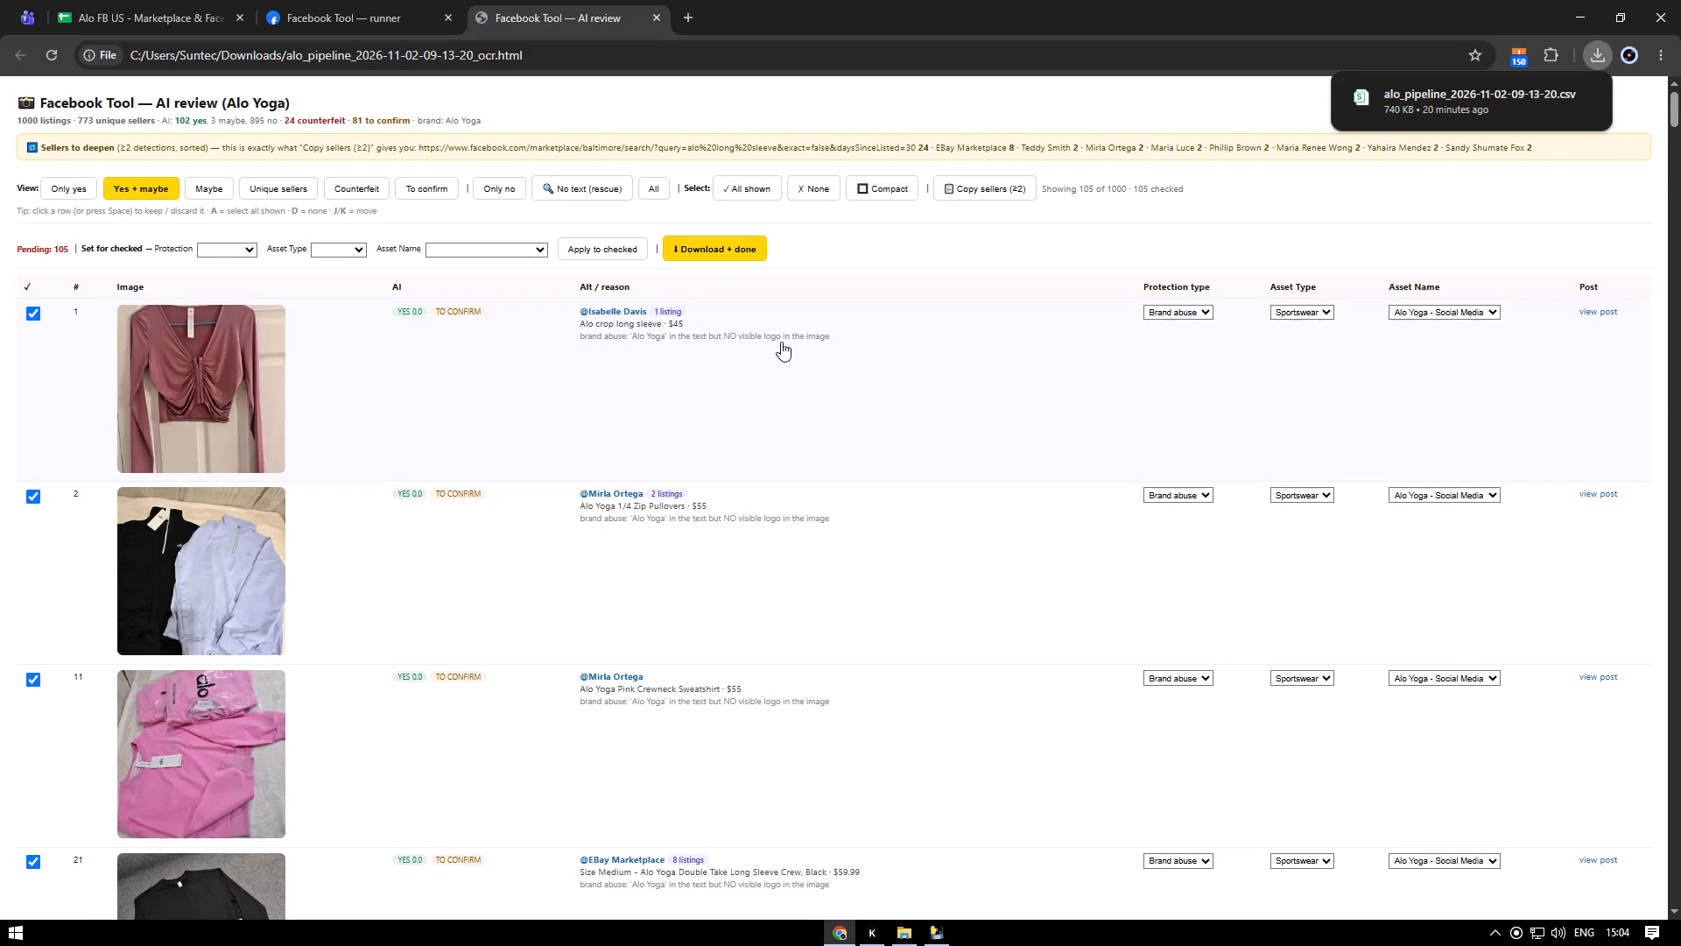
# Filter the AI review to counterfeit listings and download the checked results.
pyautogui.click(362, 186)
pyautogui.click(694, 251)
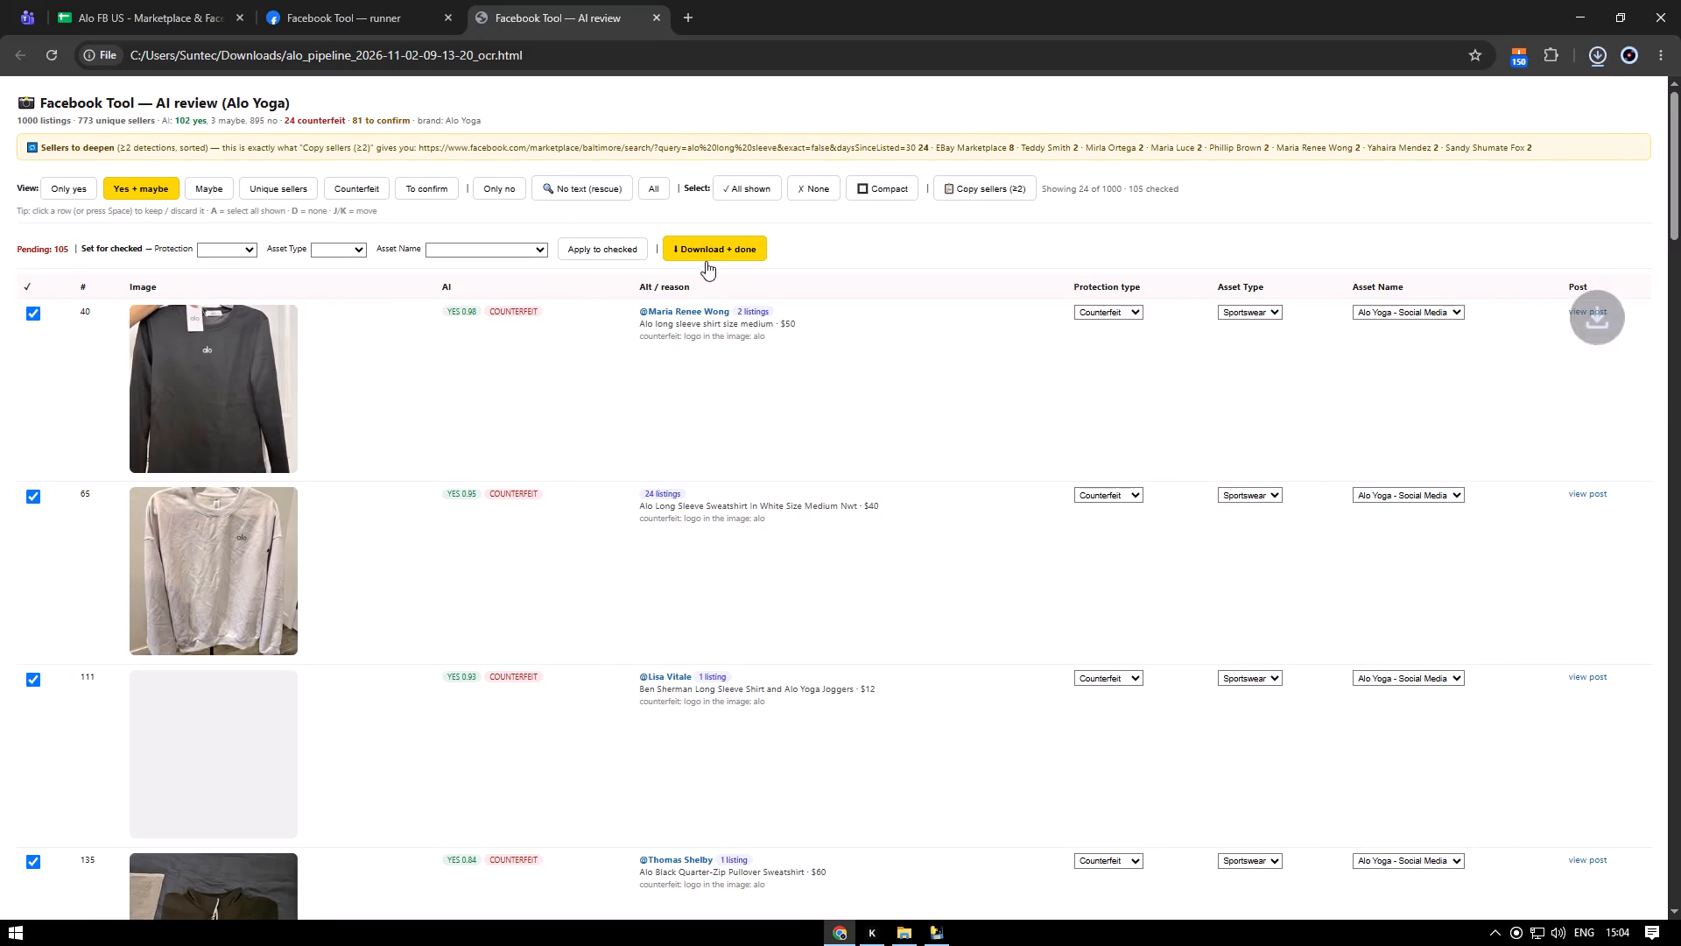
# Open the Yudhraa Facebook OCR spreadsheet in a new browser tab.
pyautogui.click(690, 2)
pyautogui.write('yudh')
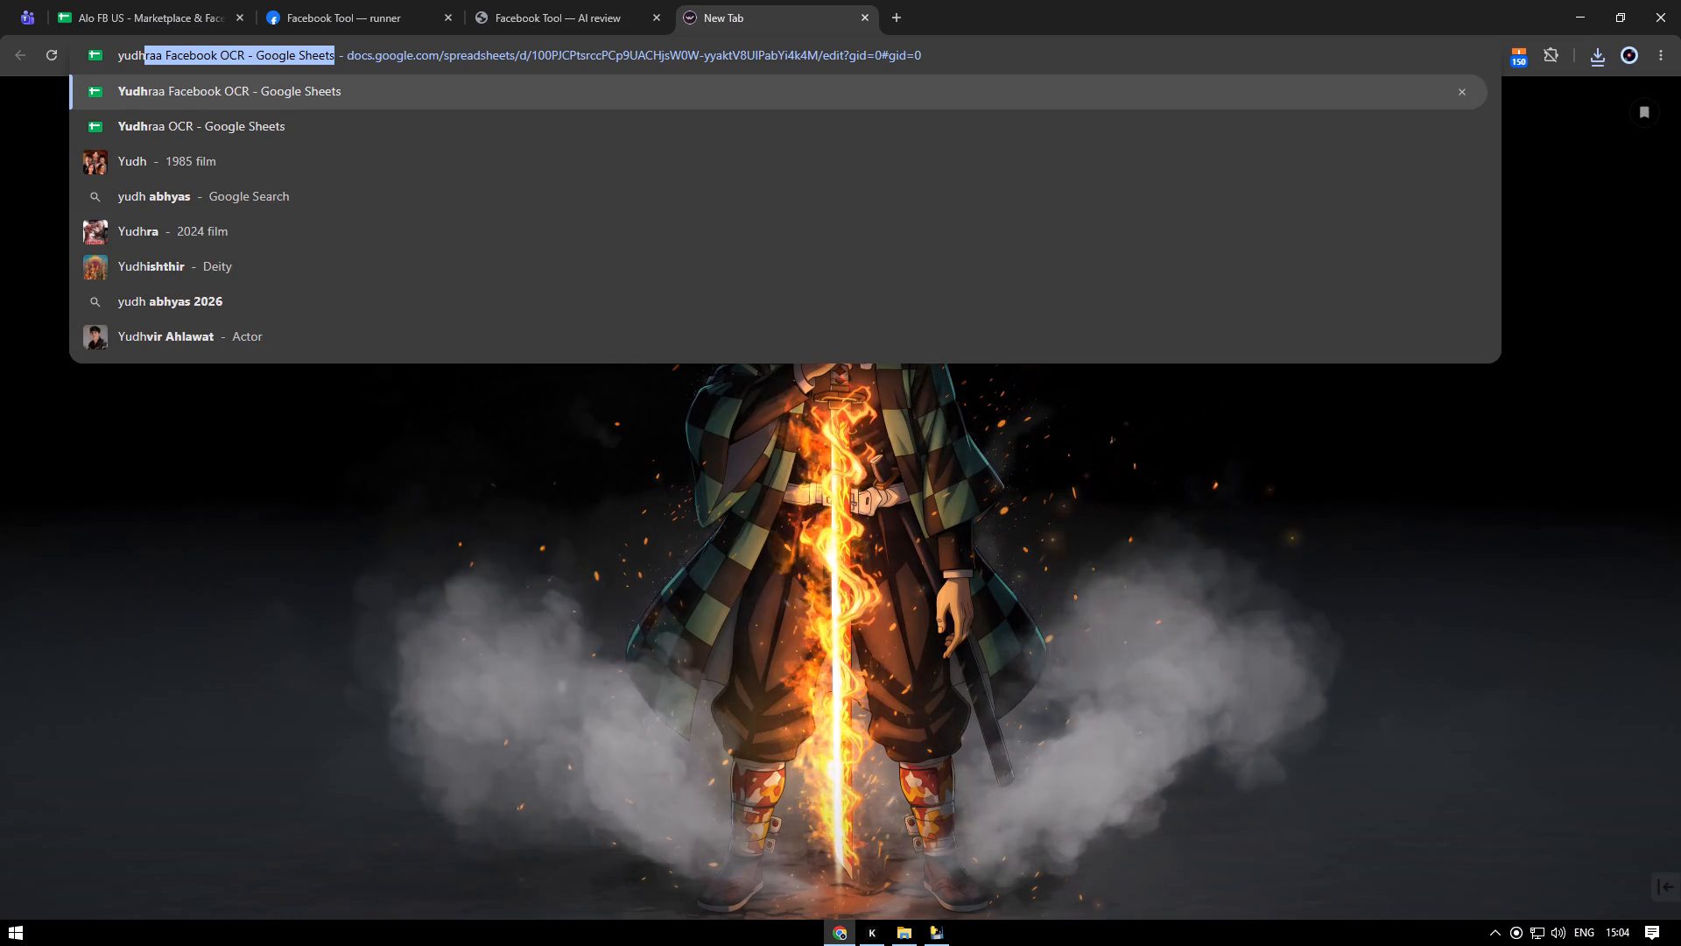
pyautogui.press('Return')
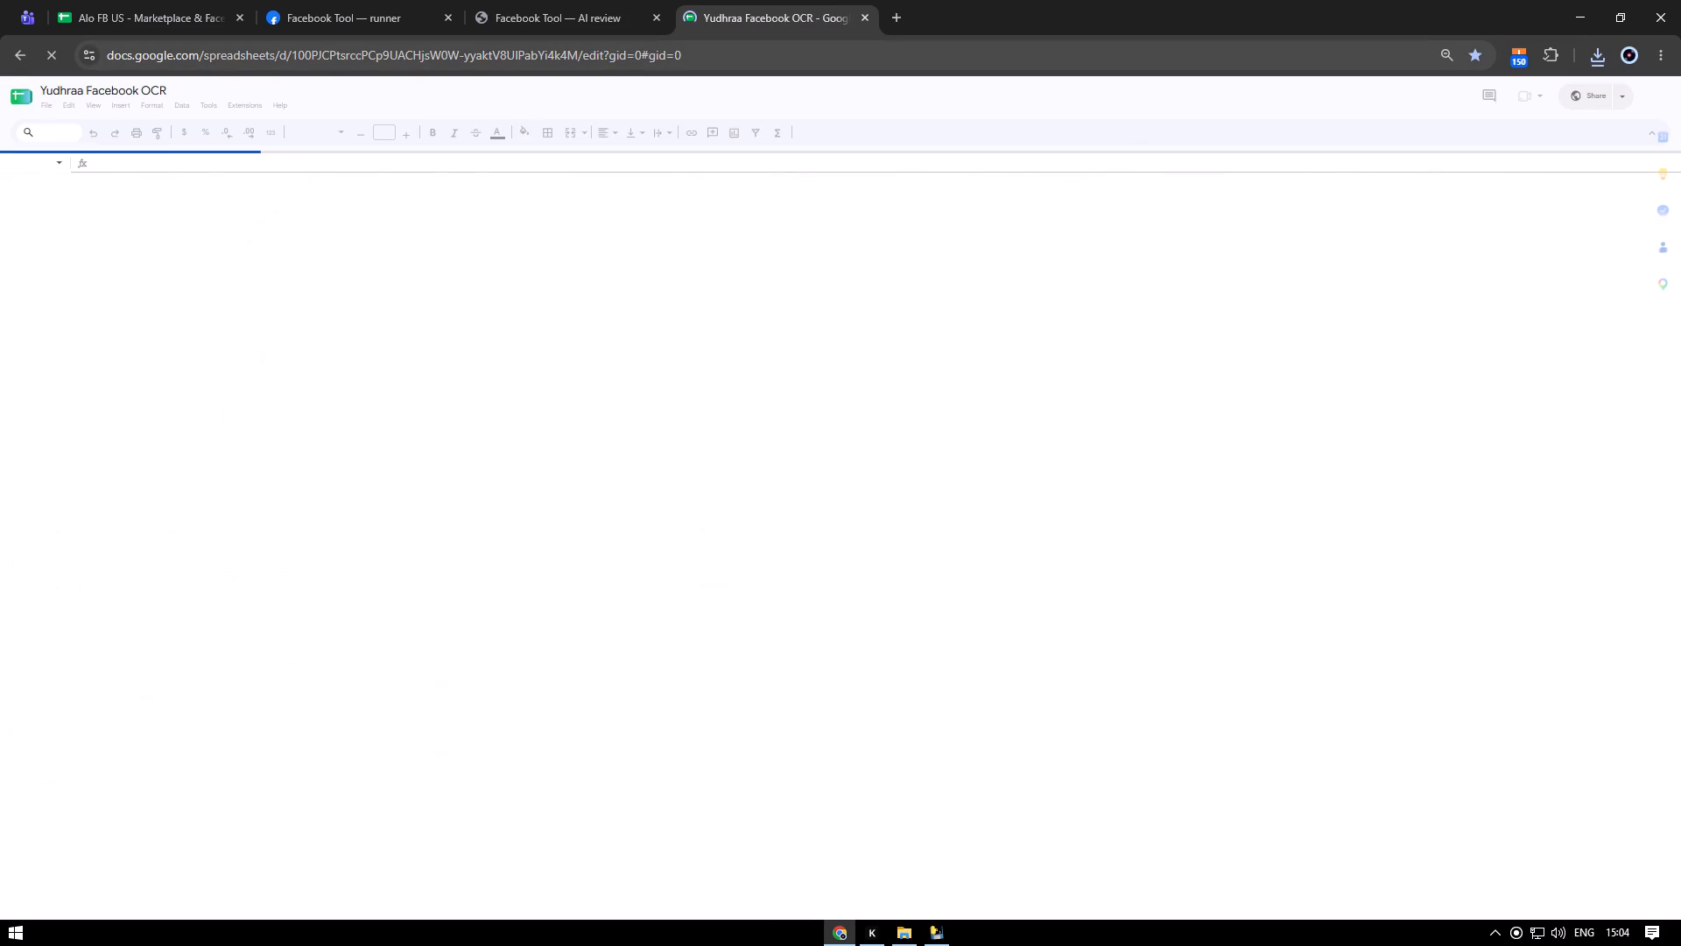
# Pin the Alo FB US spreadsheet's browser tab.
pyautogui.rightClick(93, 0)
pyautogui.click(188, 173)
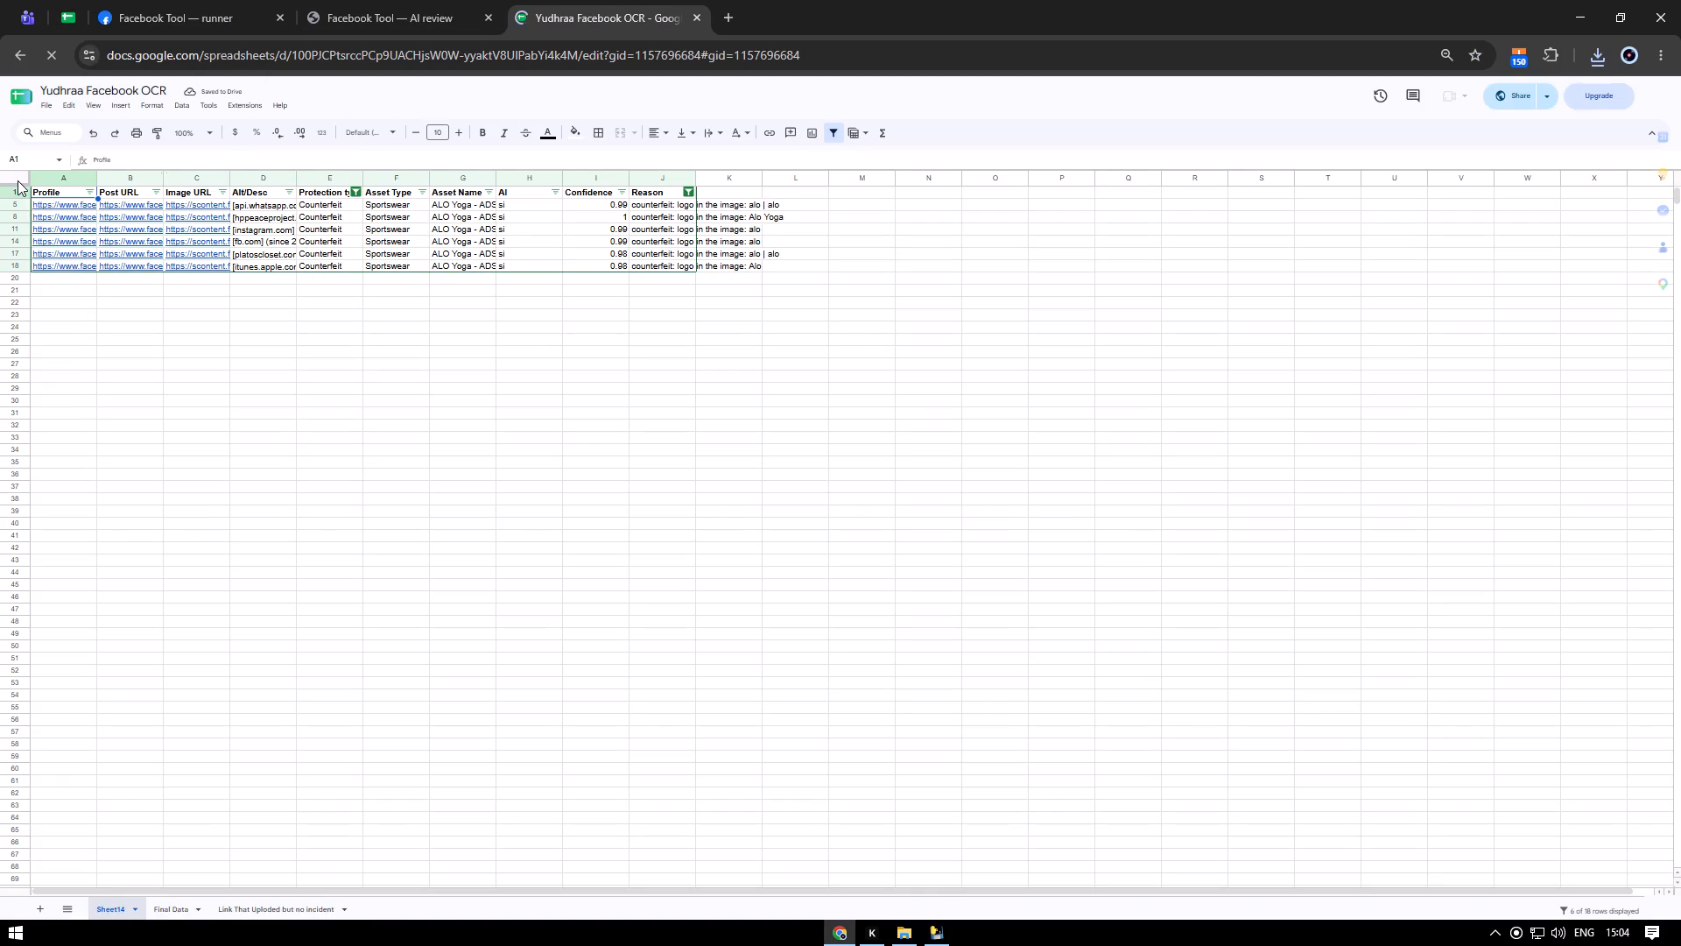
# Remove the filter from the Yudhraa Facebook OCR data sheet and clear all of its old contents.
pyautogui.click(17, 180)
pyautogui.click(833, 138)
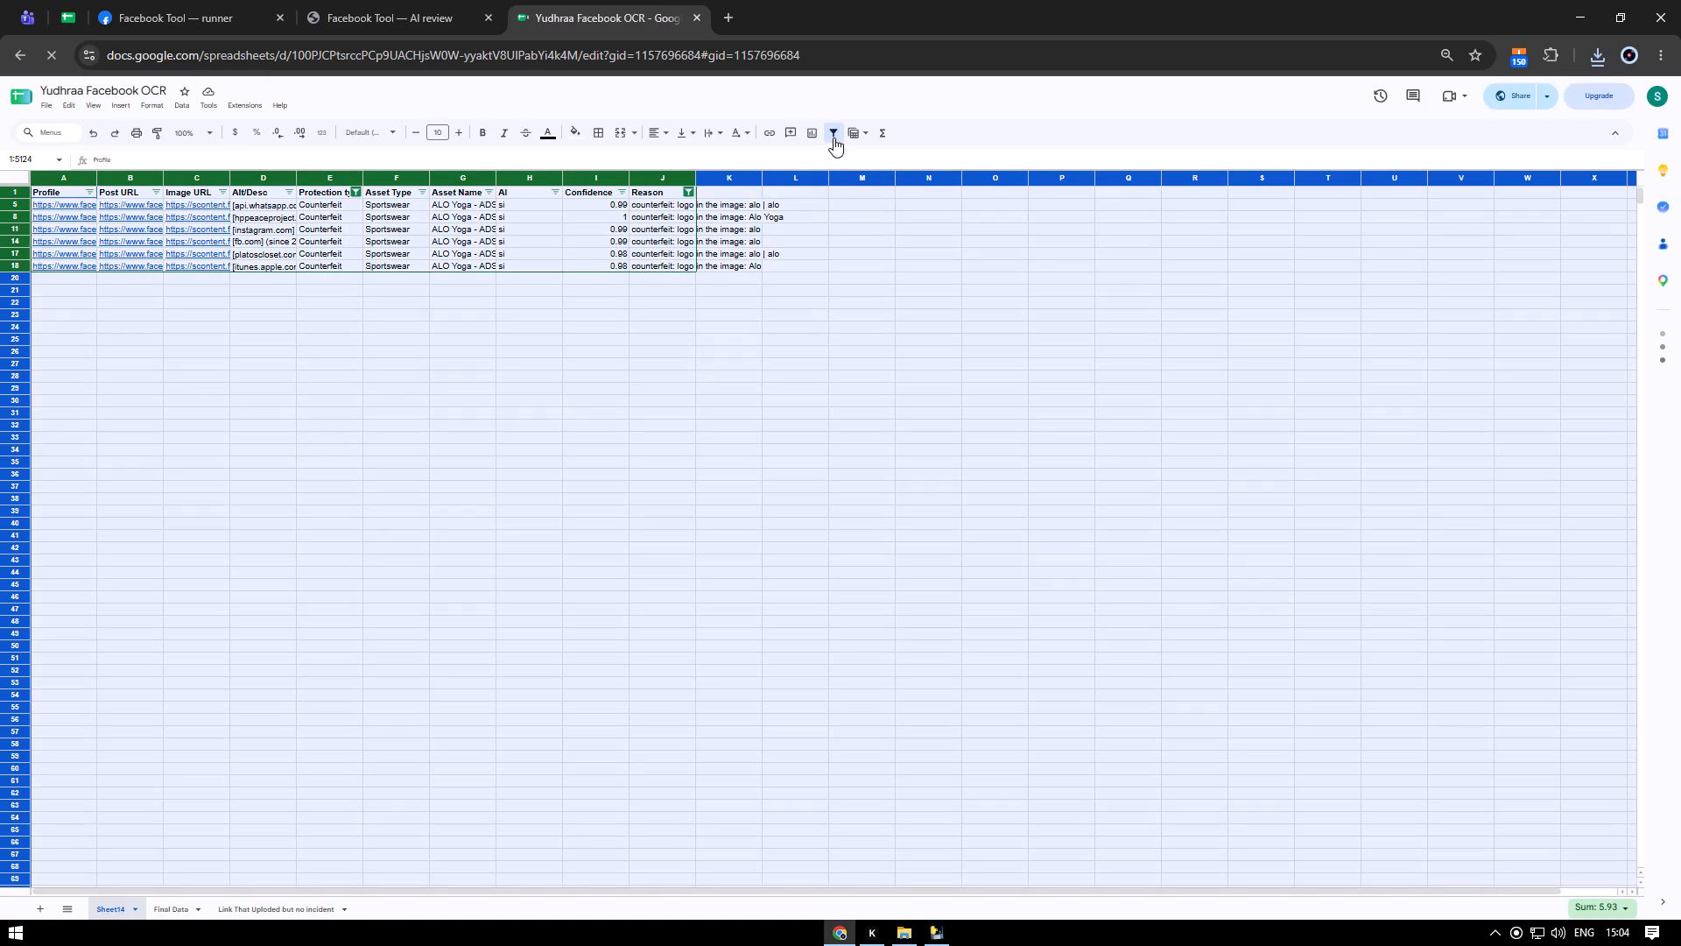
pyautogui.press('Delete')
pyautogui.press('Up')
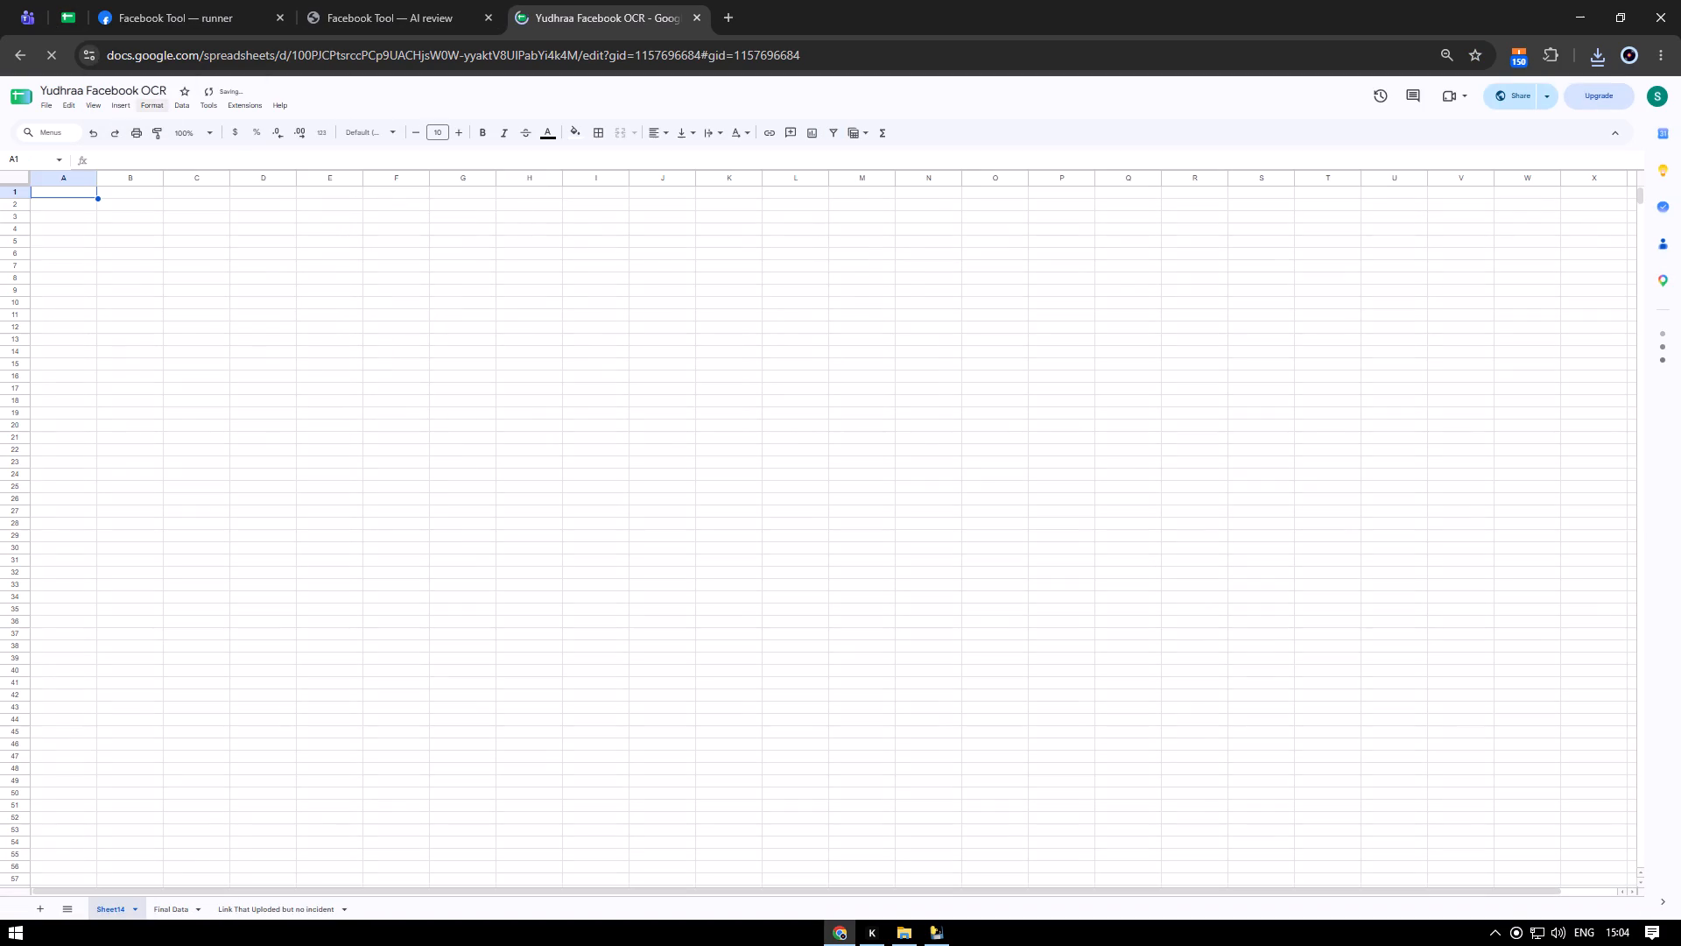
# Start importing a file into the emptied sheet by upload, browsing the computer's Downloads folder.
pyautogui.click(37, 102)
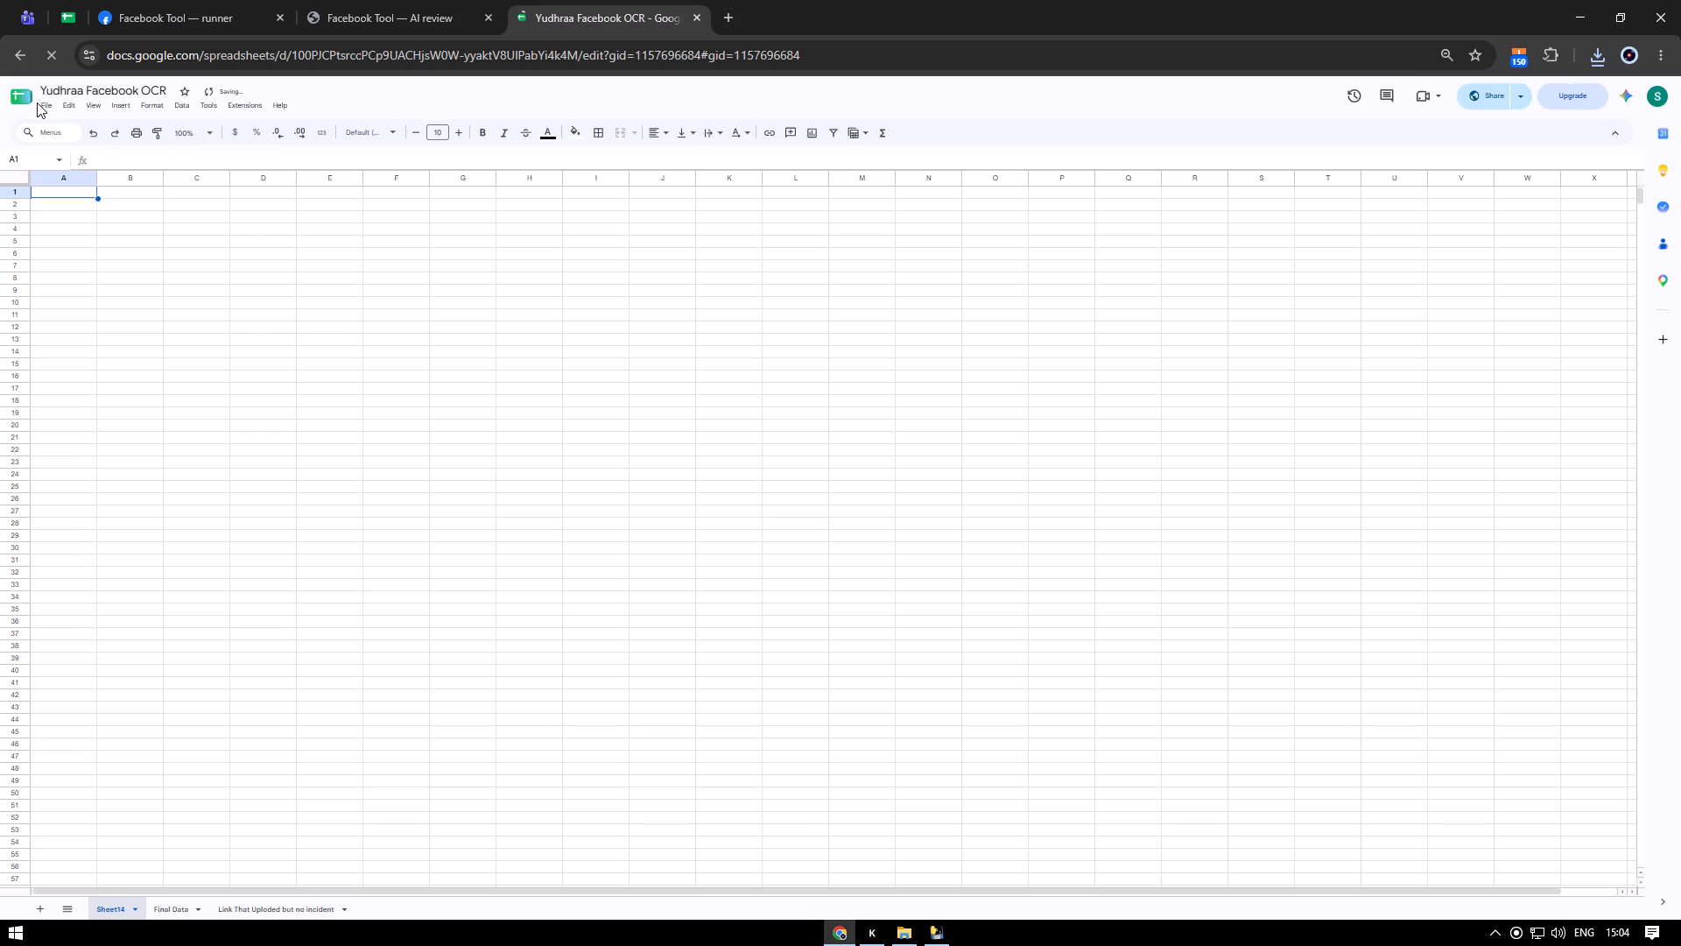
pyautogui.click(46, 109)
pyautogui.click(83, 167)
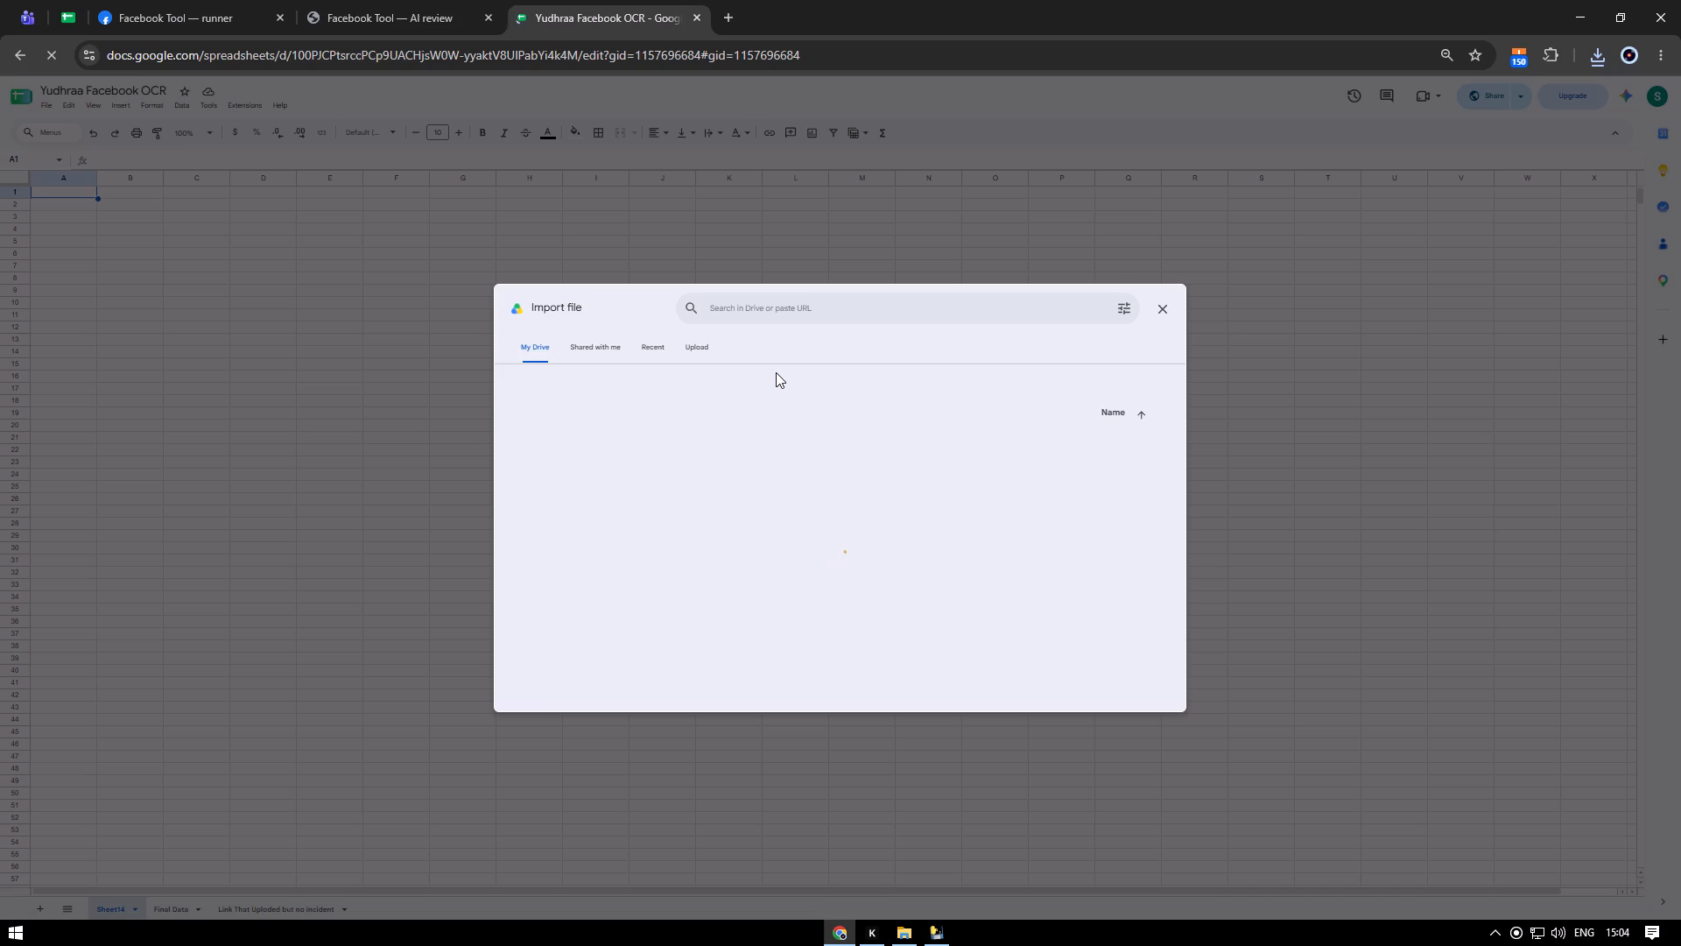
pyautogui.click(703, 355)
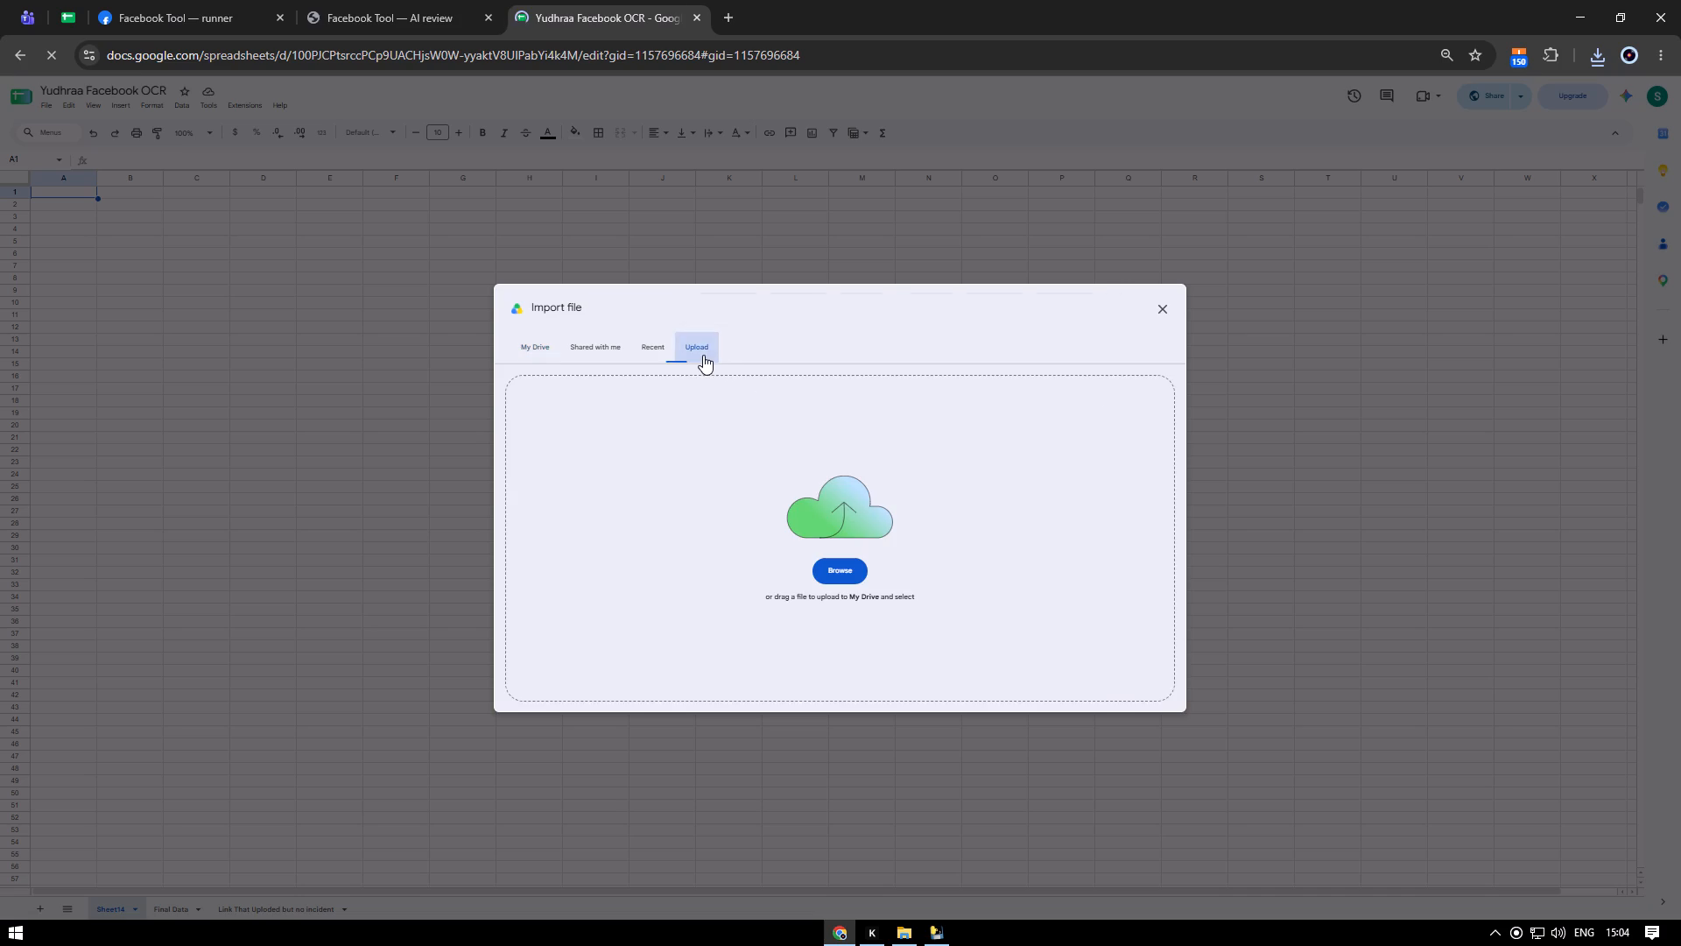
pyautogui.click(849, 568)
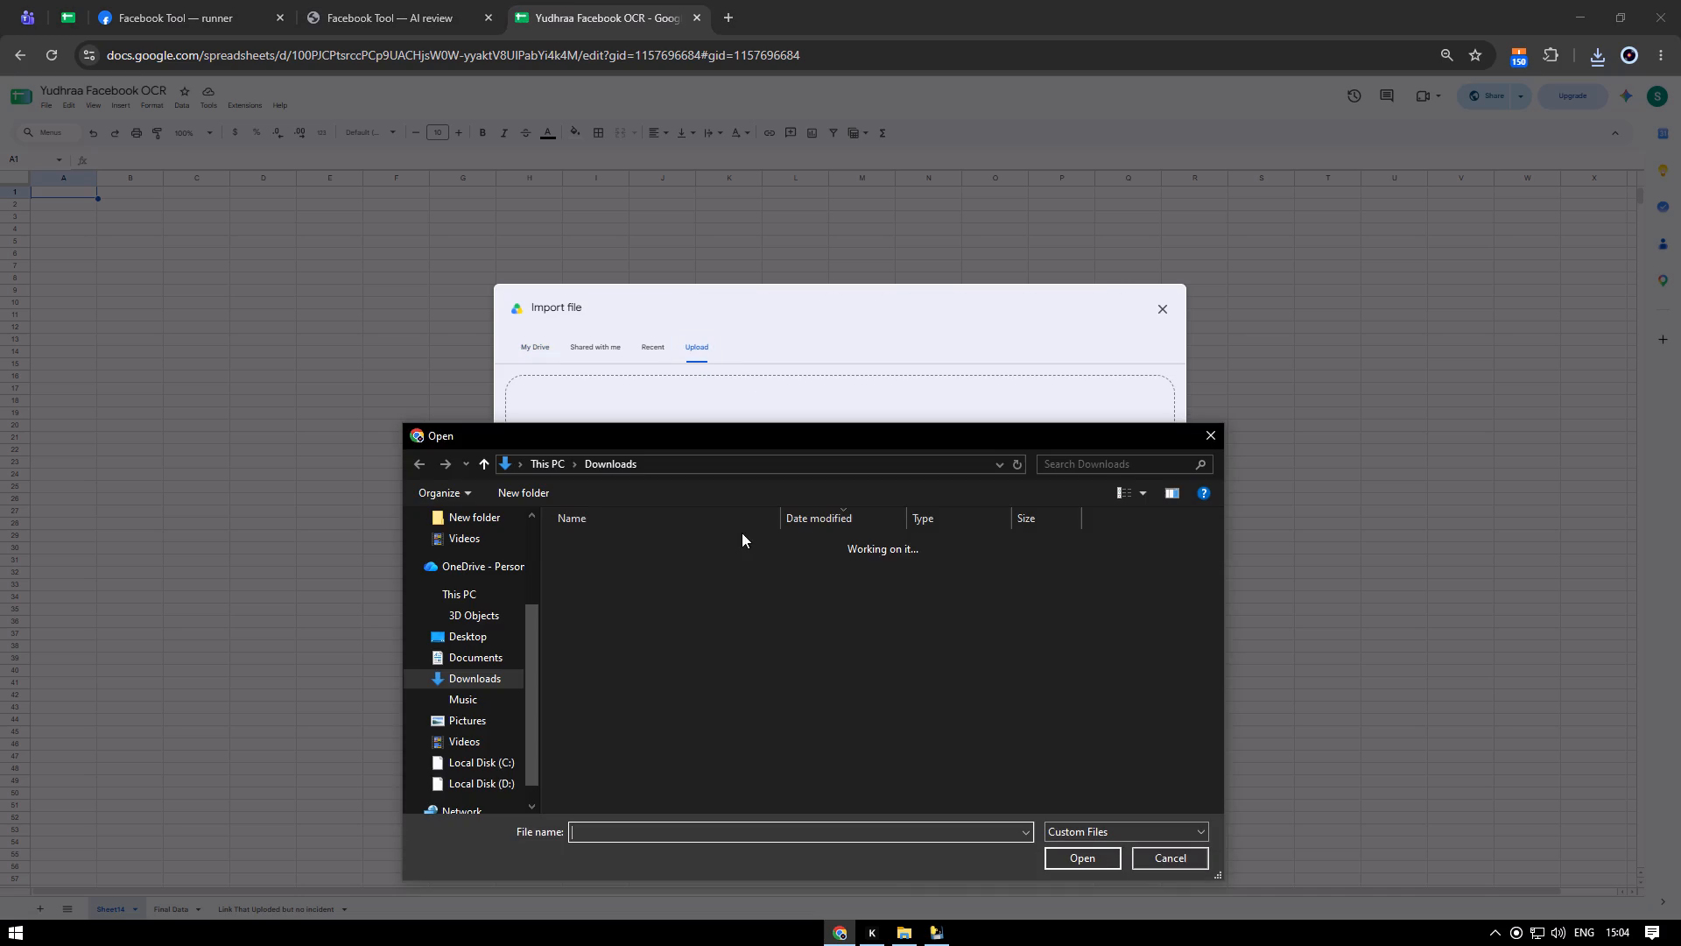
# Choose the first file in the Downloads folder for import into the Yudhraa Facebook OCR spreadsheet.
pyautogui.doubleClick(639, 561)
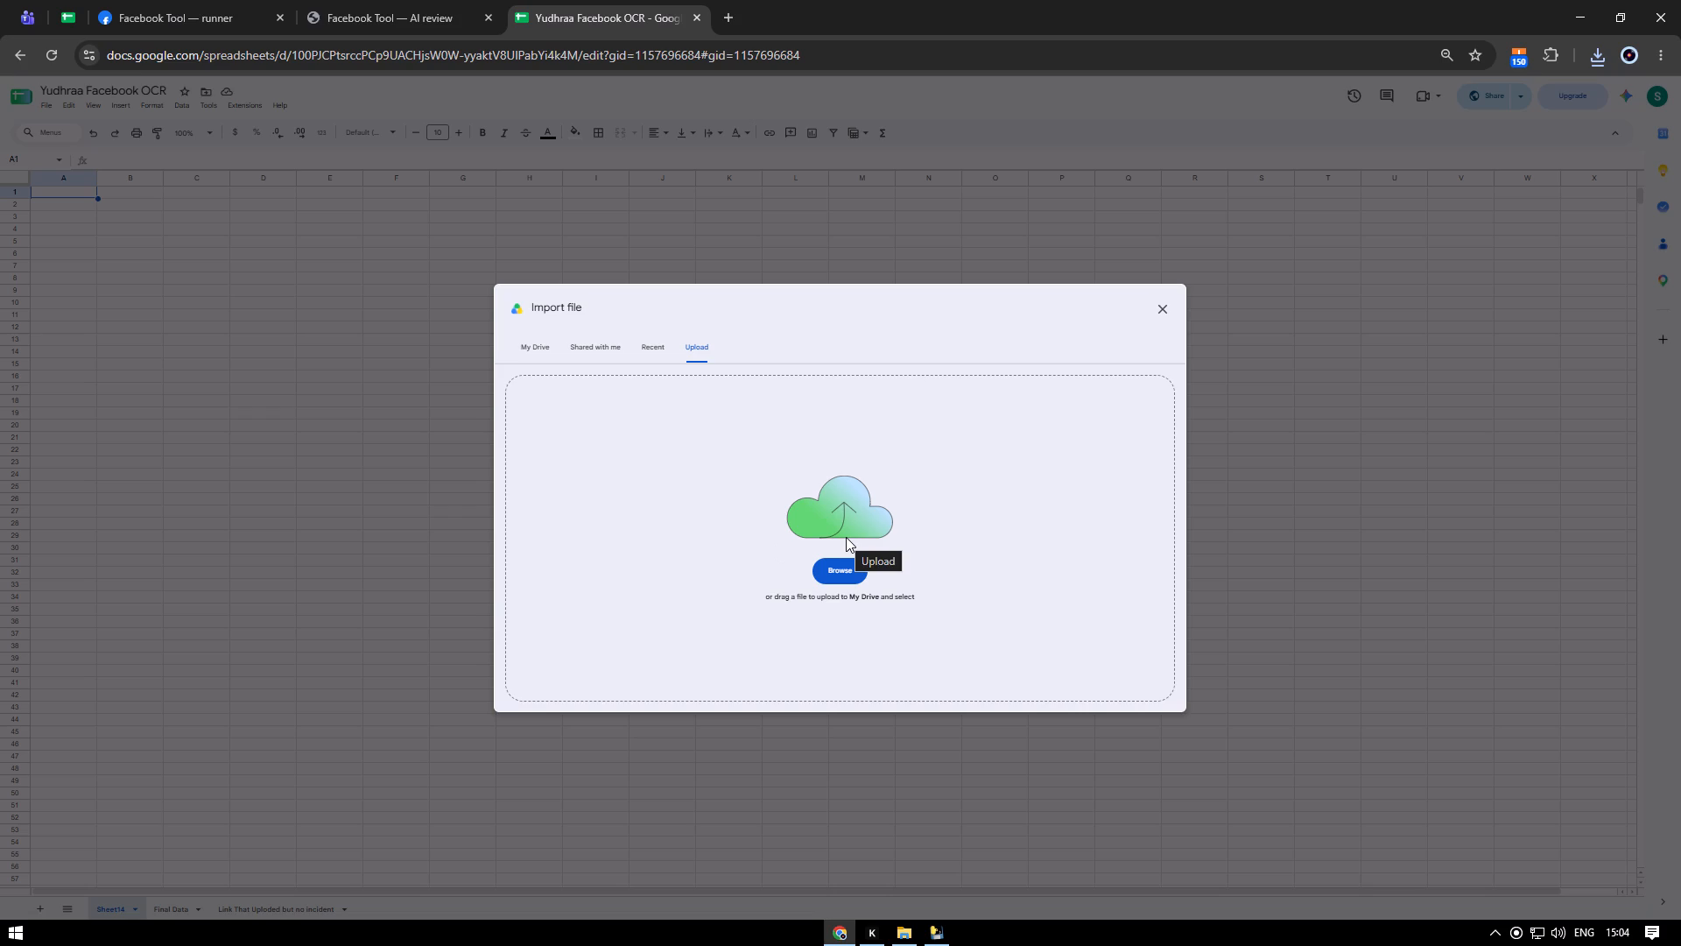
# Import ai_reviewed.csv into the current empty sheet of the Yudhraa Facebook OCR spreadsheet.
pyautogui.doubleClick(845, 568)
pyautogui.doubleClick(732, 569)
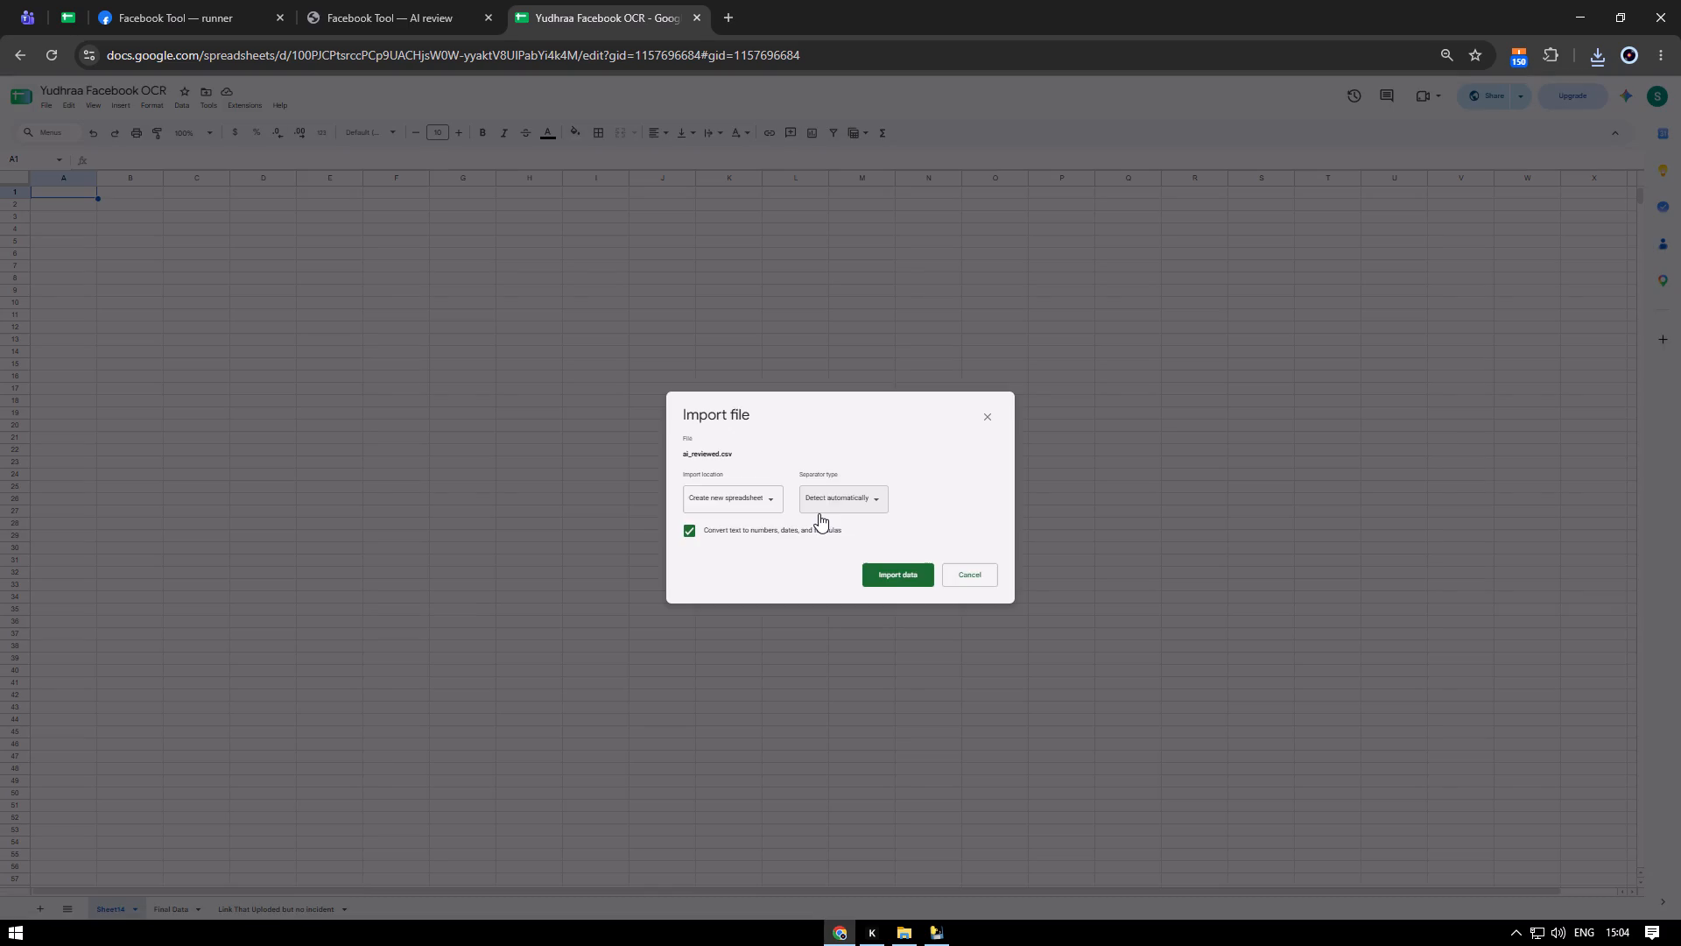
pyautogui.click(775, 489)
pyautogui.click(765, 569)
pyautogui.click(733, 485)
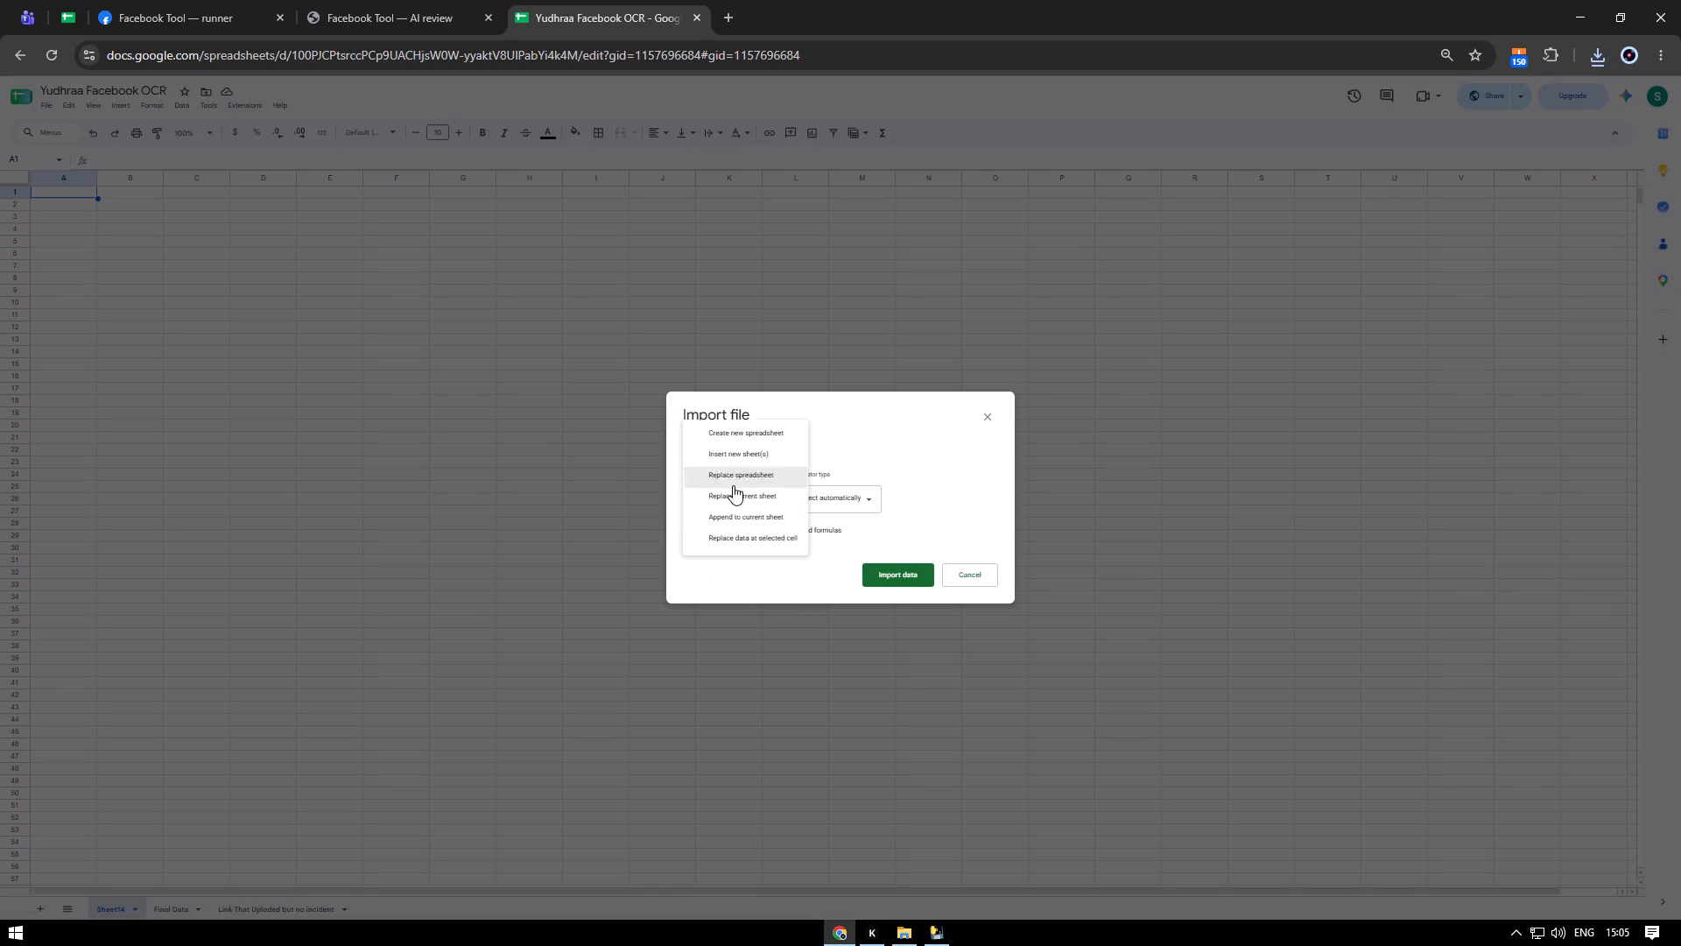
pyautogui.click(742, 525)
pyautogui.click(904, 564)
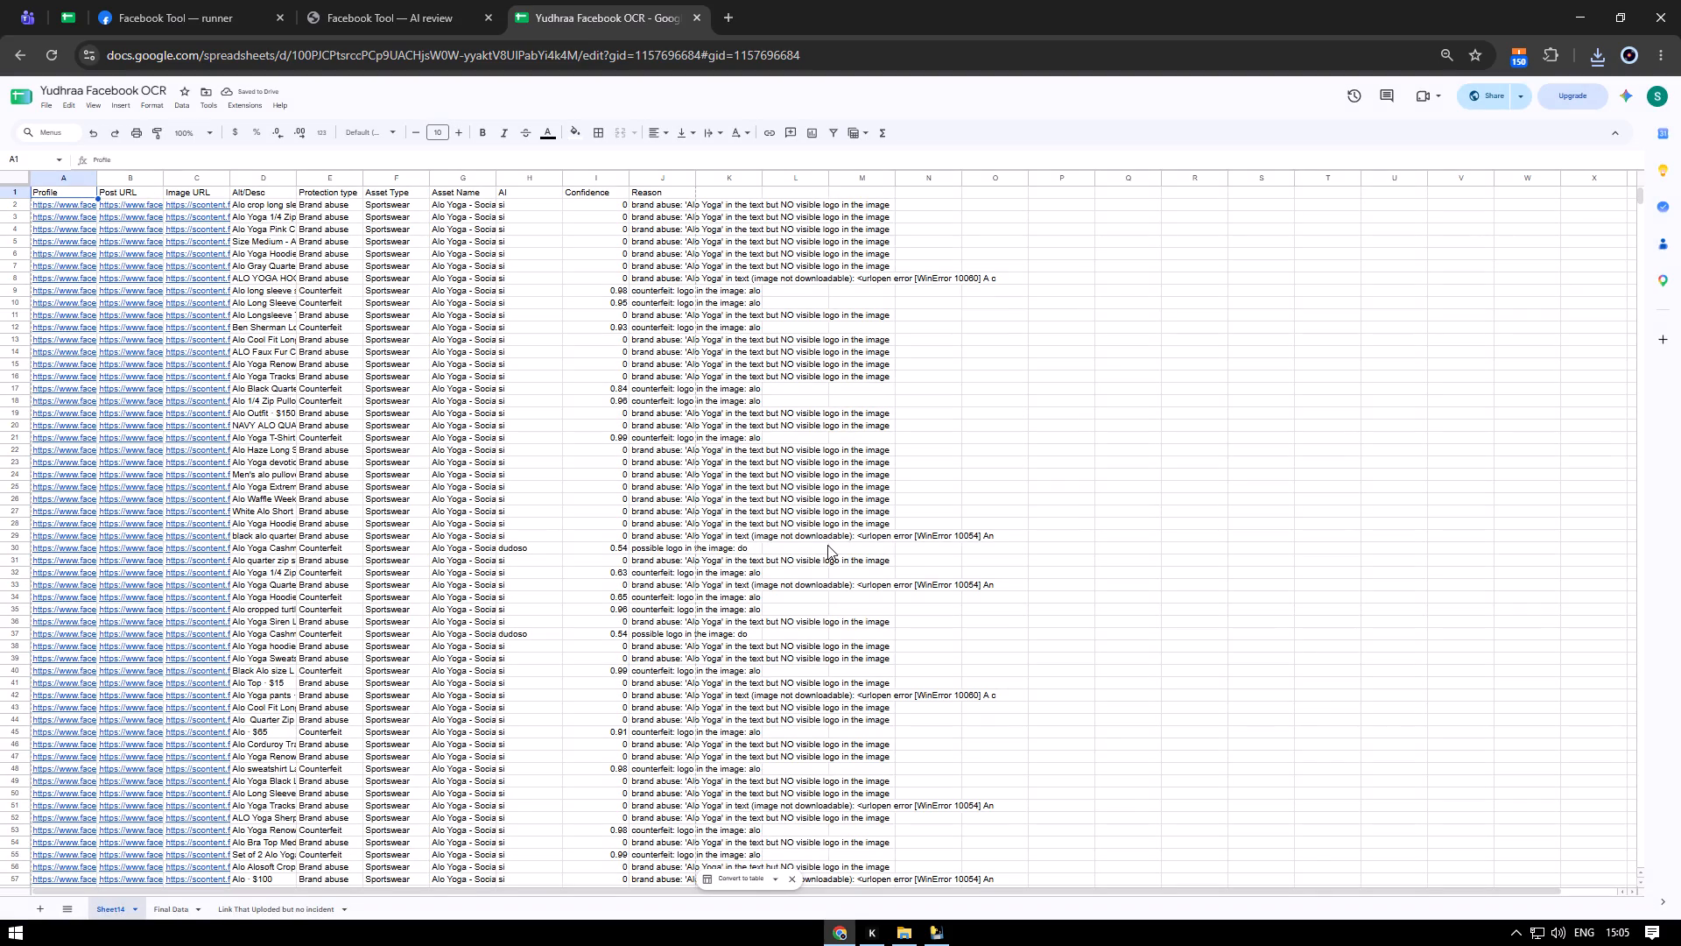
# Add a filter to the header columns and limit Protection type to Counterfeit.
pyautogui.hotkey('ctrl', 'shift', 'Right')
pyautogui.hotkey('alt', 'd')
pyautogui.hotkey('alt', 'f')
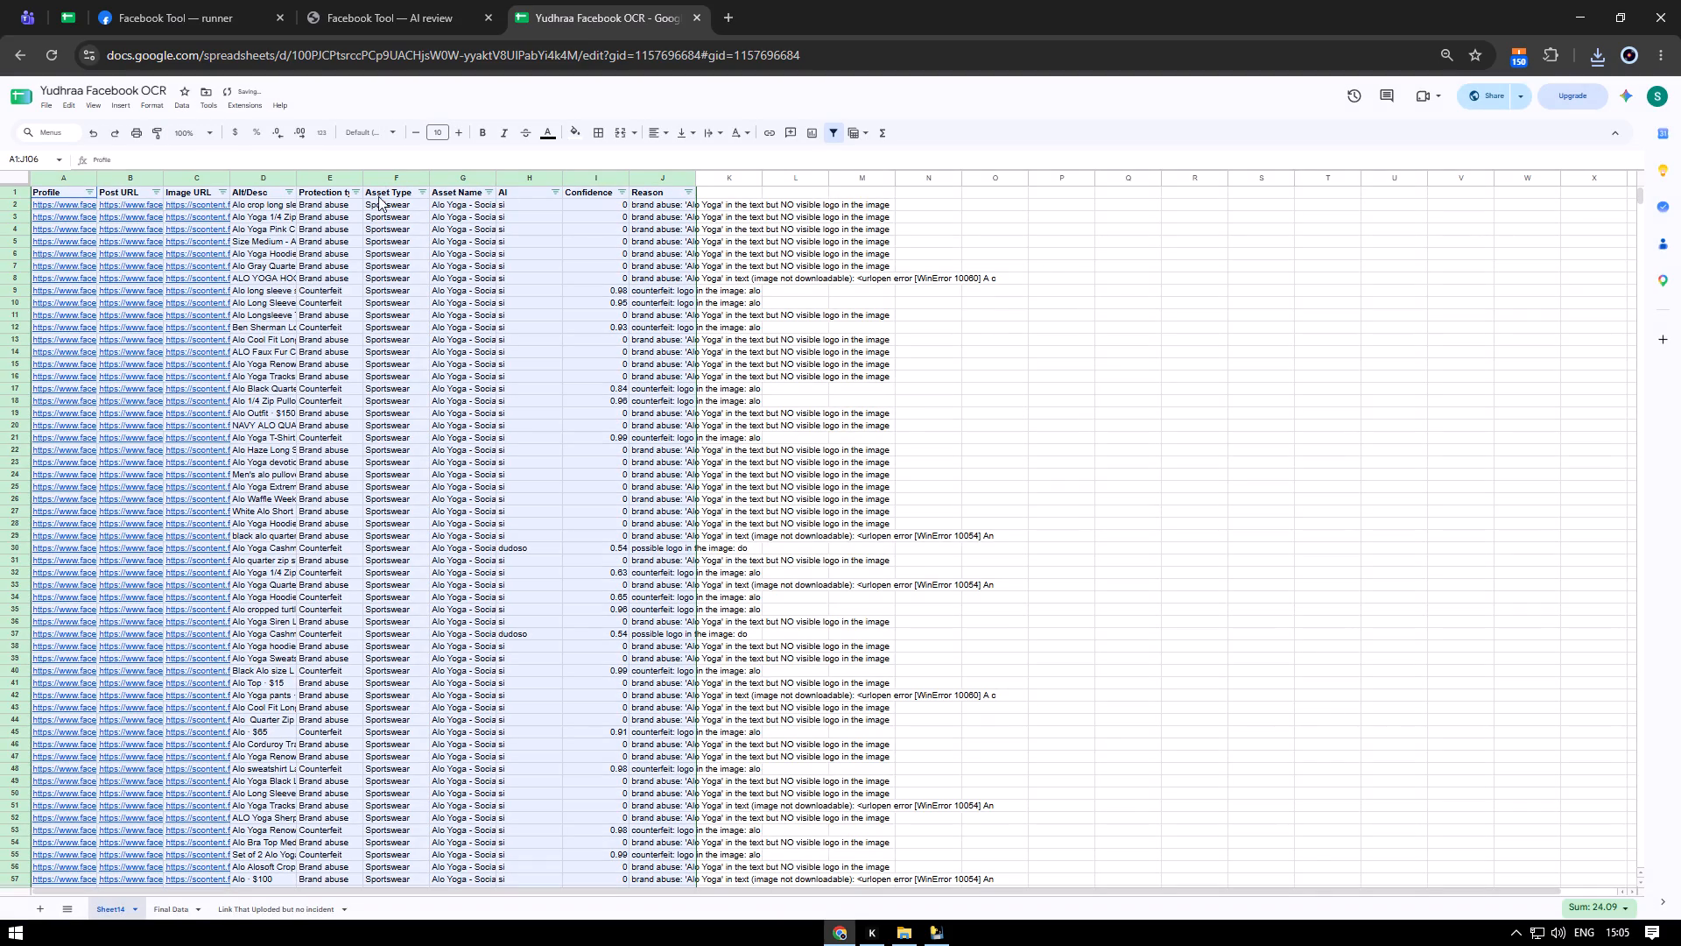
pyautogui.click(352, 189)
pyautogui.click(296, 388)
pyautogui.click(333, 493)
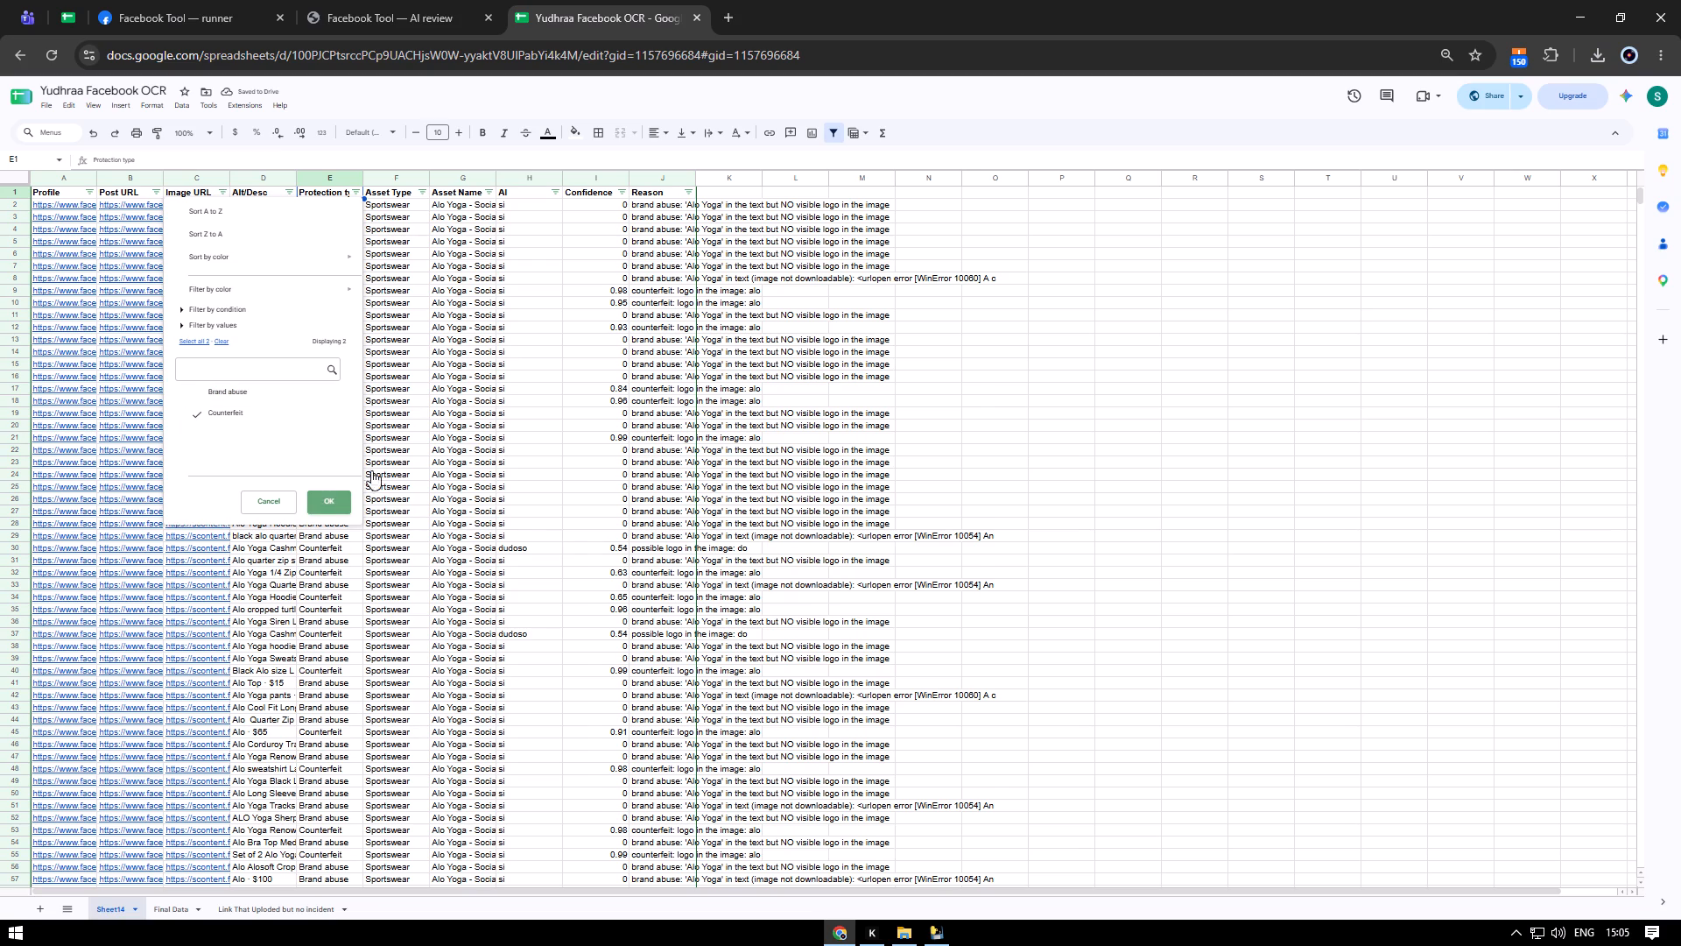
# Filter the Reason column to exclude "possible logo in the image: ao" and "possible logo in the image: do".
pyautogui.click(692, 194)
pyautogui.scroll(-5, 604, 416)
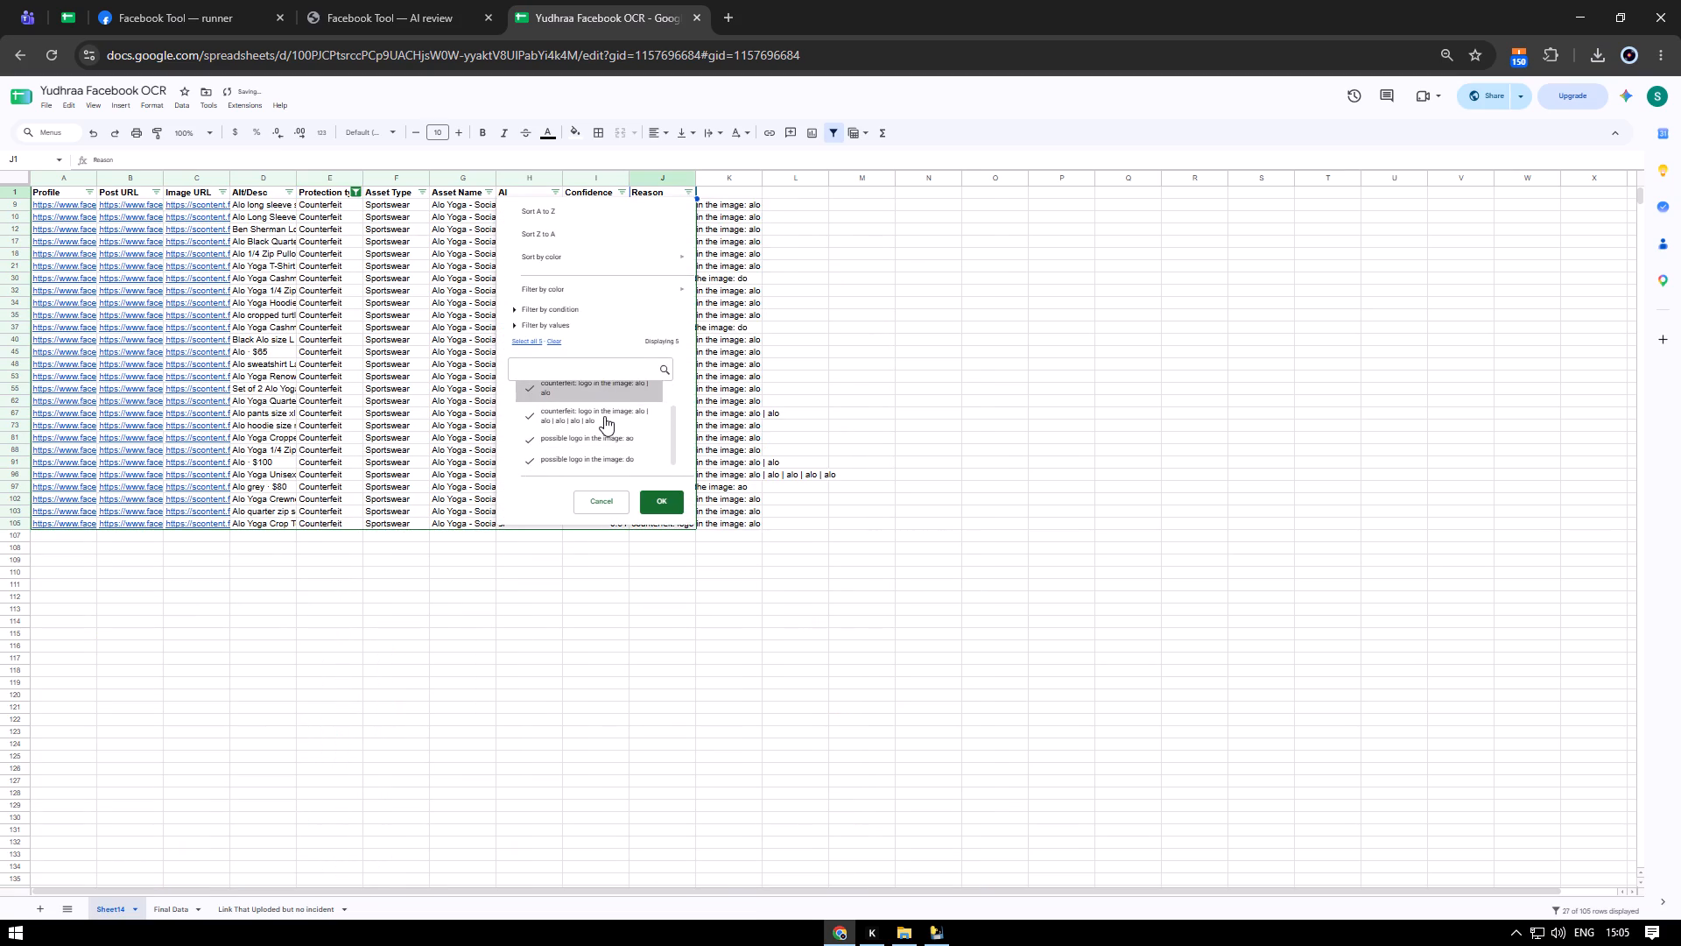
pyautogui.click(615, 449)
pyautogui.click(621, 432)
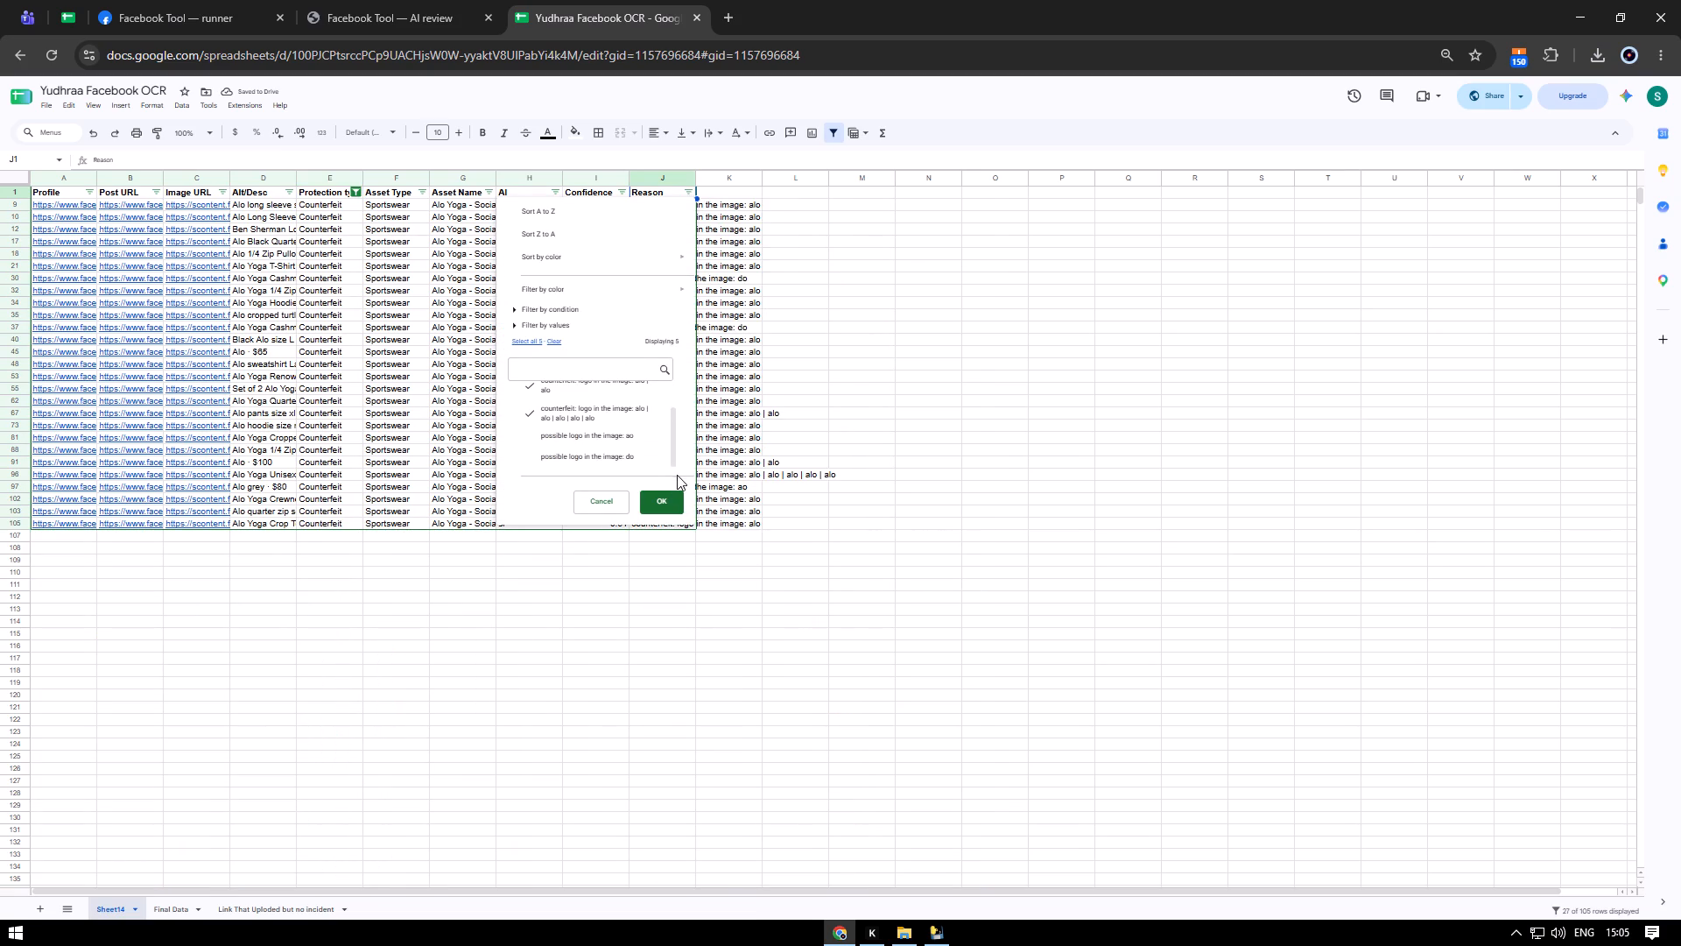
pyautogui.click(672, 494)
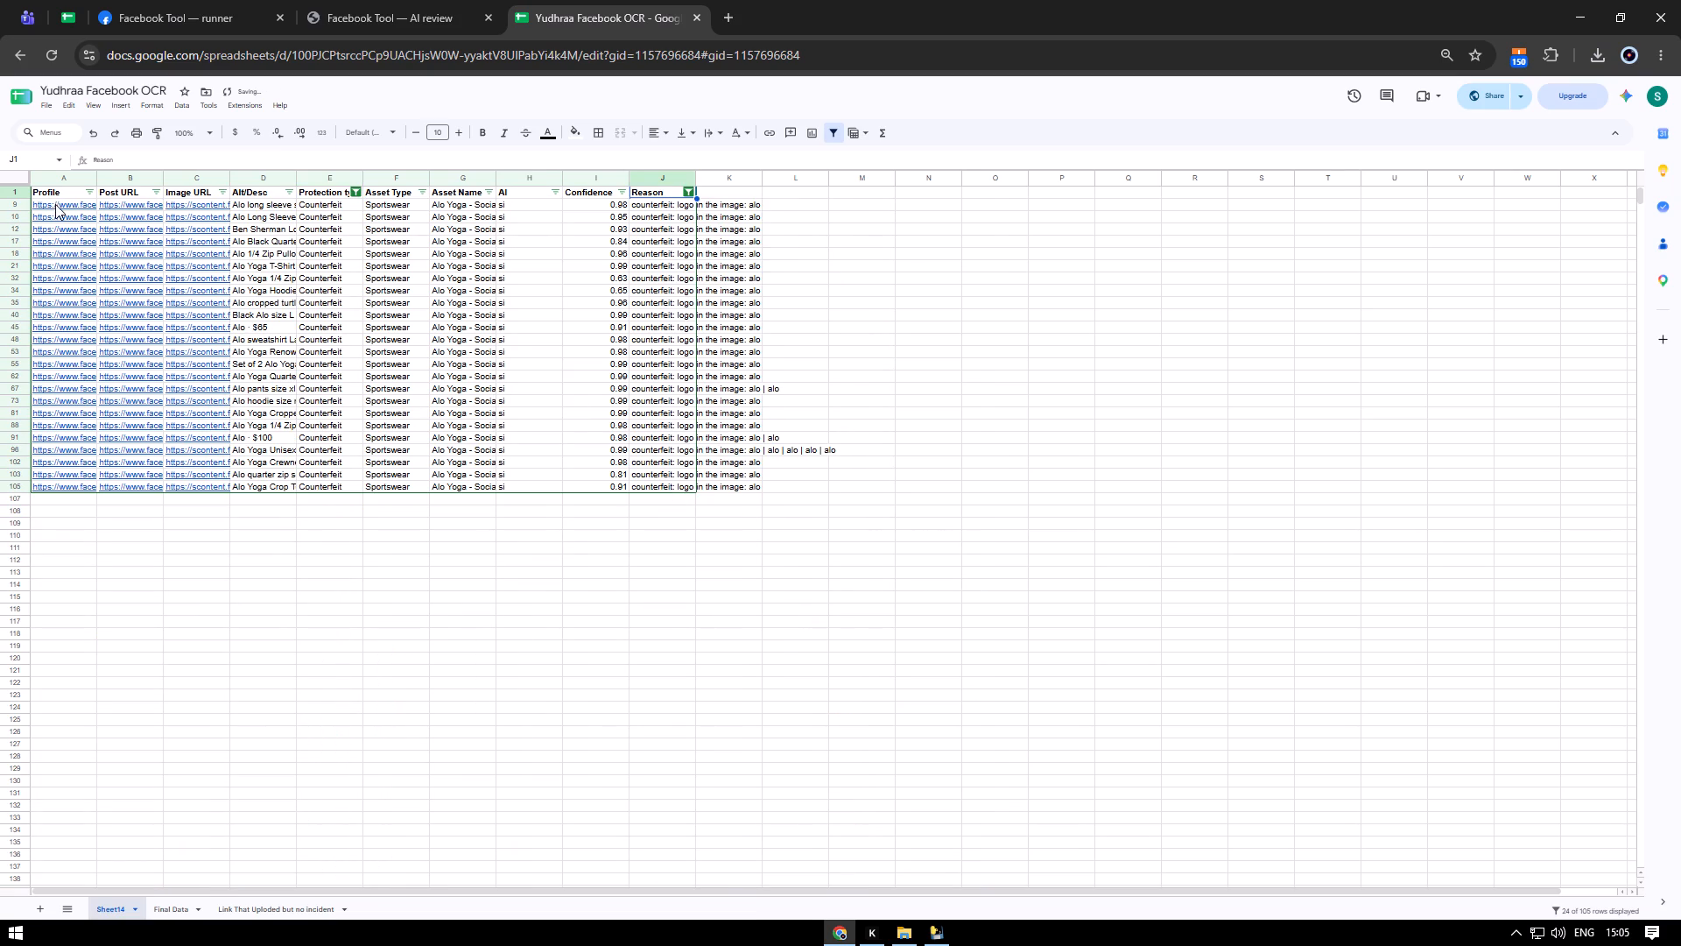
# Copy all filtered Profile links from the imported sheet.
pyautogui.click(55, 204)
pyautogui.hotkey('ctrl', 'shift', 'Down')
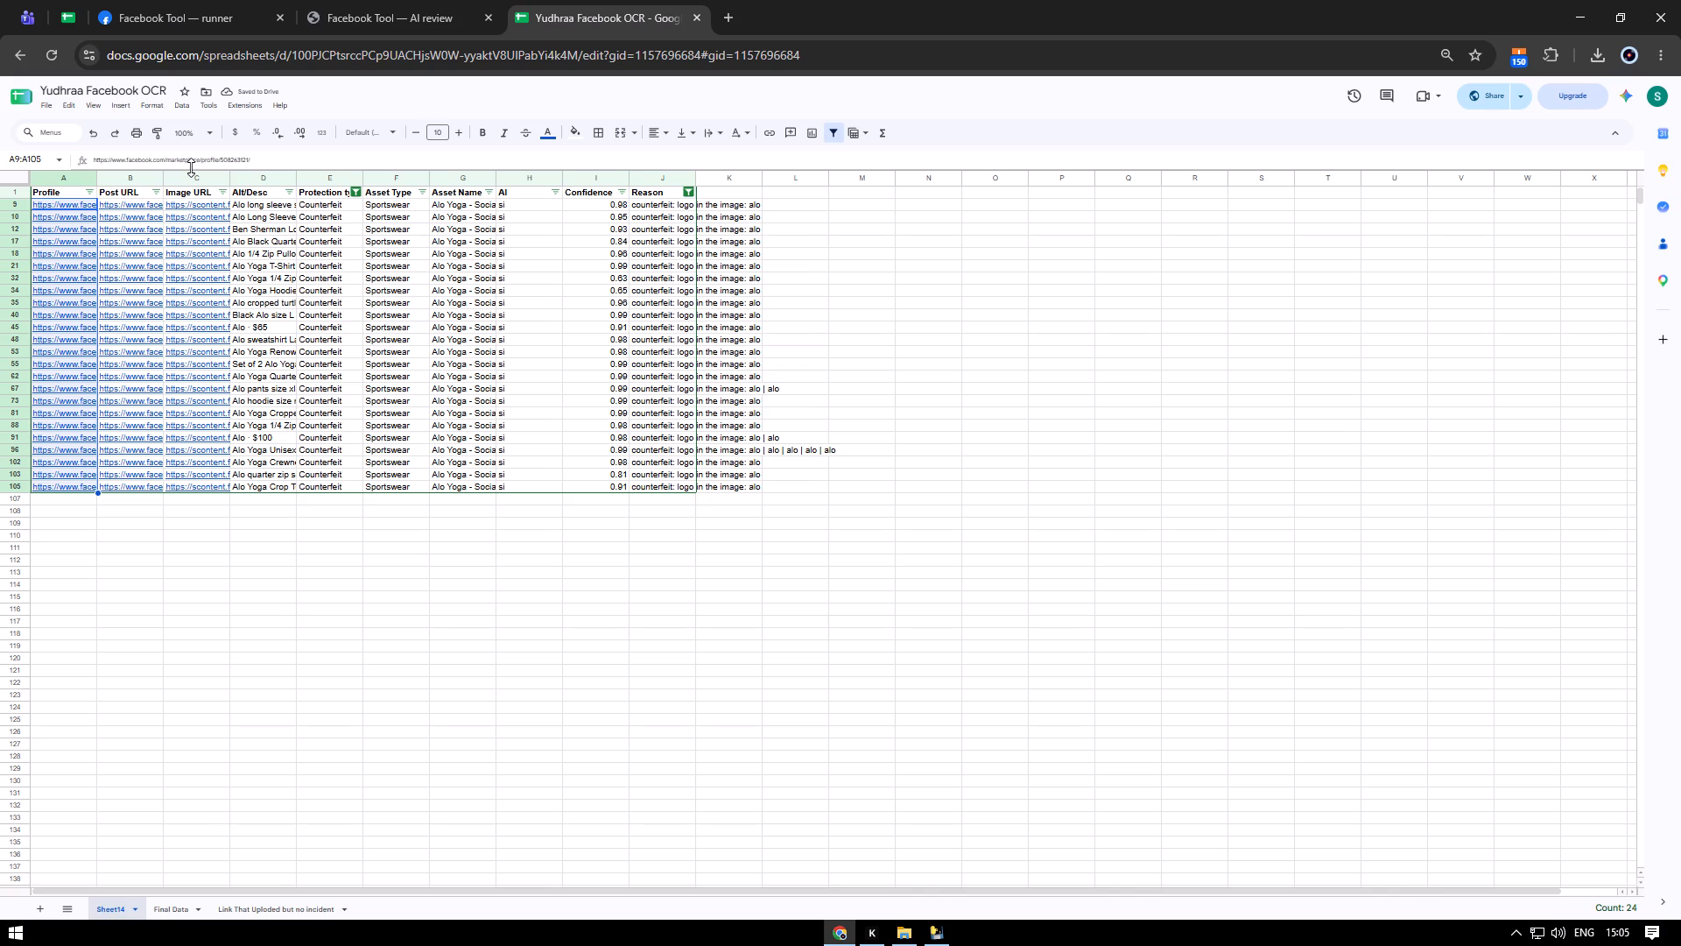
pyautogui.hotkey('ctrl', 'c')
pyautogui.hotkey('ctrl', 'c')
pyautogui.hotkey('ctrl', 'c')
pyautogui.hotkey('ctrl', 'c')
pyautogui.hotkey('ctrl', 'c')
# Pin the Yudhraa Facebook OCR browser tab.
pyautogui.rightClick(585, 0)
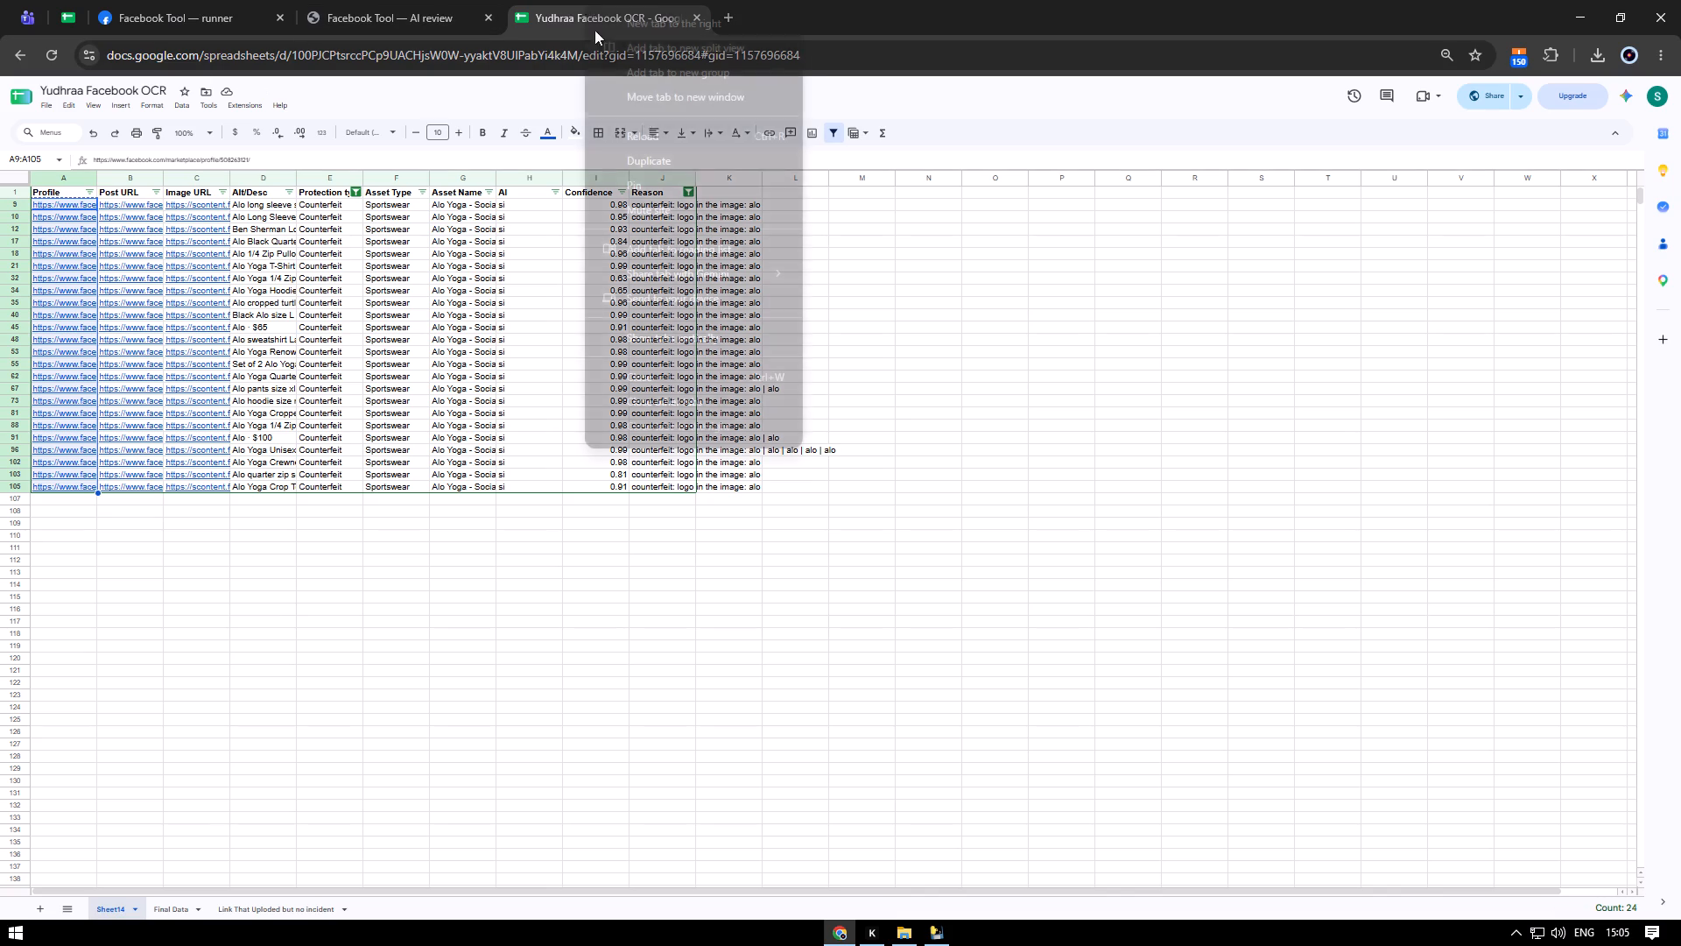
pyautogui.click(691, 180)
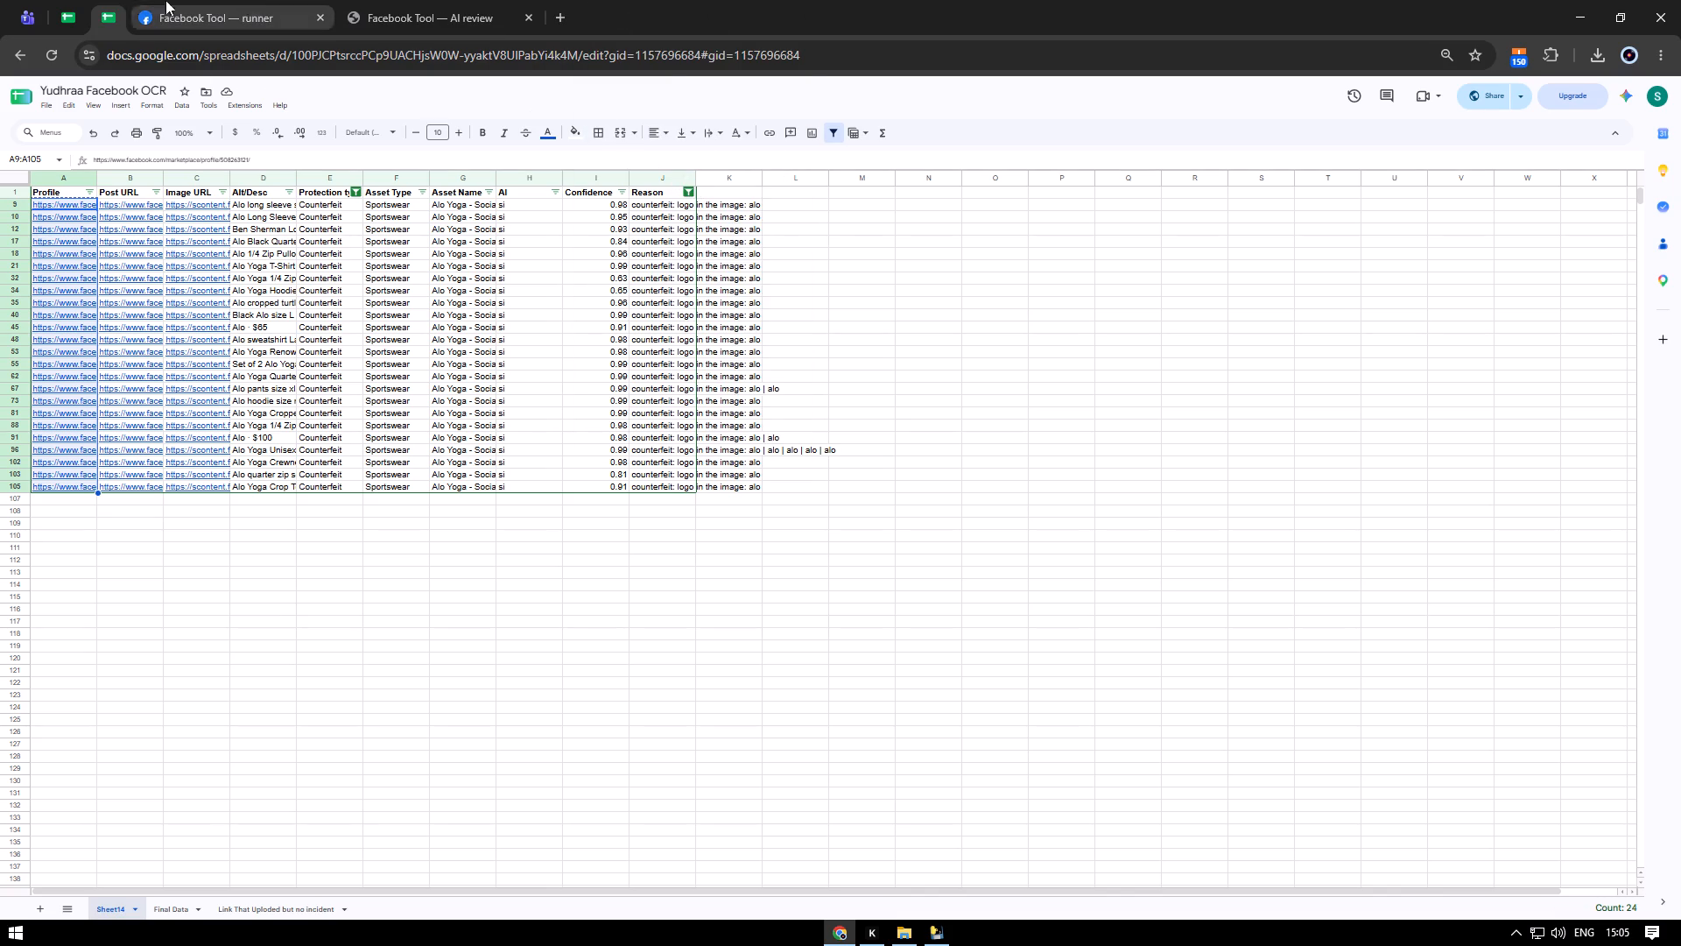
# In the Alo FB US worksheet, paste the copied links into the single Profiles (Sellers) cell of the Baltimore, MD "alo long sleeve" row.
pyautogui.hotkey('ctrl', 'shift', 'Tab')
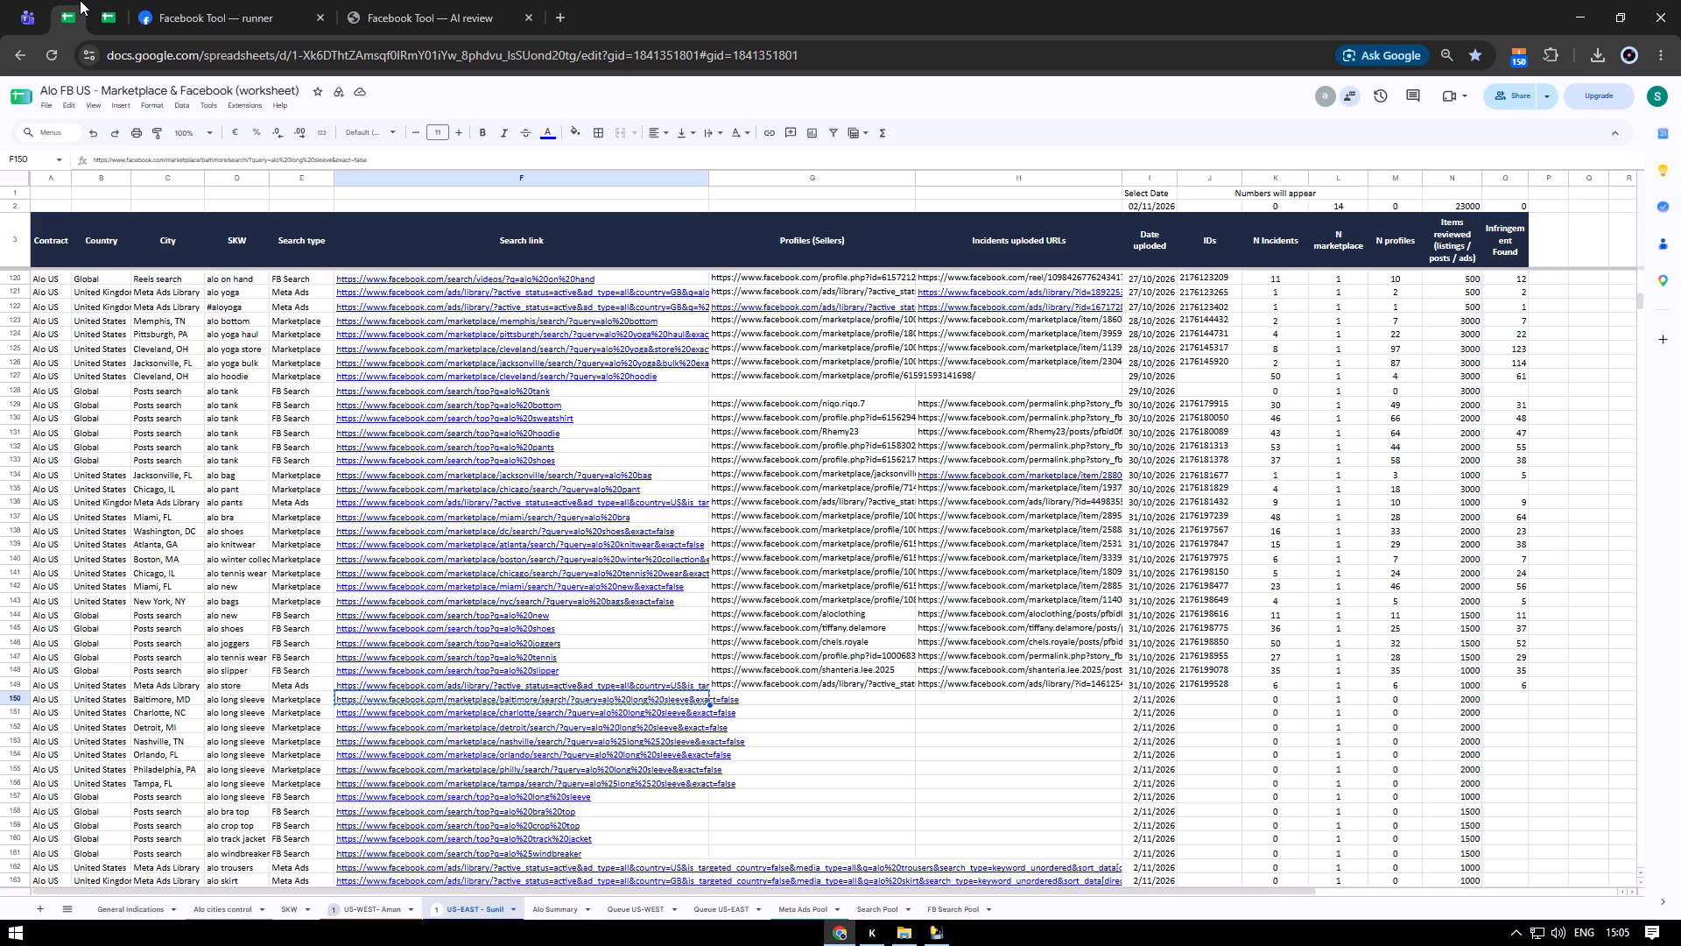
pyautogui.press('Right')
pyautogui.press('Return')
pyautogui.hotkey('ctrl', 'shift', 'v')
pyautogui.press('Return')
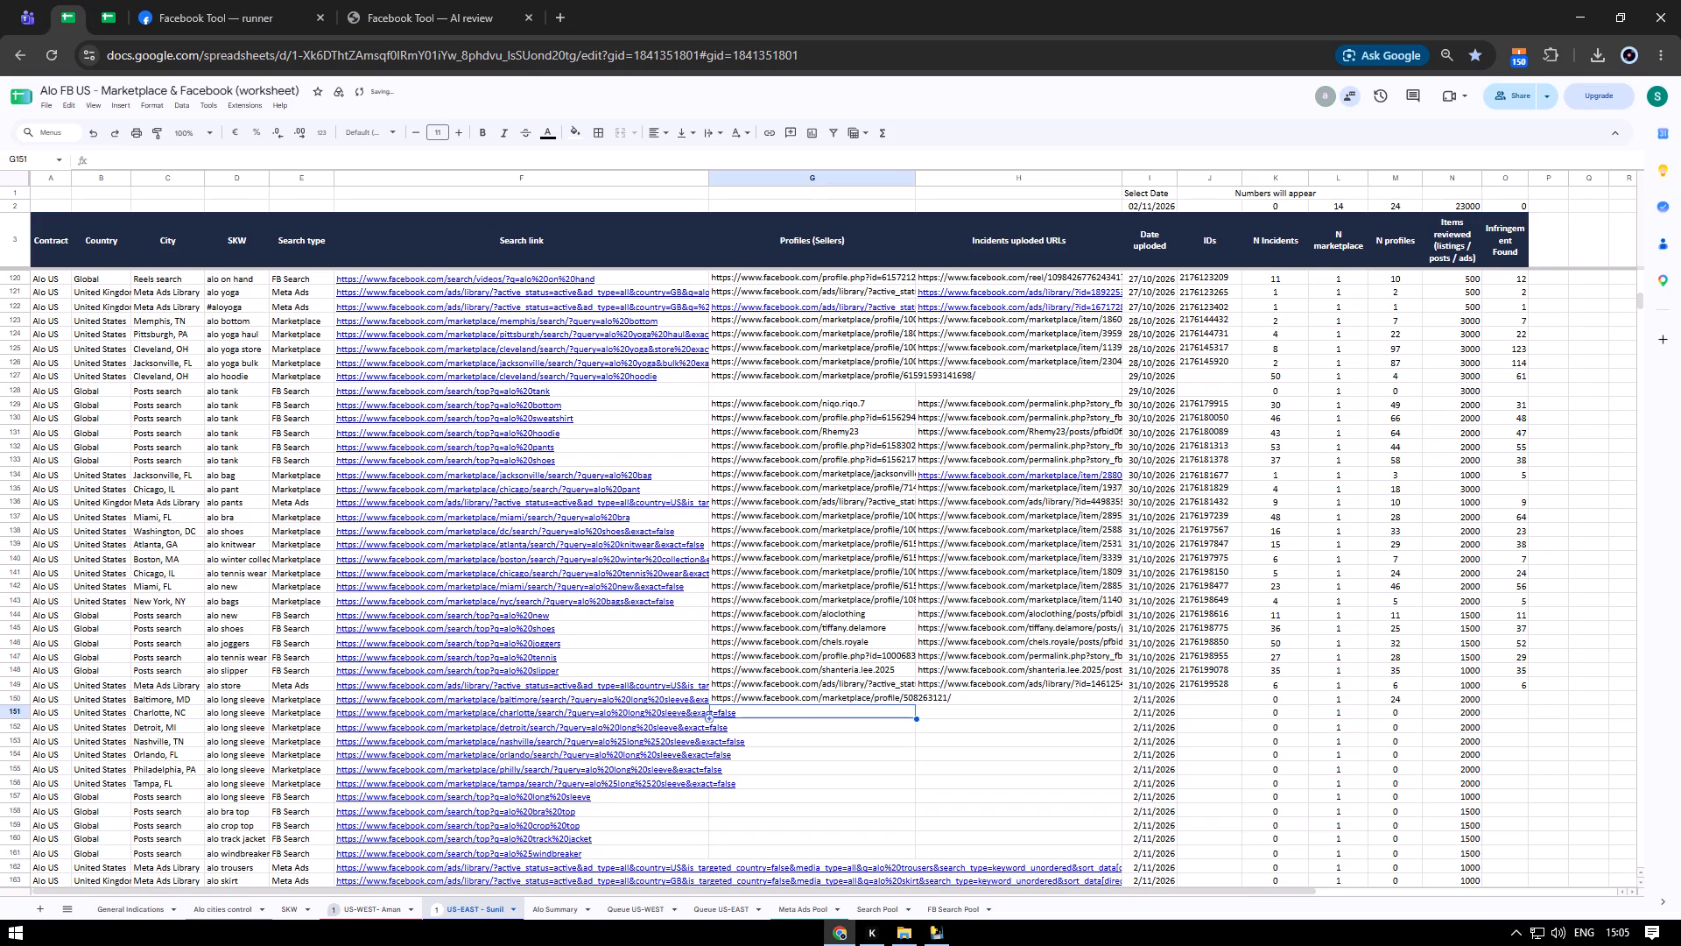
# Select the Baltimore row's Incidents uploaded URLs cell, and copy all filtered Post URL links from the Yudhraa Facebook OCR sheet.
pyautogui.press('Up')
pyautogui.press('Right')
pyautogui.hotkey('ctrl', 'Tab')
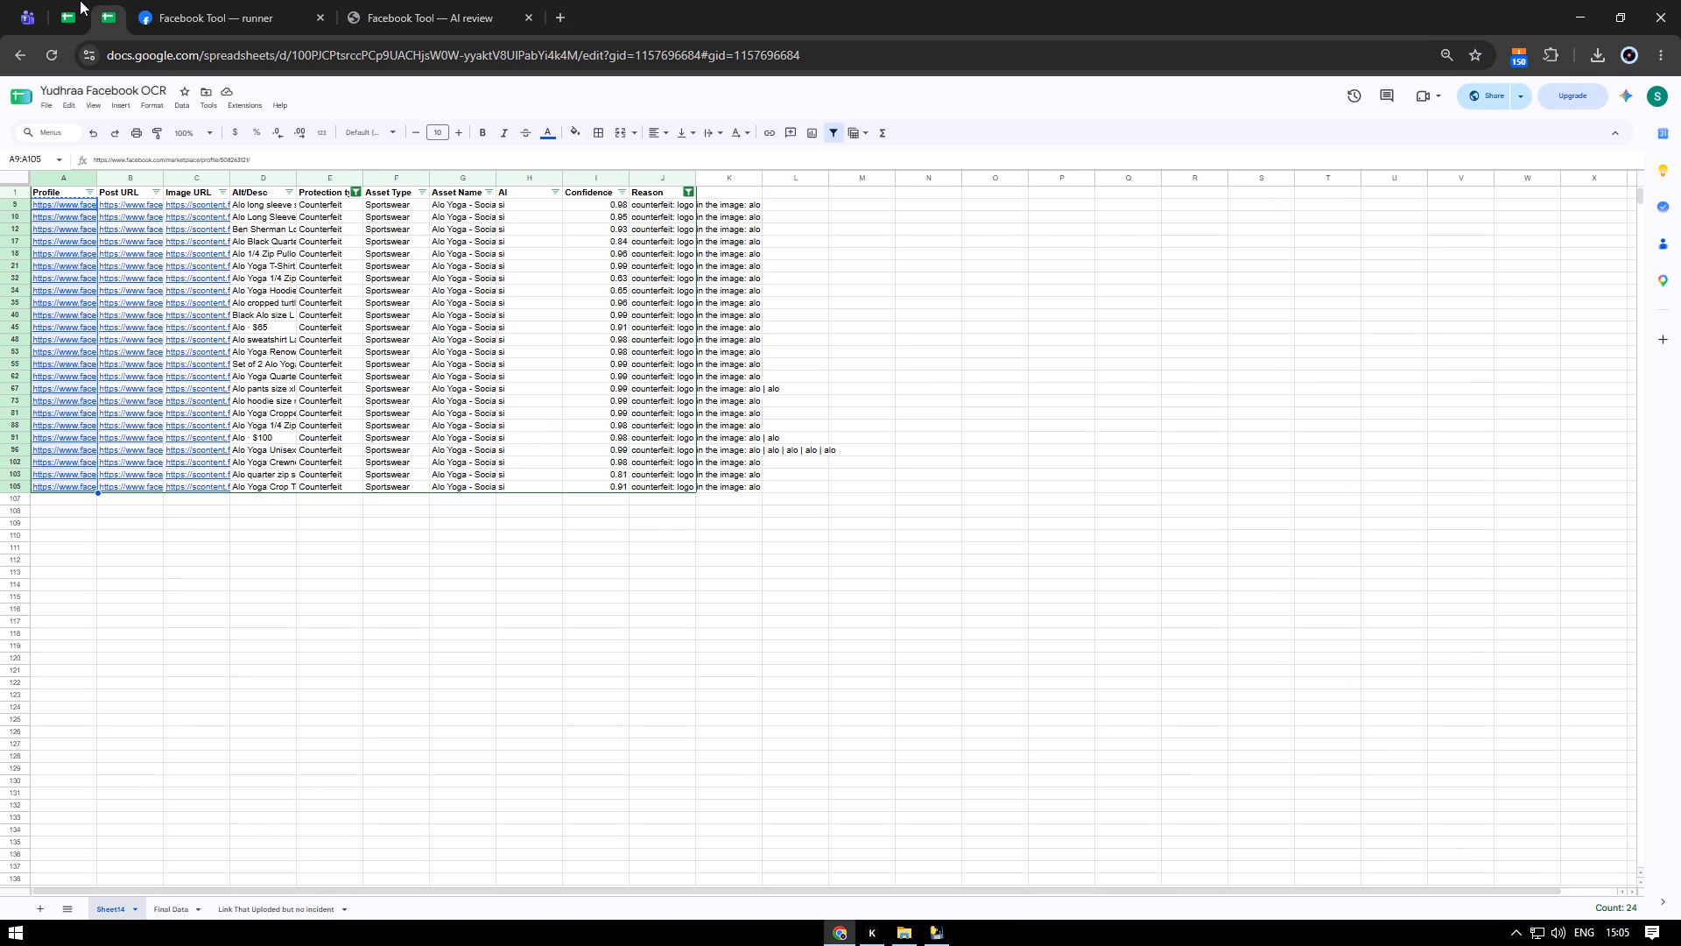
pyautogui.press('Right')
pyautogui.hotkey('ctrl', 'shift', 'Down')
pyautogui.hotkey('ctrl', 'c')
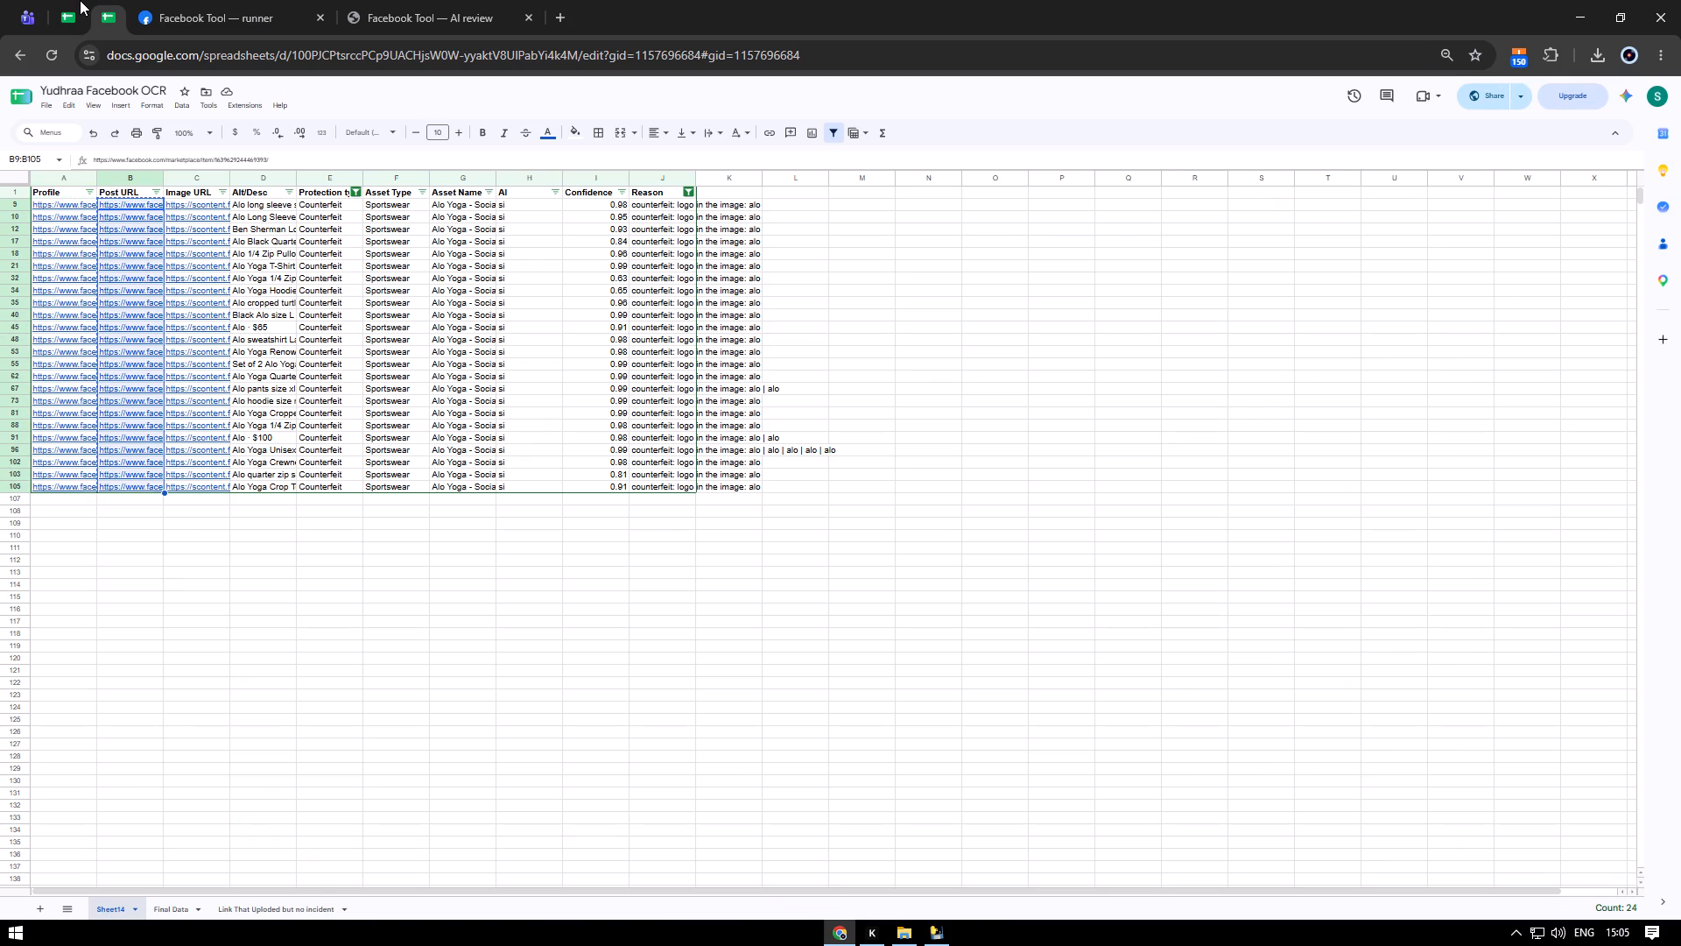
# Open the RedPoints portal in a new browser tab.
pyautogui.hotkey('ctrl', 't')
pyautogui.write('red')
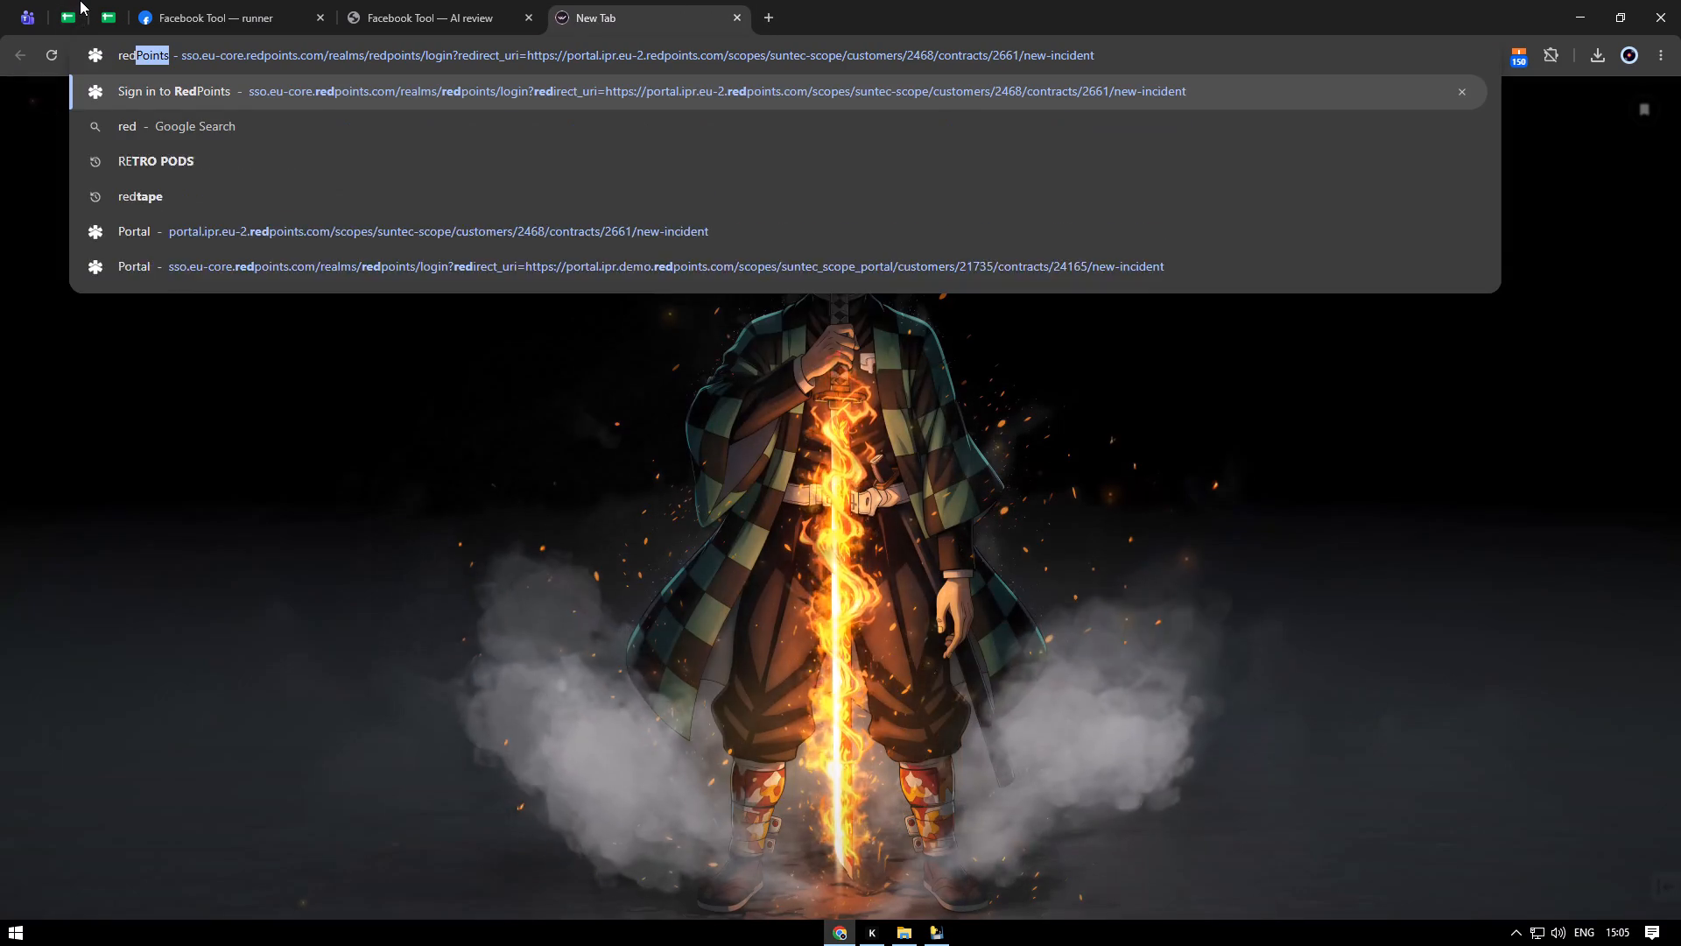
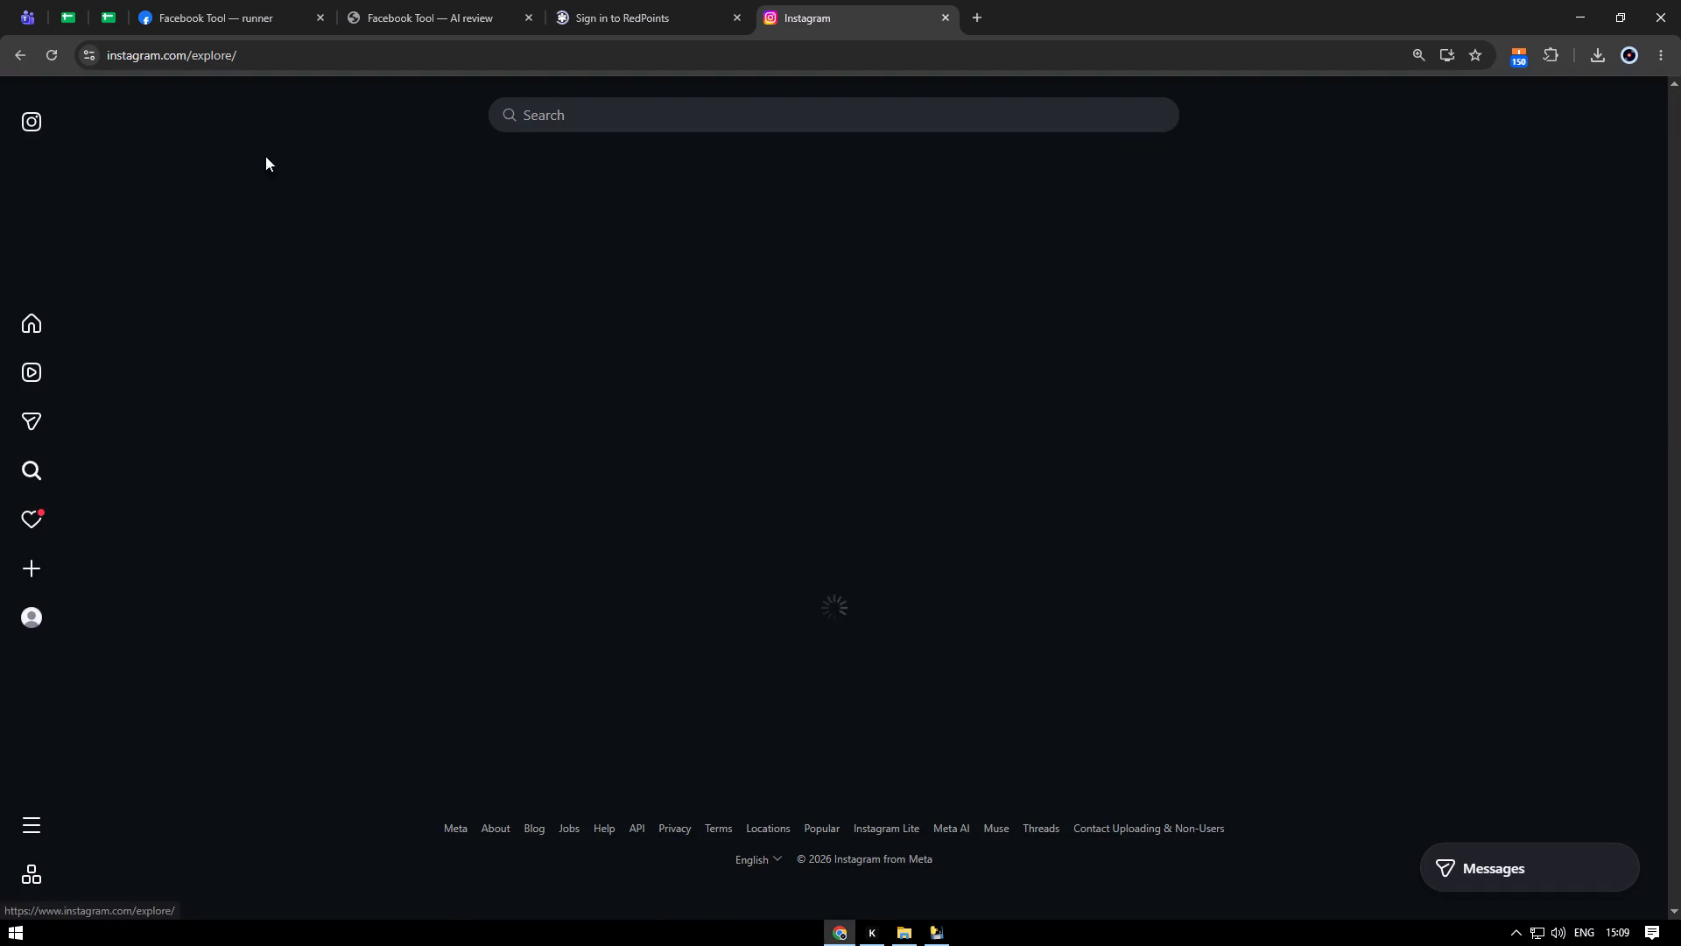
# Search Instagram for "ghyaa".
pyautogui.click(557, 109)
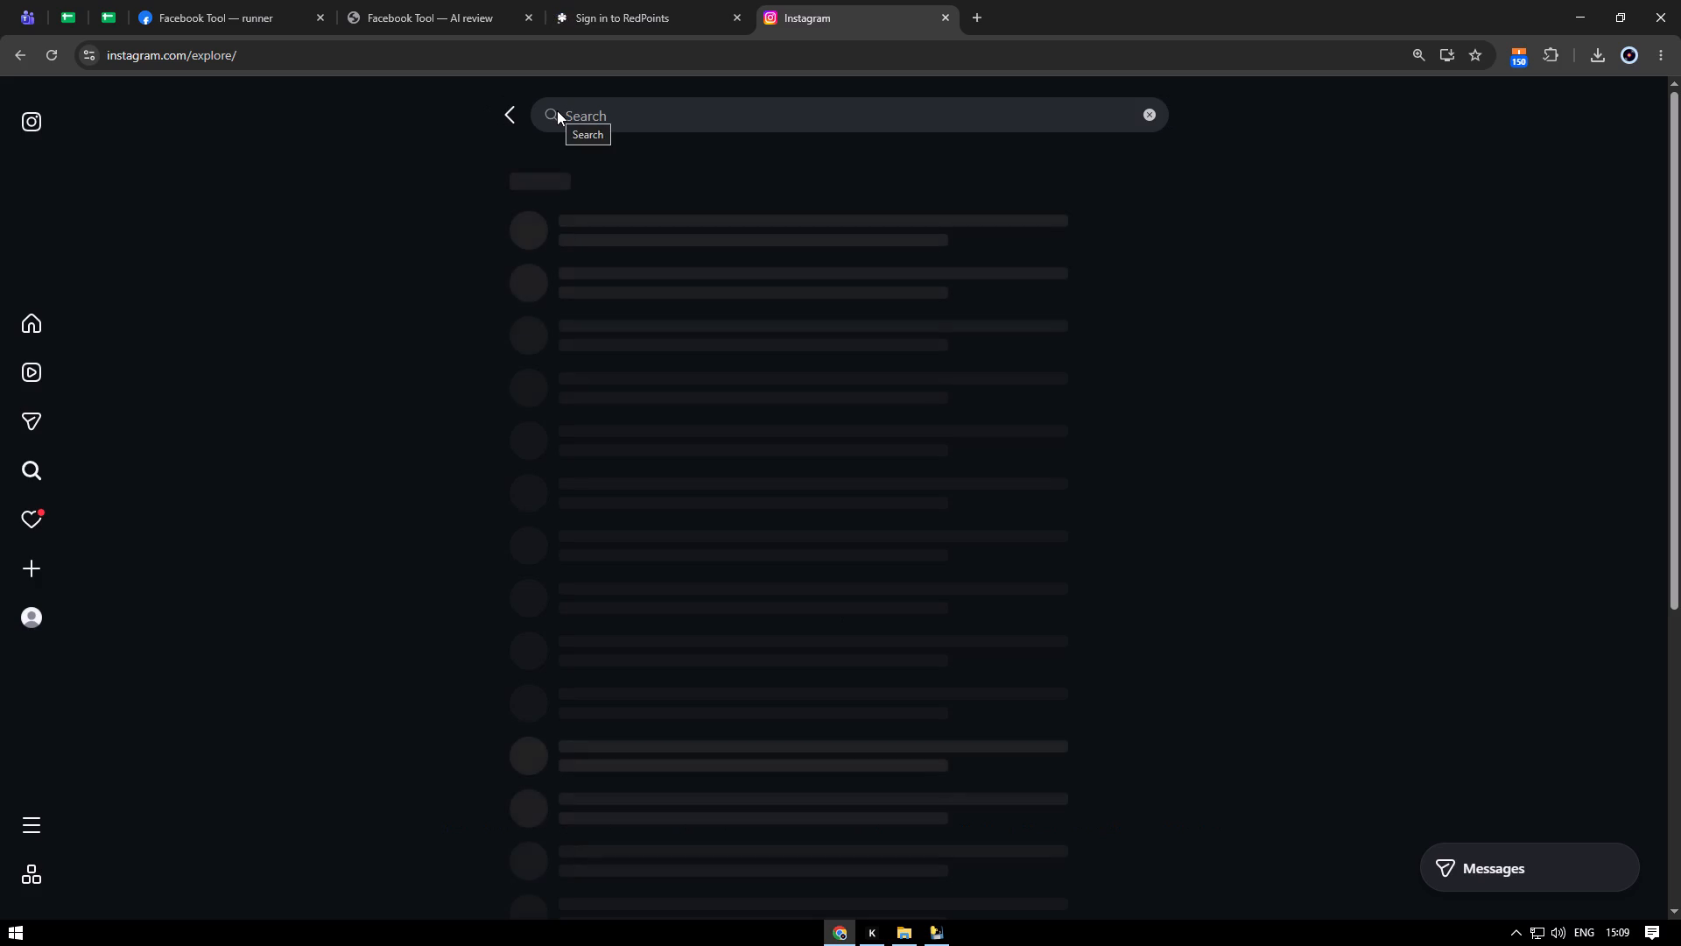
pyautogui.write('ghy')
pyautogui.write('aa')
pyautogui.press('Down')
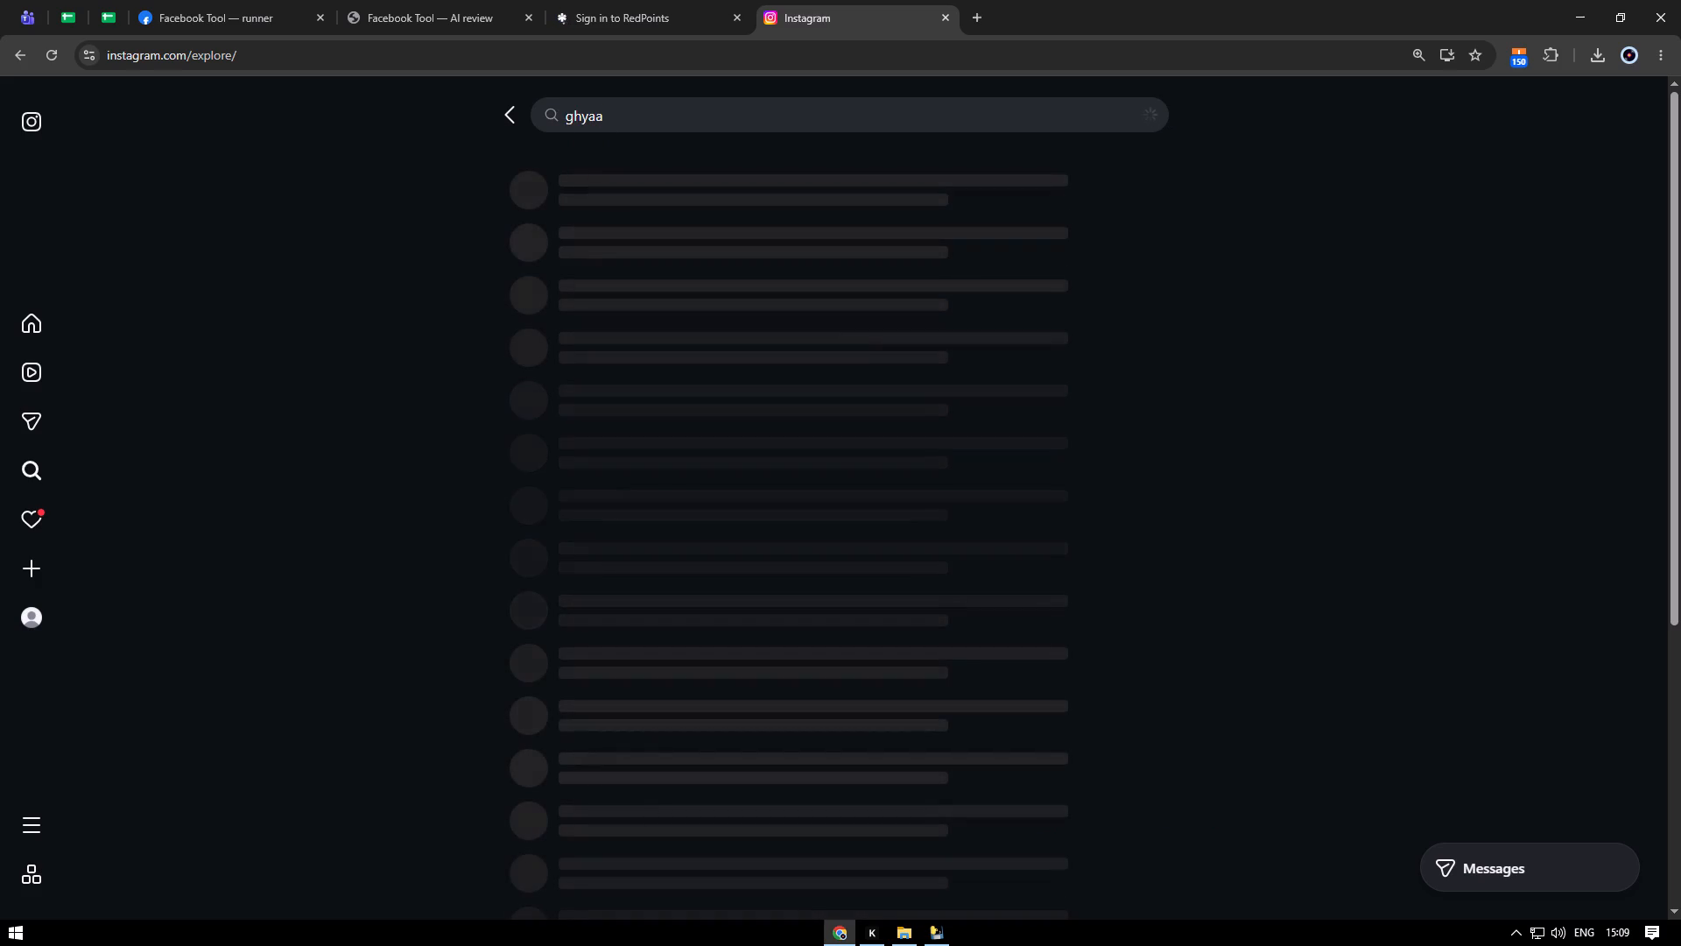
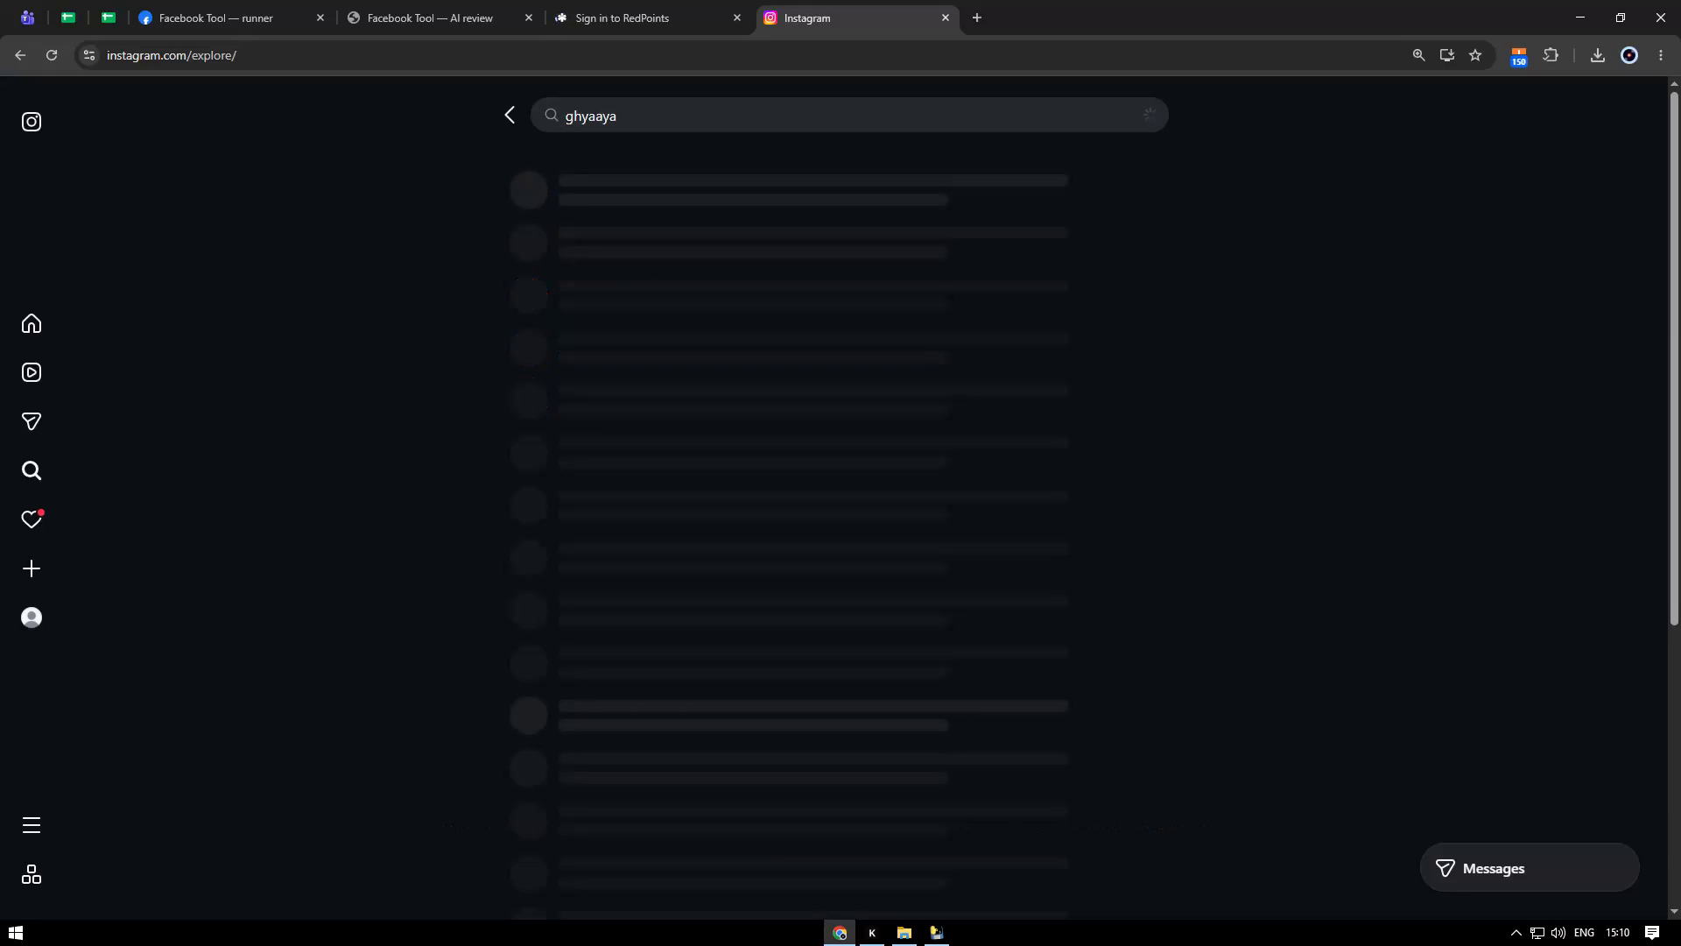
# Correct the Instagram search query to "ghaaya" by removing the first "y".
pyautogui.press('Left')
pyautogui.press('Left')
pyautogui.press('Left')
pyautogui.press('Left')
pyautogui.press('BackSpace')
pyautogui.press('\\')
pyautogui.press('BackSpace')
pyautogui.press('Right')
pyautogui.press('Right')
pyautogui.press('Right')
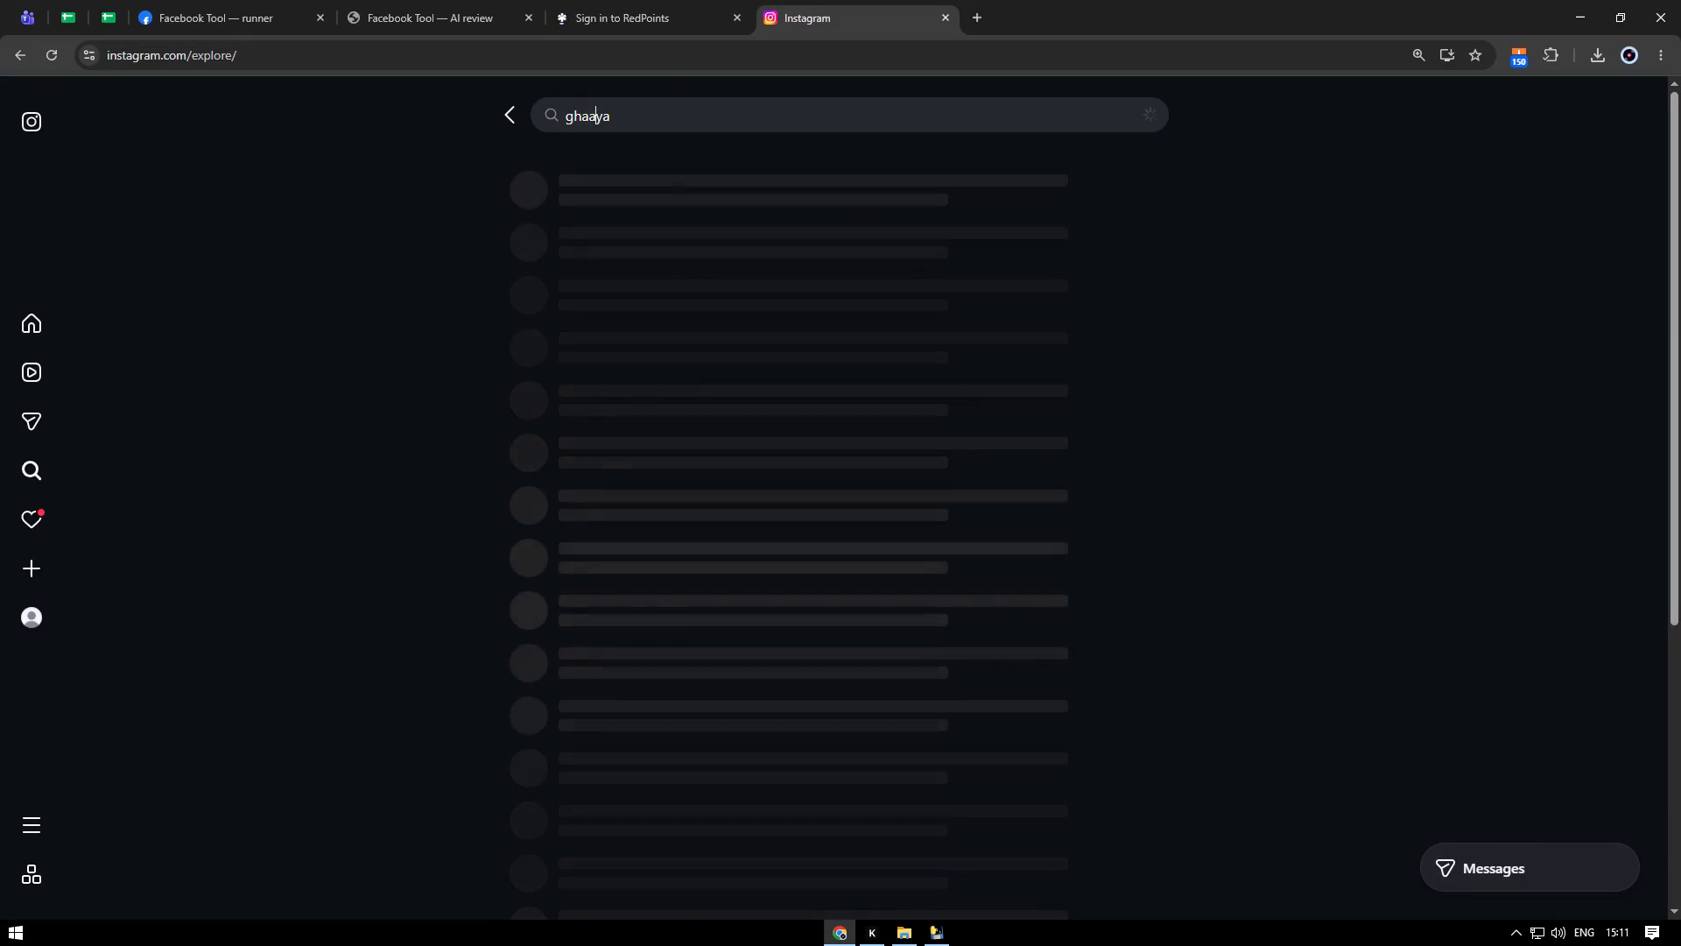
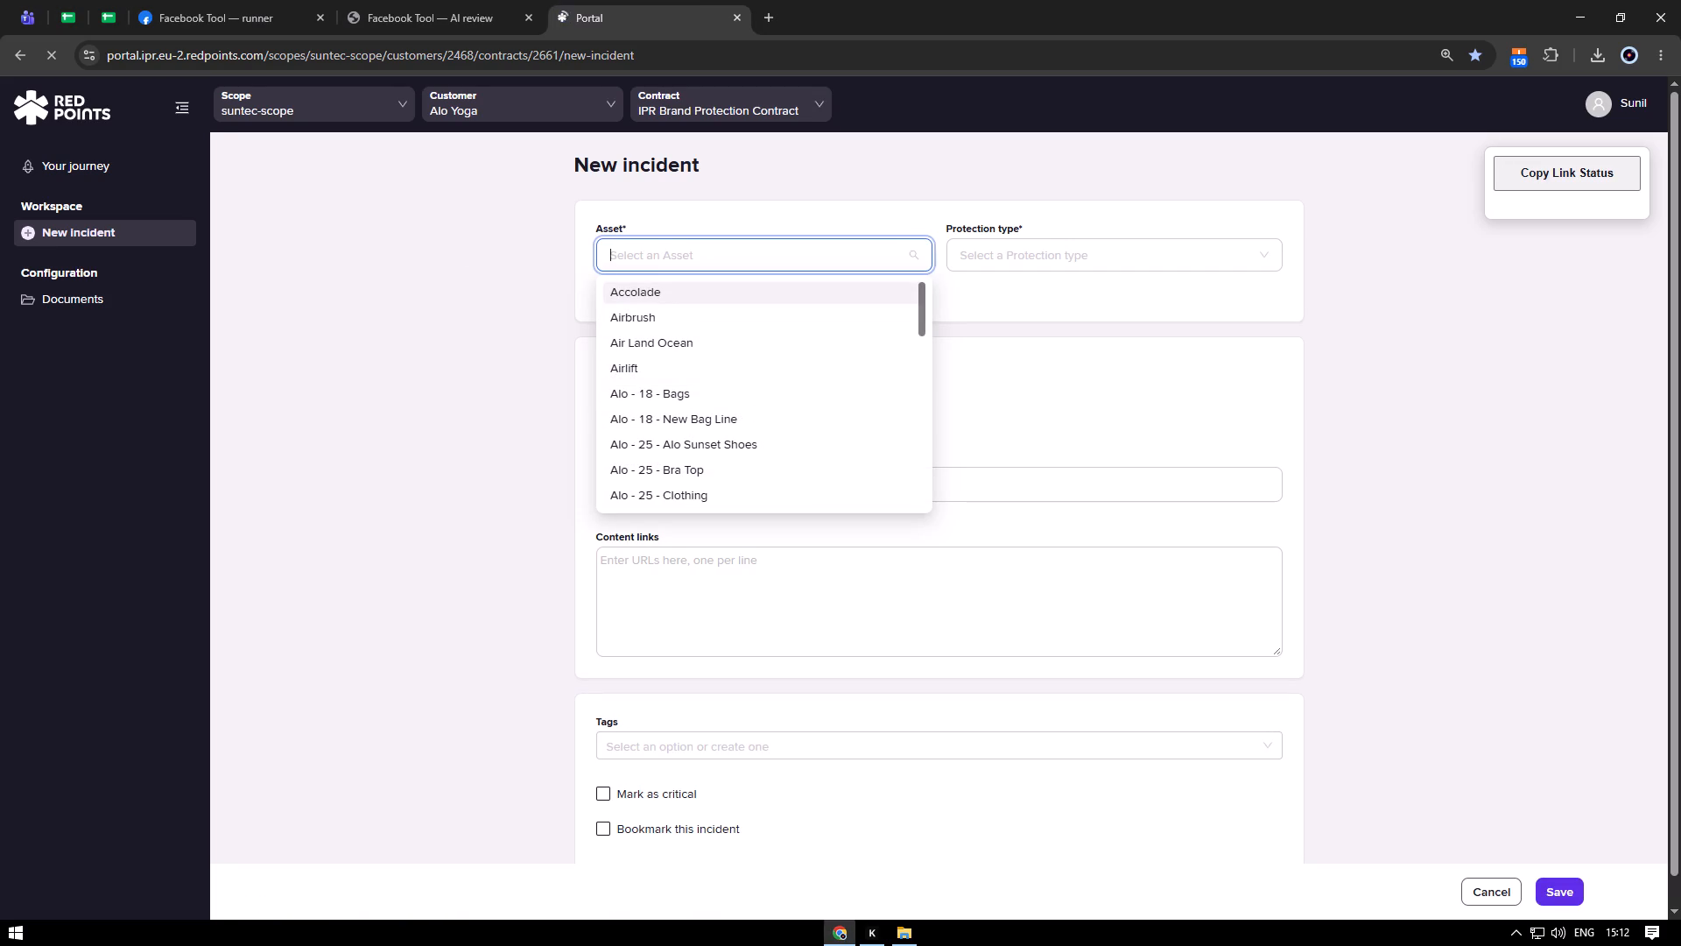
# Set the new incident's asset to Alo Yoga - Social Media Facebook and its protection type to Product counterfeit.
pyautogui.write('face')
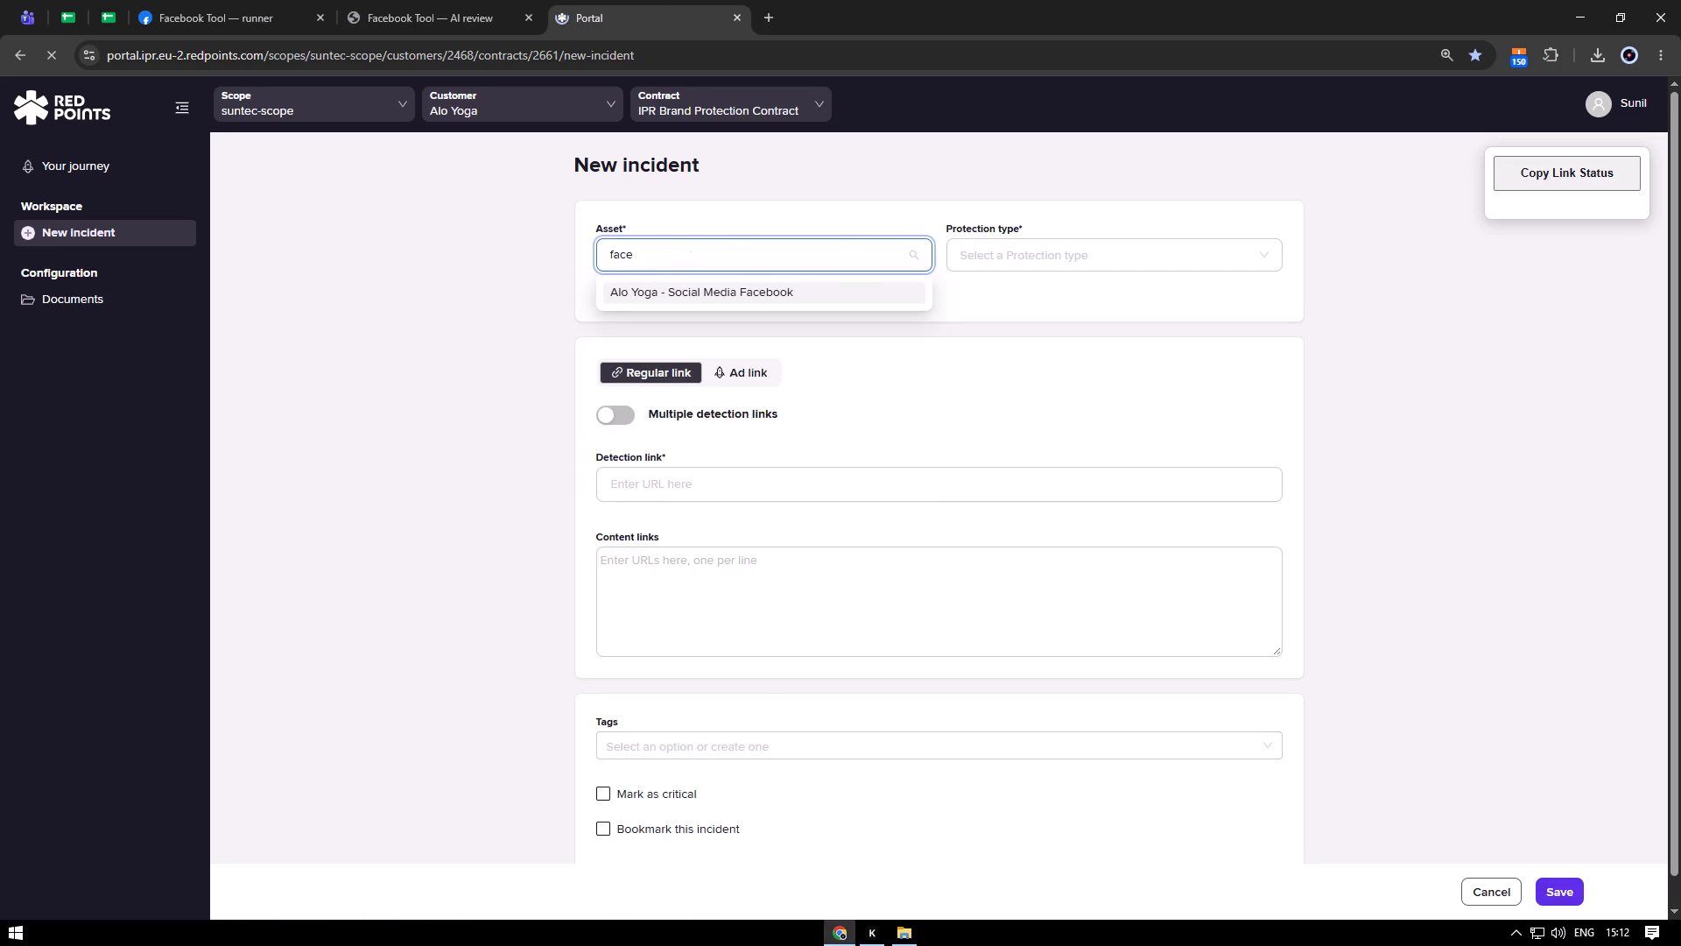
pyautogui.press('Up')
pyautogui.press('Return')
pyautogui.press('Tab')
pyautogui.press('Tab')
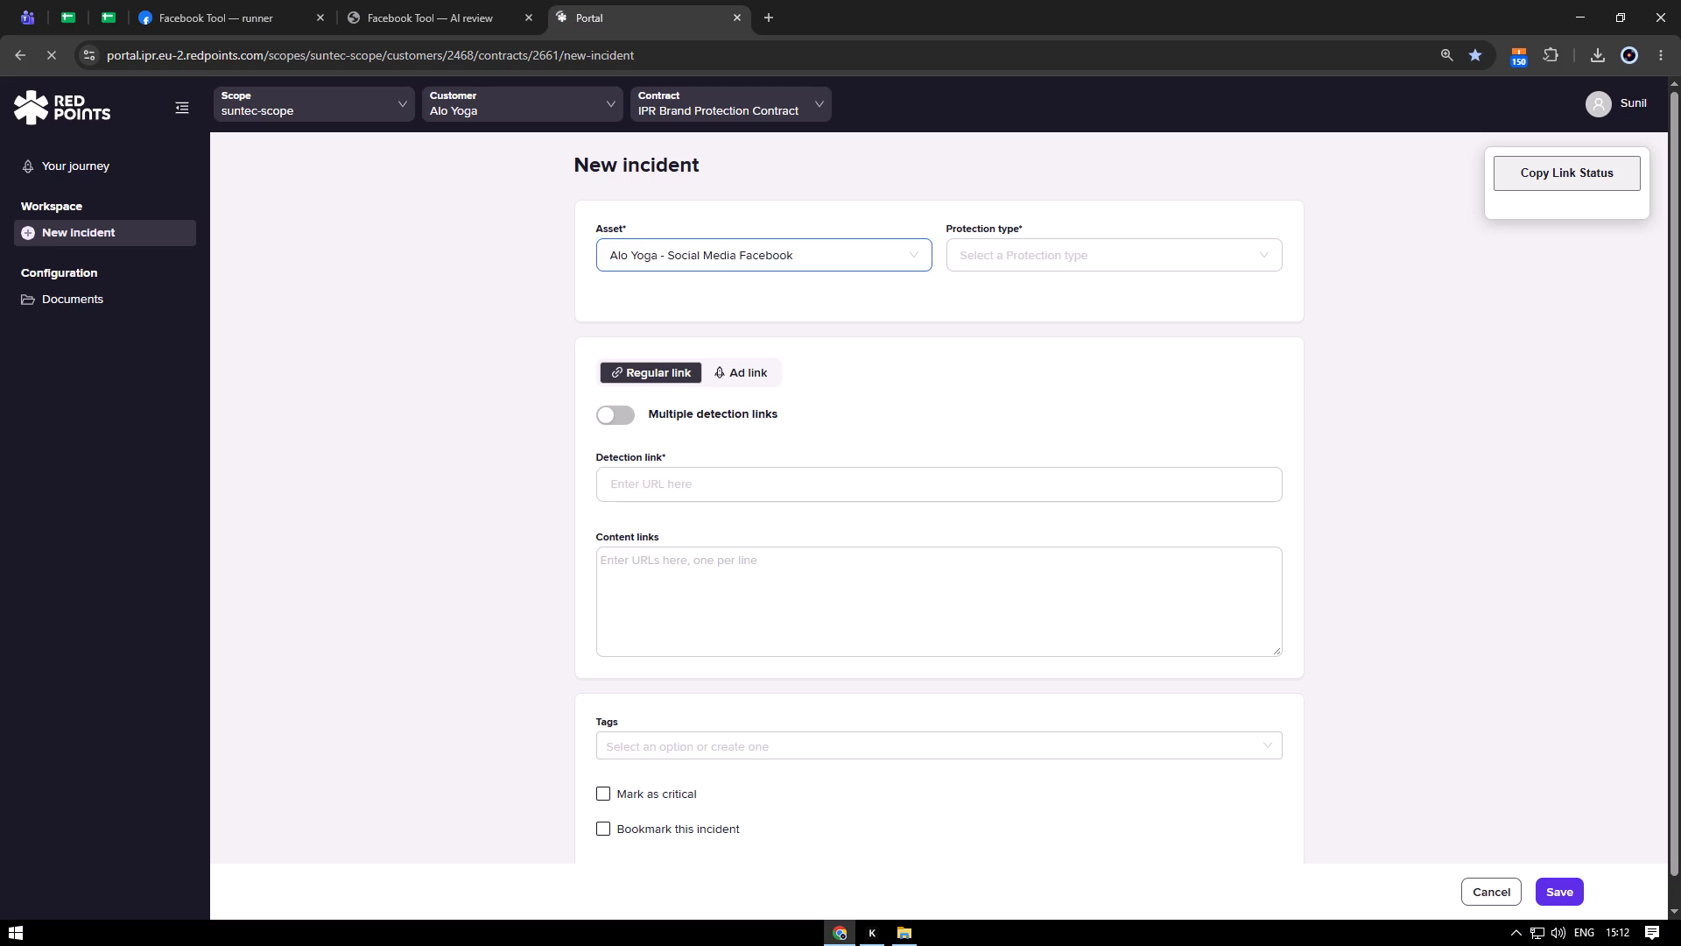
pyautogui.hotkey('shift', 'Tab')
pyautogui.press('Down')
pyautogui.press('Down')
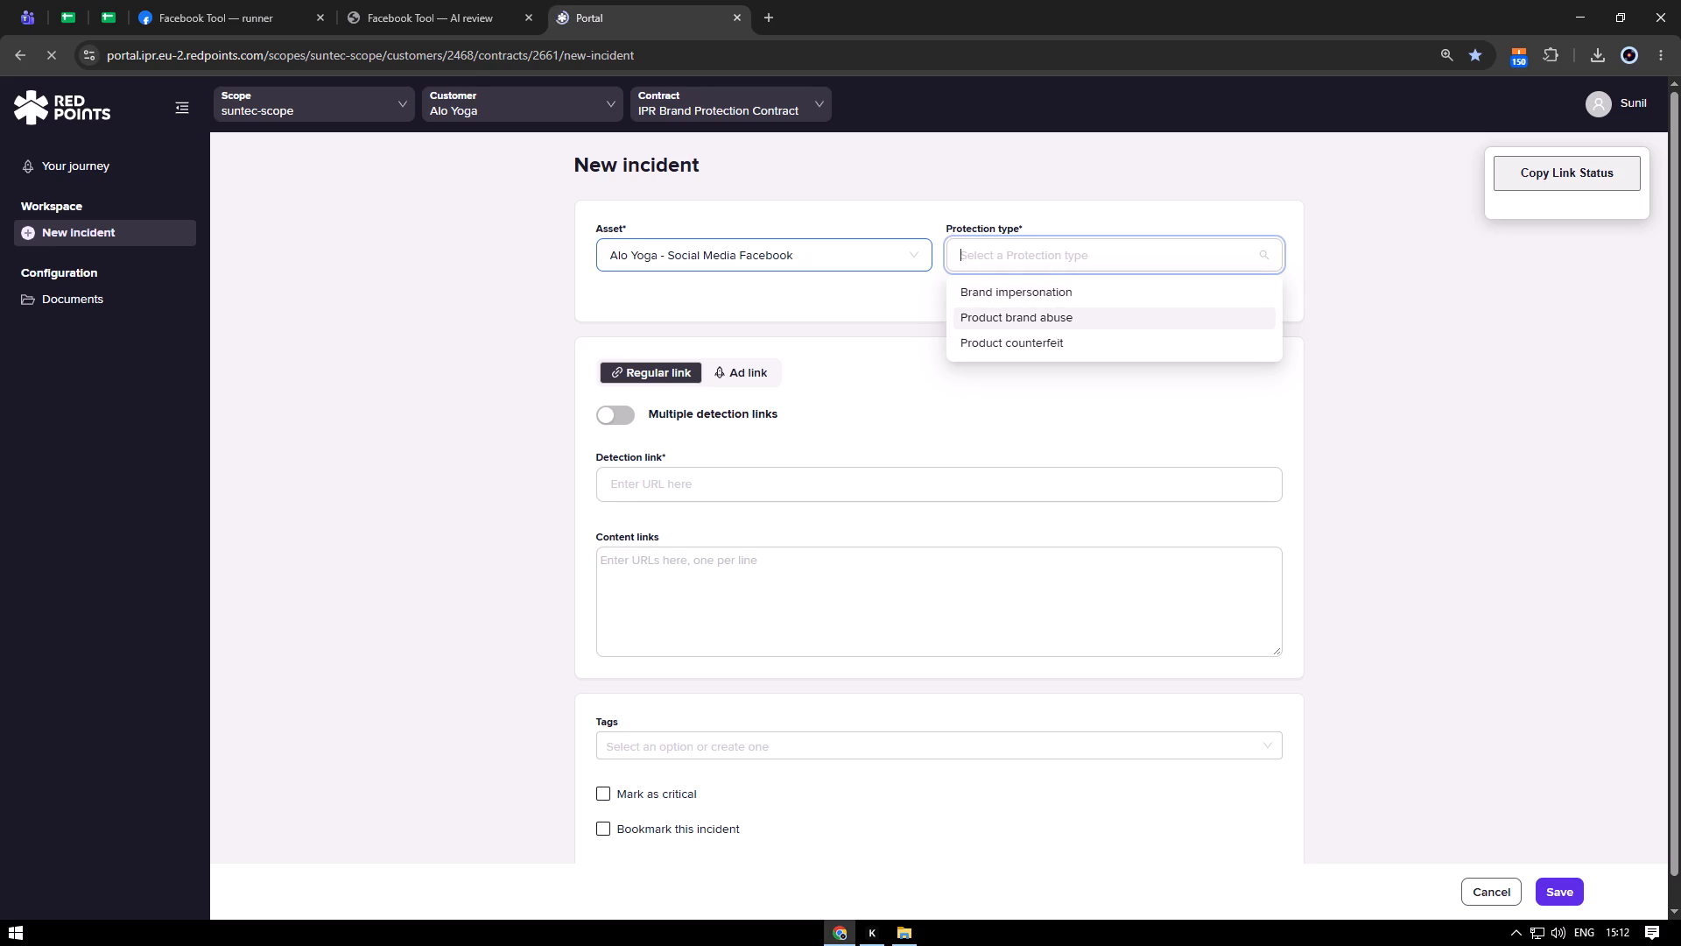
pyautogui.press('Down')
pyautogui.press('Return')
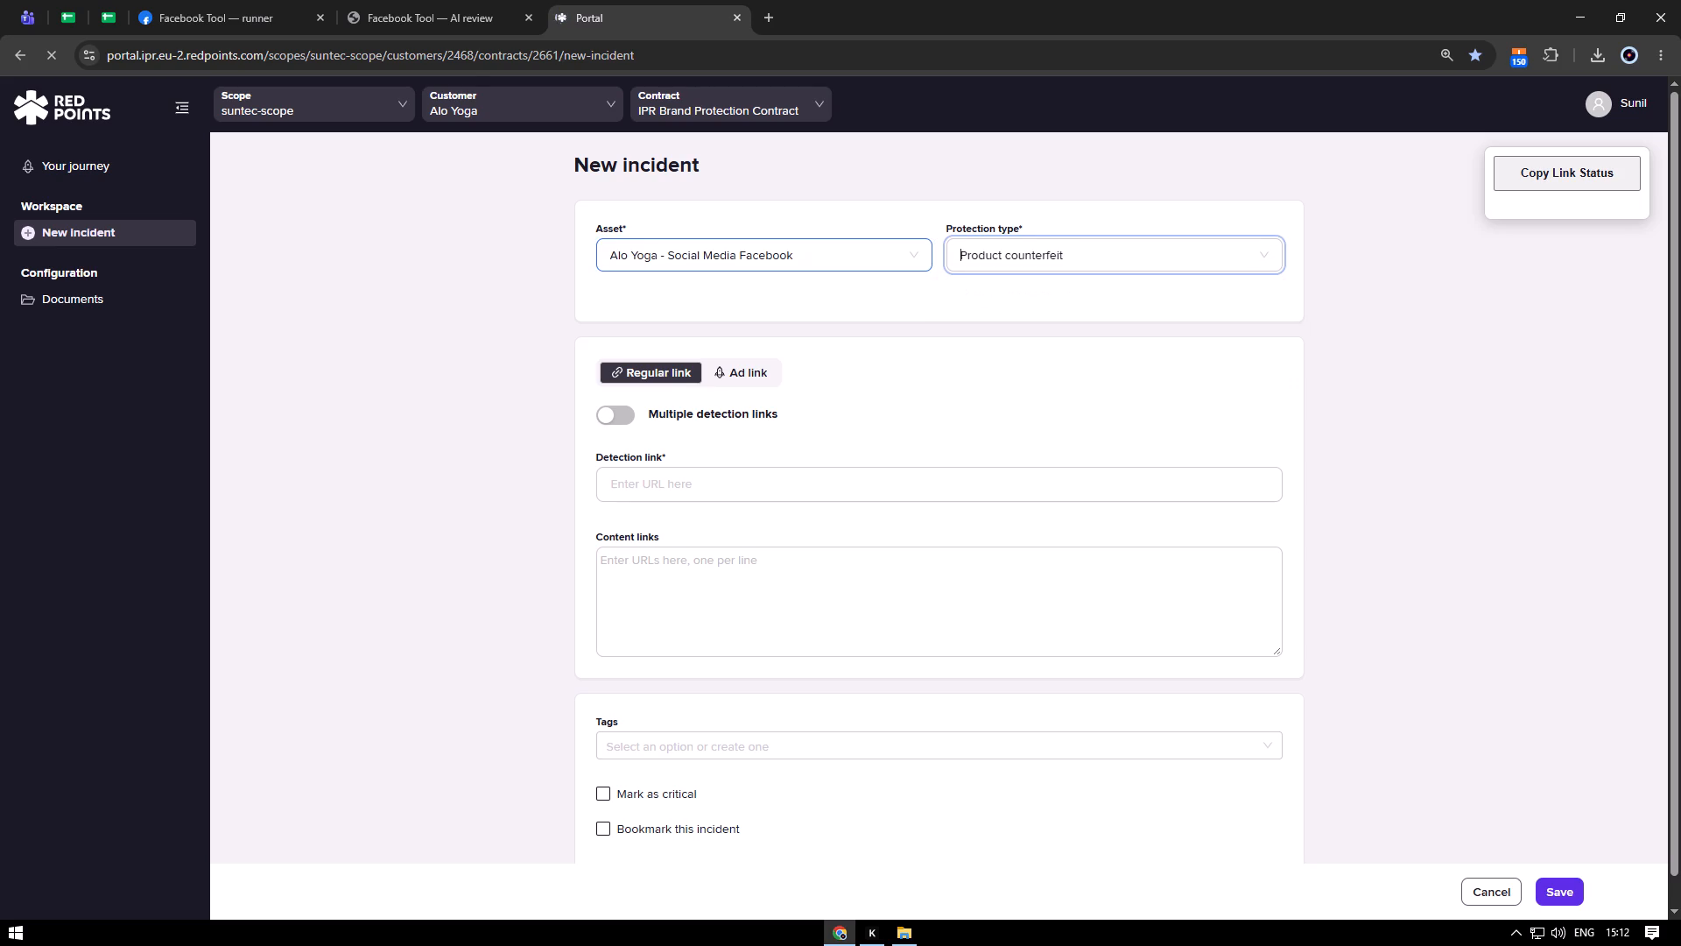
# Enable multiple detection links and enter the filtered Post URLs copied from the Yudhraa Facebook OCR sheet as detection links.
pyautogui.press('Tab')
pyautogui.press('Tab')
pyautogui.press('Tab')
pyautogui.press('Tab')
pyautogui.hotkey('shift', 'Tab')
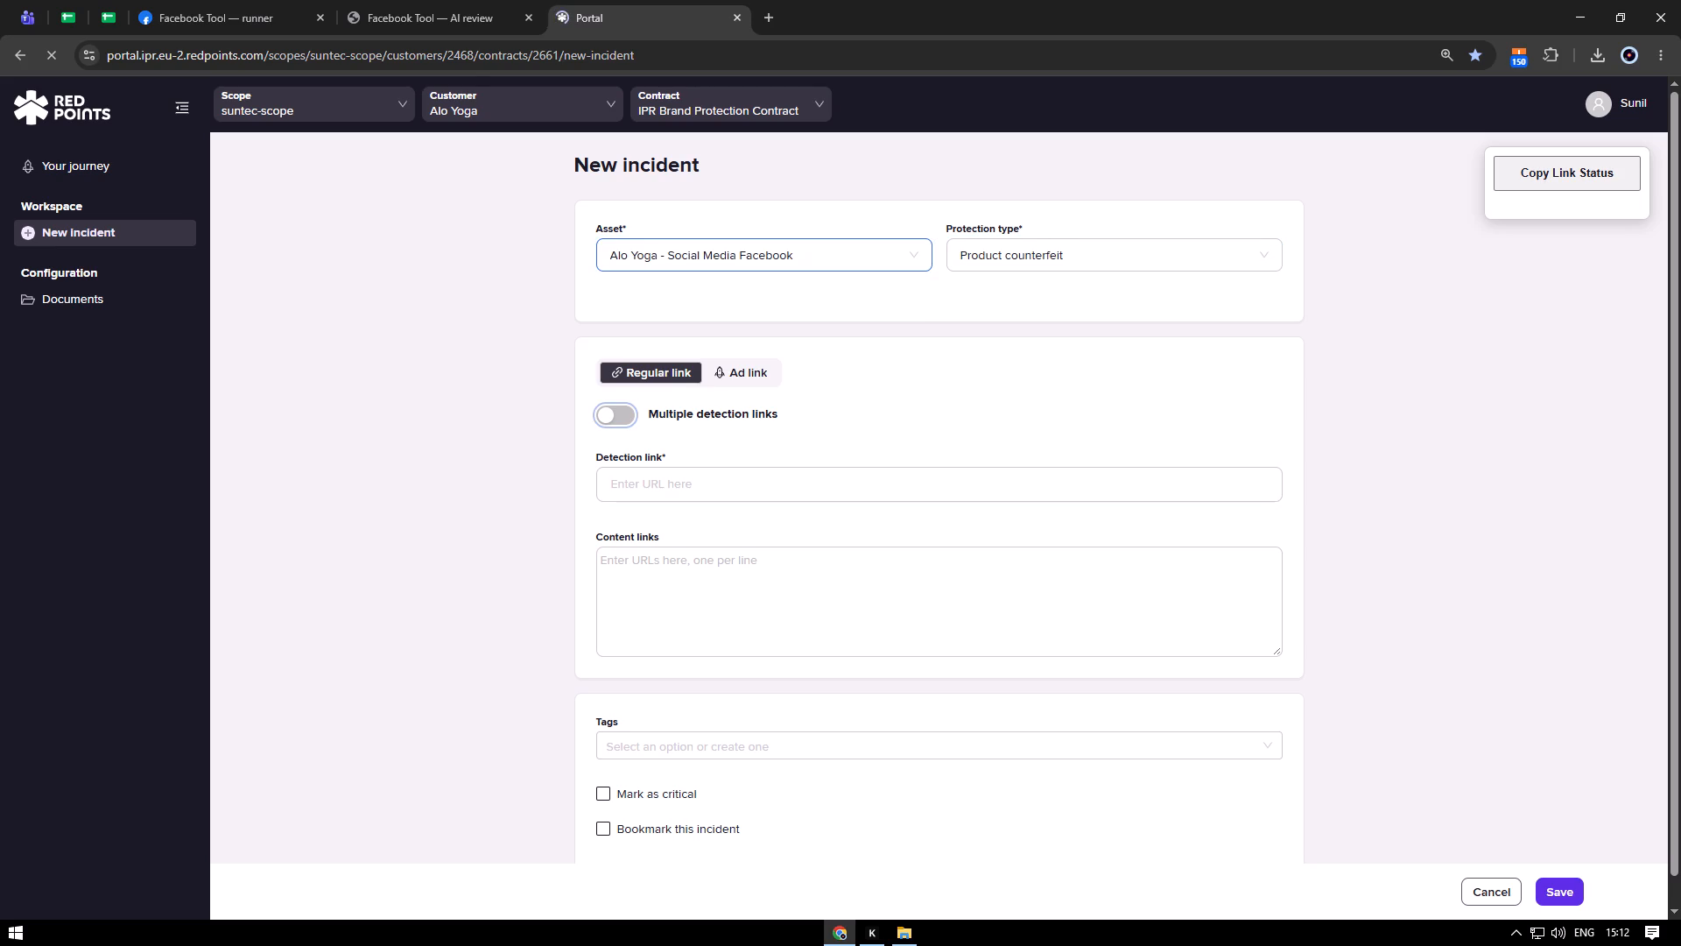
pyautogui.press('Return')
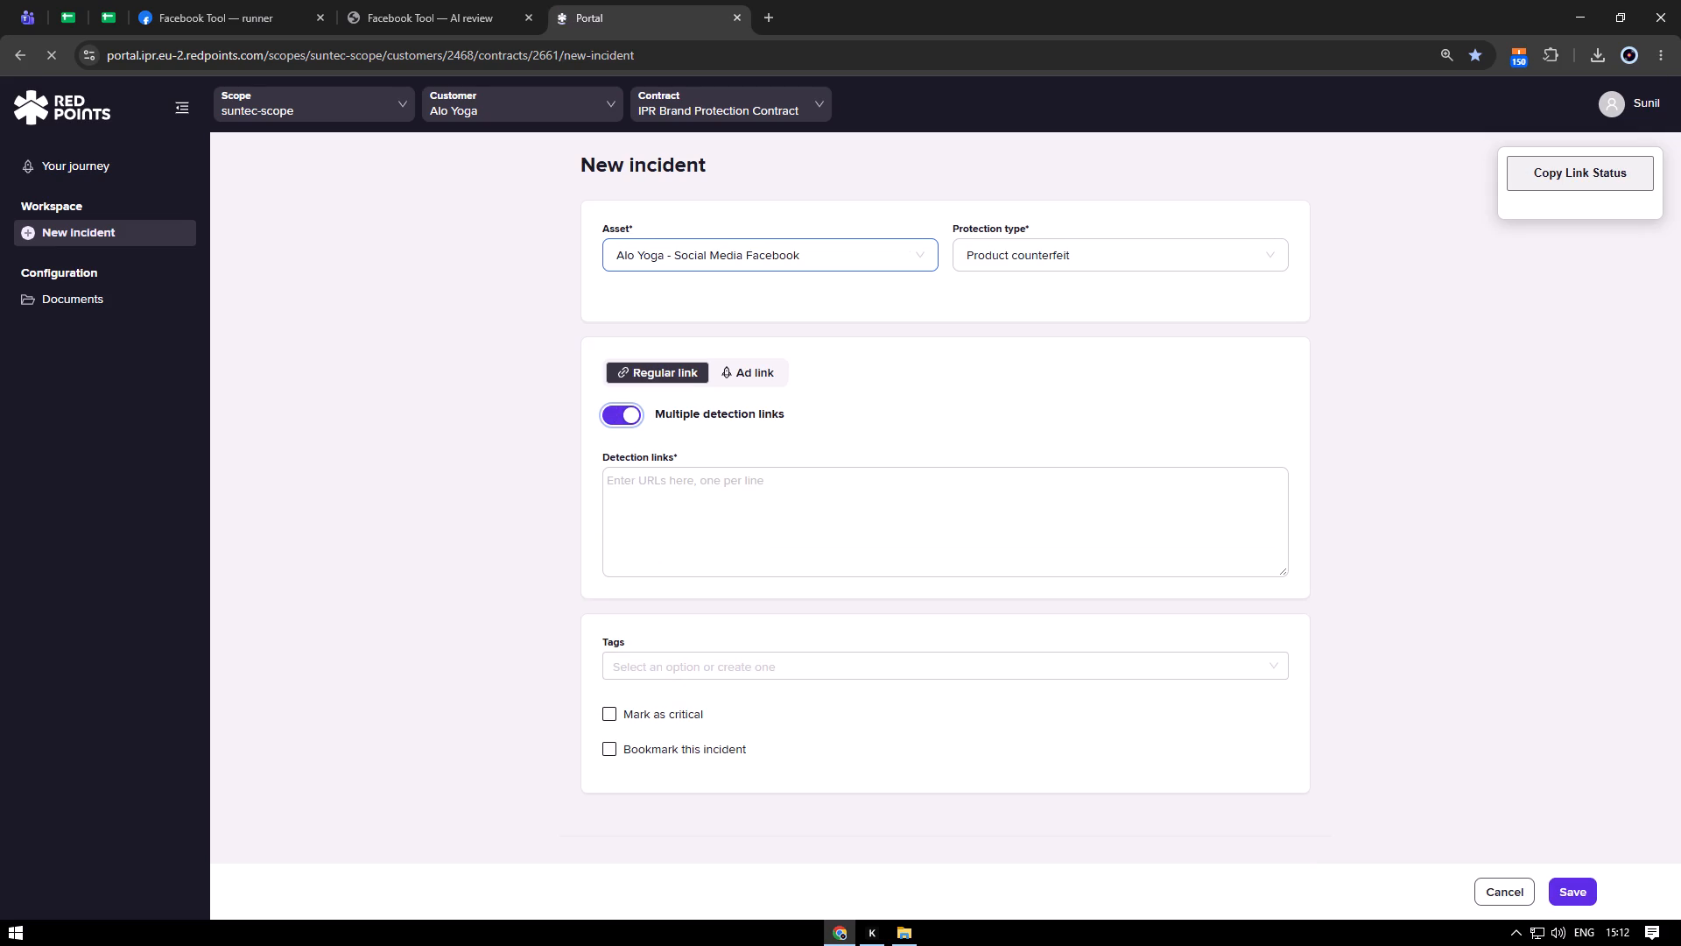
pyautogui.click(113, 0)
pyautogui.hotkey('ctrl', 'c')
pyautogui.hotkey('ctrl', 'c')
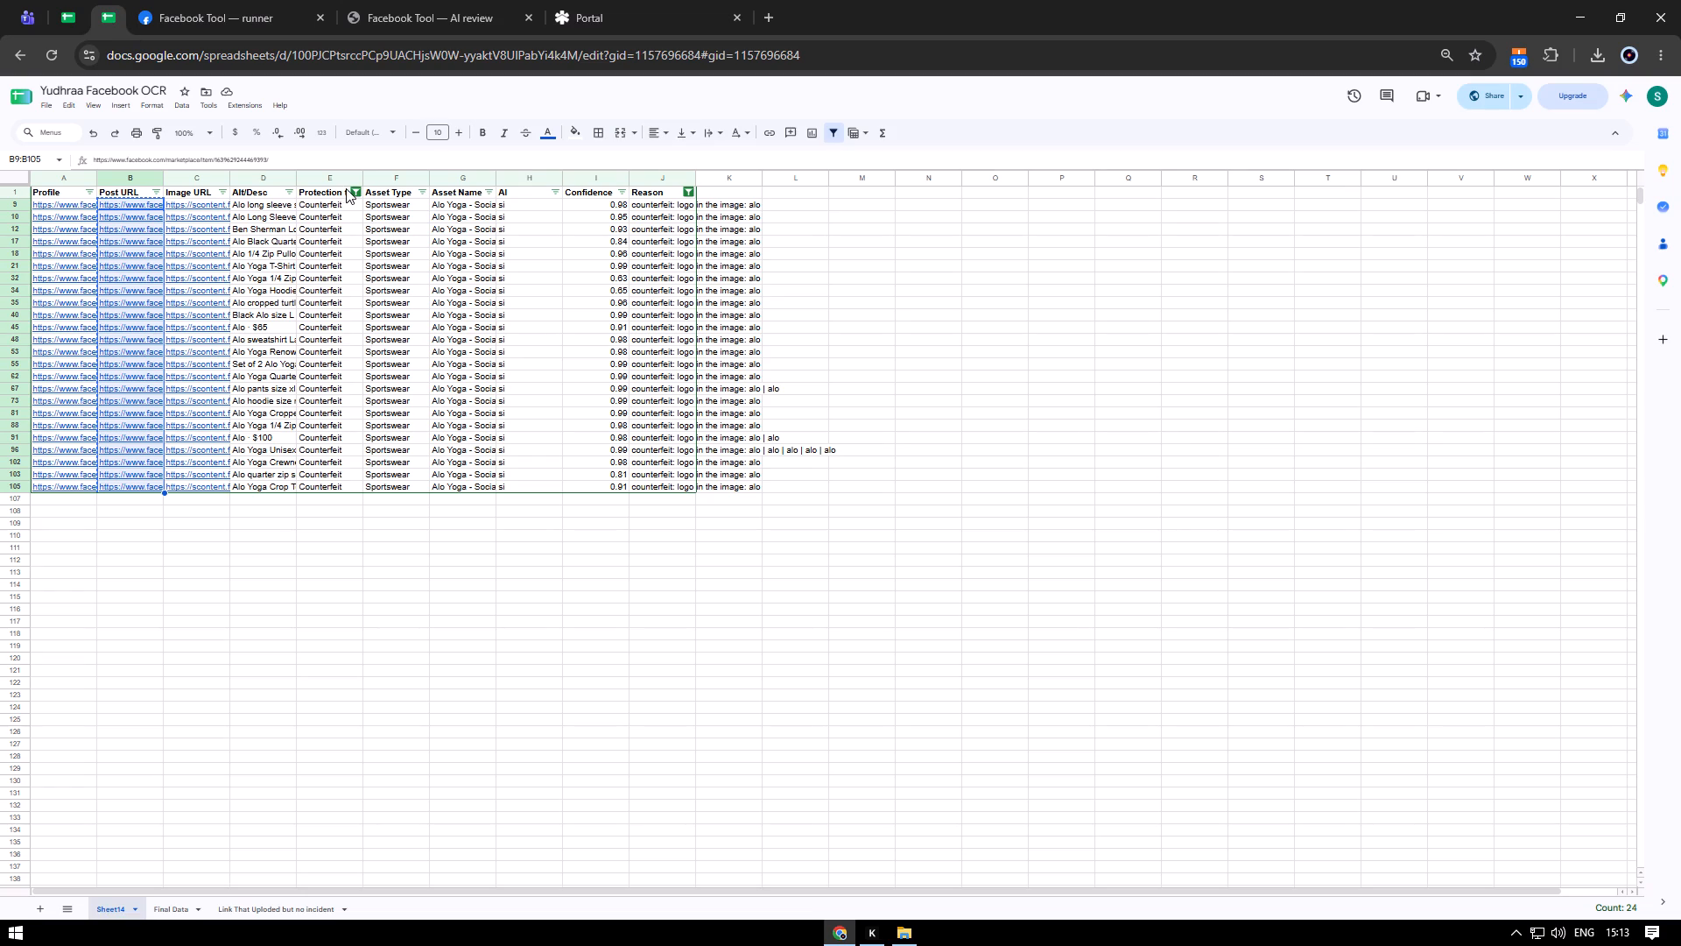
pyautogui.hotkey('ctrl', 'c')
pyautogui.hotkey('ctrl', 'c')
pyautogui.click(650, 0)
pyautogui.click(705, 531)
pyautogui.hotkey('ctrl', 'v')
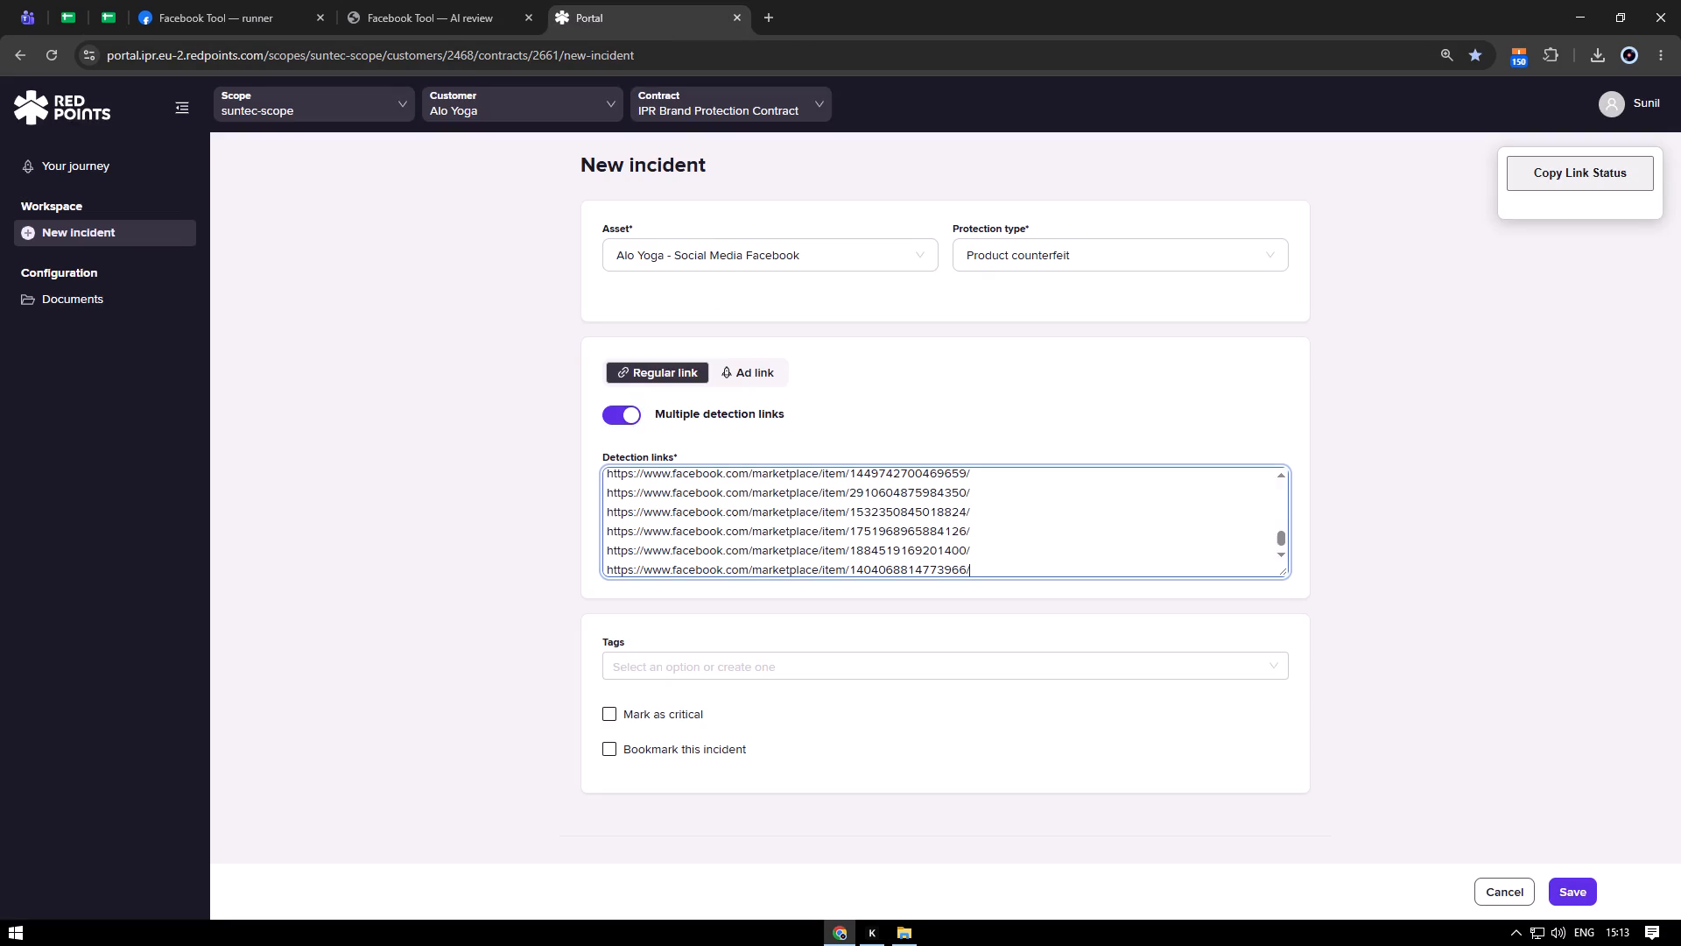
# Tag the incident Facebook - Internal upload and save it.
pyautogui.click(700, 664)
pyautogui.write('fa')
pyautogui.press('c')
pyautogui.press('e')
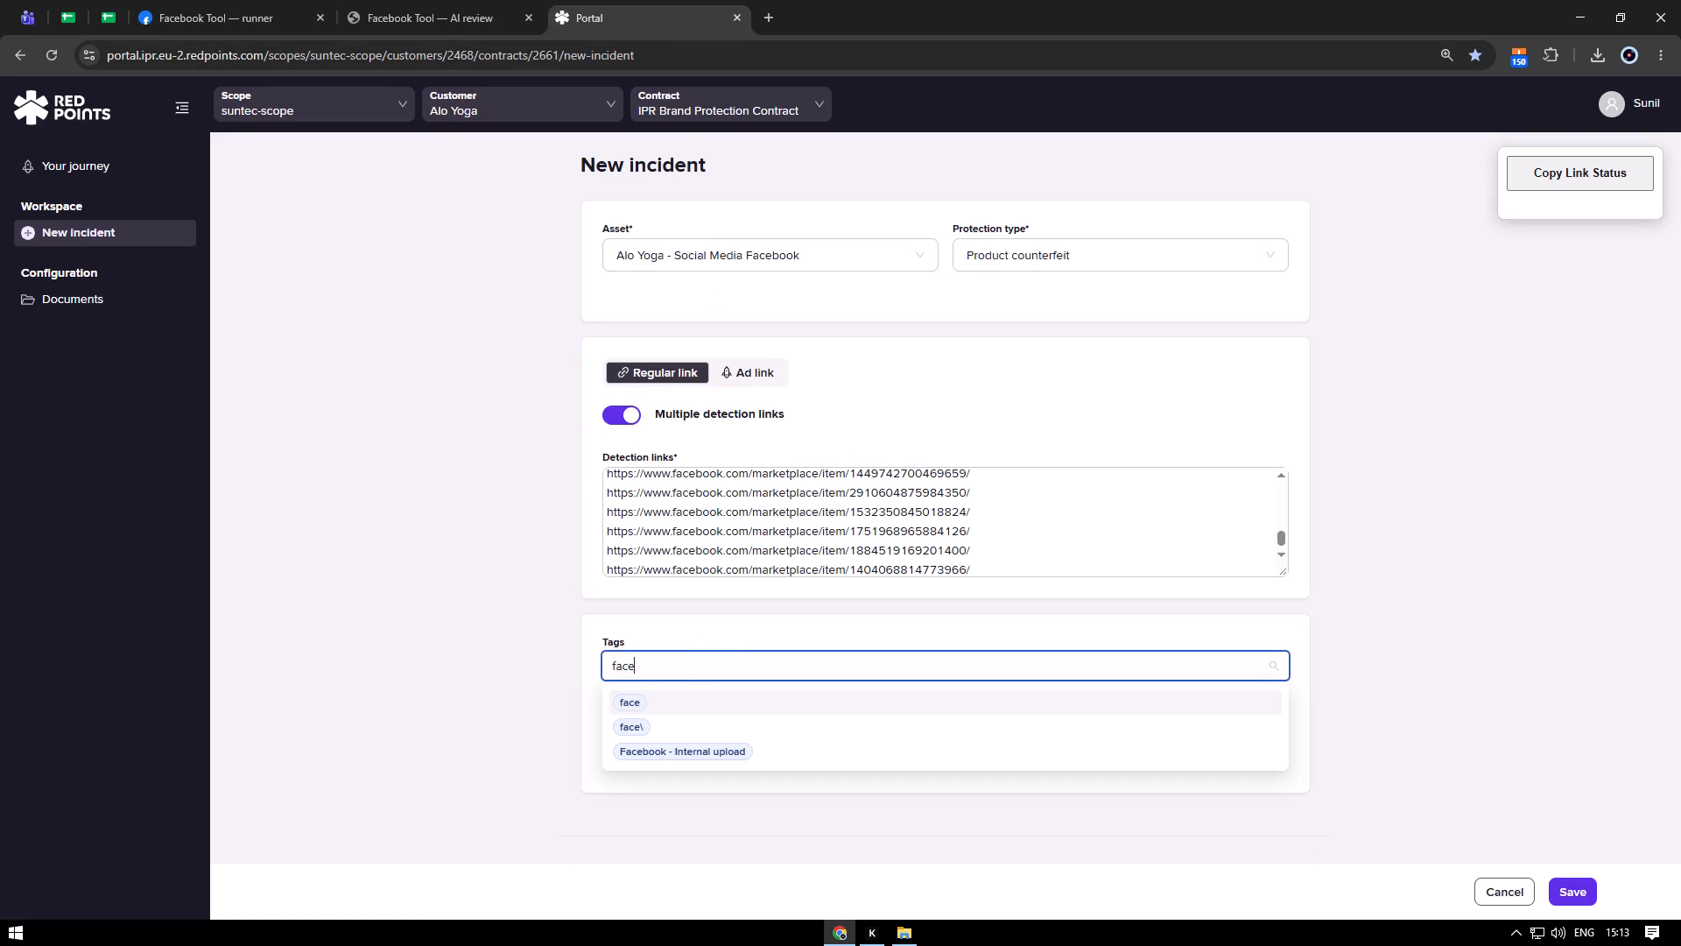
pyautogui.click(707, 756)
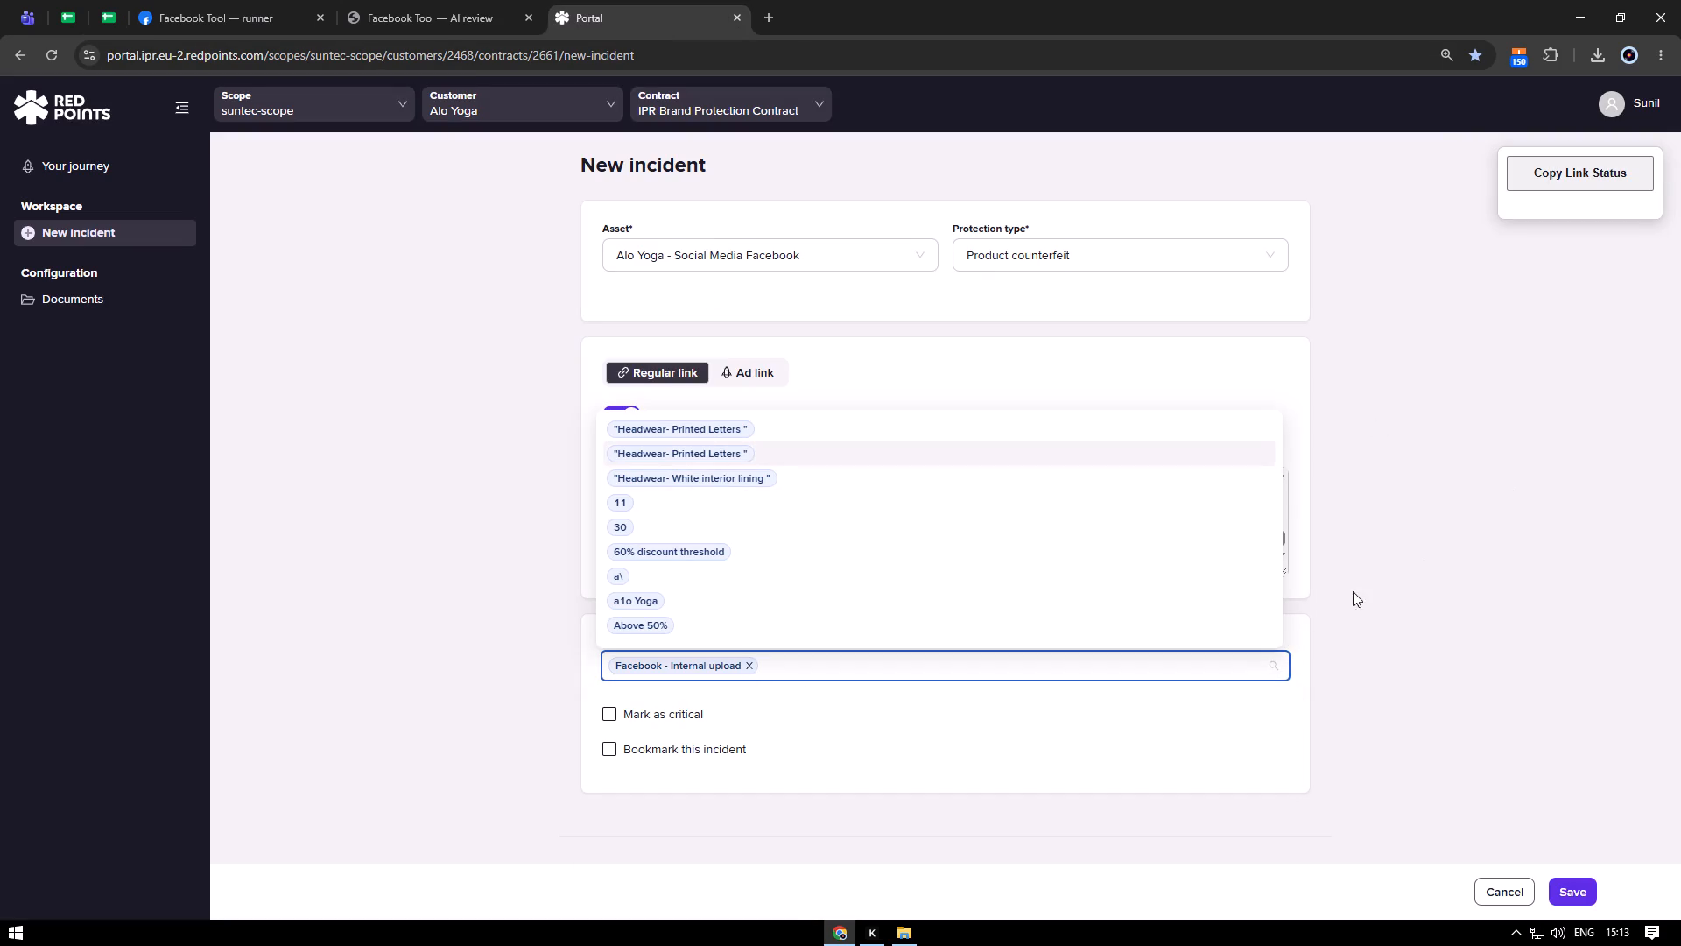
pyautogui.click(1409, 575)
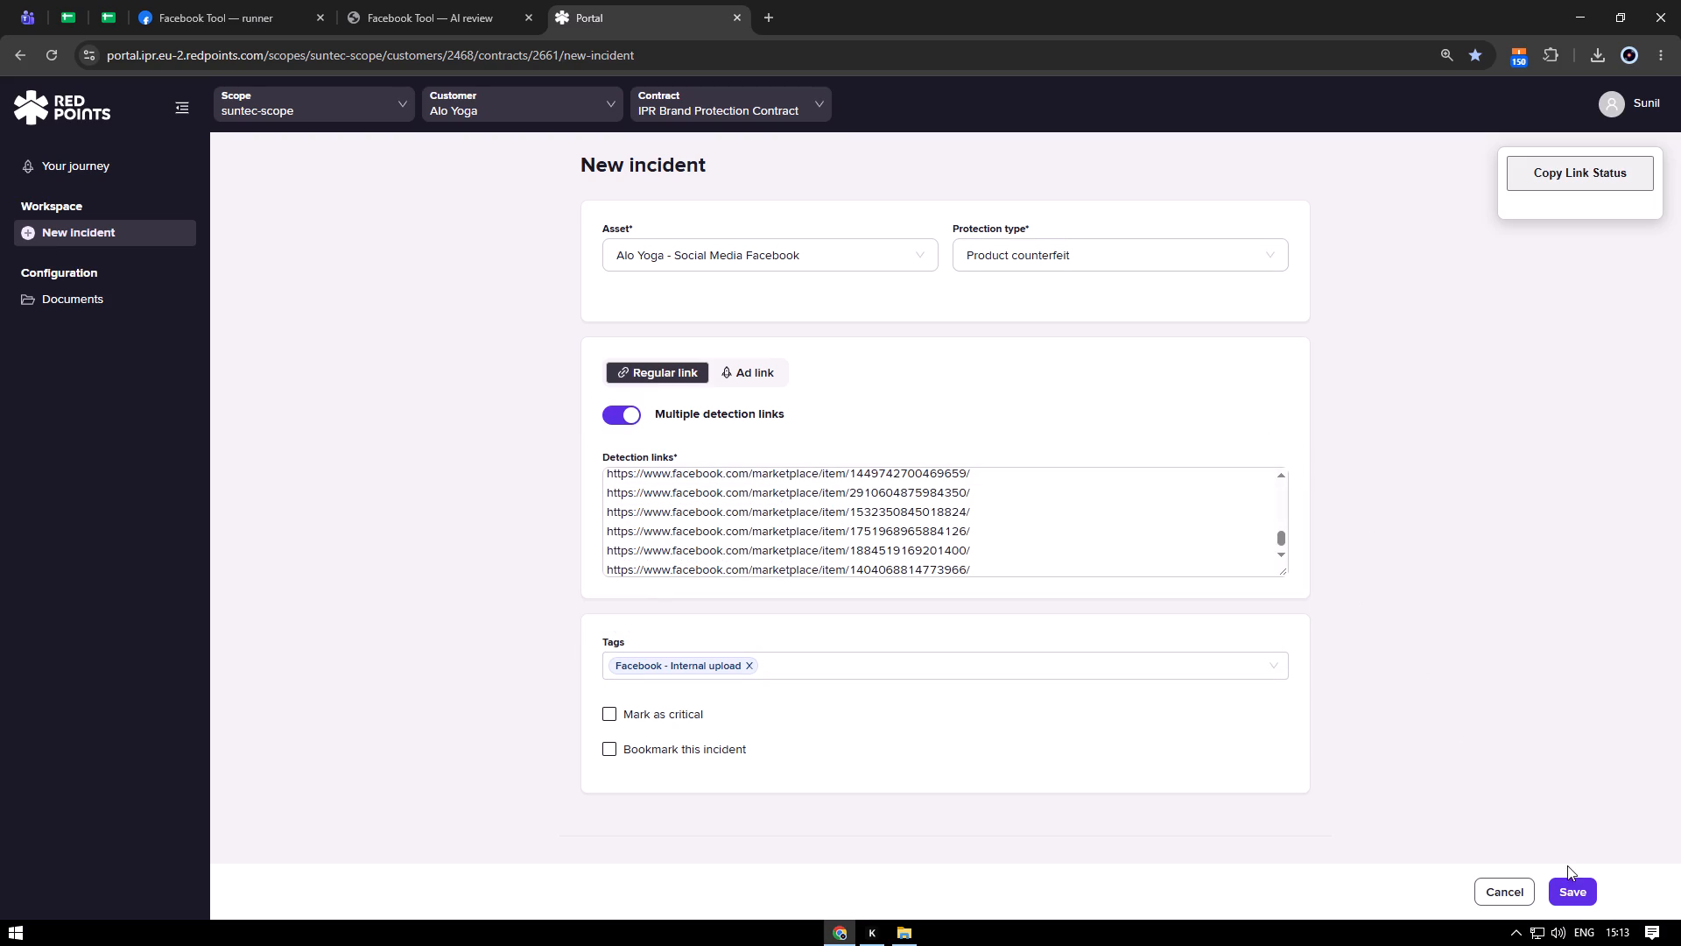
pyautogui.click(1577, 897)
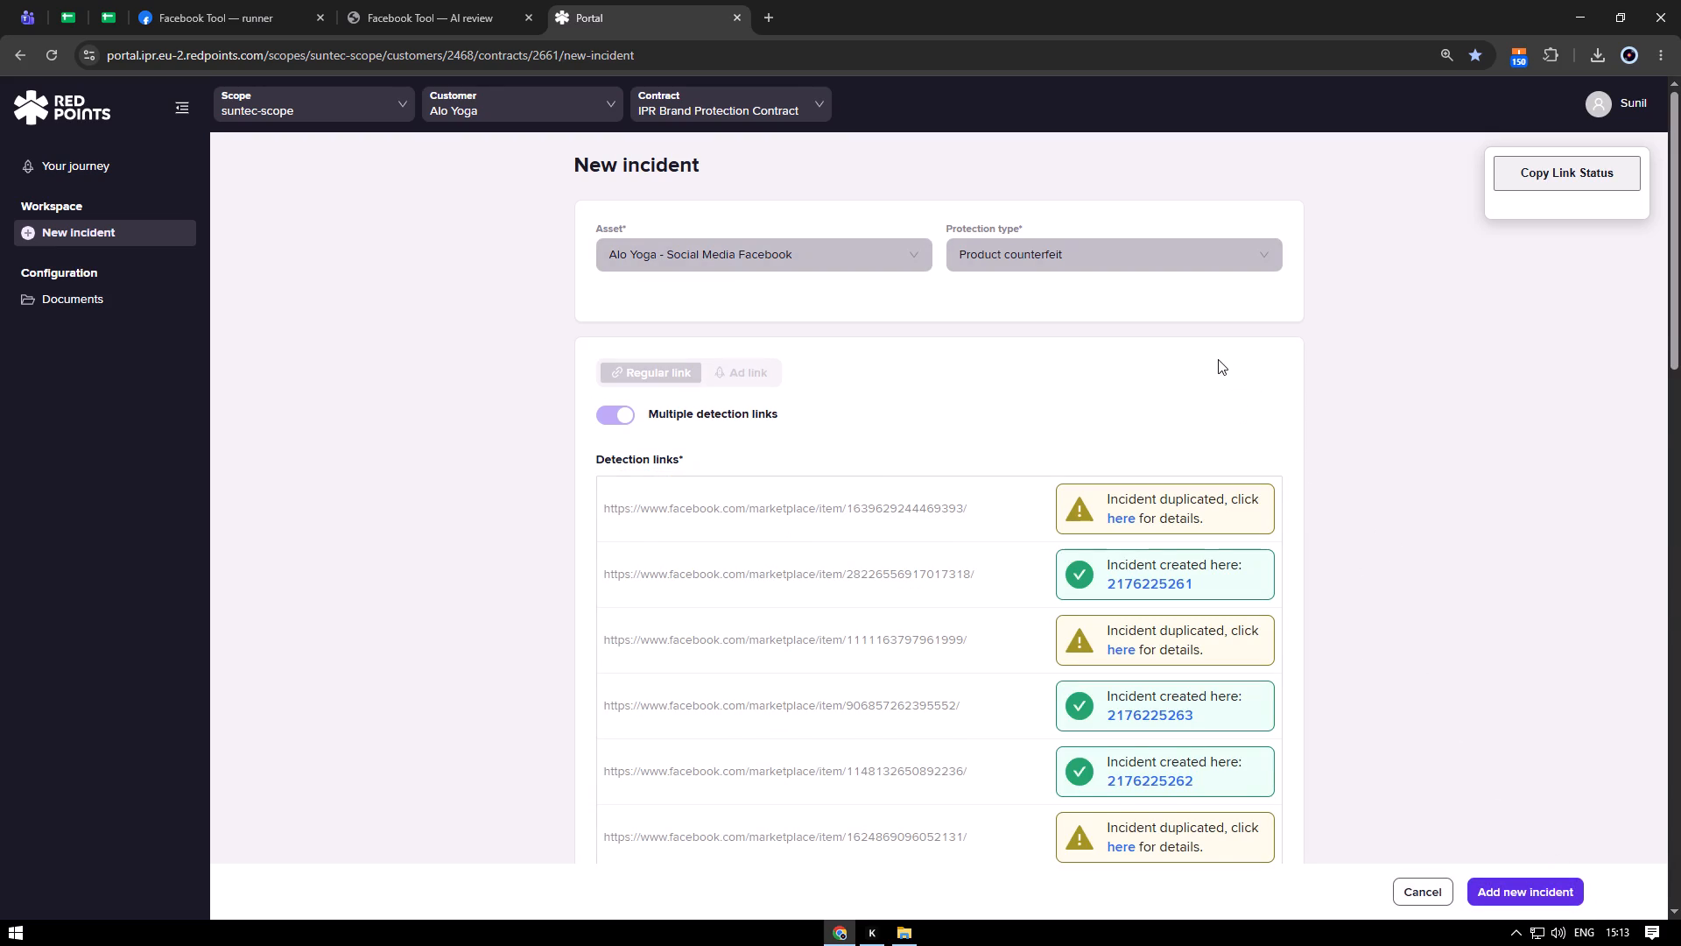
# Check the submission results through to the end of the list and copy the link status.
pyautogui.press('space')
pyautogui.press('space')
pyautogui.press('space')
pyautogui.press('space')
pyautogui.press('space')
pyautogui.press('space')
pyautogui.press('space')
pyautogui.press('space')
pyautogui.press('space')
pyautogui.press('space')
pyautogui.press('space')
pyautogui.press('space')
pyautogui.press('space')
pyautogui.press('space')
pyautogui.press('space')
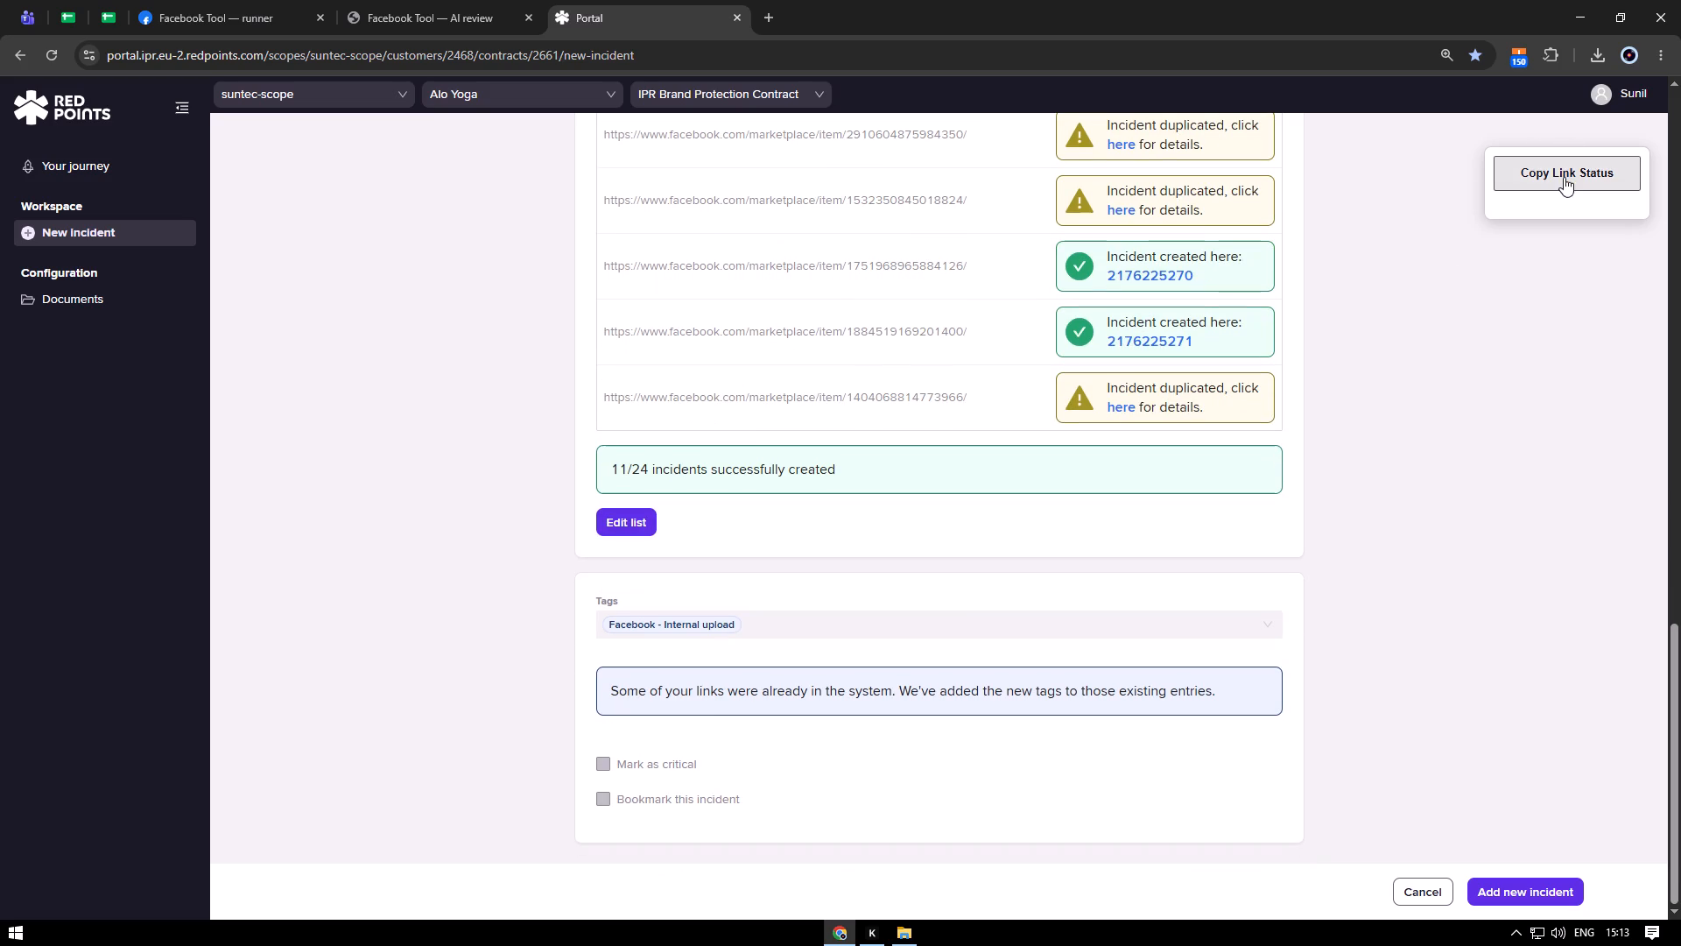
pyautogui.click(1564, 177)
# Paste the copied link status table into the Final Data sheet at H5660, beside the first unused rows.
pyautogui.click(116, 0)
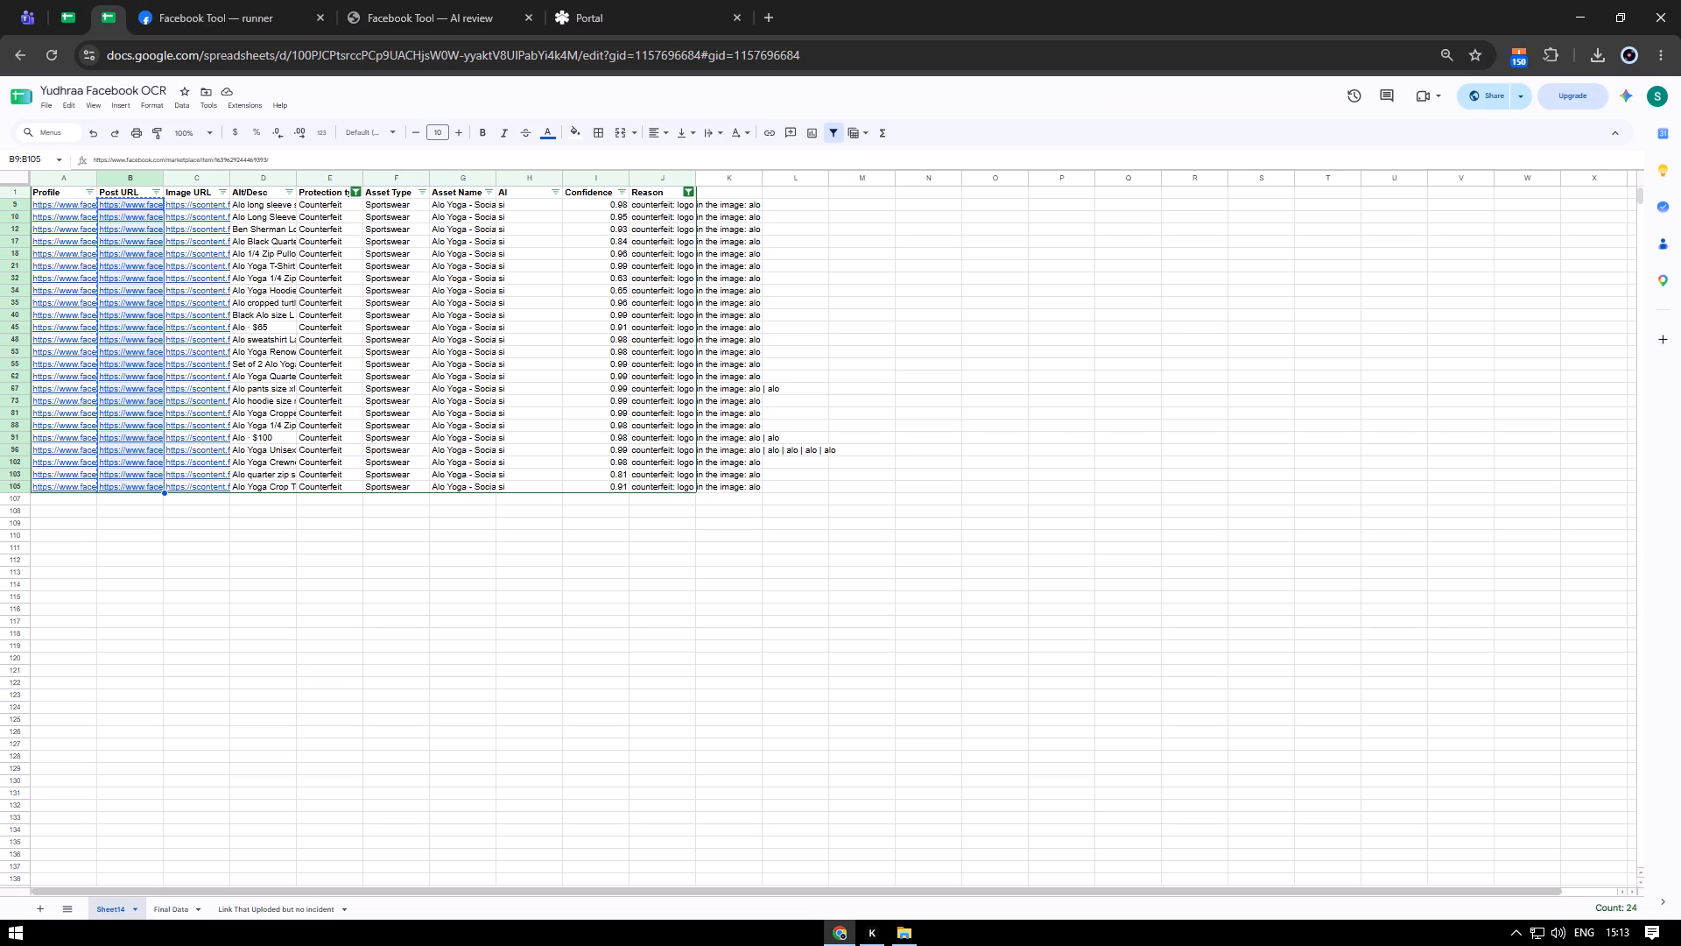
pyautogui.click(179, 912)
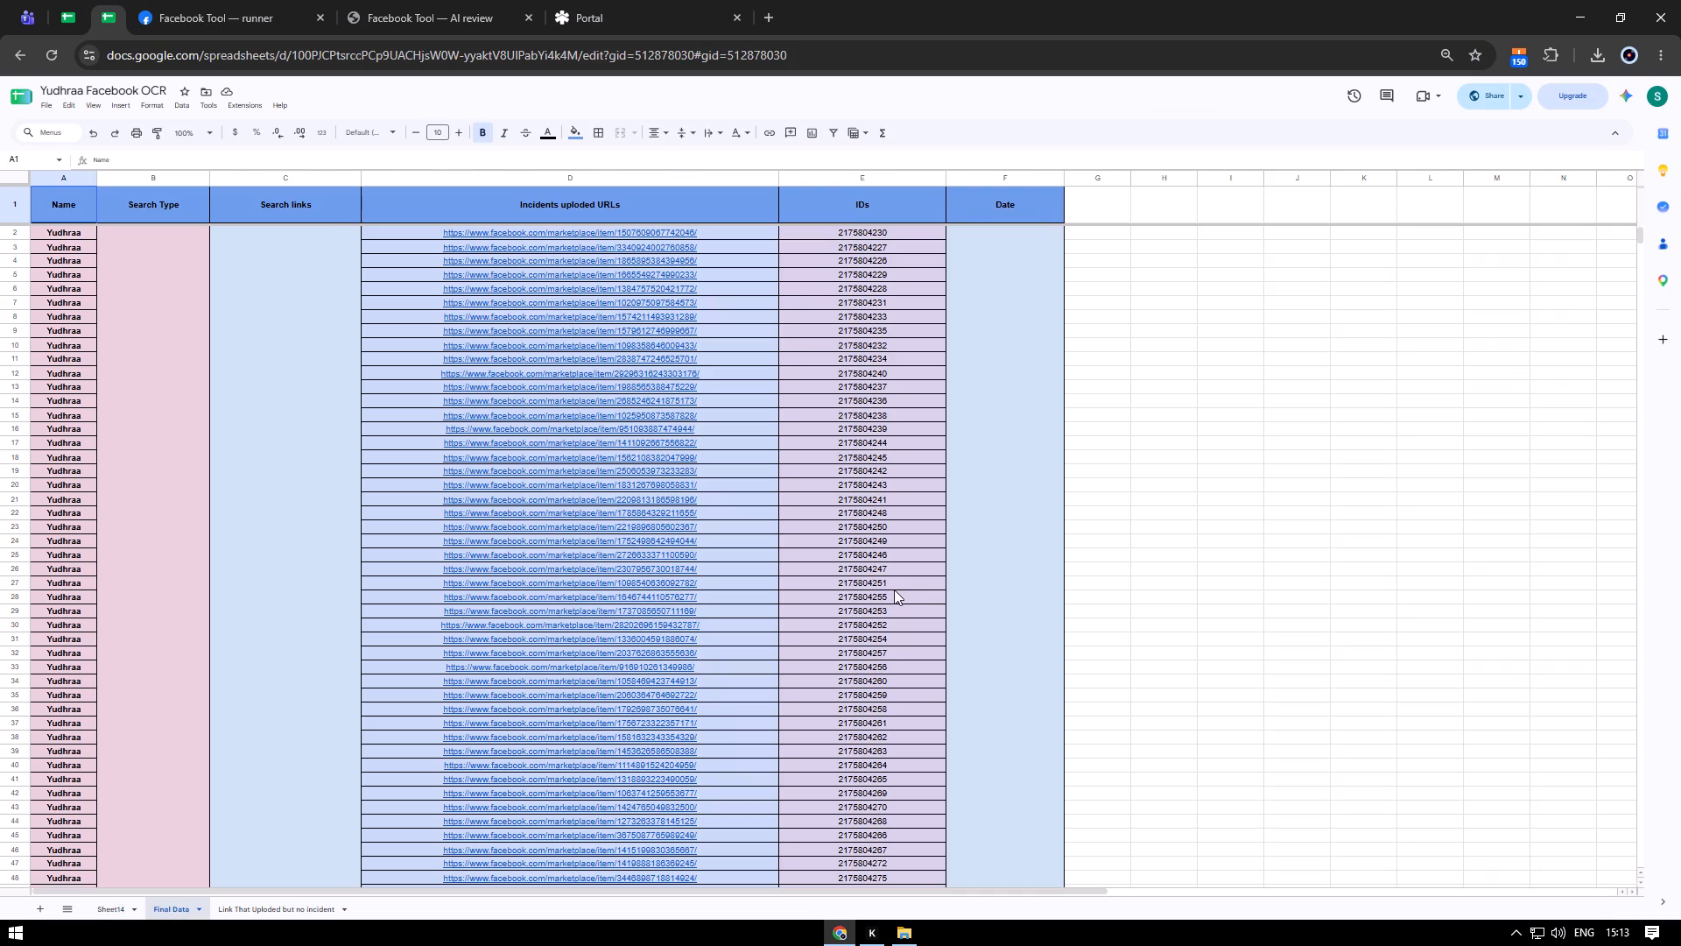
pyautogui.click(1040, 584)
pyautogui.click(1129, 598)
pyautogui.hotkey('ctrl', 'Down')
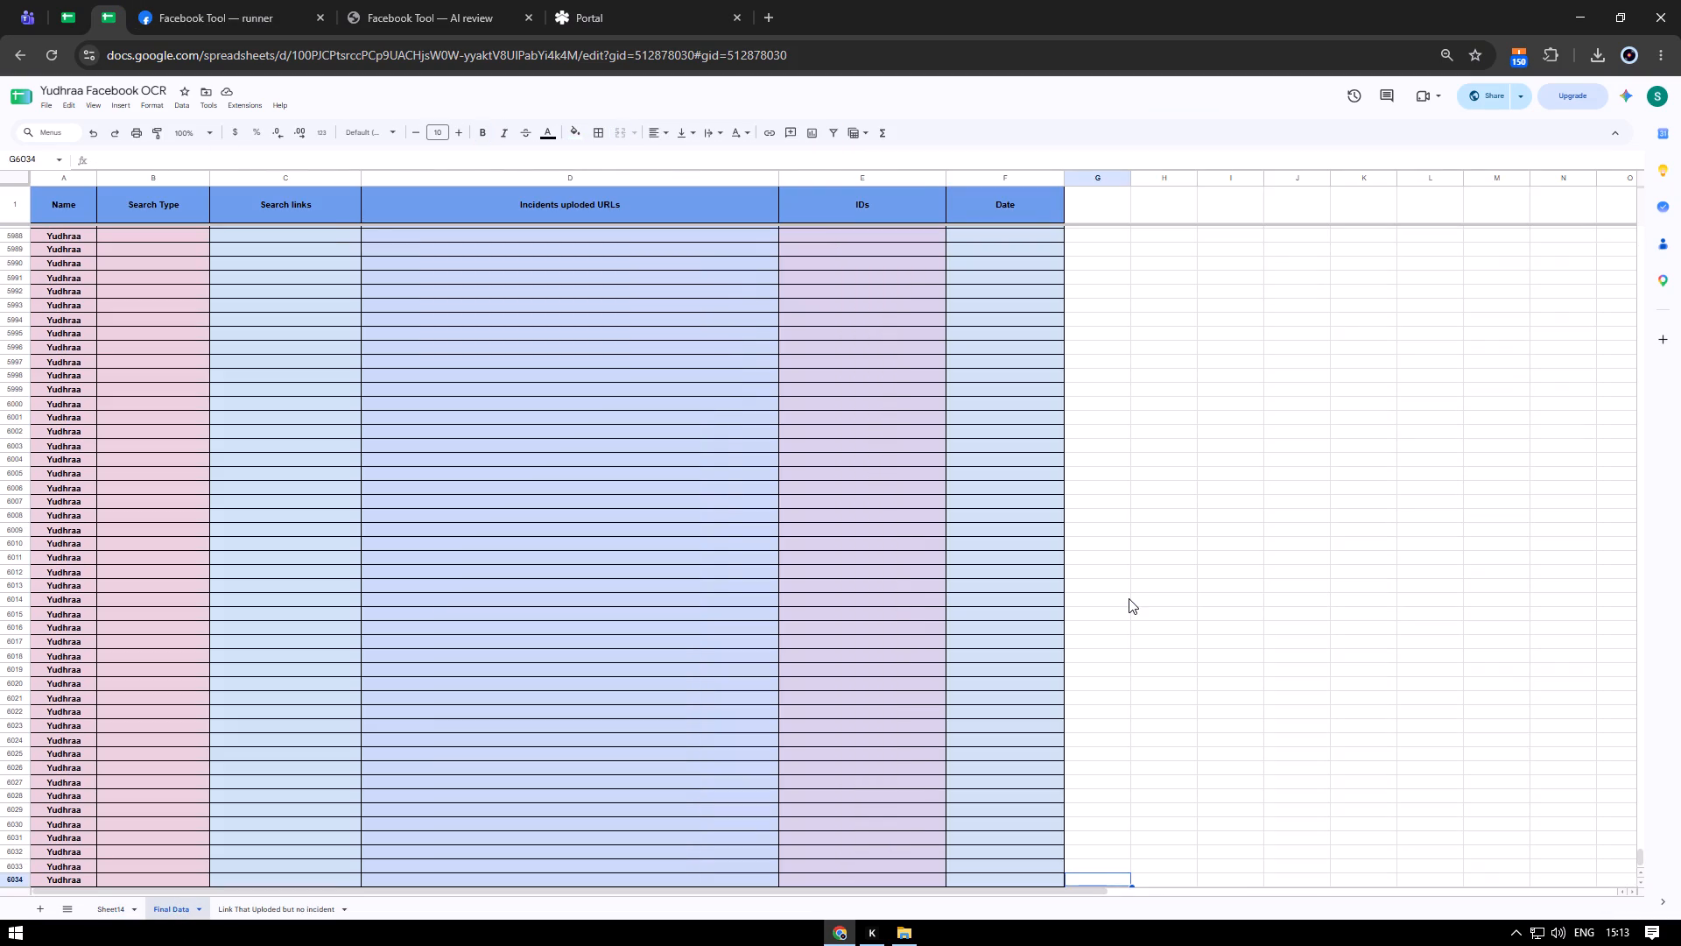
pyautogui.press('Left')
pyautogui.press('Left')
pyautogui.press('Left')
pyautogui.hotkey('ctrl', 'Up')
pyautogui.press('Down')
pyautogui.press('Right')
pyautogui.press('Up')
pyautogui.press('Up')
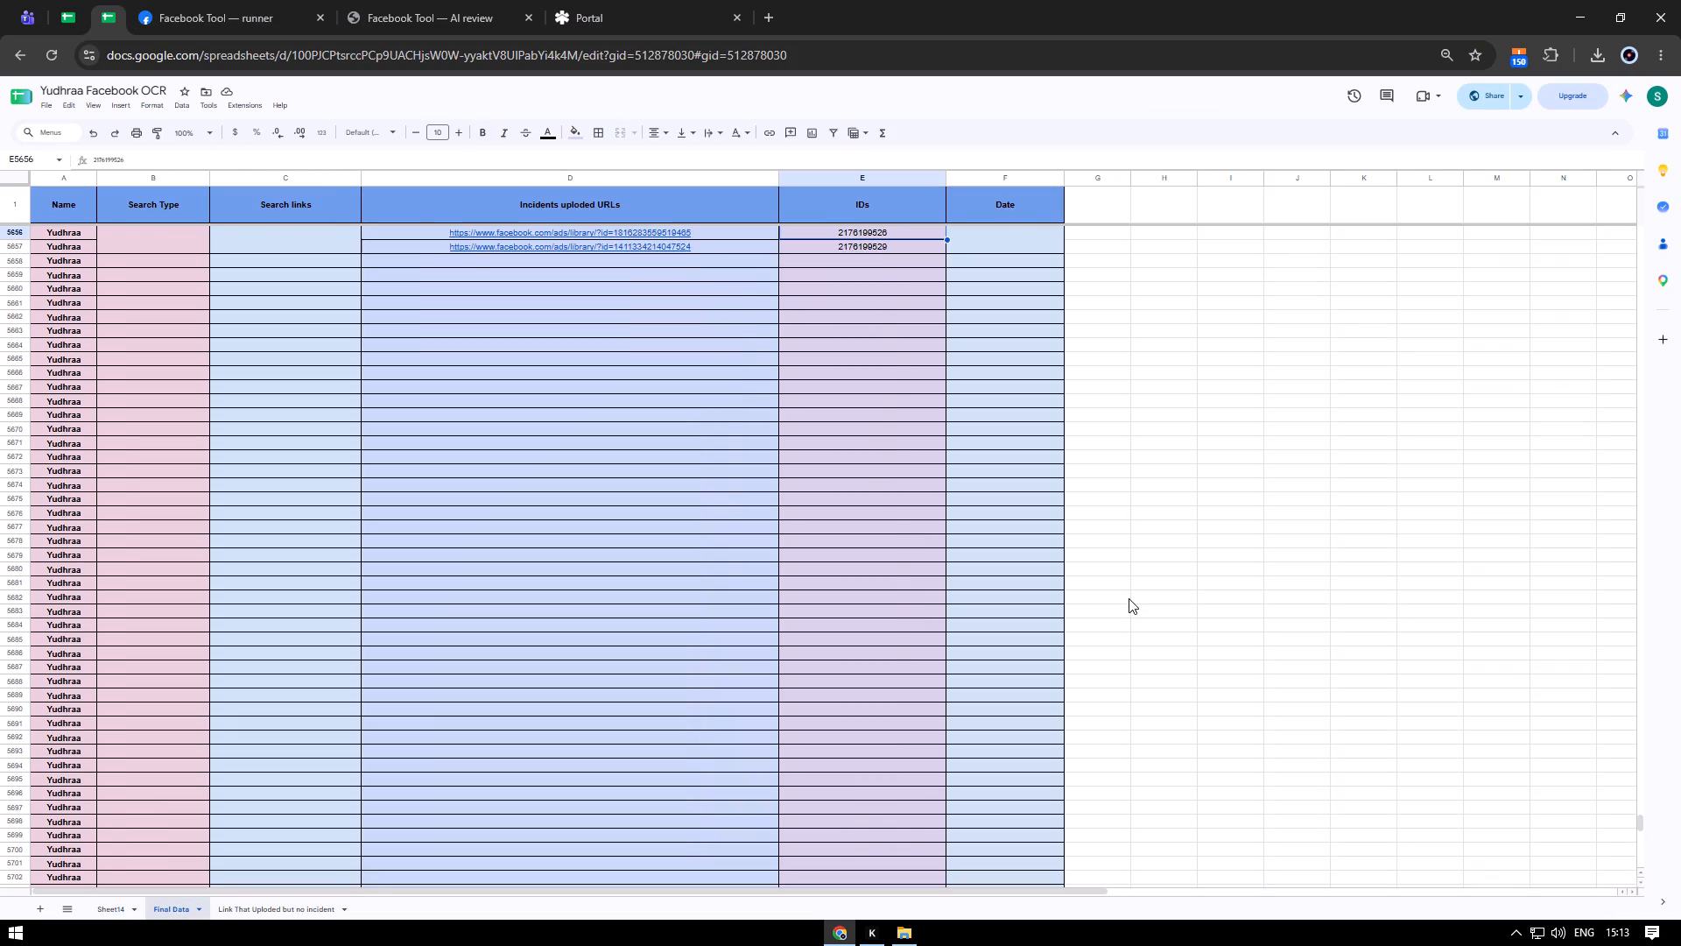
pyautogui.press('Up')
pyautogui.press('Up')
pyautogui.press('Down')
pyautogui.press('Down')
pyautogui.hotkey('ctrl', 'Down')
pyautogui.press('Right')
pyautogui.press('Right')
pyautogui.press('Down')
pyautogui.press('Right')
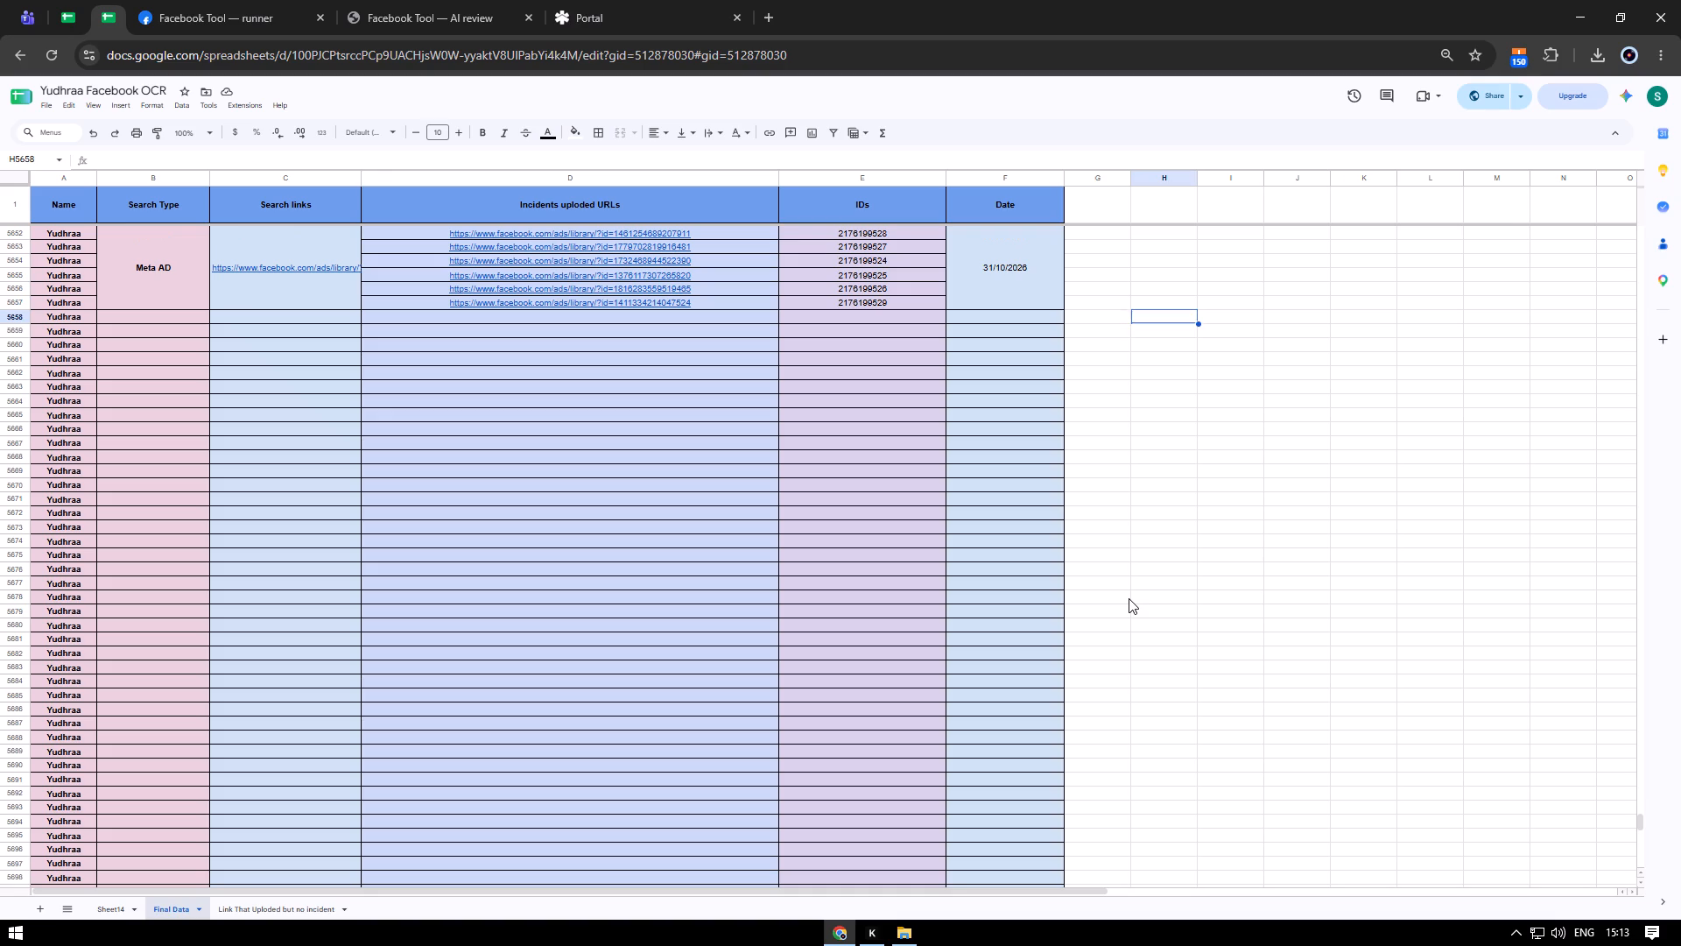
pyautogui.press('Down')
pyautogui.press('Down')
pyautogui.hotkey('ctrl', 'v')
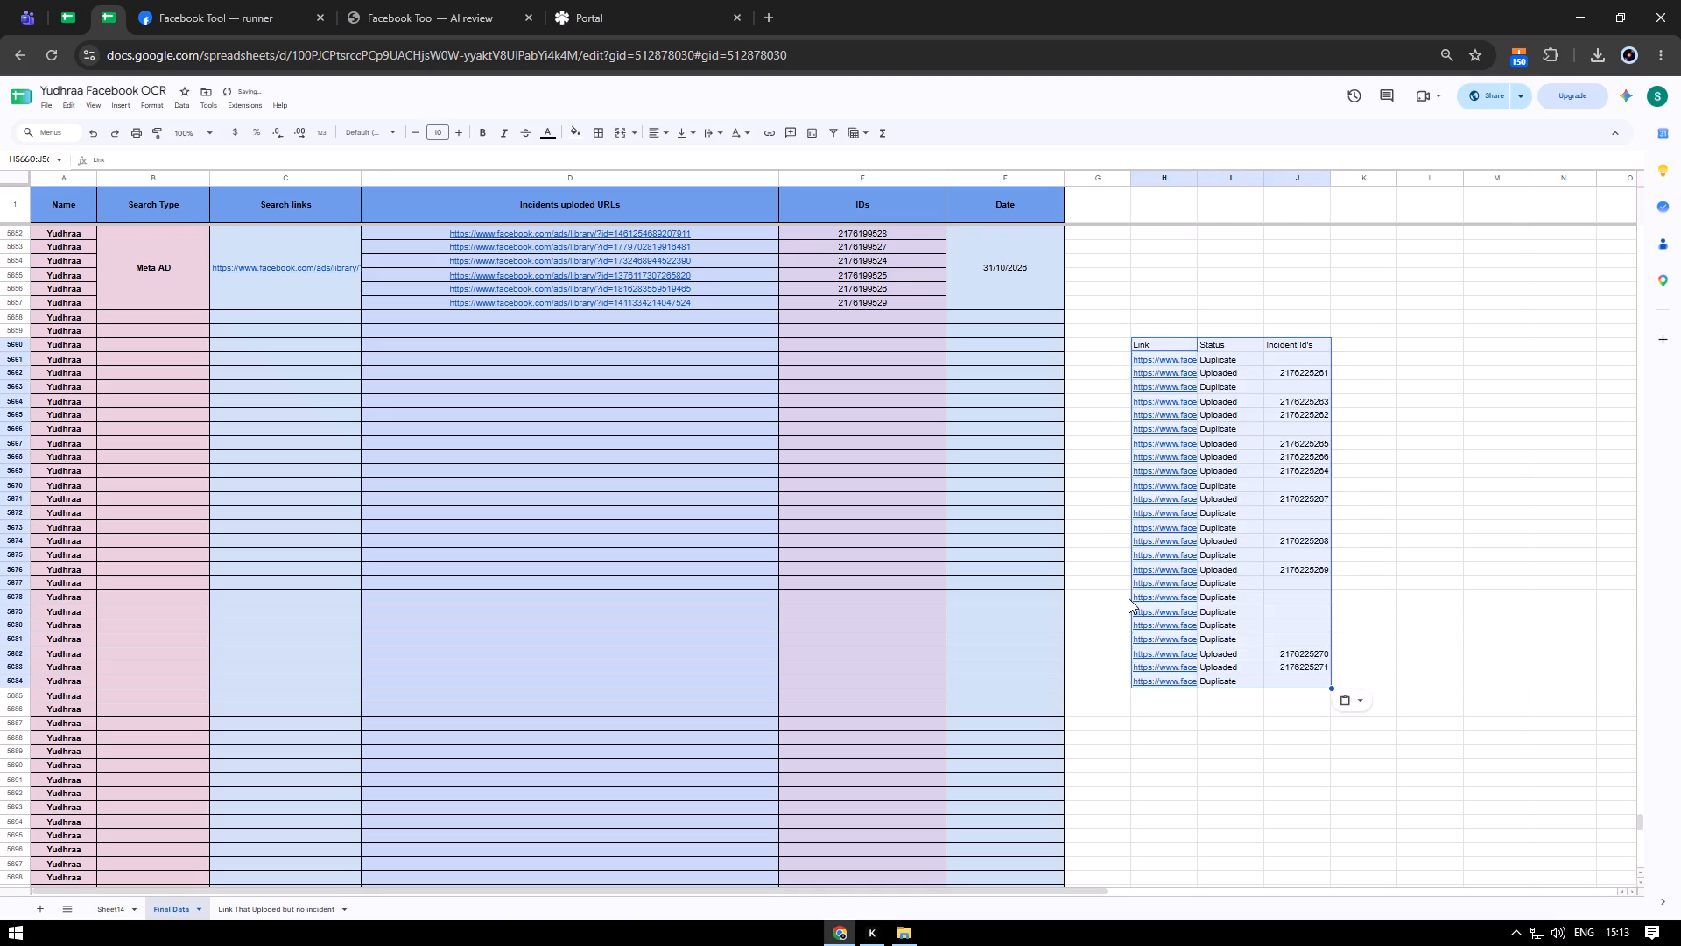
# Delete the Status column between Link and Incident Id's in the pasted table.
pyautogui.press('Right')
pyautogui.hotkey('ctrl', 'shift', 'x')
pyautogui.press('Up')
pyautogui.press('Up')
pyautogui.press('Up')
pyautogui.press('Up')
pyautogui.press('Up')
pyautogui.press('Up')
pyautogui.press('Up')
pyautogui.press('Up')
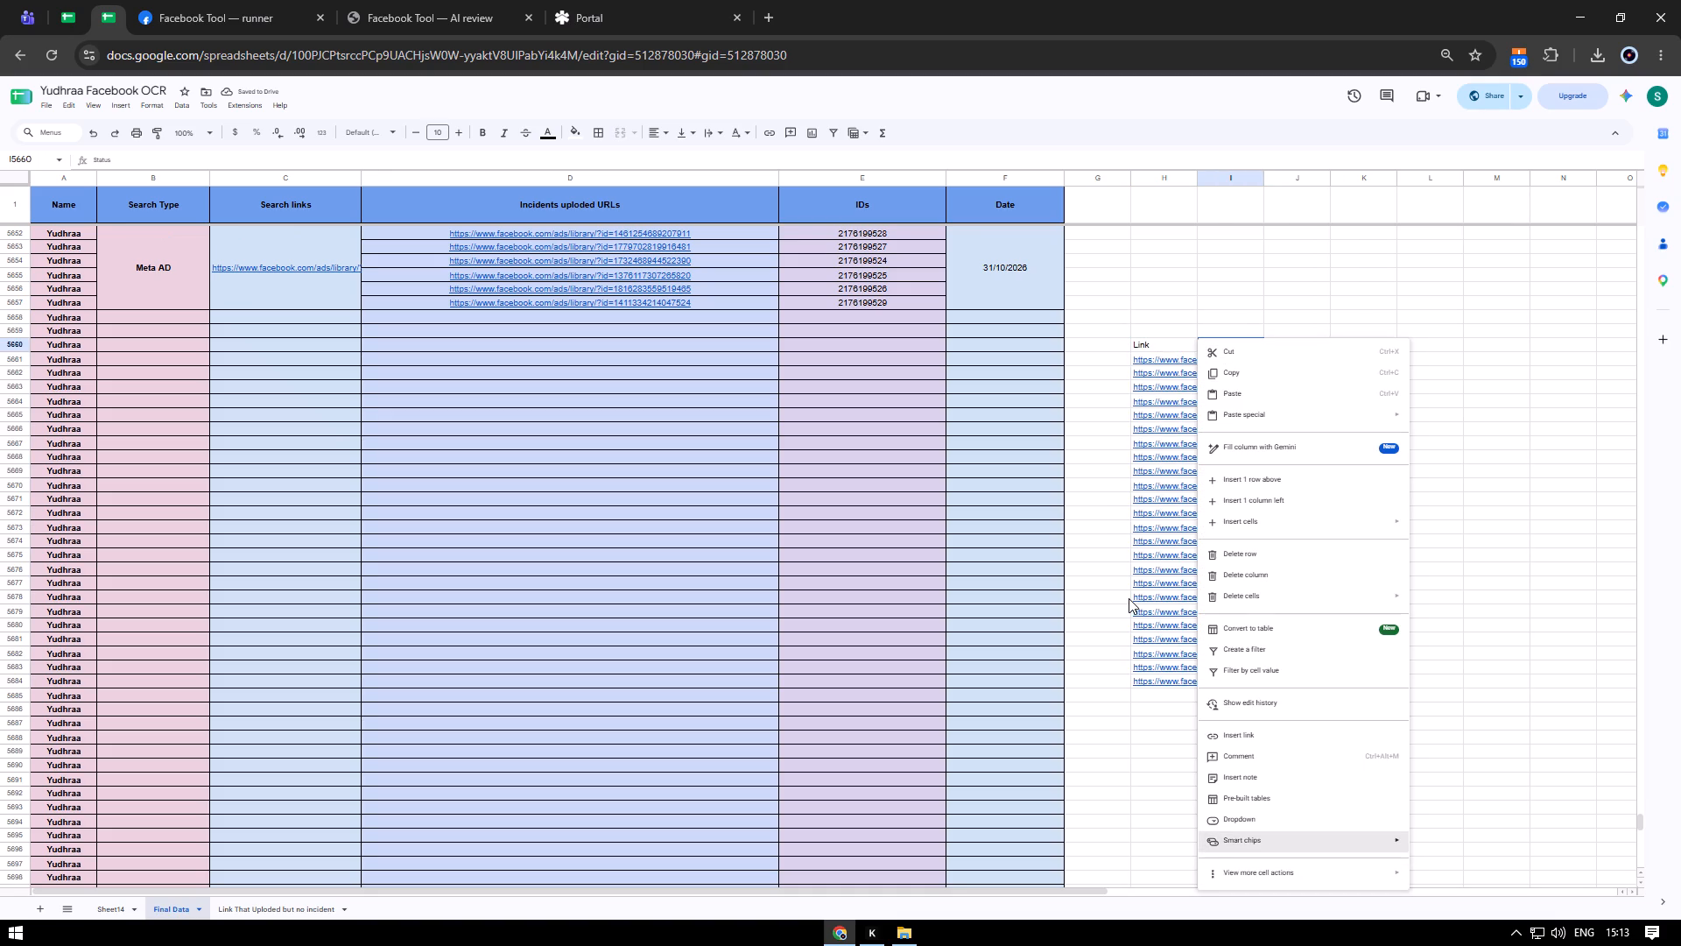
pyautogui.press('Up')
pyautogui.press('Up')
pyautogui.press('Up')
pyautogui.press('Up')
pyautogui.press('Up')
pyautogui.press('Up')
pyautogui.press('Down')
pyautogui.press('Return')
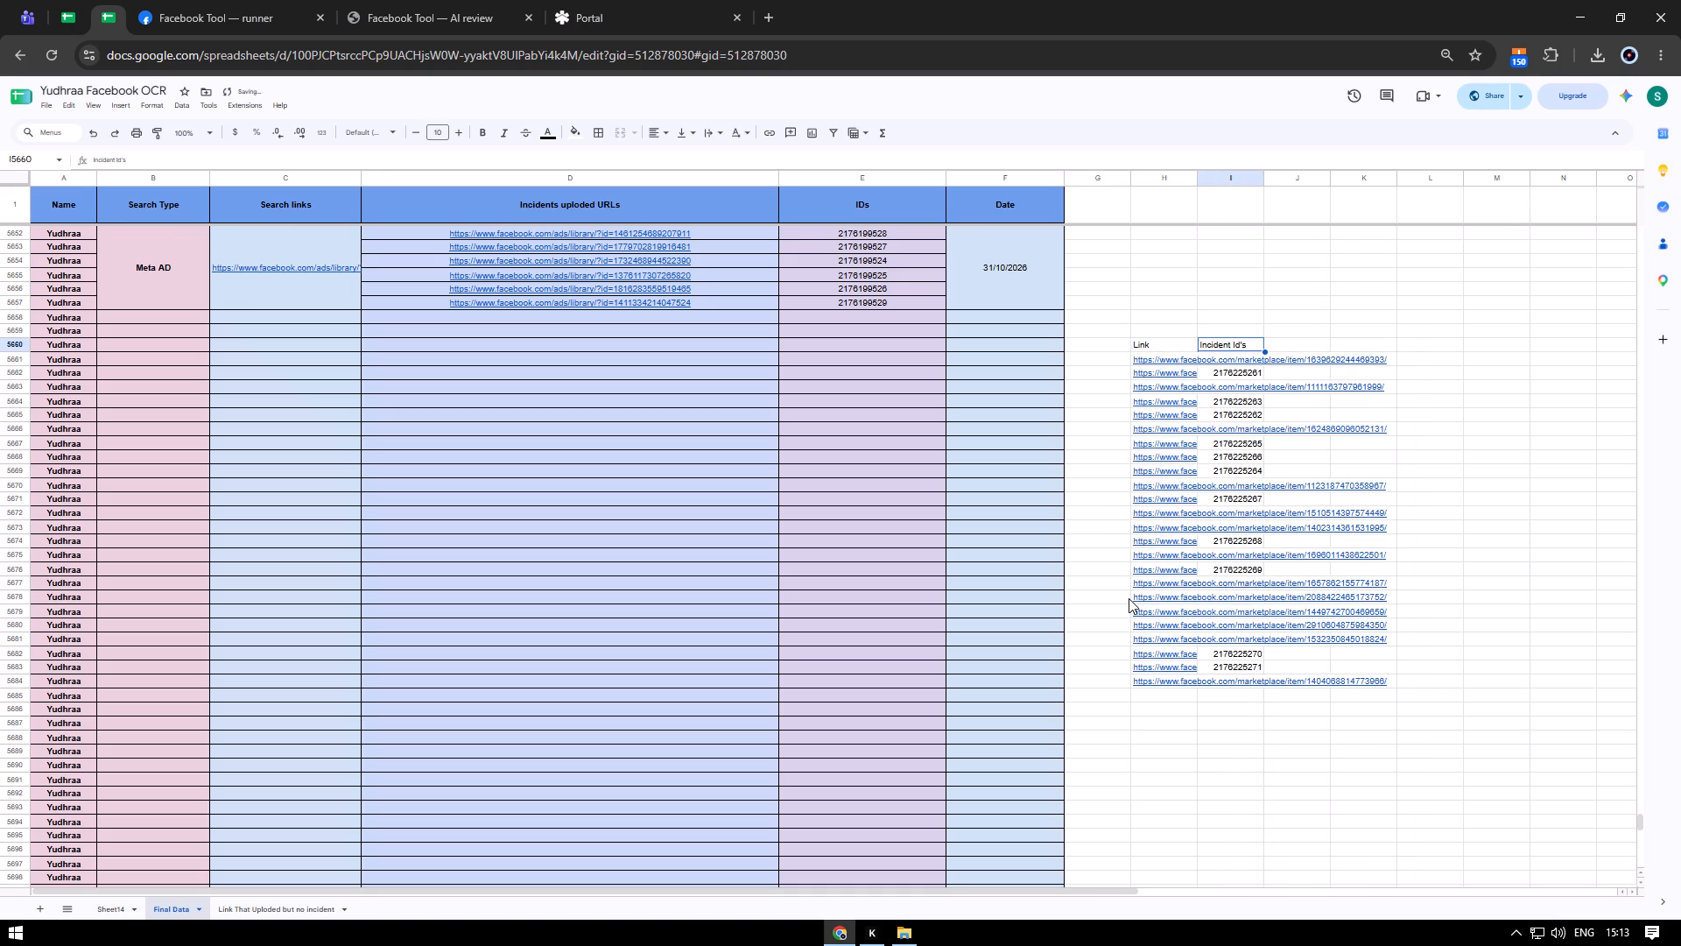
# Create a filter on the Link and Incident Id's columns of the pasted table.
pyautogui.hotkey('shift', 'Left')
pyautogui.hotkey('alt', 'd')
pyautogui.hotkey('alt', 'f')
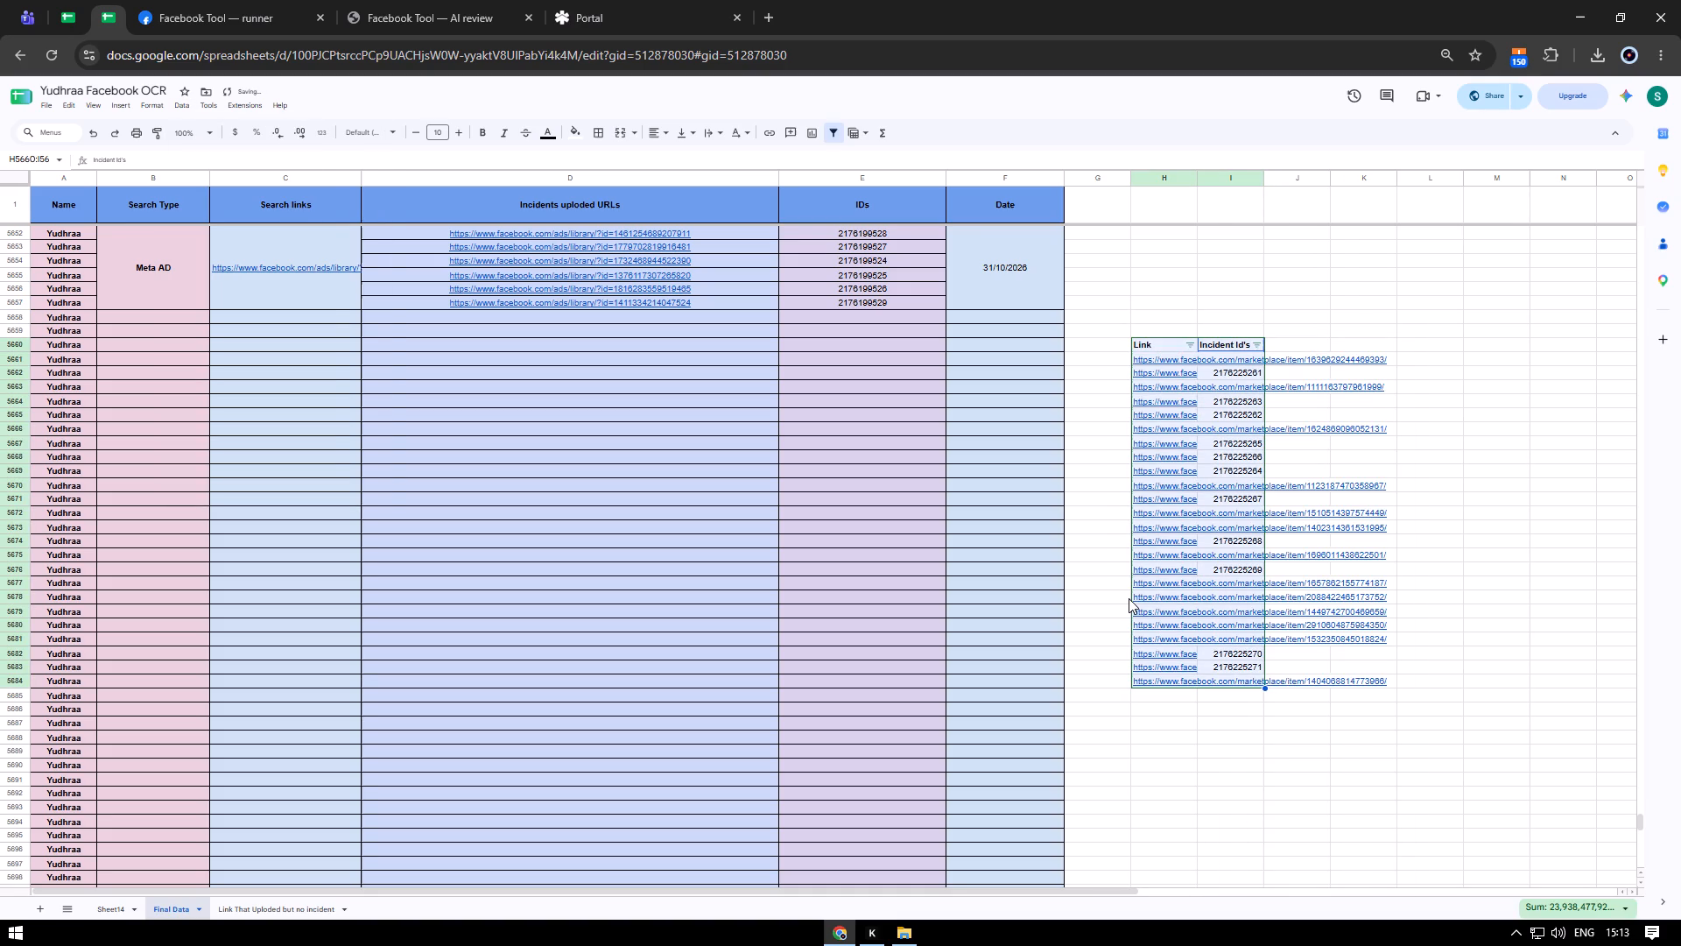
# Filter the Incident Id's column of the pasted link table to show only the blank entries.
pyautogui.click(1258, 346)
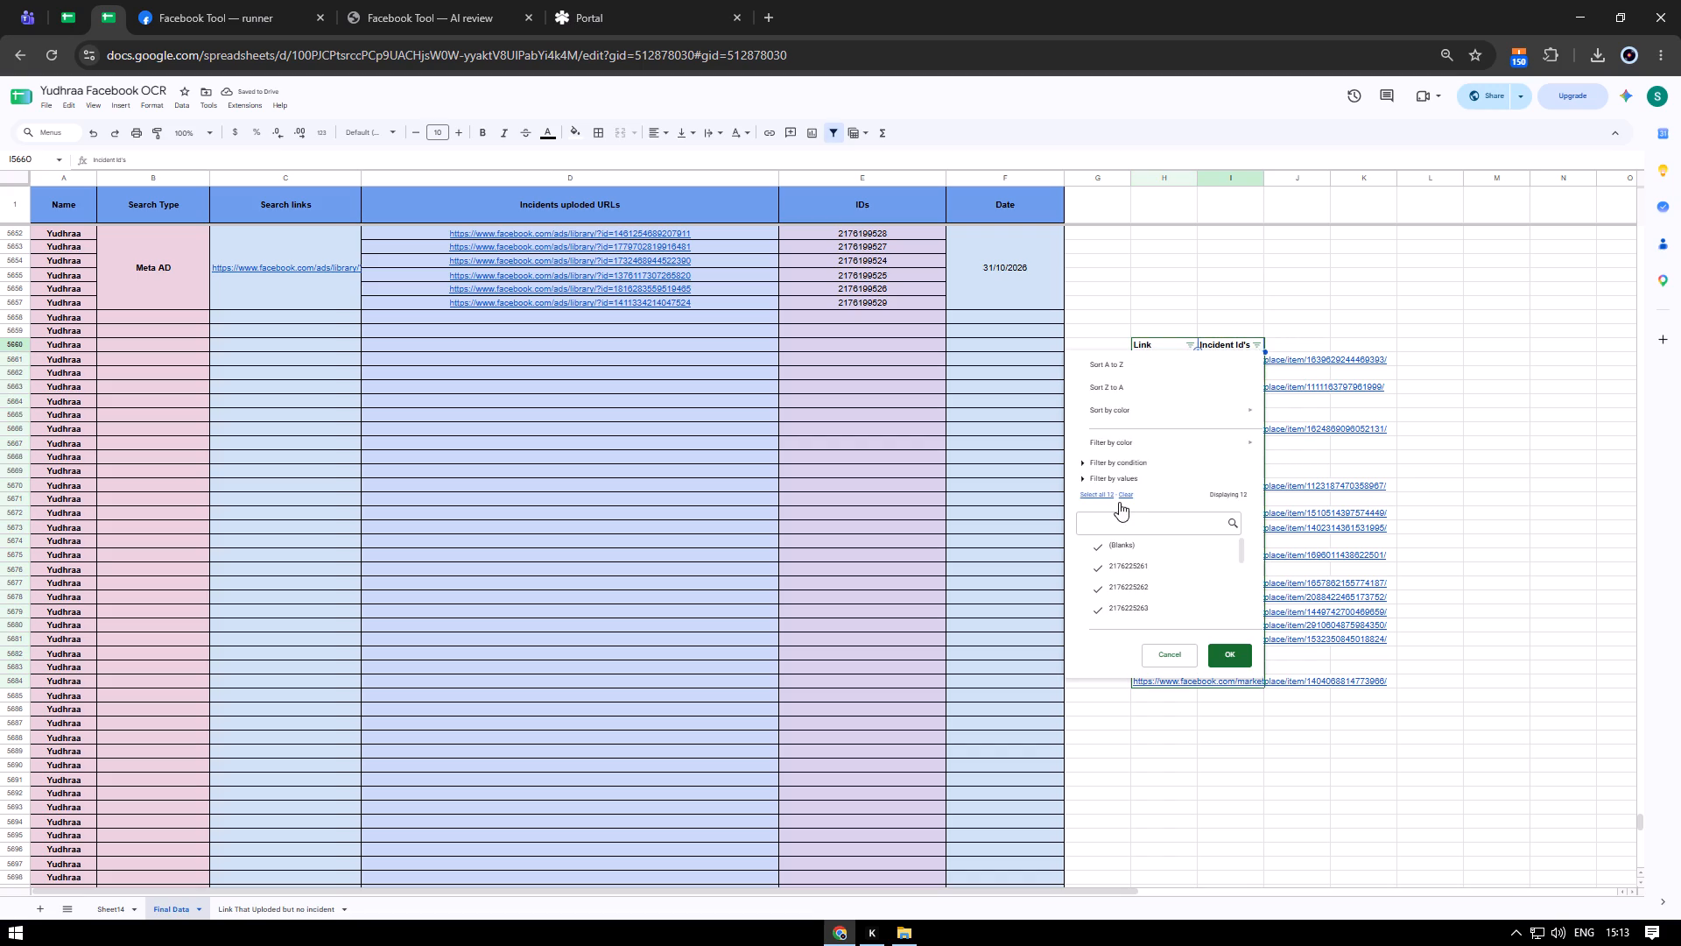
pyautogui.click(1135, 493)
pyautogui.click(1135, 494)
pyautogui.click(1126, 494)
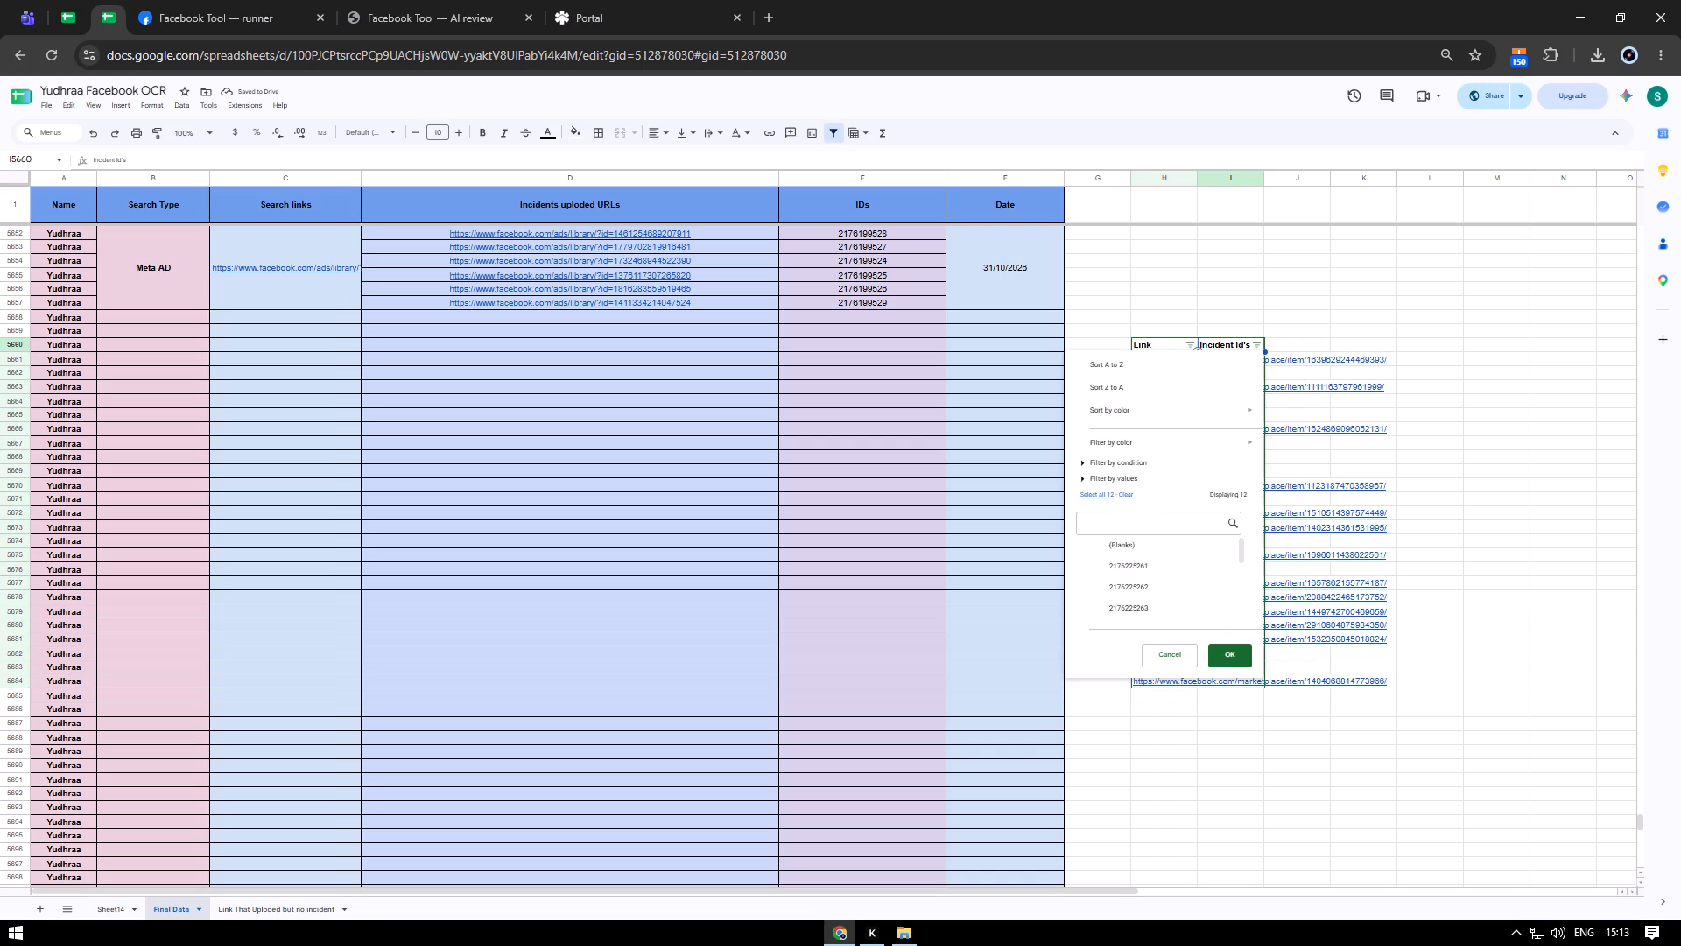
pyautogui.click(1148, 541)
pyautogui.click(1230, 661)
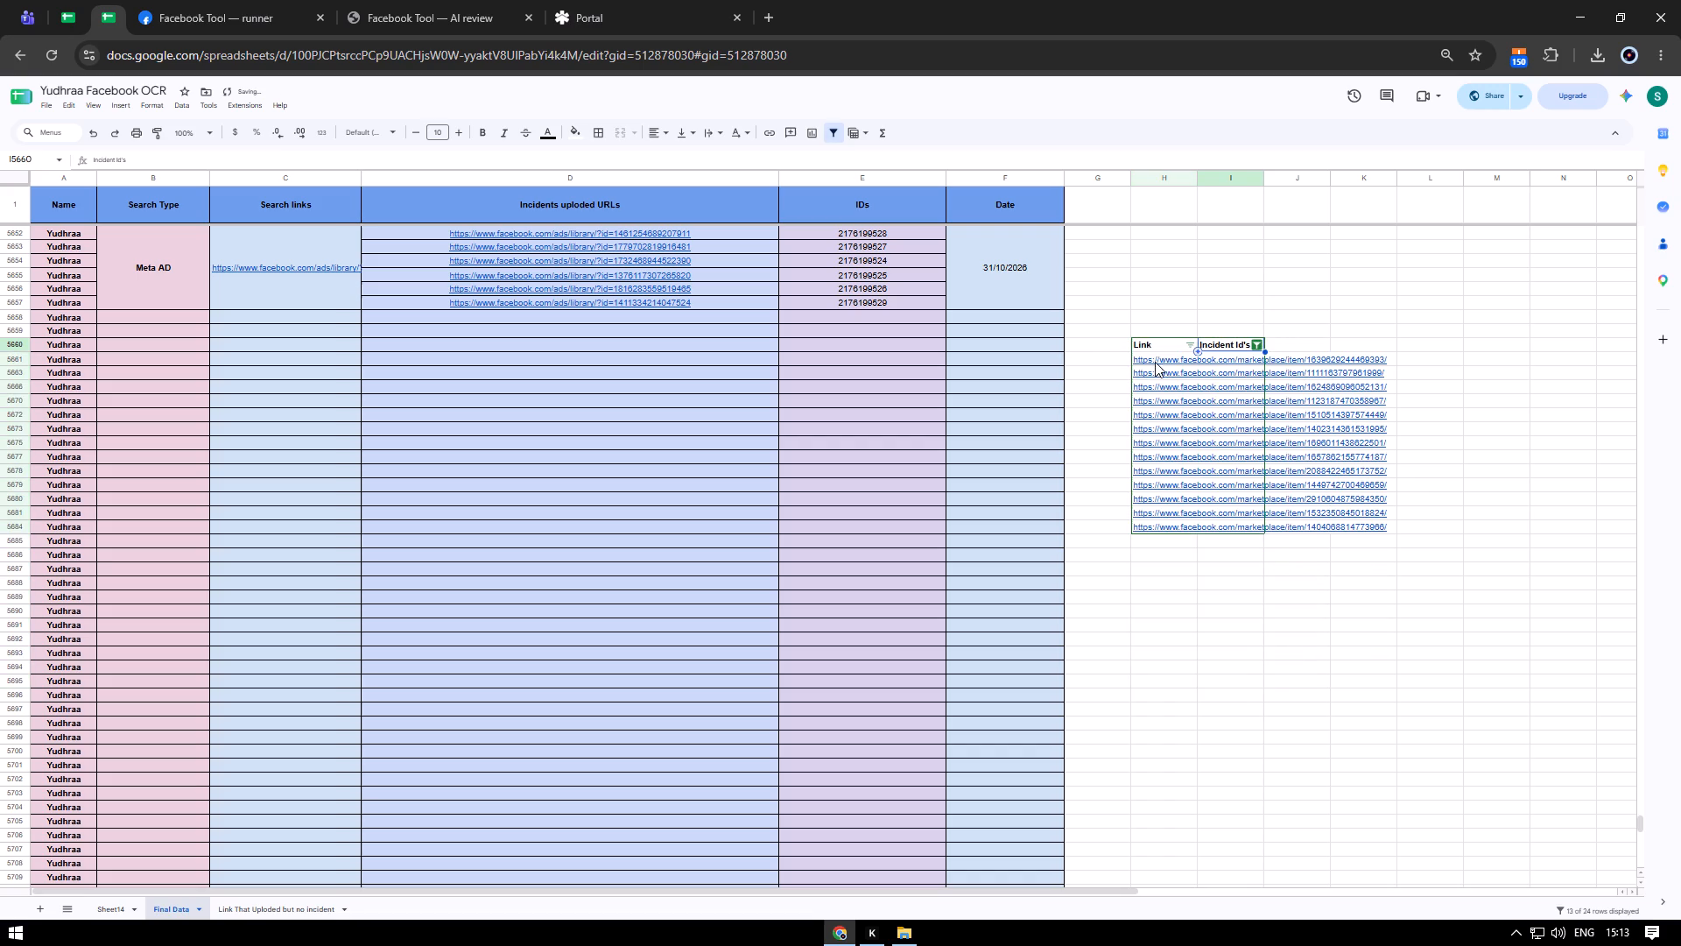
# Delete all the filtered Marketplace link rows that have no incident ID, keeping the Link header row.
pyautogui.click(1155, 362)
pyautogui.hotkey('ctrl', 'shift', 'Down')
pyautogui.hotkey('ctrl', 'shift', 'x')
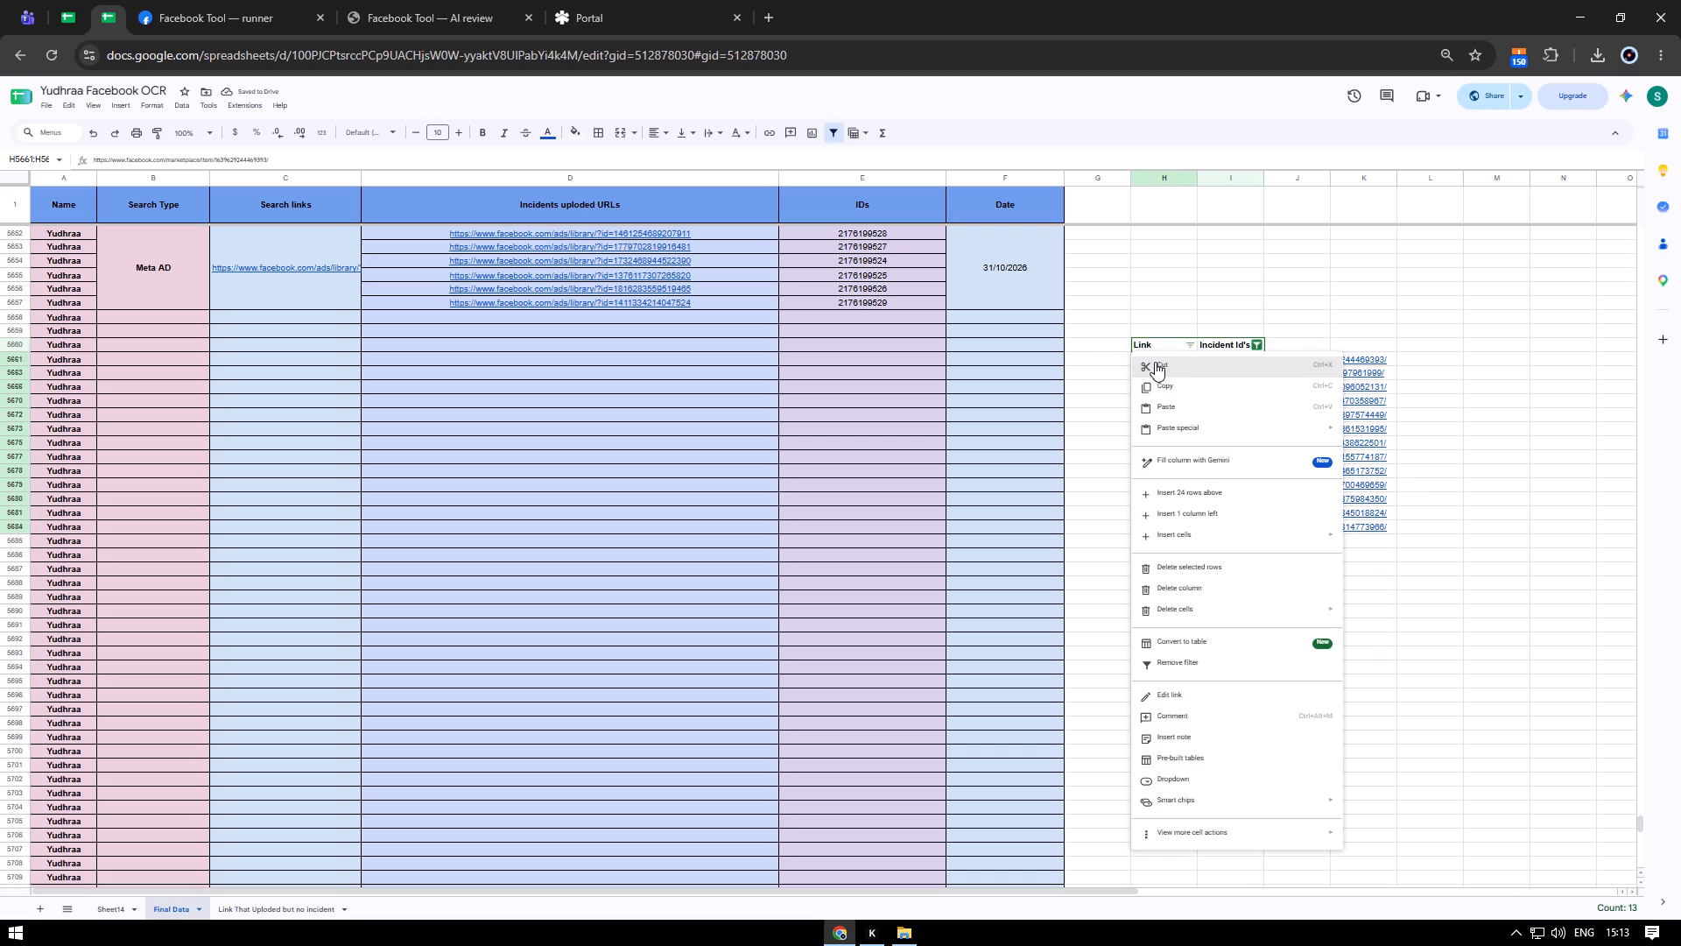
pyautogui.press('Up')
pyautogui.press('Up')
pyautogui.press('Up')
pyautogui.press('Up')
pyautogui.press('Up')
pyautogui.press('Up')
pyautogui.press('Up')
pyautogui.press('Up')
pyautogui.press('Up')
pyautogui.press('Up')
pyautogui.press('Up')
pyautogui.press('Up')
pyautogui.press('Up')
pyautogui.press('Down')
pyautogui.press('Return')
pyautogui.press('Up')
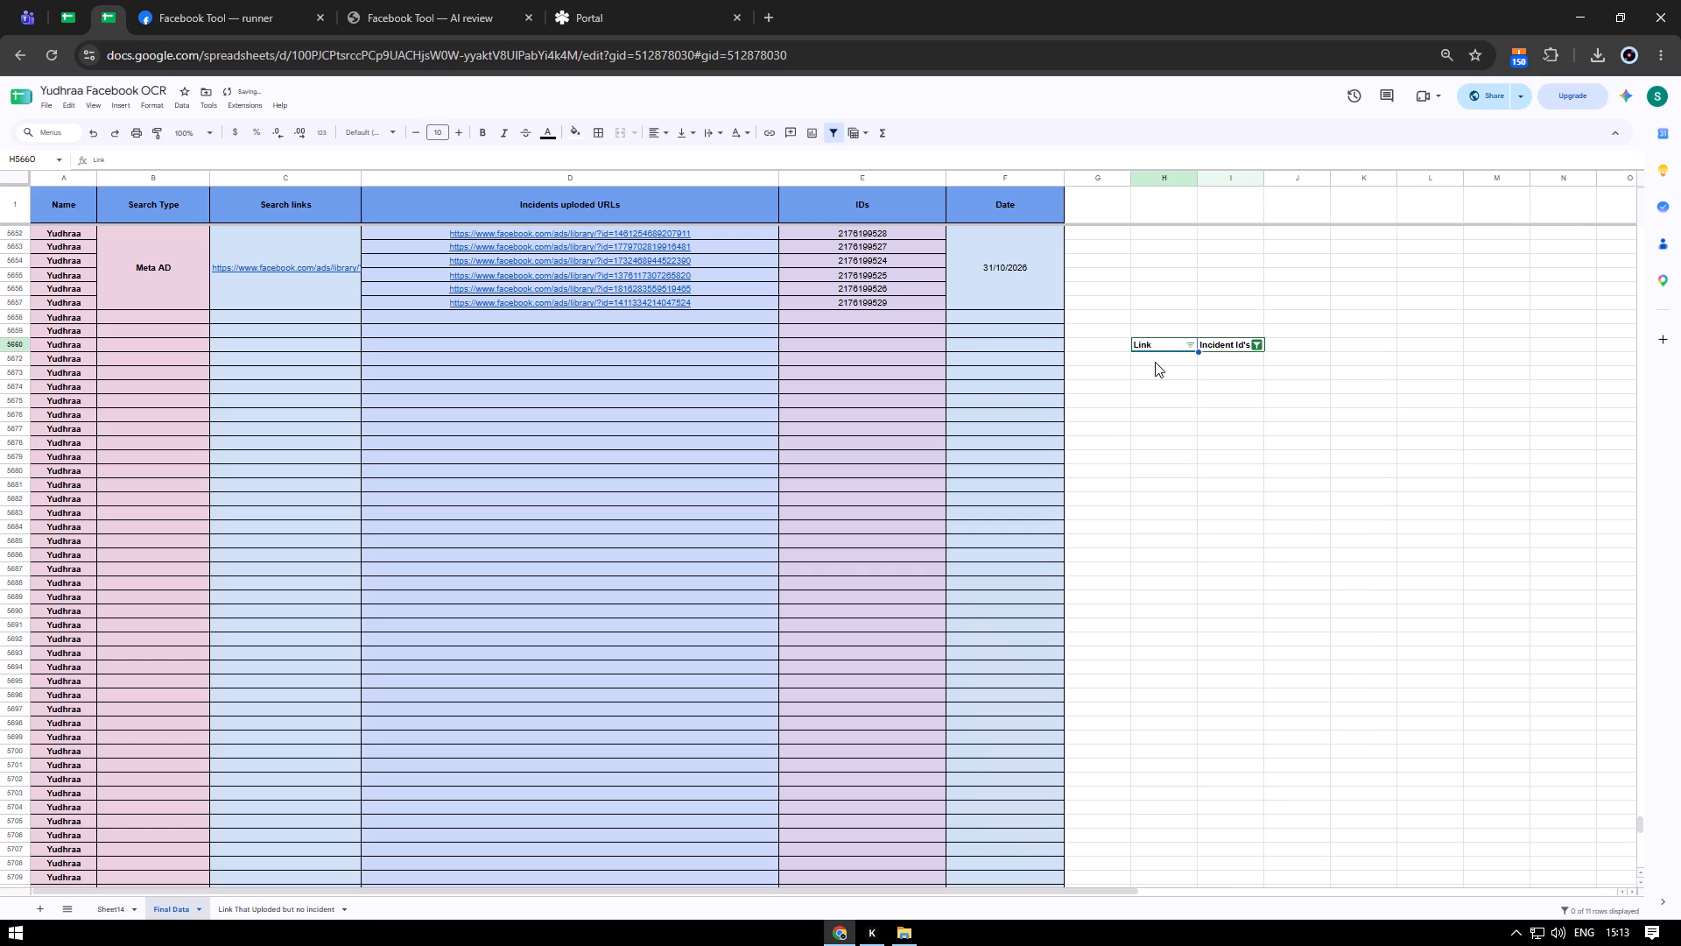
# Reset the Incident Id's filter to include all remaining ID values.
pyautogui.click(1255, 341)
pyautogui.click(1107, 503)
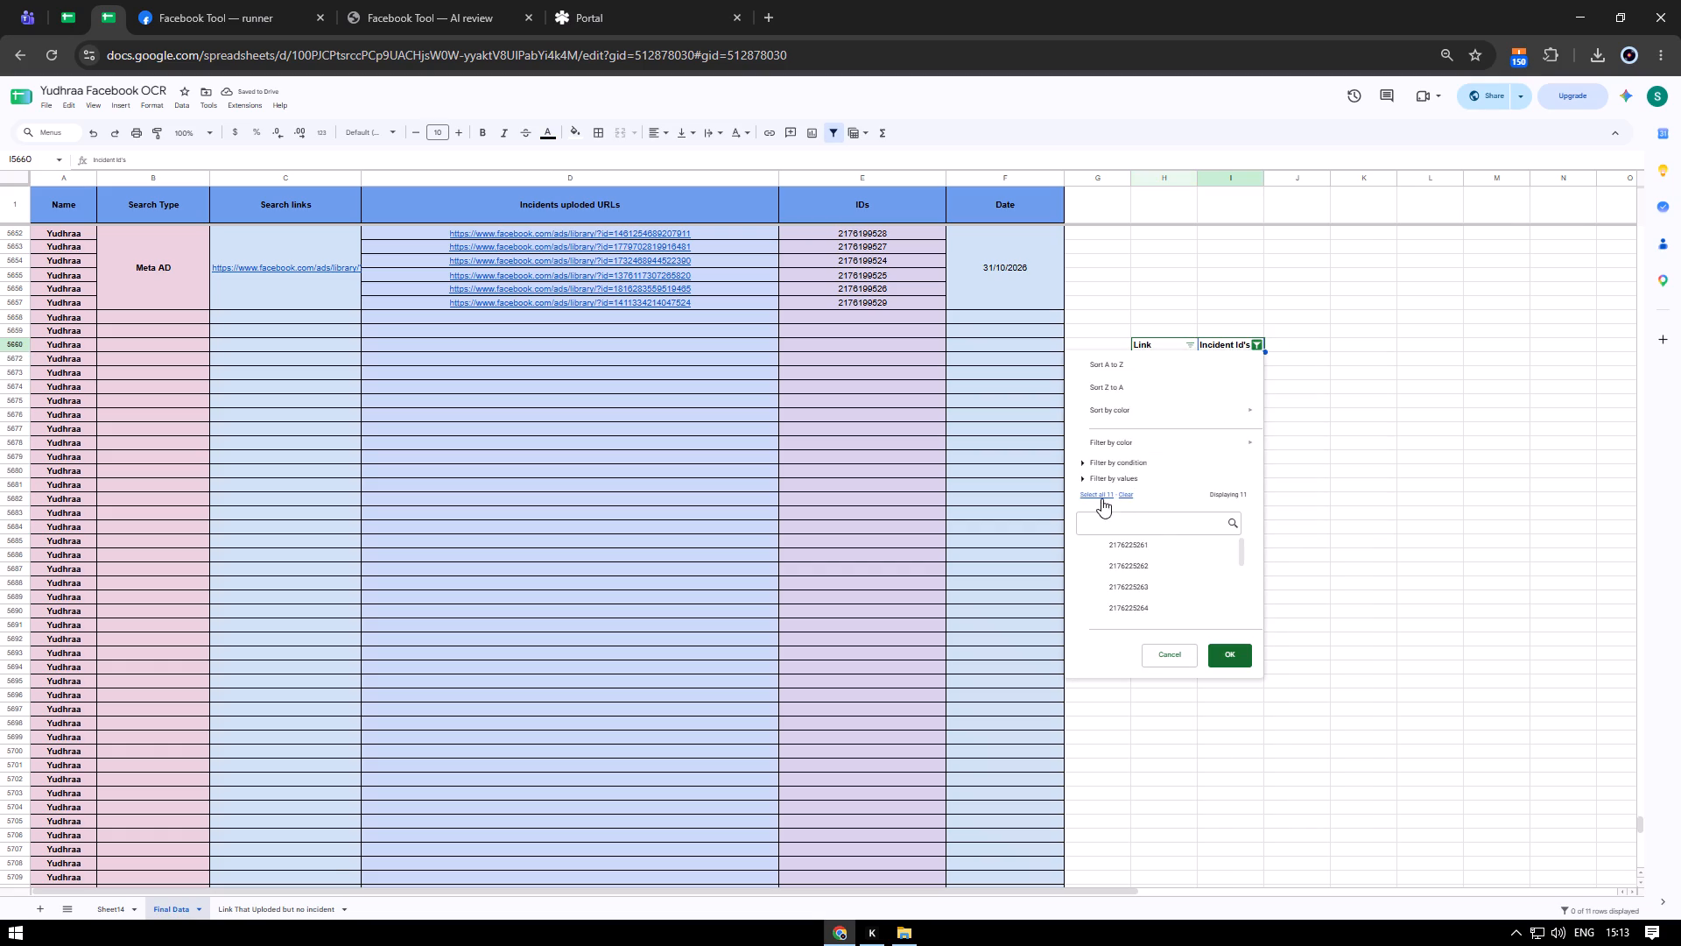
pyautogui.click(1101, 498)
pyautogui.click(1233, 649)
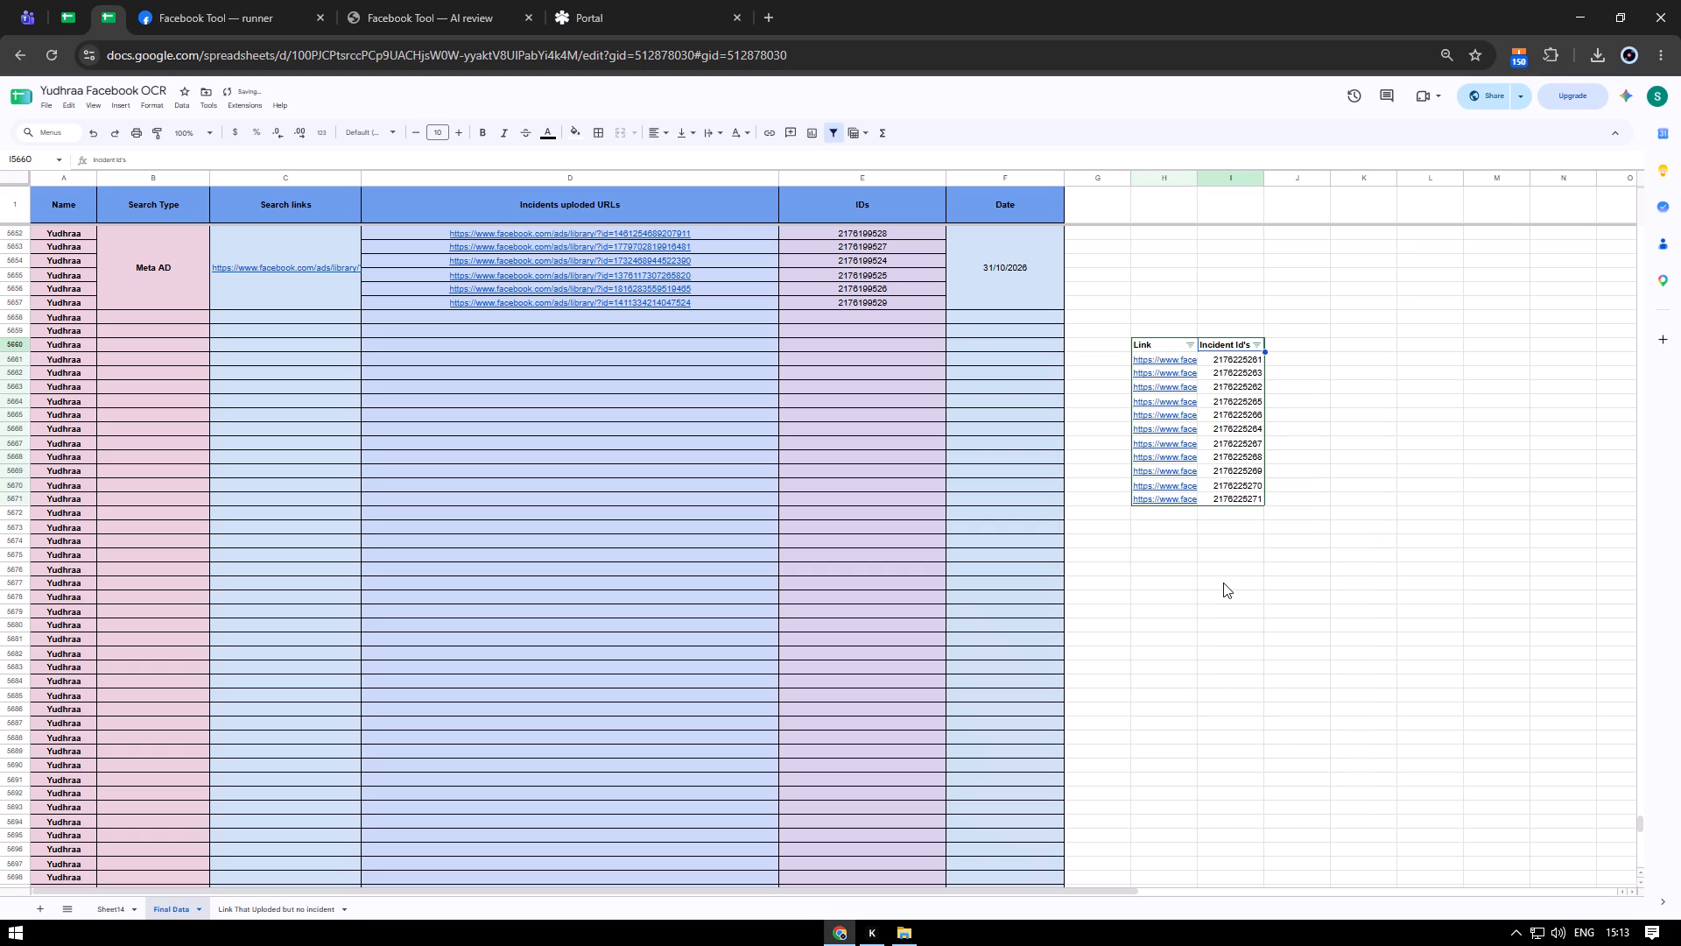
# Remove the filter from the pasted link table and clear its Link and Incident Id's header cells.
pyautogui.hotkey('shift', 'Left')
pyautogui.hotkey('alt', 'd')
pyautogui.hotkey('alt', 'f')
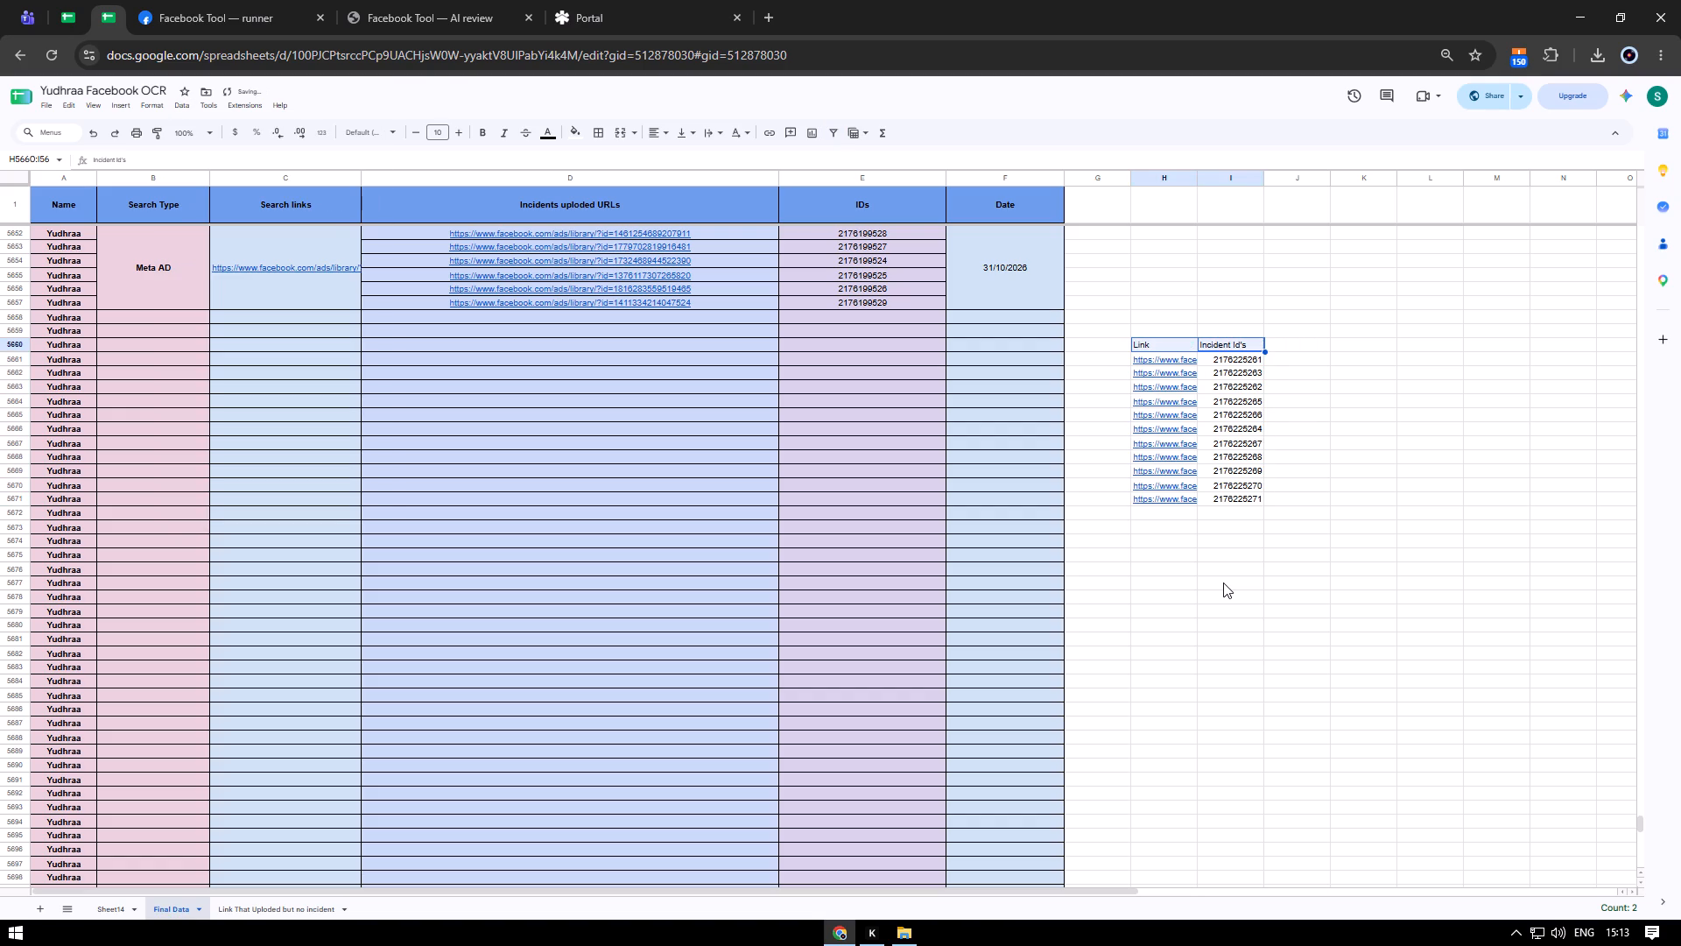
pyautogui.press('Delete')
# Move the Marketplace links and incident IDs into the Incidents uploded URLs and IDs columns from row 5658, and centre them.
pyautogui.press('Down')
pyautogui.press('Left')
pyautogui.hotkey('ctrl', 'shift', 'Right')
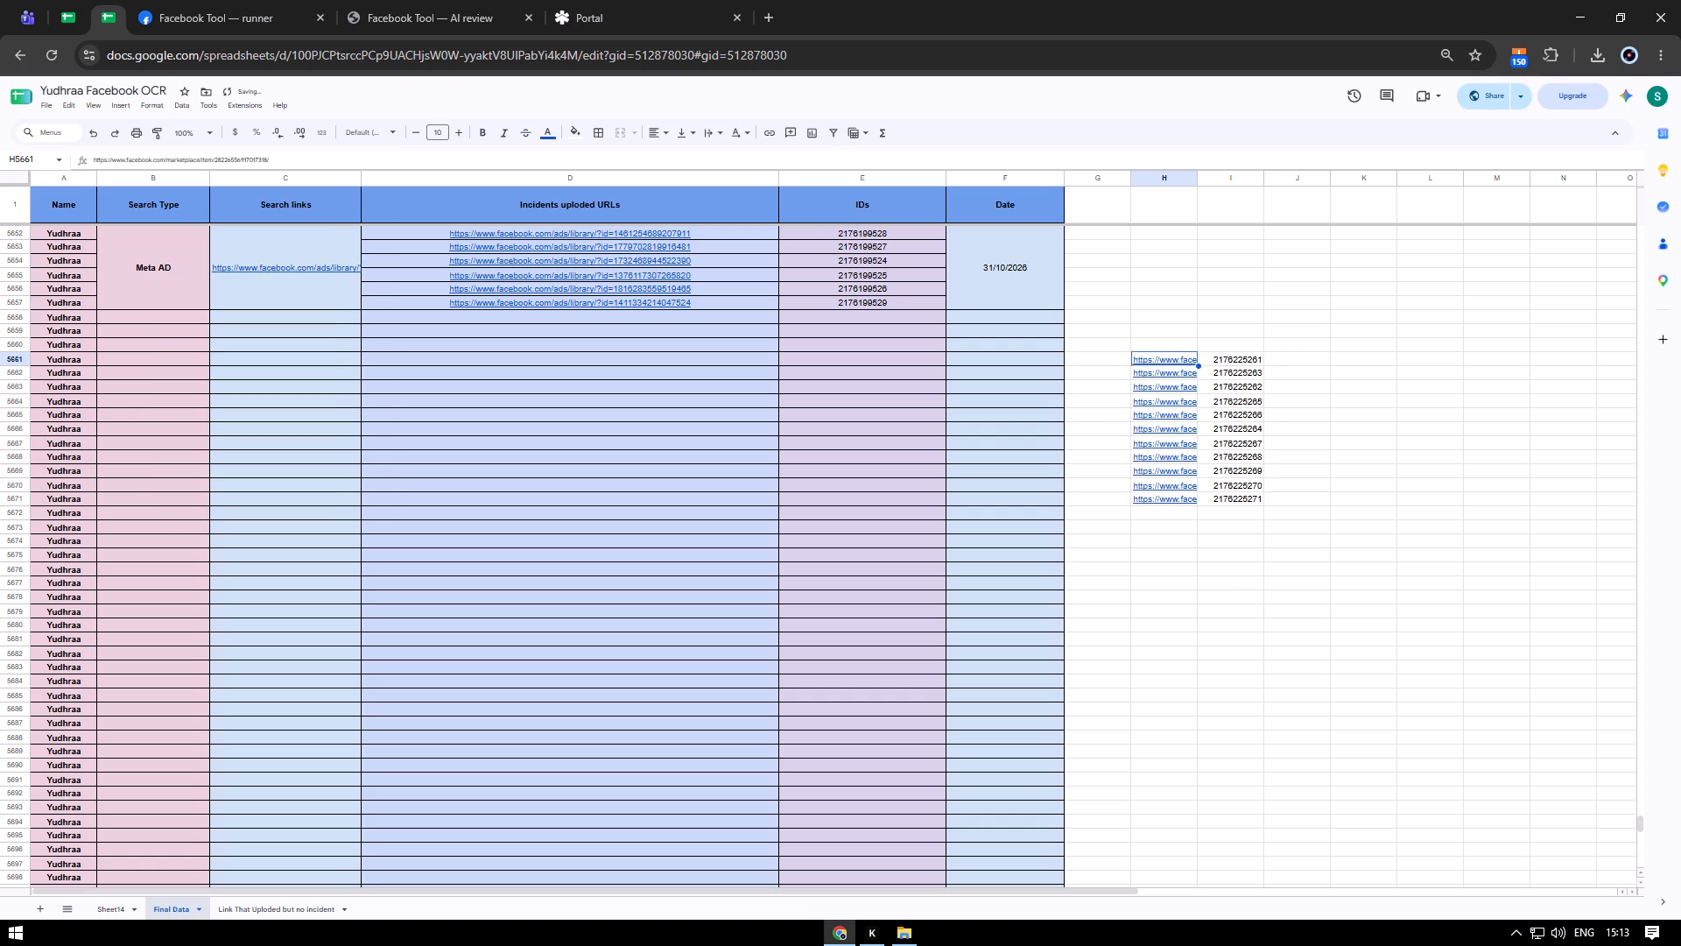
pyautogui.hotkey('ctrl', 'shift', 'Down')
pyautogui.hotkey('ctrl', 'x')
pyautogui.hotkey('ctrl', 'Left')
pyautogui.press('Right')
pyautogui.hotkey('ctrl', 'Right')
pyautogui.hotkey('ctrl', 'Left')
pyautogui.press('Right')
pyautogui.press('Right')
pyautogui.press('Right')
pyautogui.hotkey('ctrl', 'Up')
pyautogui.press('Down')
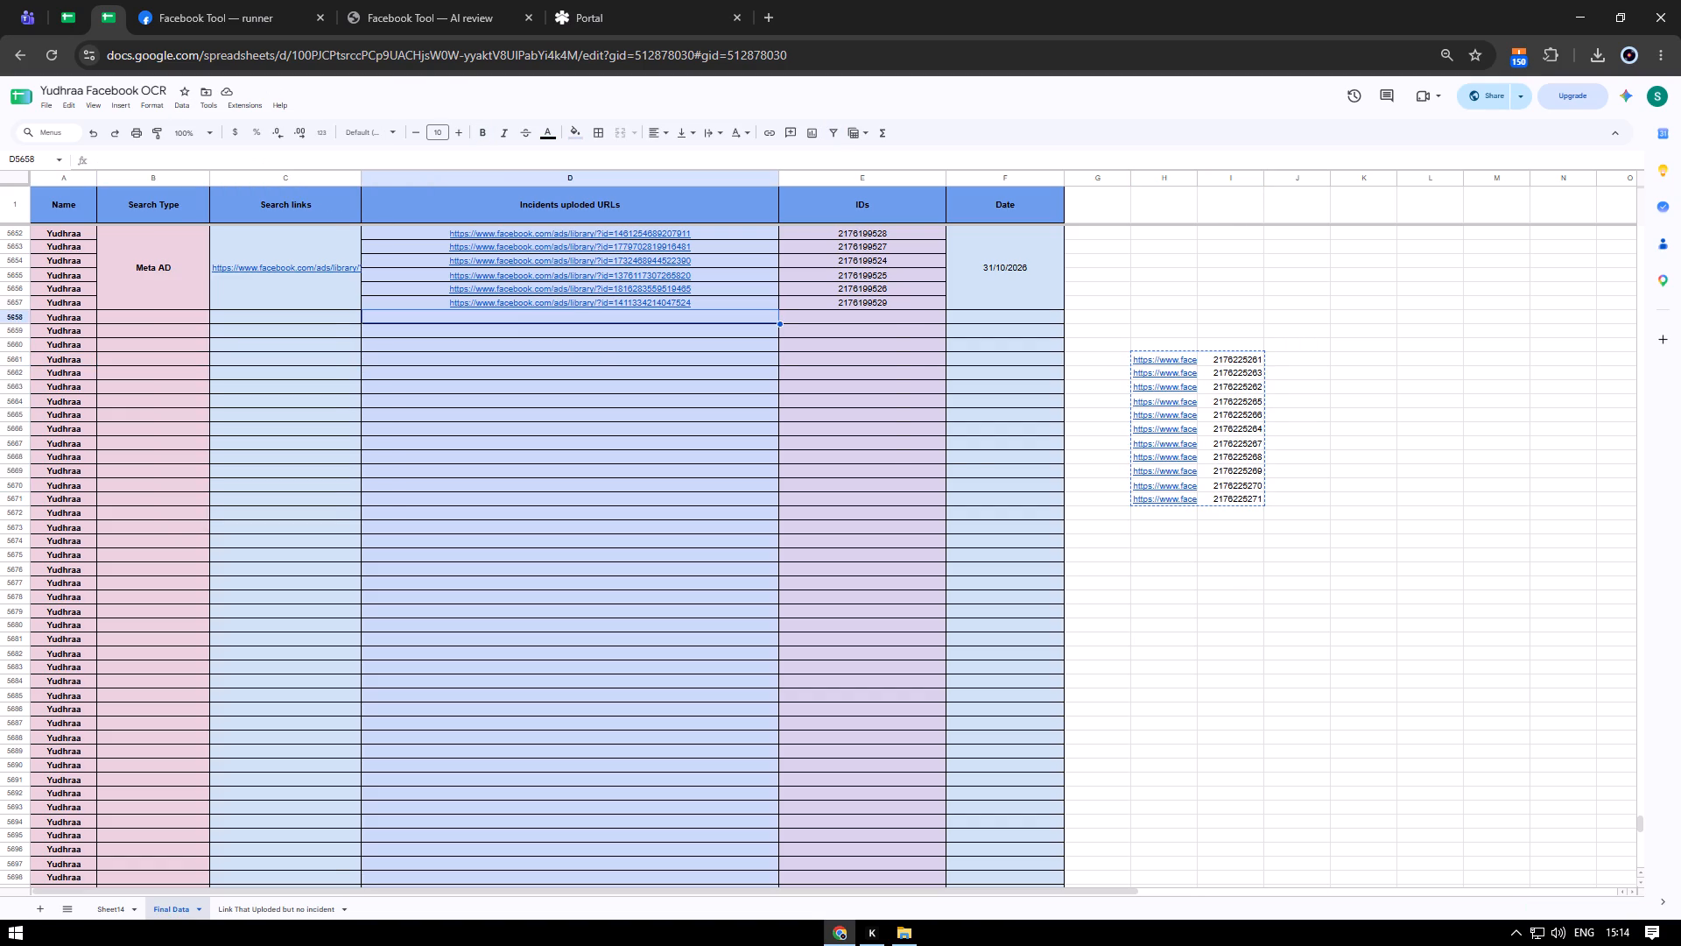
pyautogui.hotkey('ctrl', 'v')
pyautogui.hotkey('ctrl', 'shift', 'e')
# Copy the new Marketplace item URLs as plain text into the Baltimore, MD row's Incidents uploaded URLs cell in the Alo FB US worksheet.
pyautogui.hotkey('shift', 'Left')
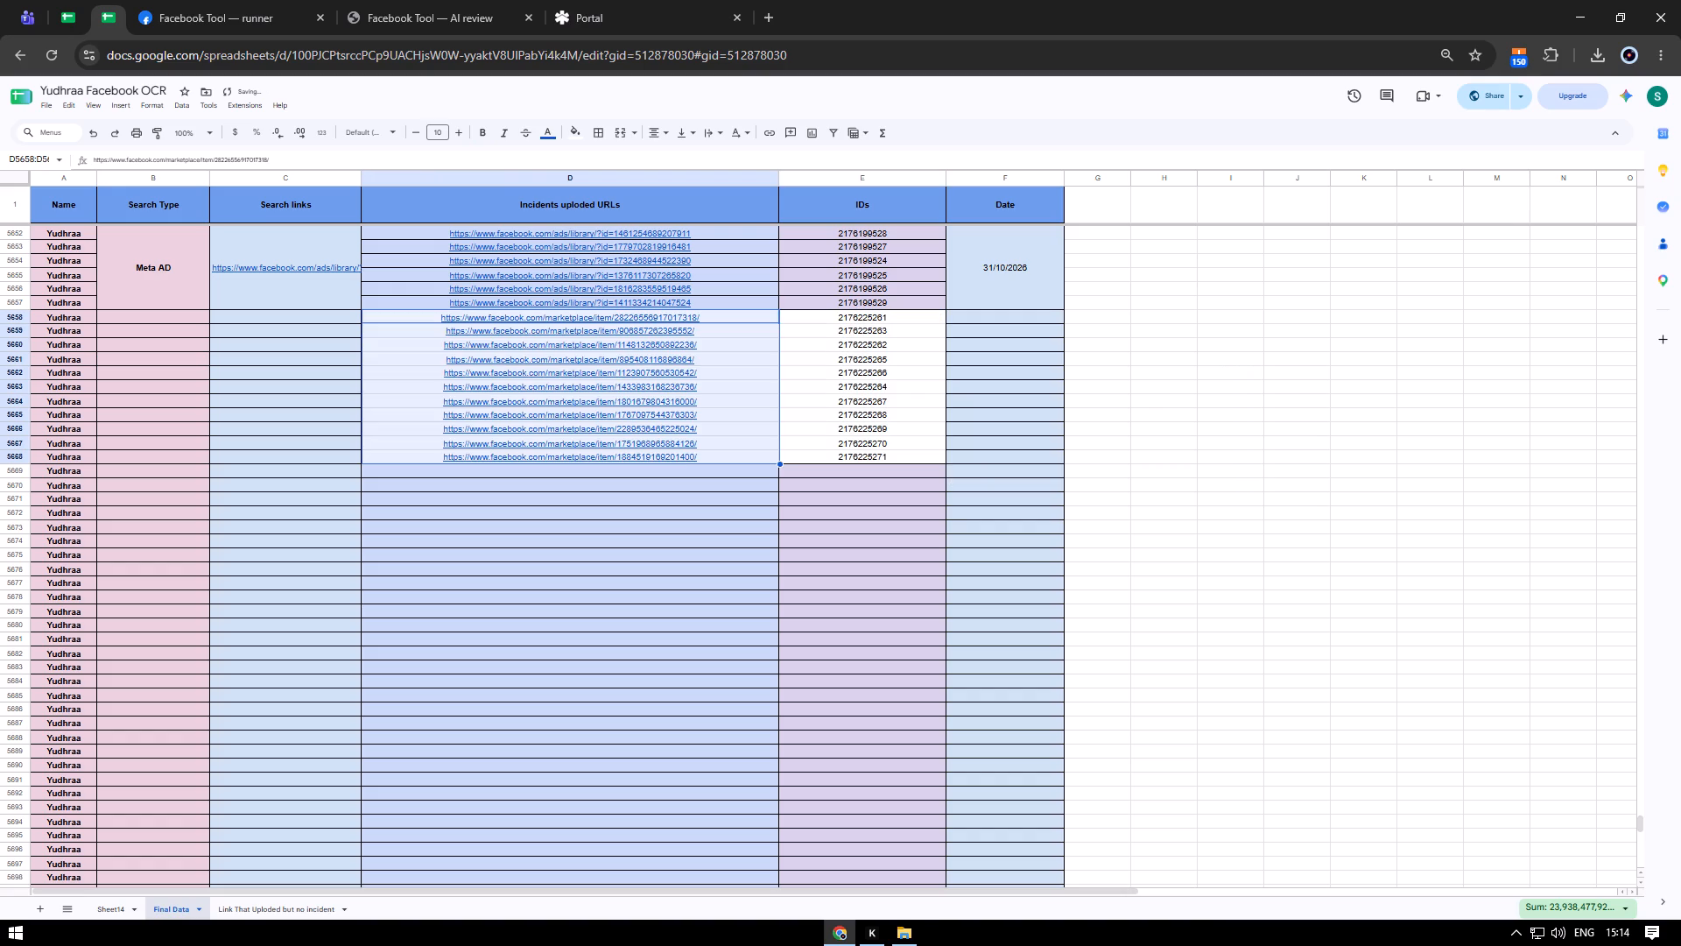
pyautogui.hotkey('ctrl', 'v')
pyautogui.hotkey('ctrl', 'v')
pyautogui.hotkey('ctrl', 'v')
pyautogui.hotkey('ctrl', 'v')
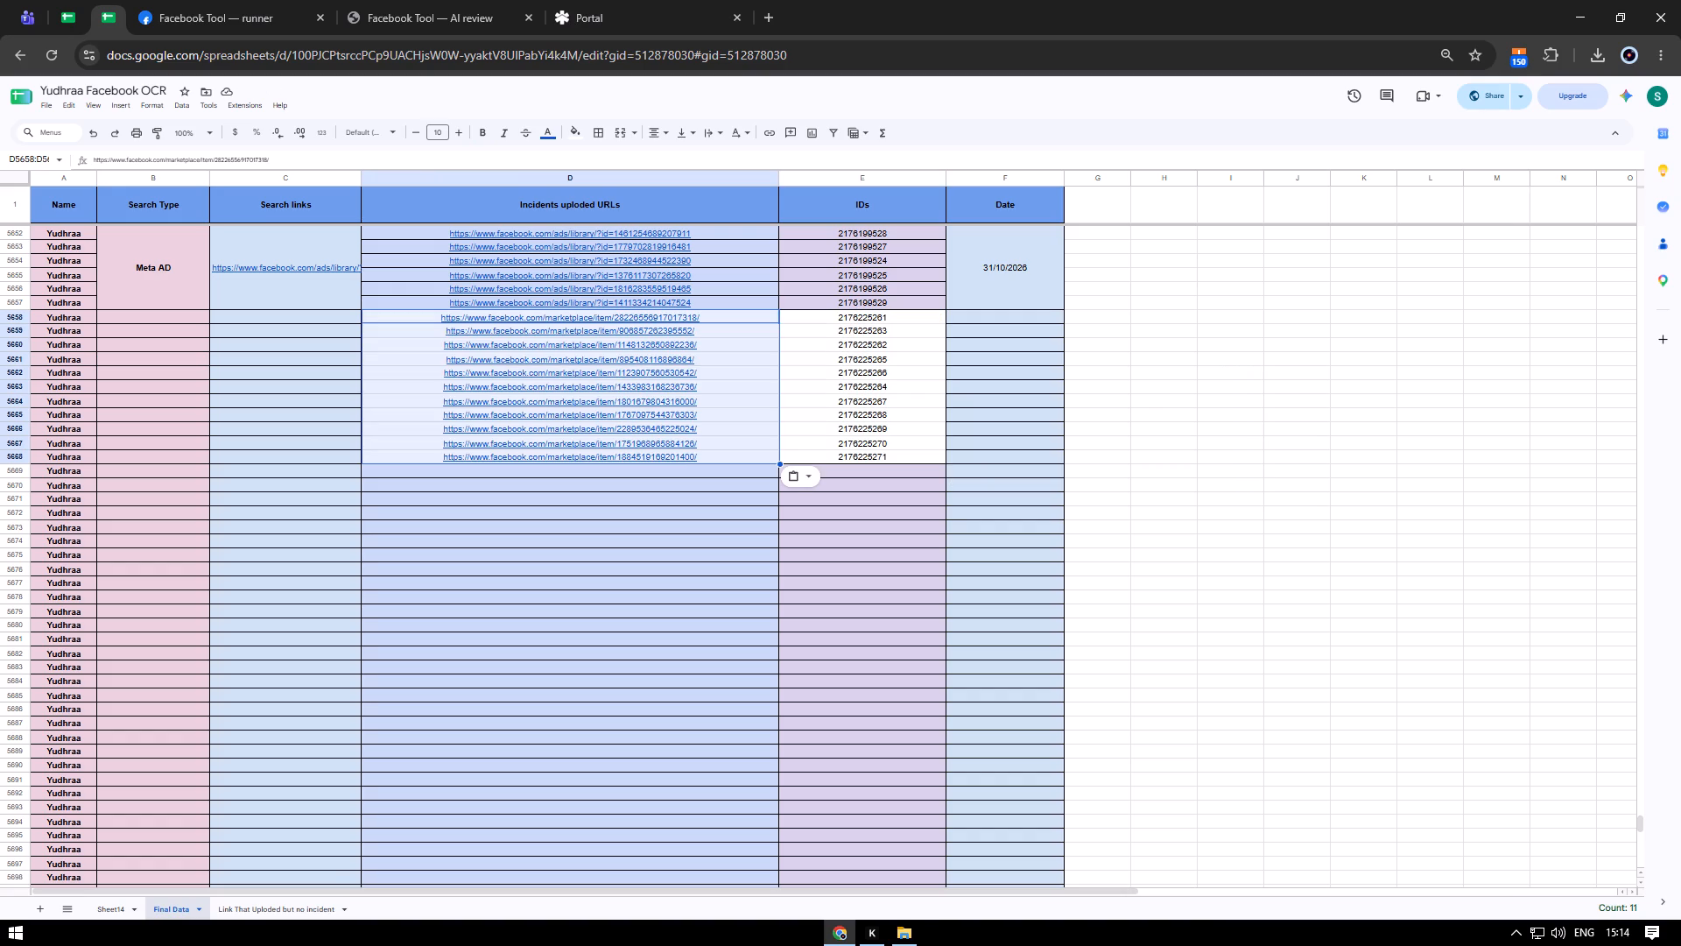
pyautogui.hotkey('ctrl', 'c')
pyautogui.hotkey('ctrl', 'c')
pyautogui.hotkey('ctrl', 'c')
pyautogui.hotkey('ctrl', 'c')
pyautogui.hotkey('ctrl', 'c')
pyautogui.press('Right')
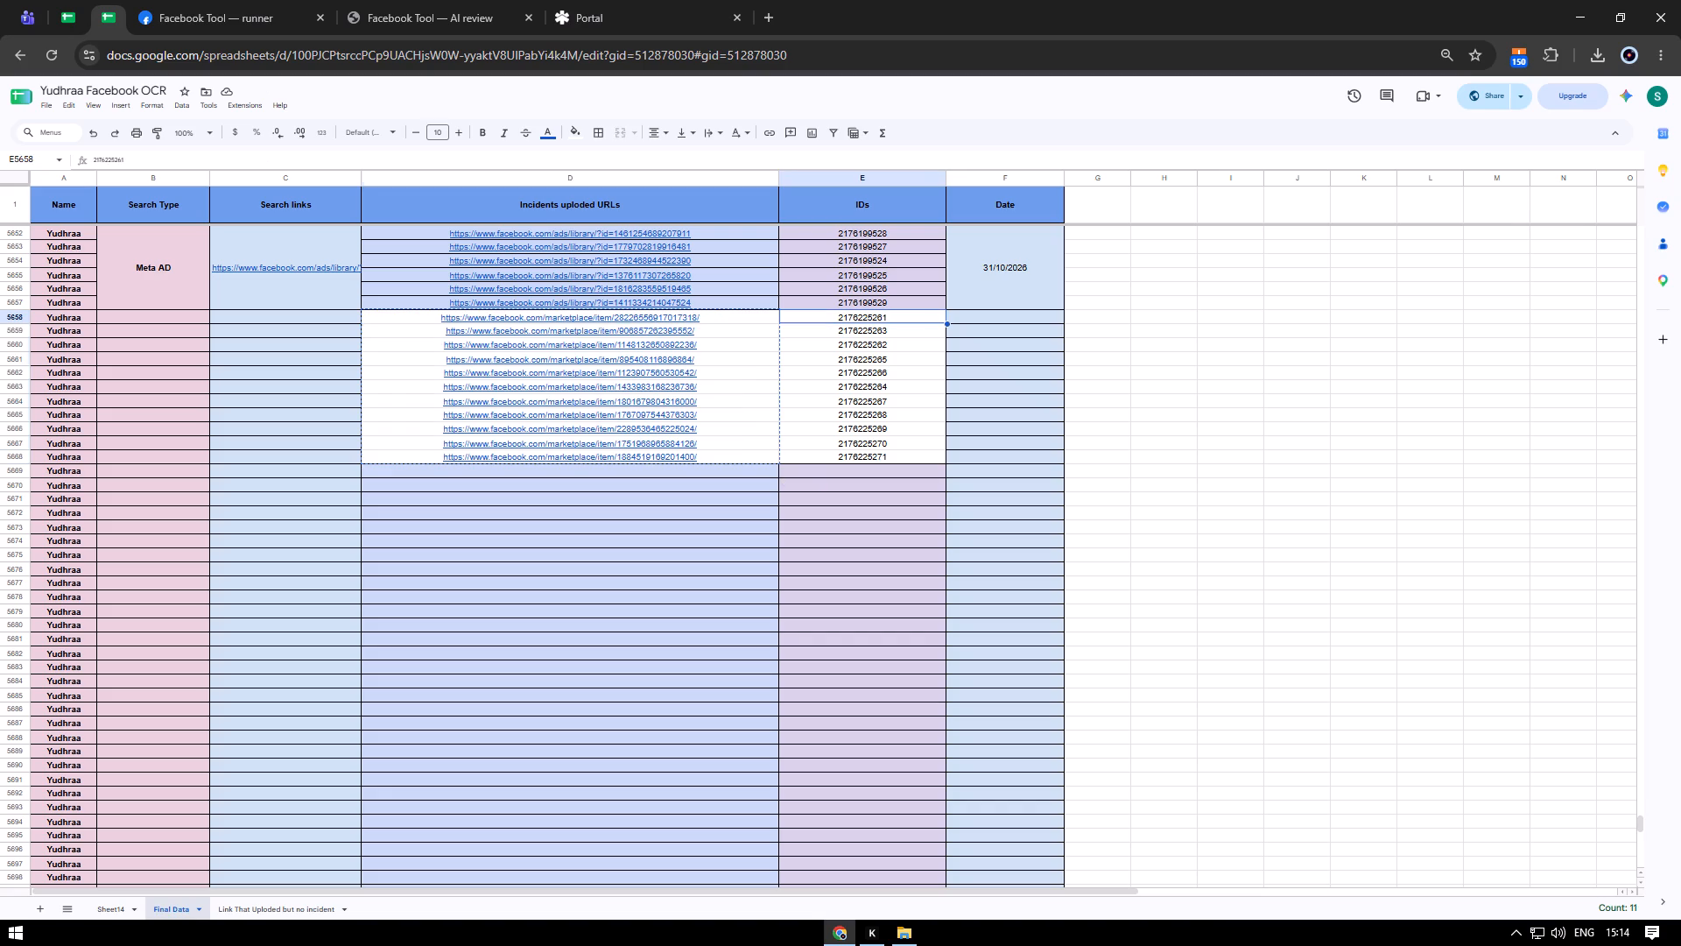
pyautogui.press('Left')
pyautogui.hotkey('ctrl', 'shift', 'Down')
pyautogui.hotkey('ctrl', 'c')
pyautogui.hotkey('ctrl', 'c')
pyautogui.hotkey('ctrl', 'c')
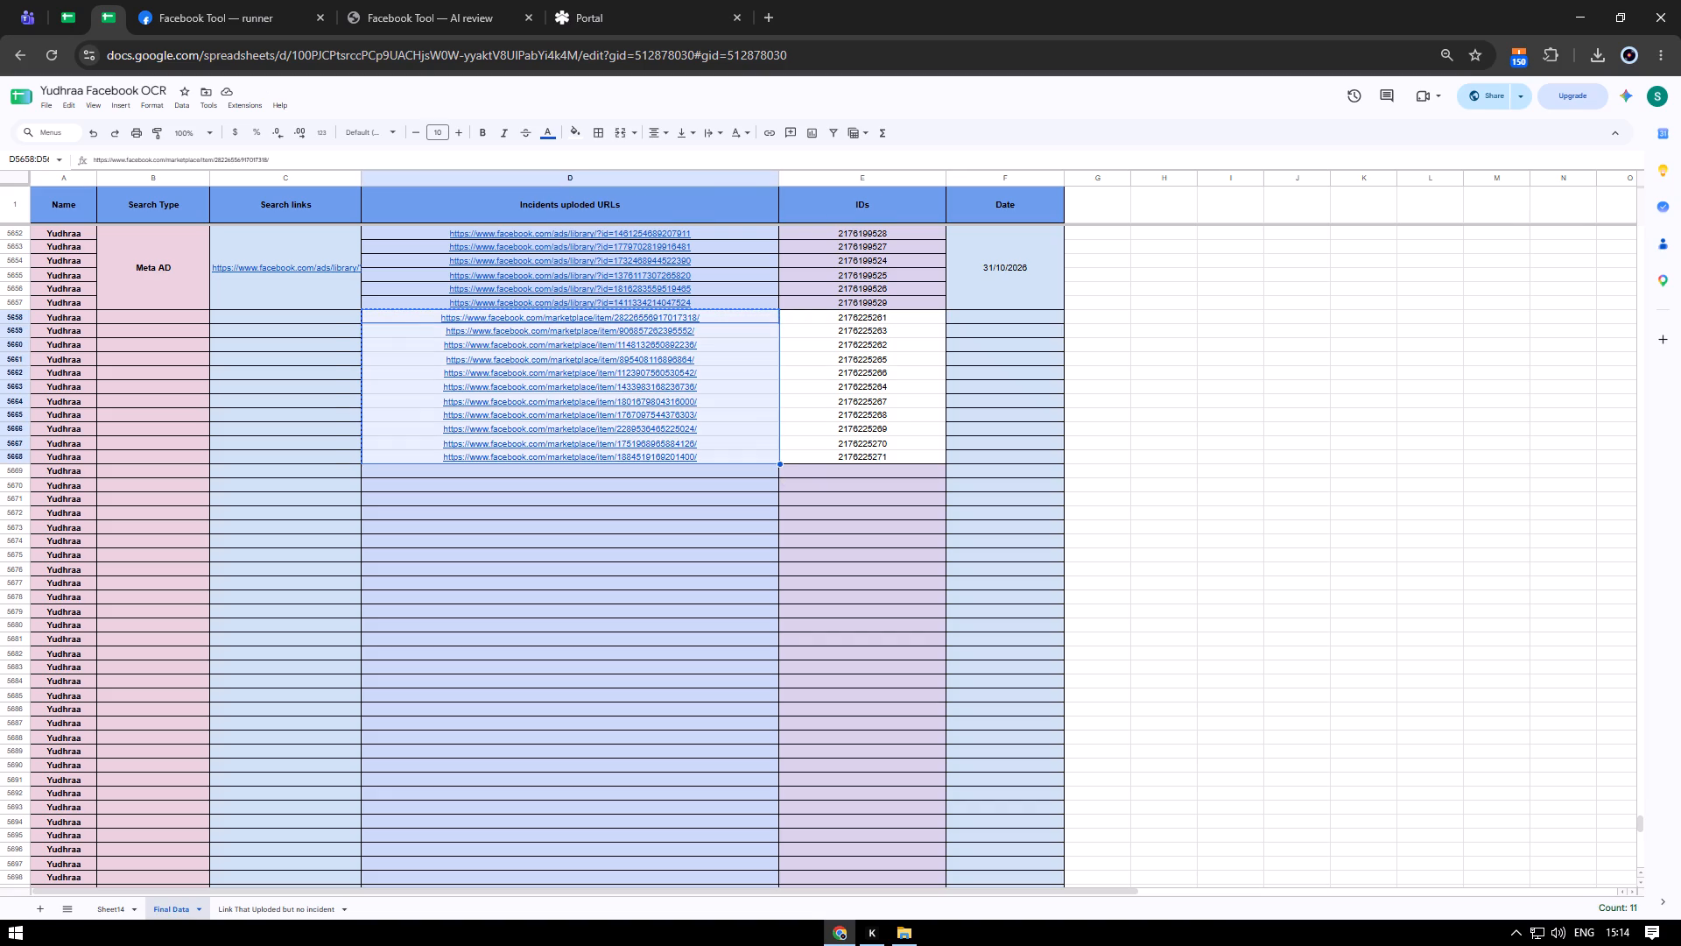
pyautogui.hotkey('ctrl', 'c')
pyautogui.hotkey('ctrl', 'shift', 'Tab')
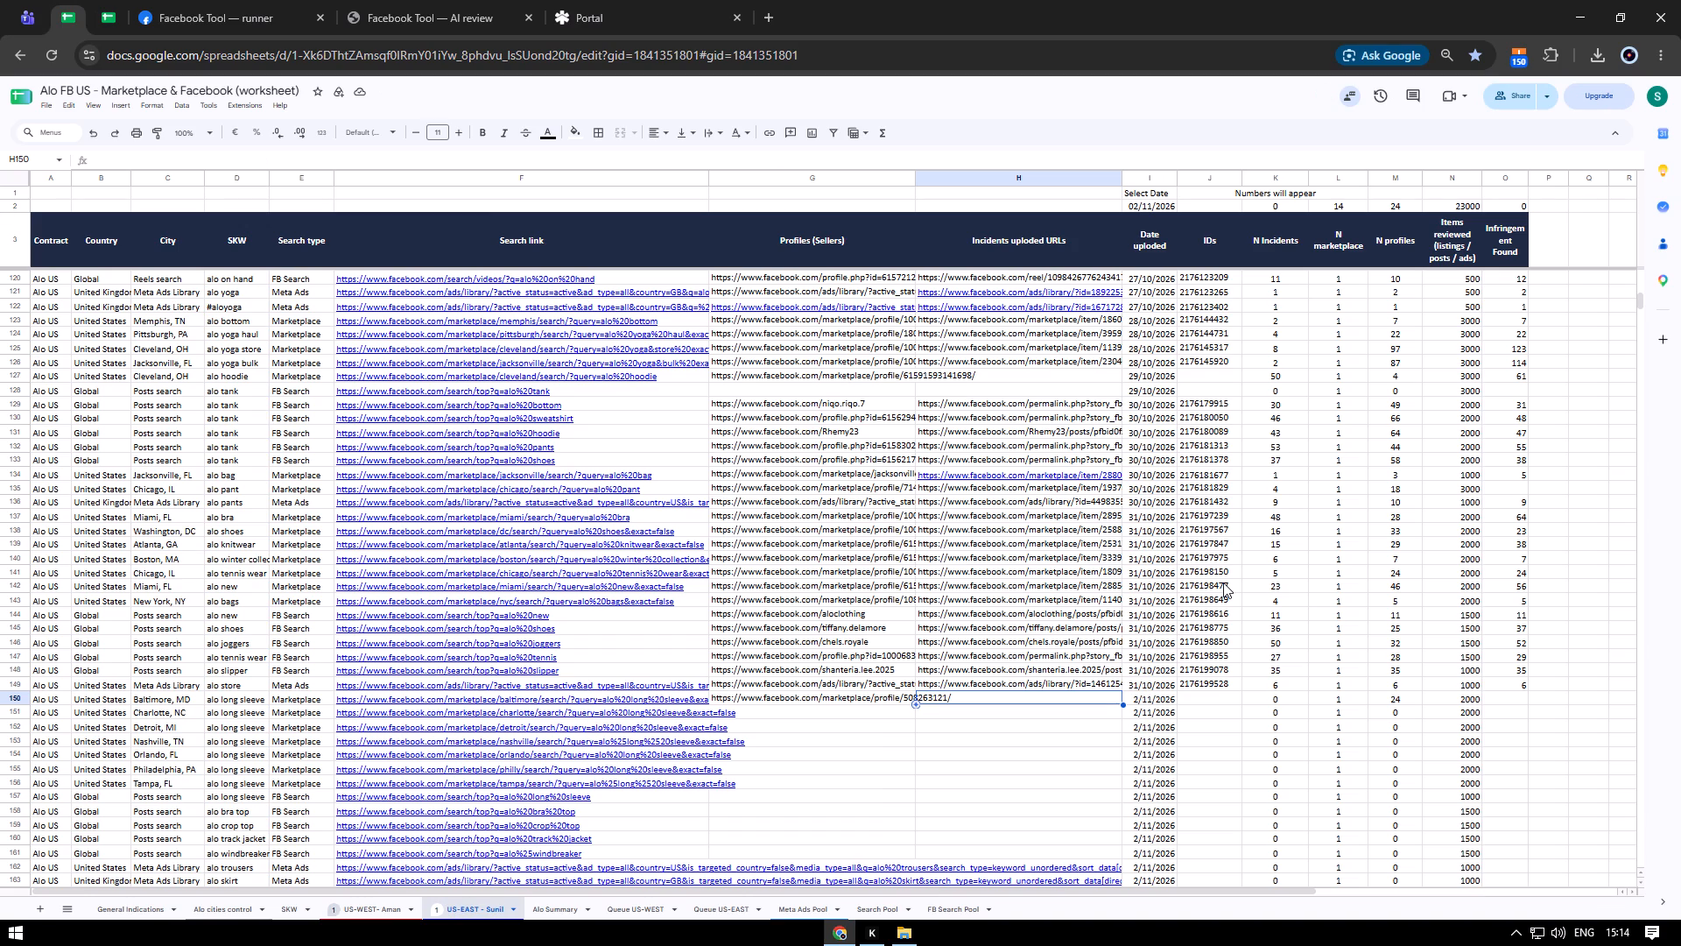
pyautogui.press('Return')
pyautogui.hotkey('ctrl', 'shift', 'v')
pyautogui.press('Return')
pyautogui.press('Up')
# Copy the new incident IDs from the Yudhraa spreadsheet as plain text into the Baltimore, MD row's IDs cell in the worksheet.
pyautogui.press('Right')
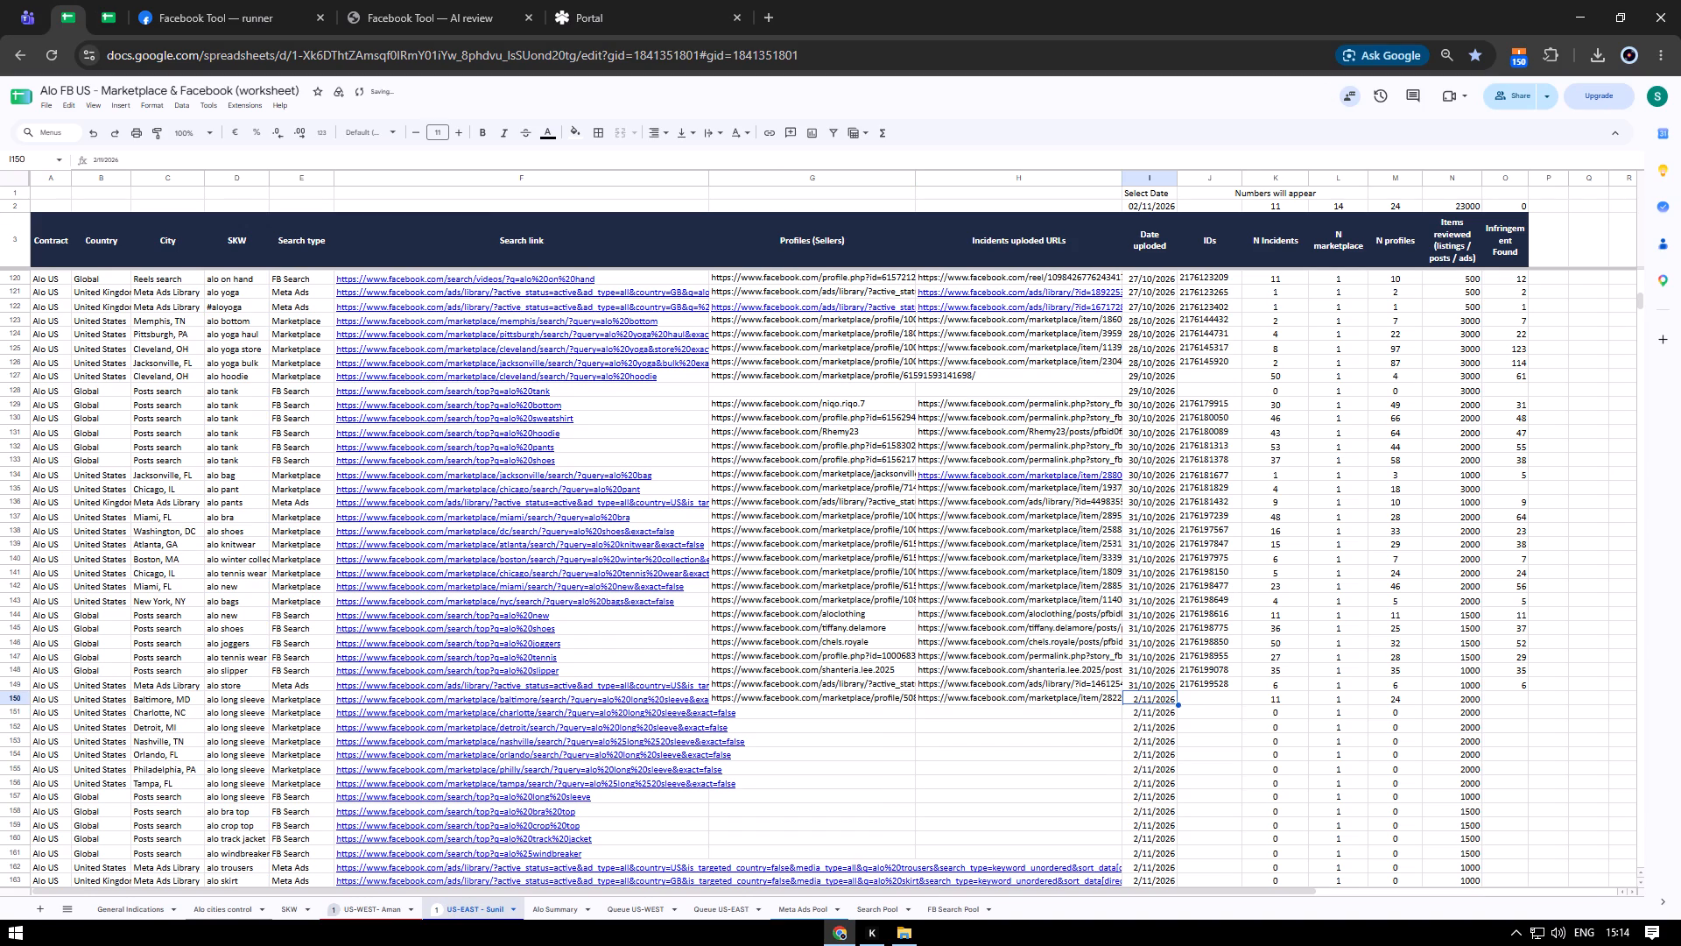
pyautogui.press('Right')
pyautogui.hotkey('ctrl', 'Tab')
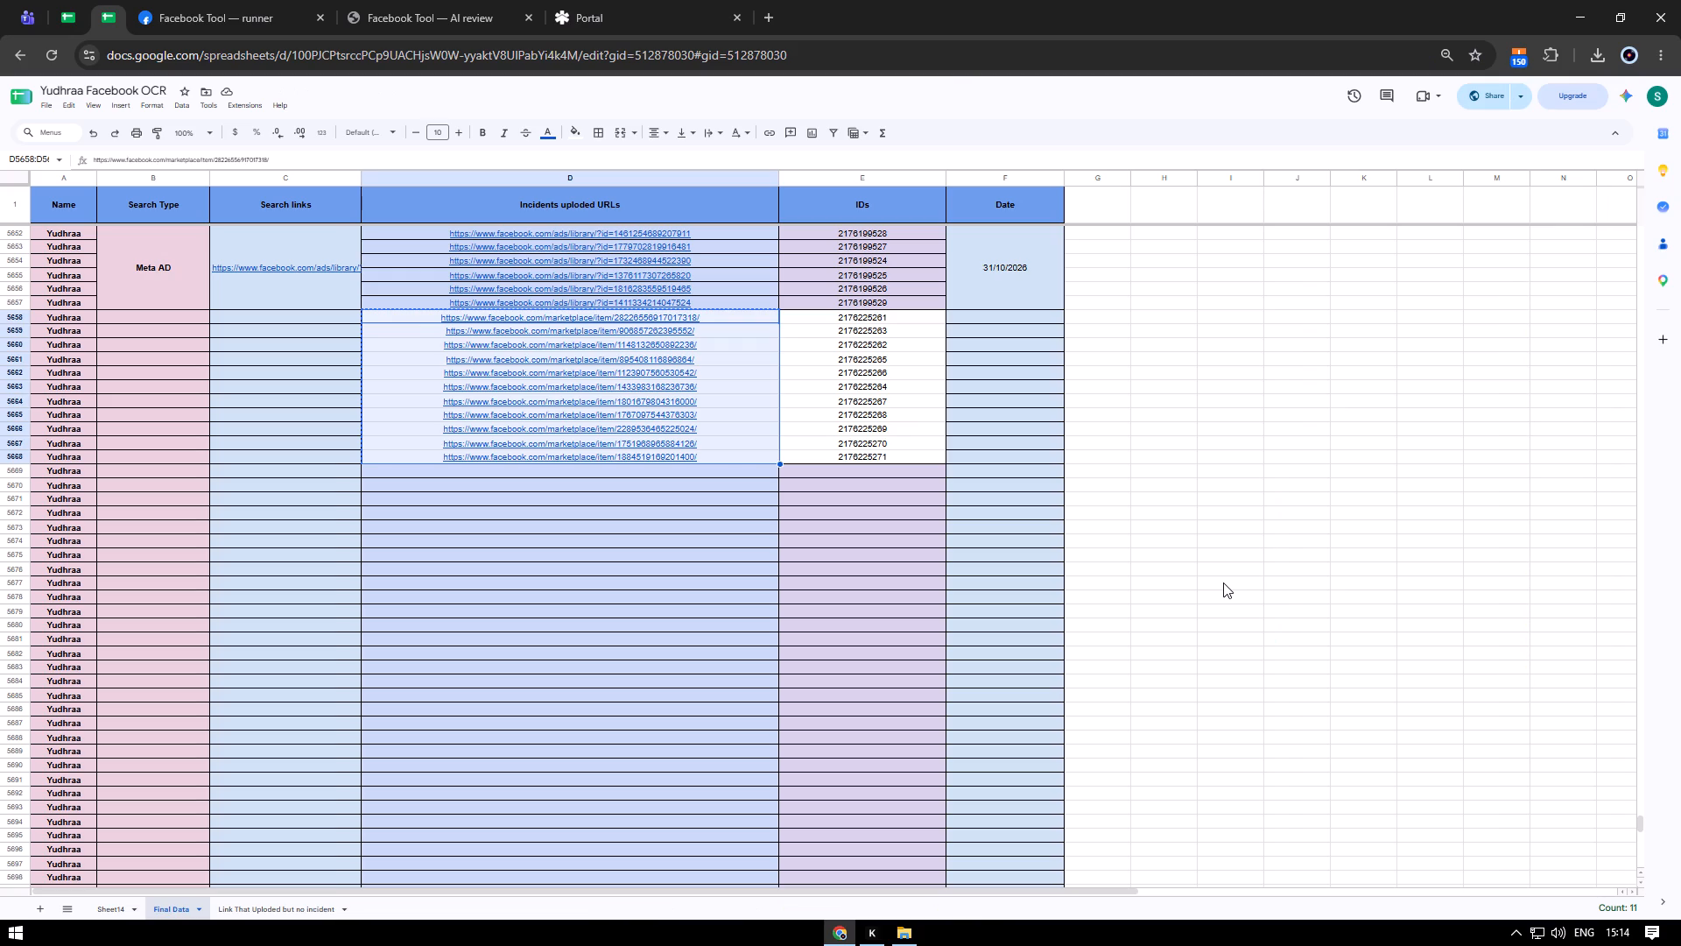
pyautogui.press('Right')
pyautogui.hotkey('ctrl', 'shift', 'Down')
pyautogui.hotkey('ctrl', 'c')
pyautogui.hotkey('ctrl', 'c')
pyautogui.hotkey('ctrl', 'c')
pyautogui.hotkey('ctrl', 'shift', 'Tab')
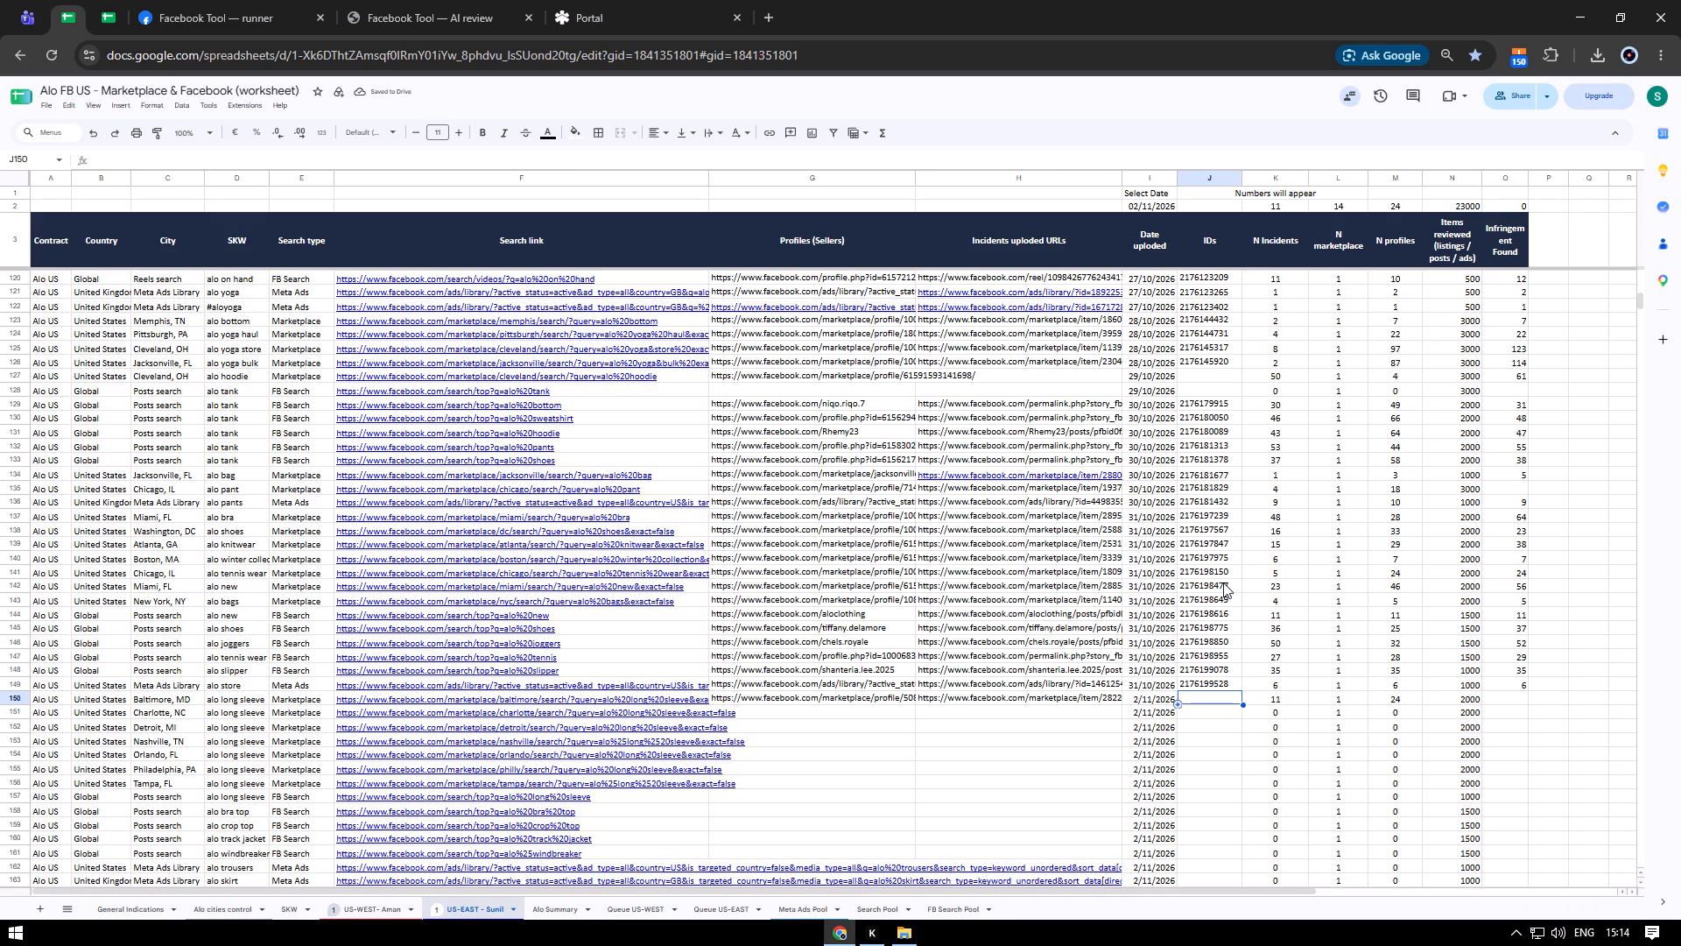
pyautogui.press('Right')
pyautogui.press('Left')
pyautogui.press('Return')
pyautogui.hotkey('ctrl', 'shift', 'v')
pyautogui.press('Return')
pyautogui.press('Up')
# Set Infringement Found to 24 for the Baltimore, MD row.
pyautogui.press('Right')
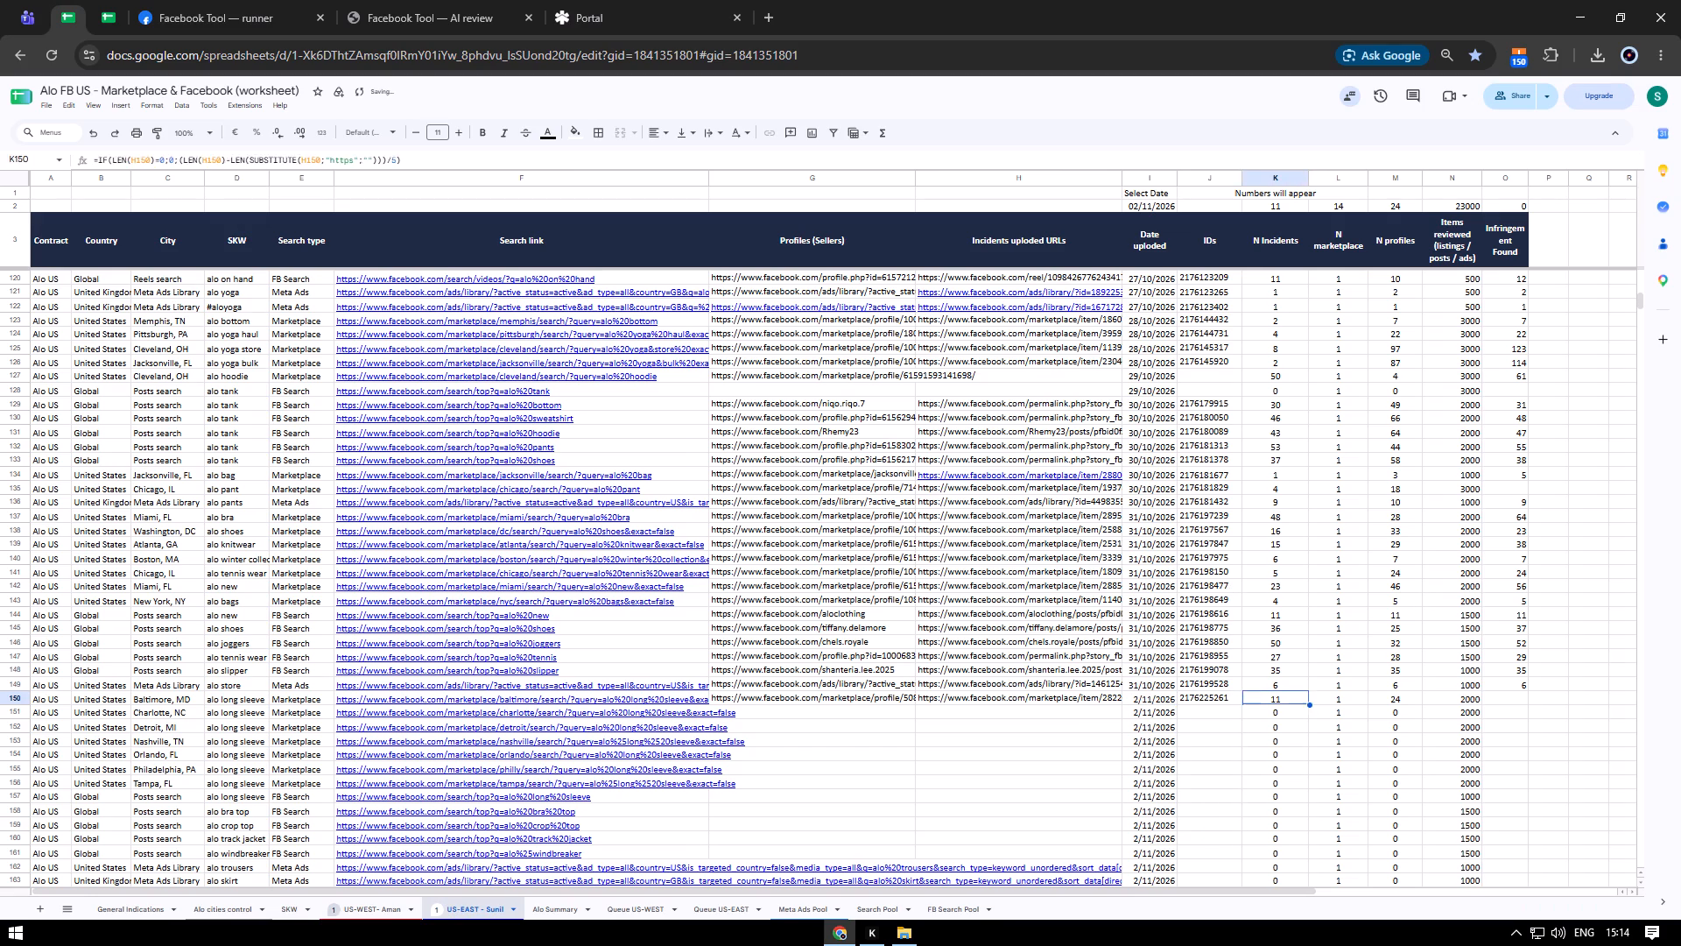
pyautogui.press('Right')
pyautogui.press('Right')
pyautogui.press('Right')
pyautogui.press('Right')
pyautogui.press('Right')
pyautogui.press('Left')
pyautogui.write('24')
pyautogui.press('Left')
# Copy the Baltimore, MD search link into the Search links cell of row 5658 in the Yudhraa spreadsheet, and left-align it.
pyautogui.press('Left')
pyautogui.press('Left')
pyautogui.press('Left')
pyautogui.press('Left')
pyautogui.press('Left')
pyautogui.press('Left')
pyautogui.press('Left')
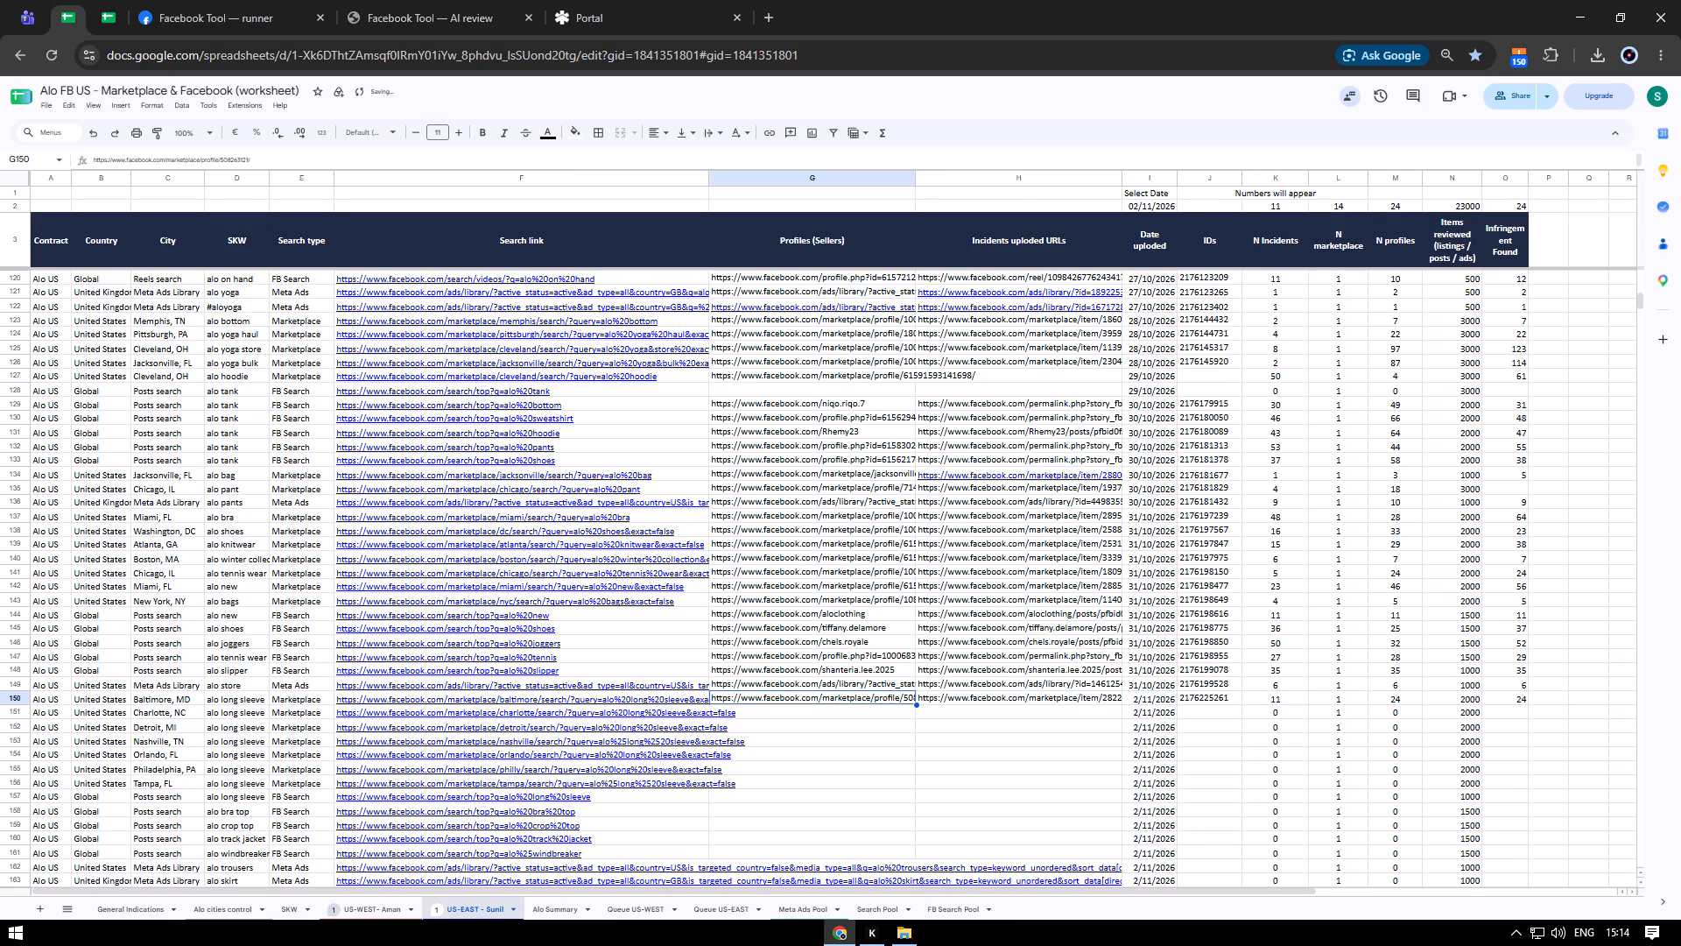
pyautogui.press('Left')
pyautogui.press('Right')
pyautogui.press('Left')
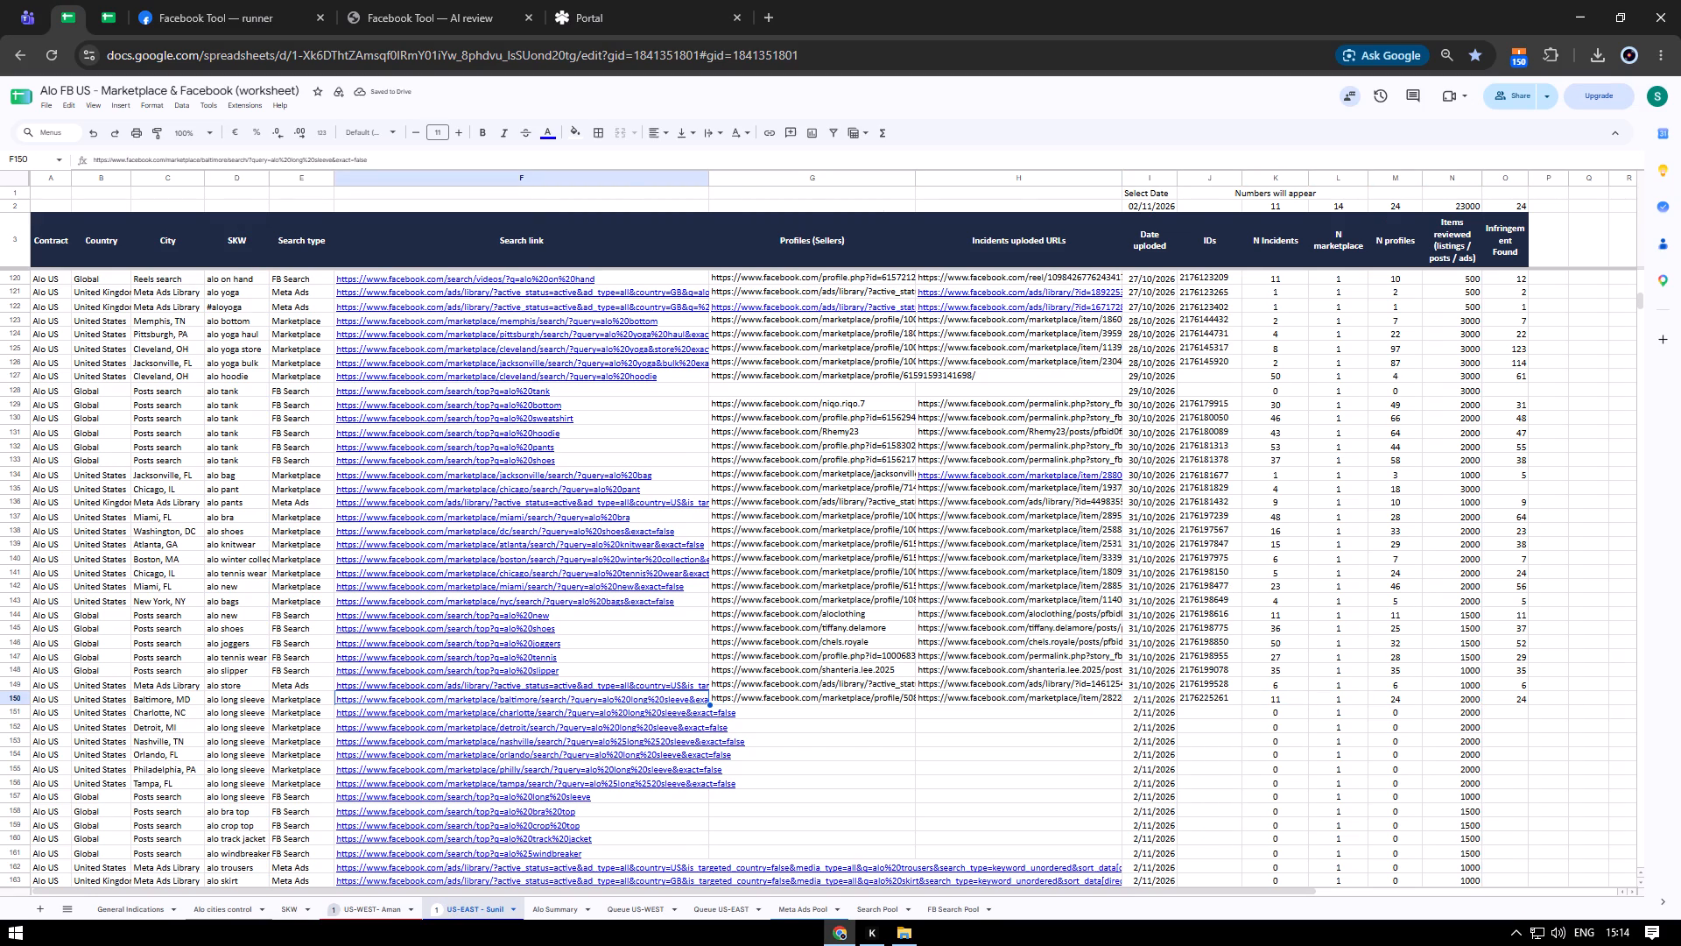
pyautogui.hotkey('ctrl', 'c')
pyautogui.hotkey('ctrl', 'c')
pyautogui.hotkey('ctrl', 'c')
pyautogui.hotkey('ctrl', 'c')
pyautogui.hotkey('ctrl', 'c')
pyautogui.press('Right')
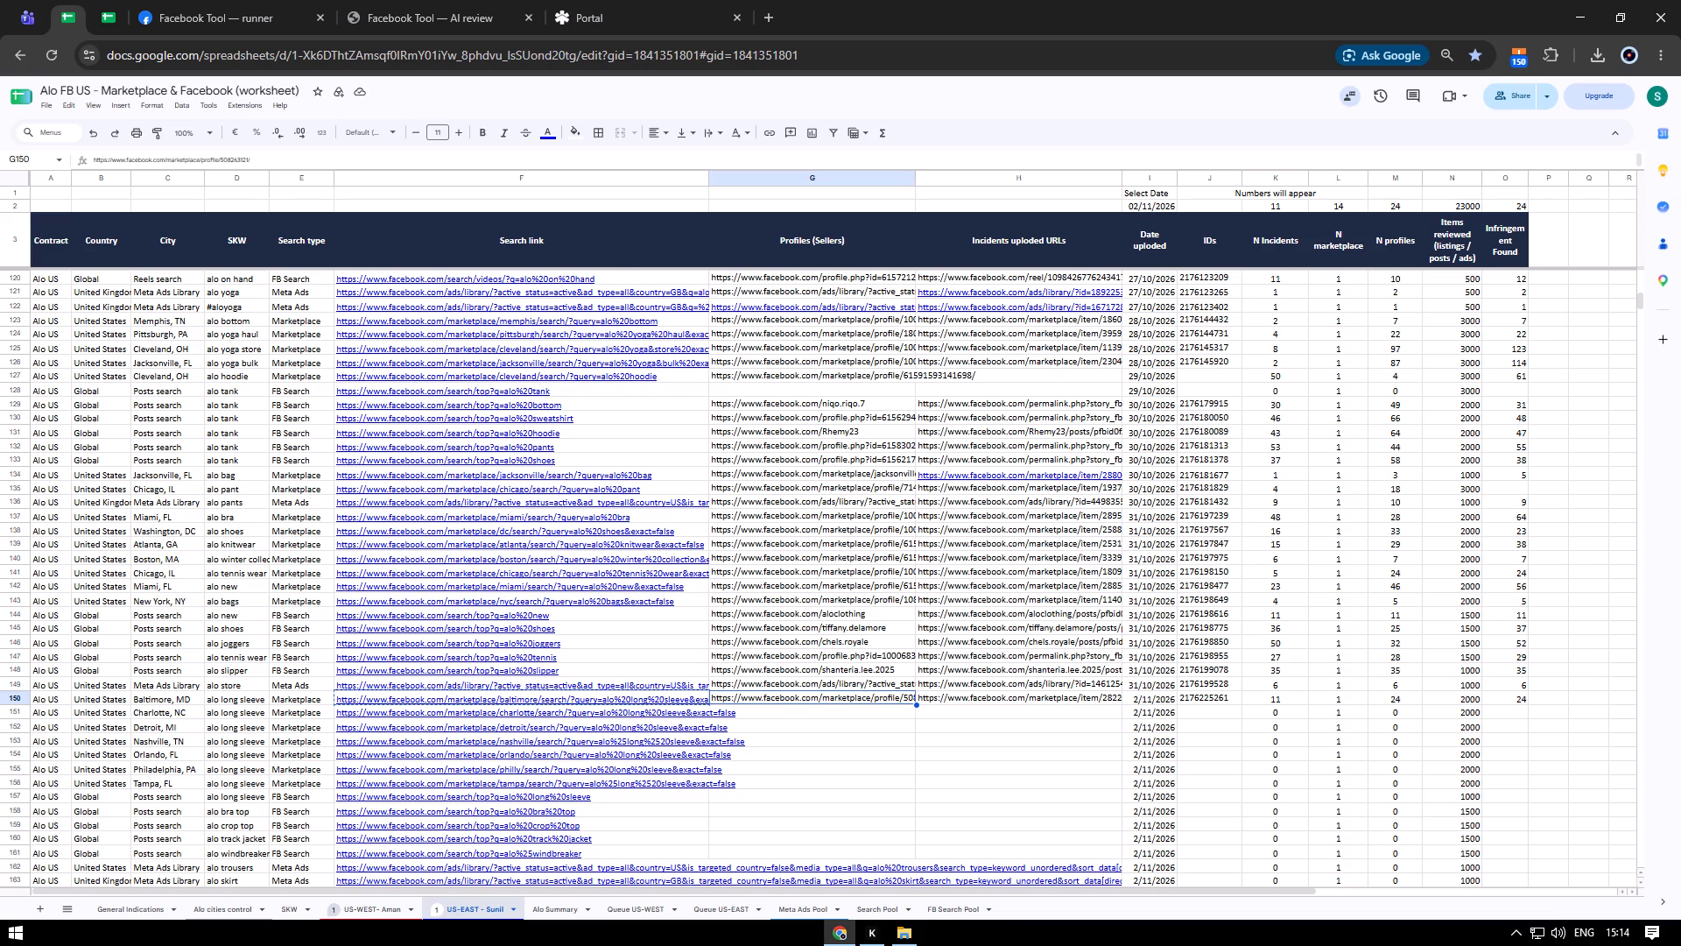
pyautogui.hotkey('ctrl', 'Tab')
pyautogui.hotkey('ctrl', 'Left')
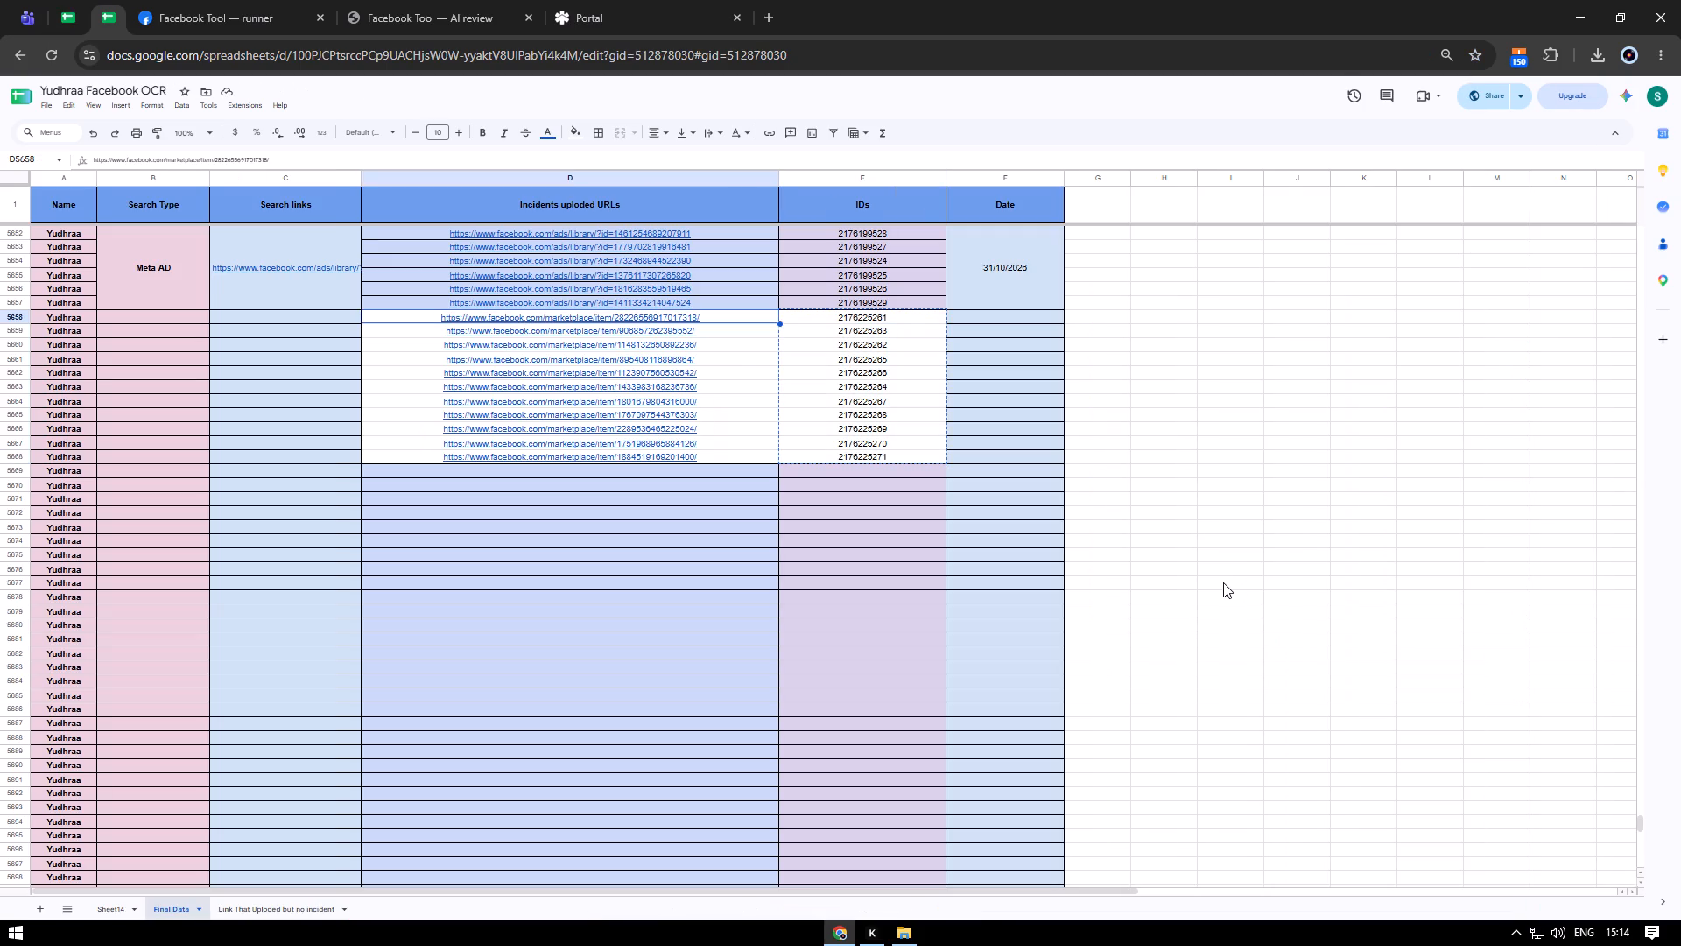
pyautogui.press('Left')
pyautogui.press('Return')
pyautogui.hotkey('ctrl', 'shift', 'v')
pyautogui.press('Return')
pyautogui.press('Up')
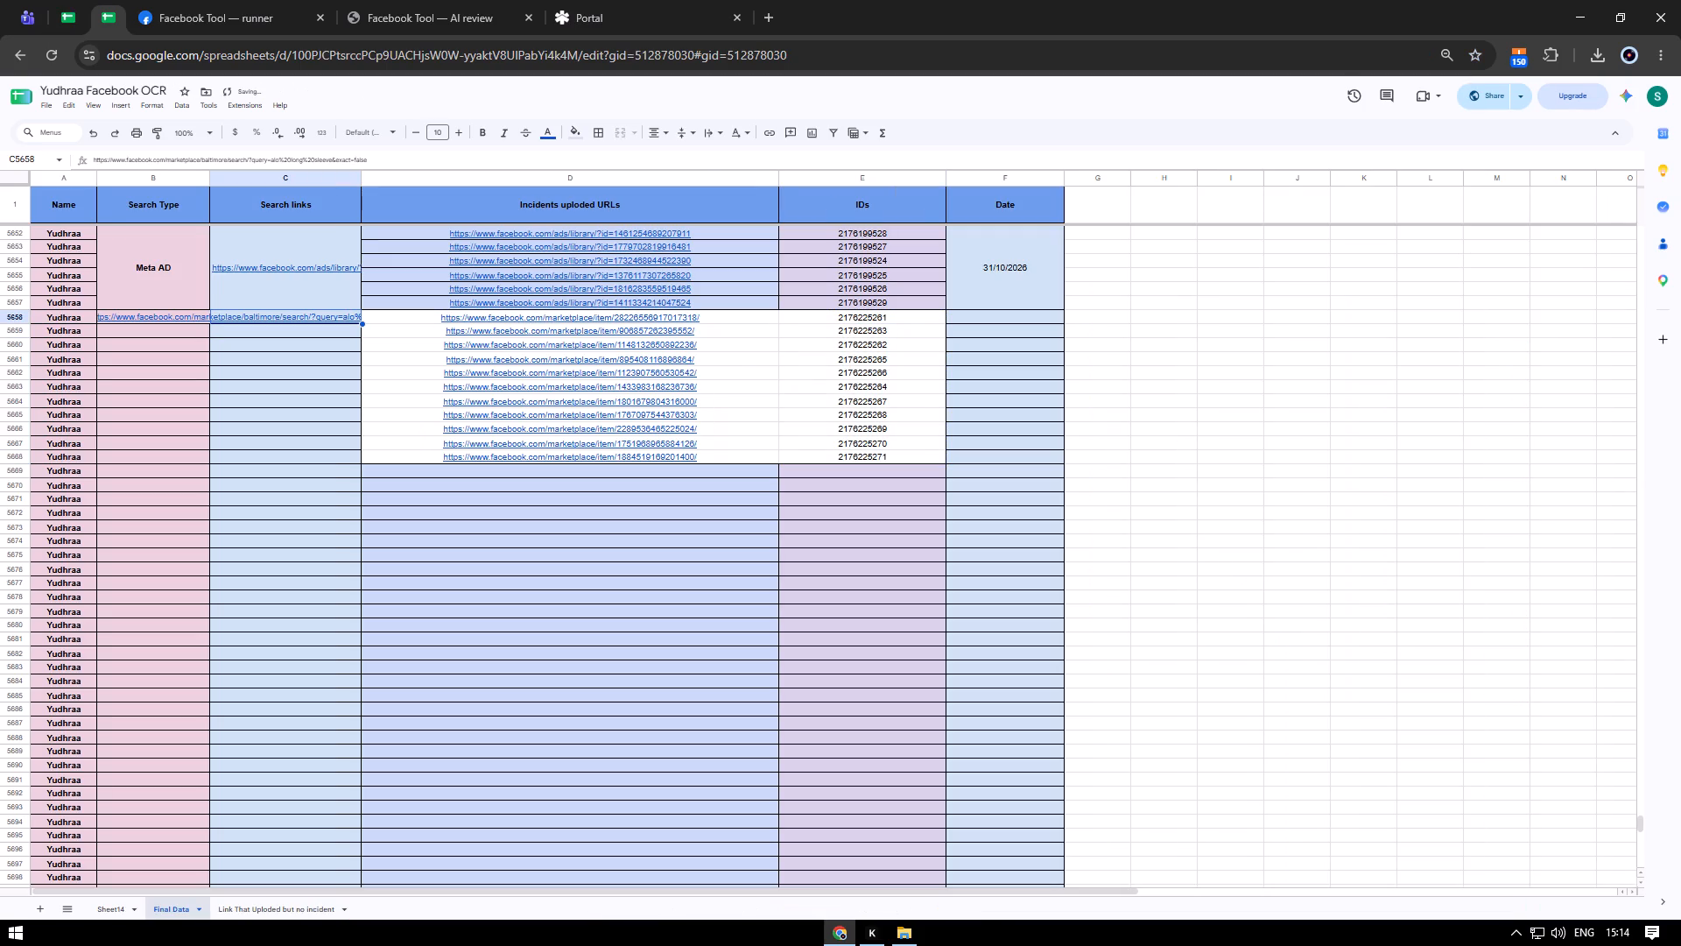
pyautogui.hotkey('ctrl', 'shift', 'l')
# Enter Marketplace as the Search Type in row 5658.
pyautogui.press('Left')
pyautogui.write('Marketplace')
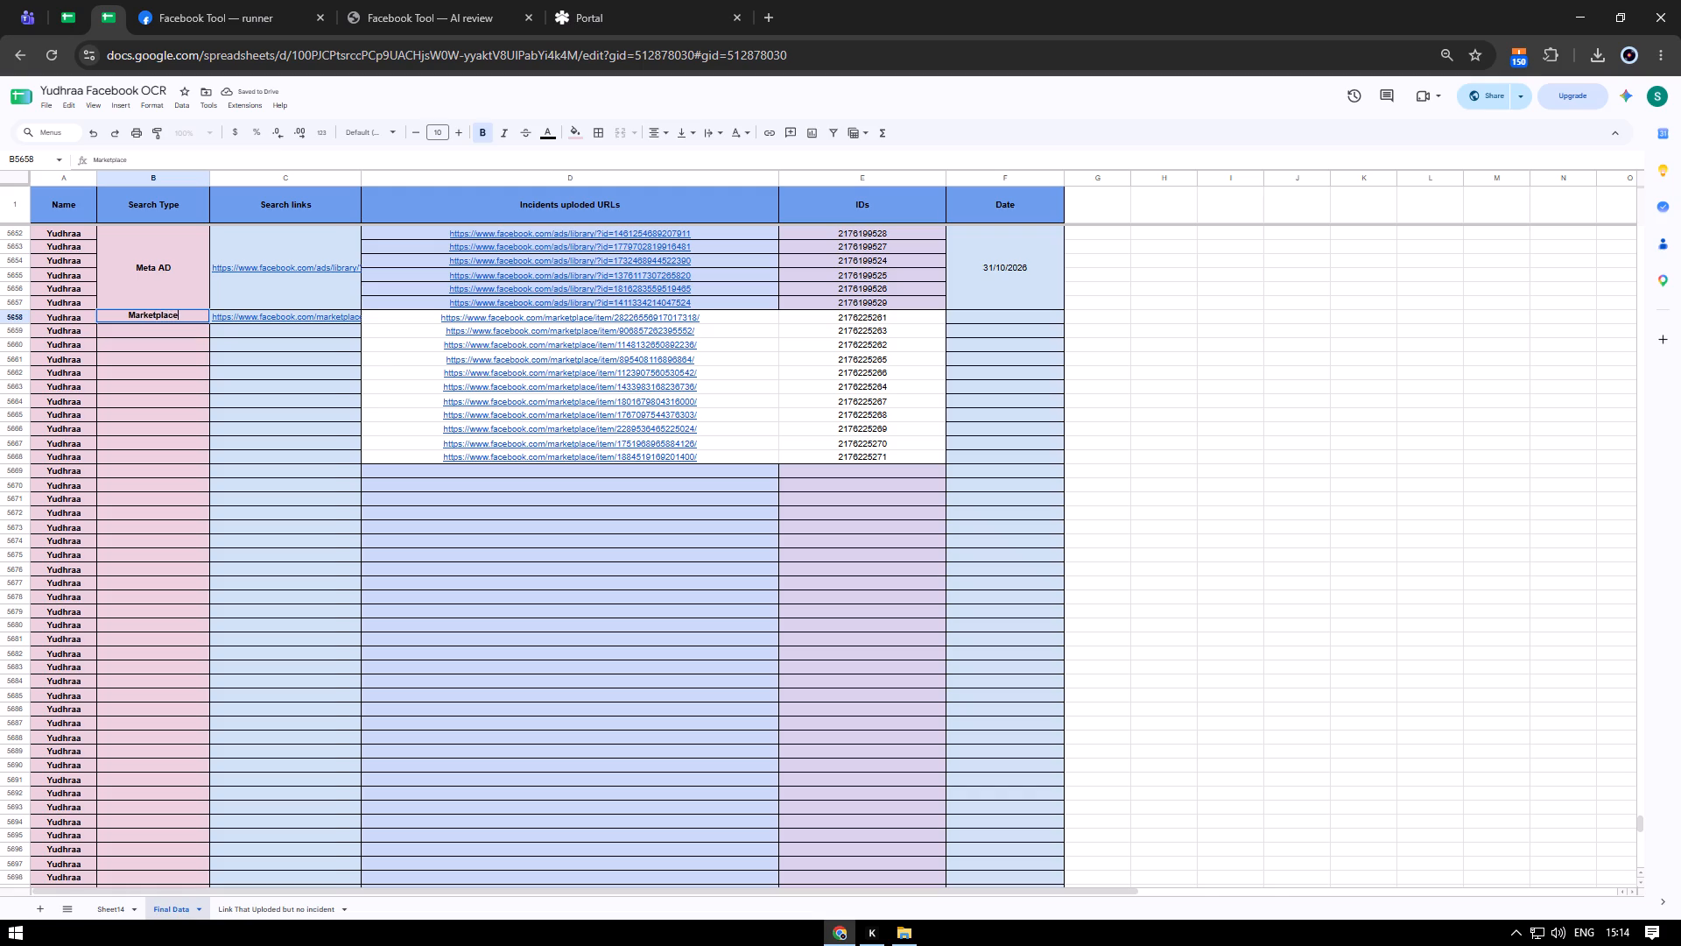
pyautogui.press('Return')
# Enter the date 02/11/2026 in the Date column of row 5658 and centre it.
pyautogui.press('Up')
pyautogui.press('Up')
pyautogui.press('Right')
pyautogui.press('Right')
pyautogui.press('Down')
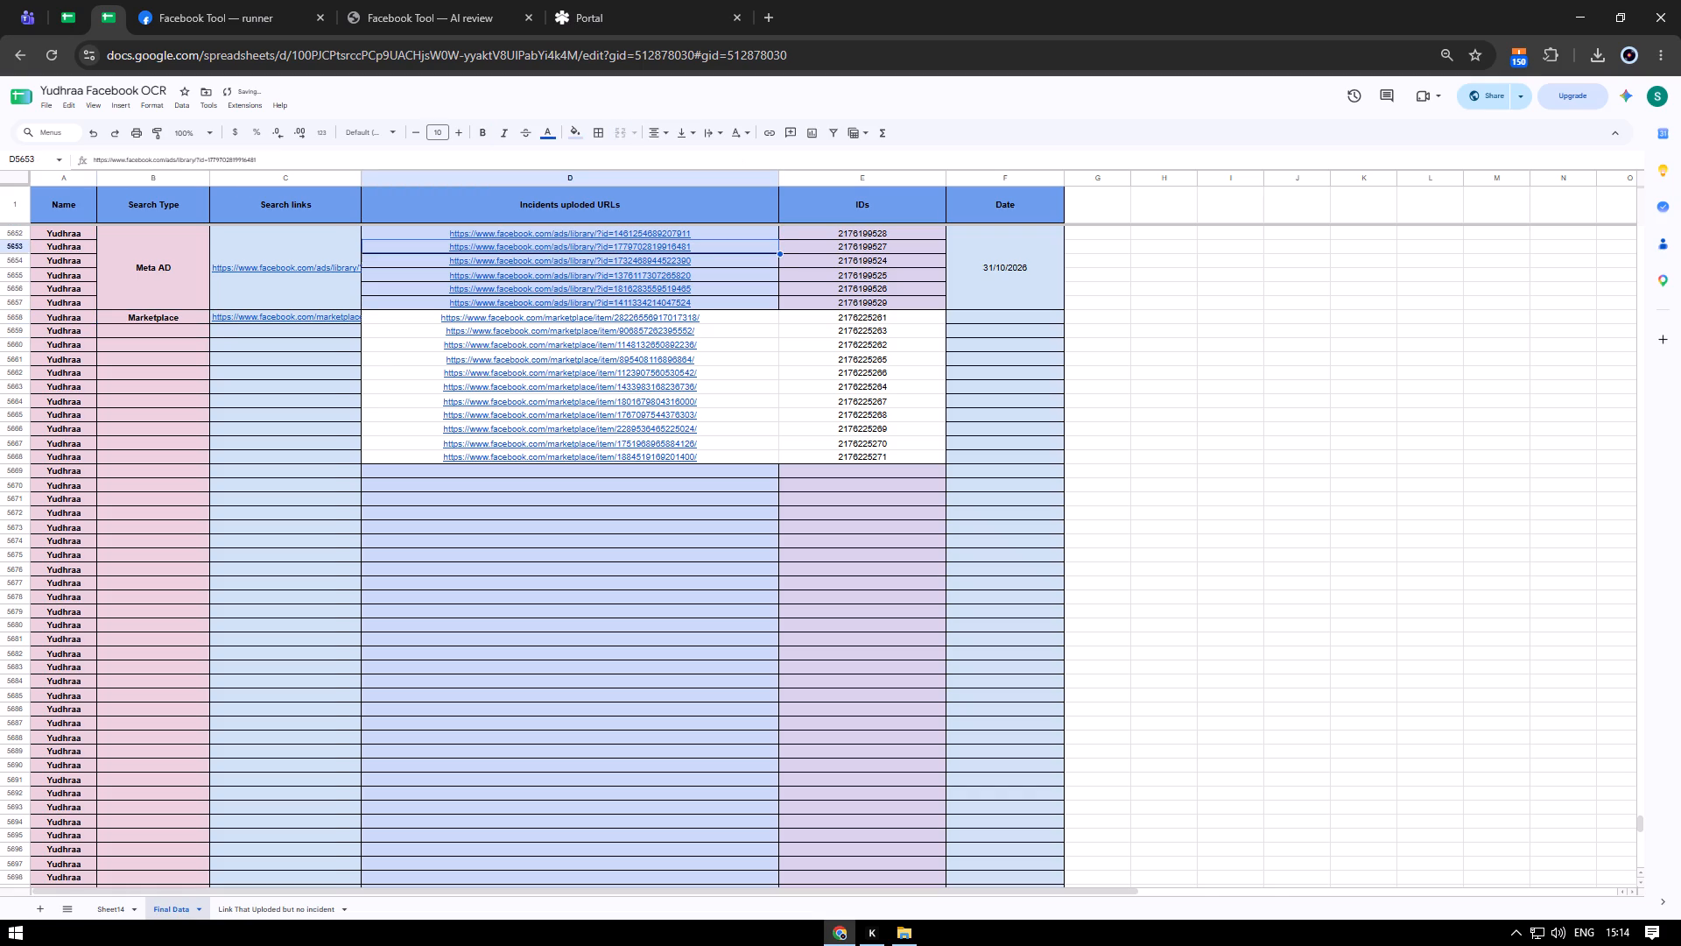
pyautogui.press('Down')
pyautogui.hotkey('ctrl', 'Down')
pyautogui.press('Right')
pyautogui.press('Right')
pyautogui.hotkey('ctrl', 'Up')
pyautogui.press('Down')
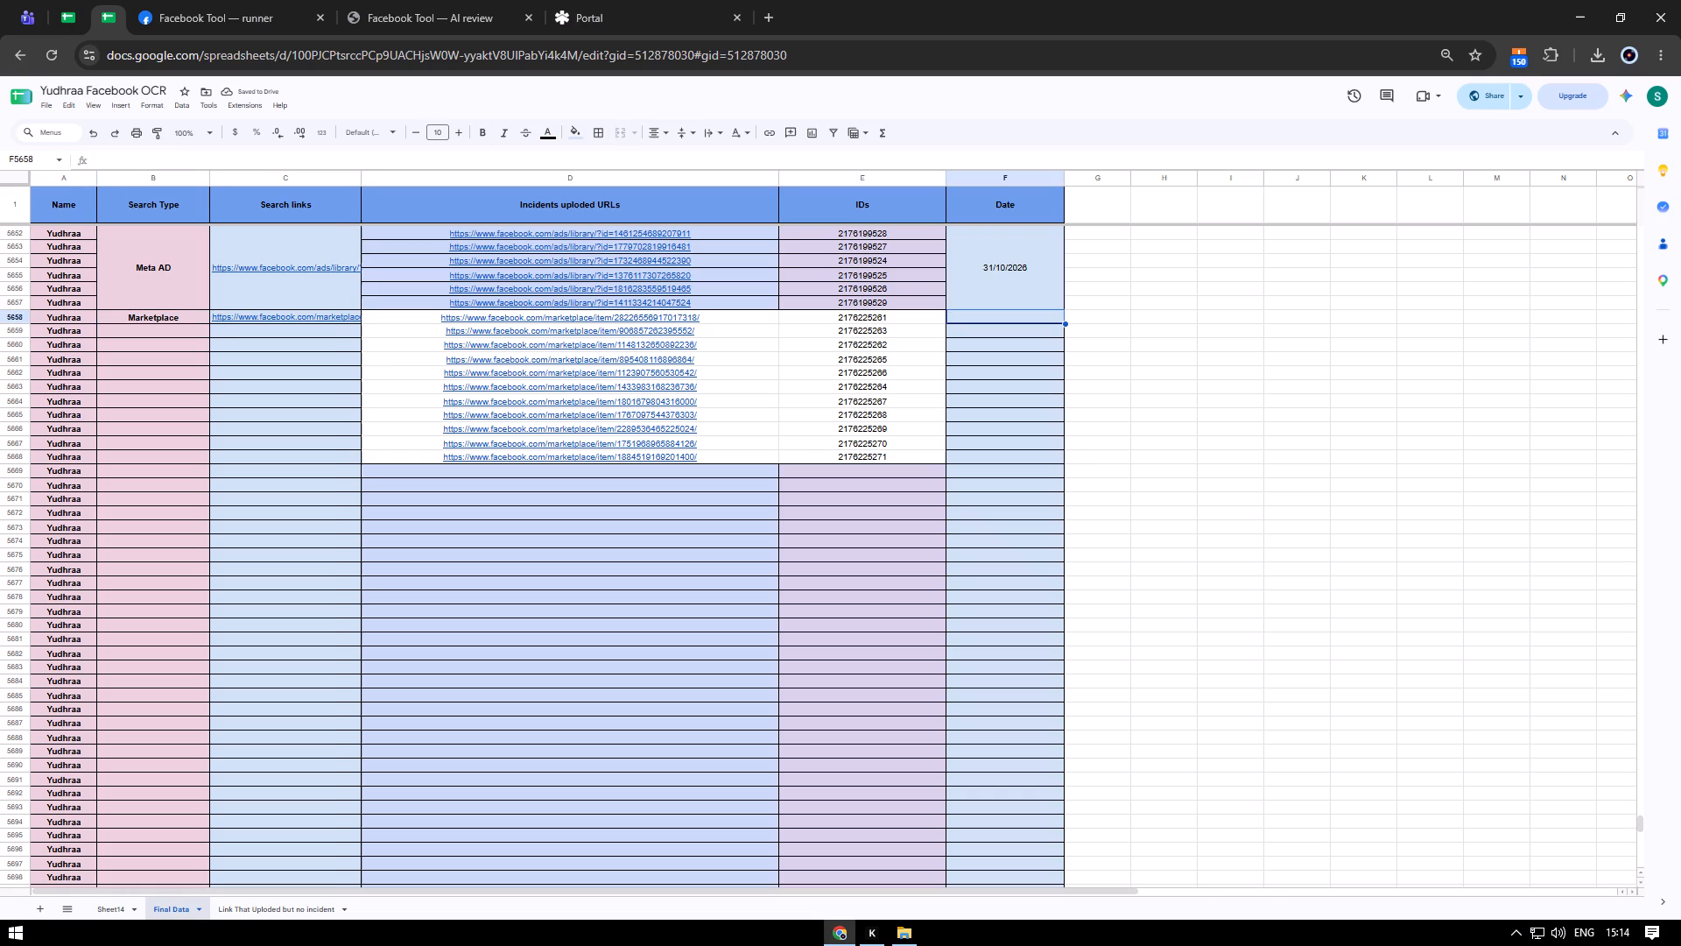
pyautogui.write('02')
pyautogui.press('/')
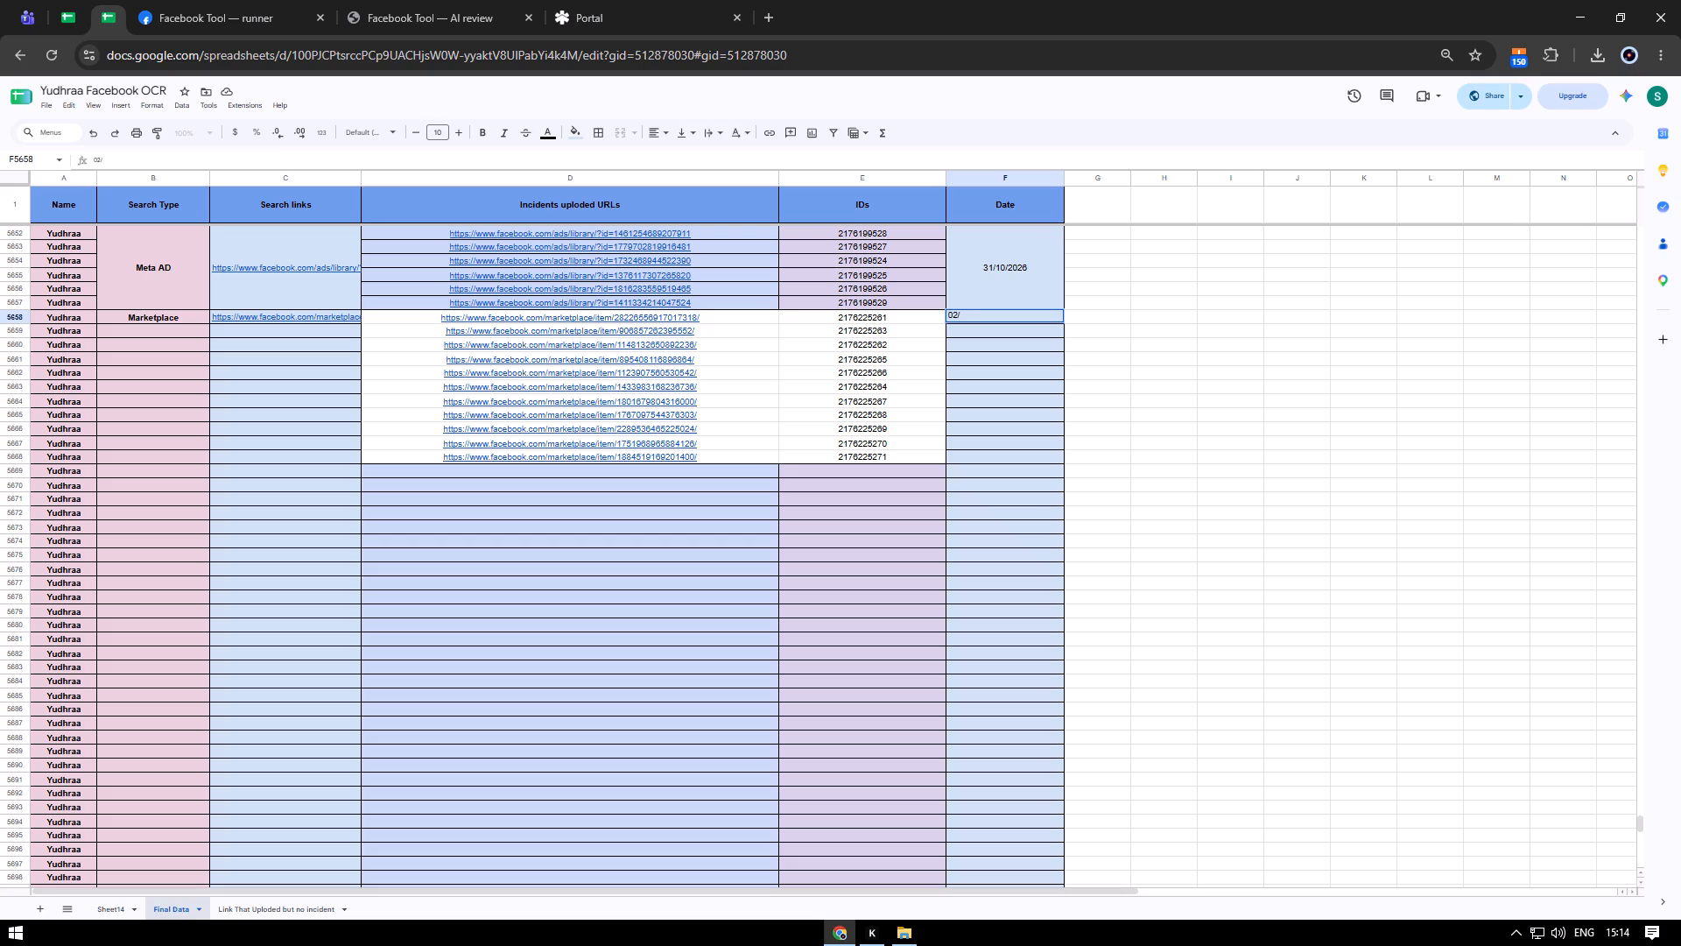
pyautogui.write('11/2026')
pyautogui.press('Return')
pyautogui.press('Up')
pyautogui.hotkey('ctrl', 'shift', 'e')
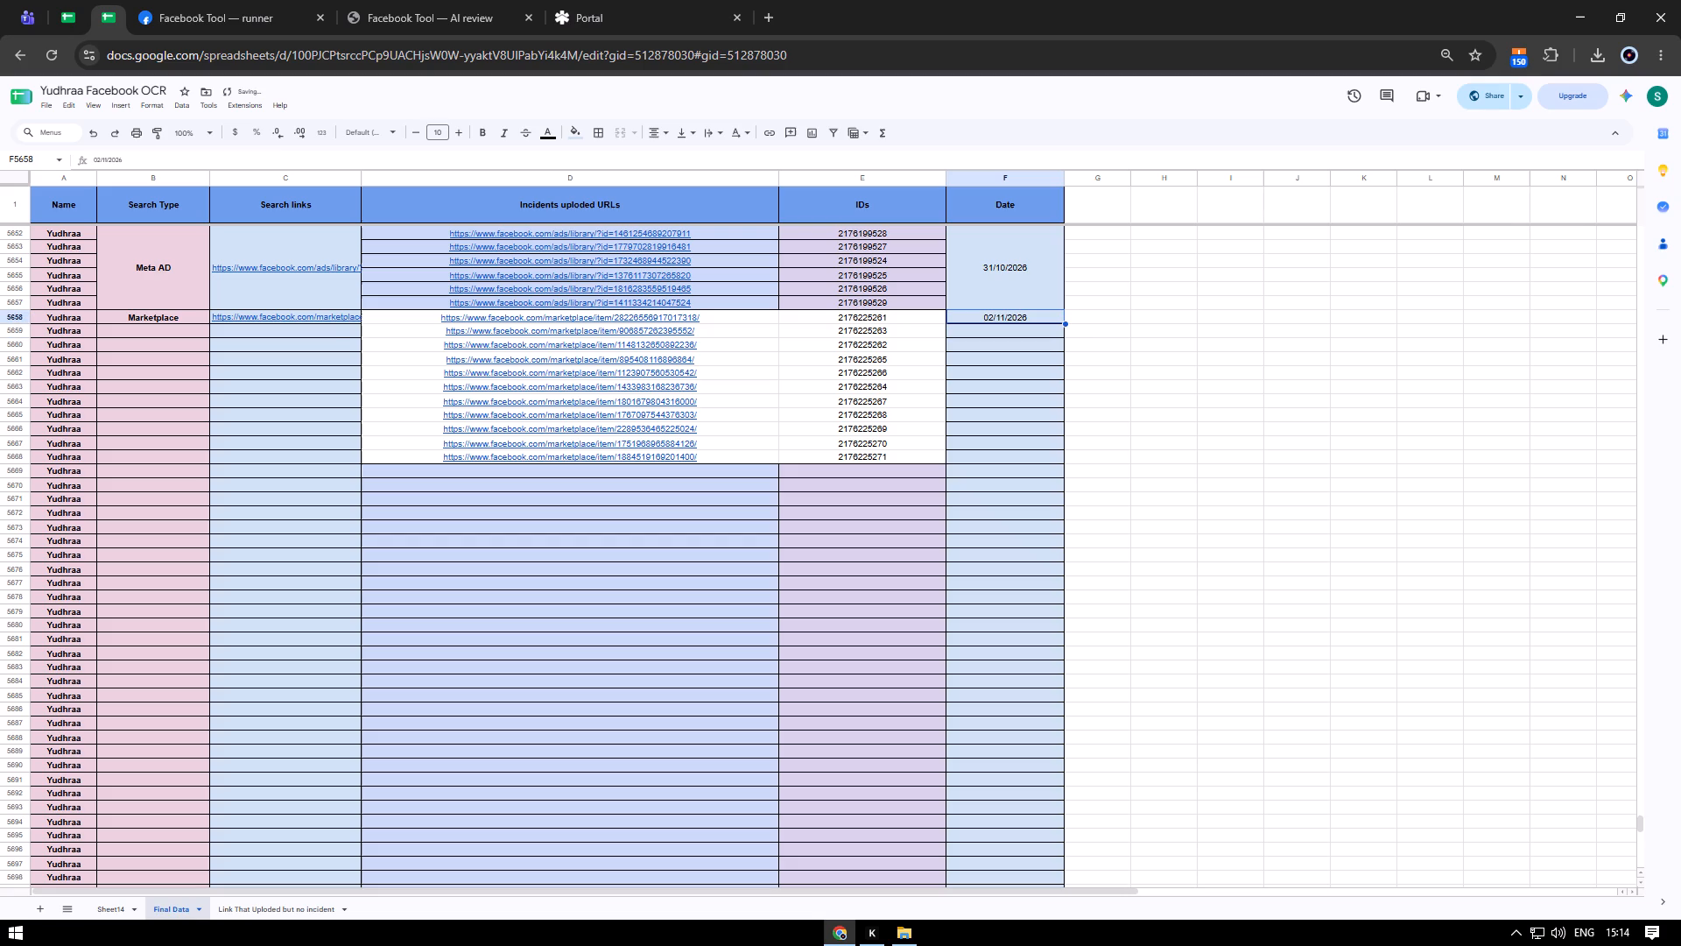
# Go to the Date cell of row 5668, beside the last new Marketplace incident ID.
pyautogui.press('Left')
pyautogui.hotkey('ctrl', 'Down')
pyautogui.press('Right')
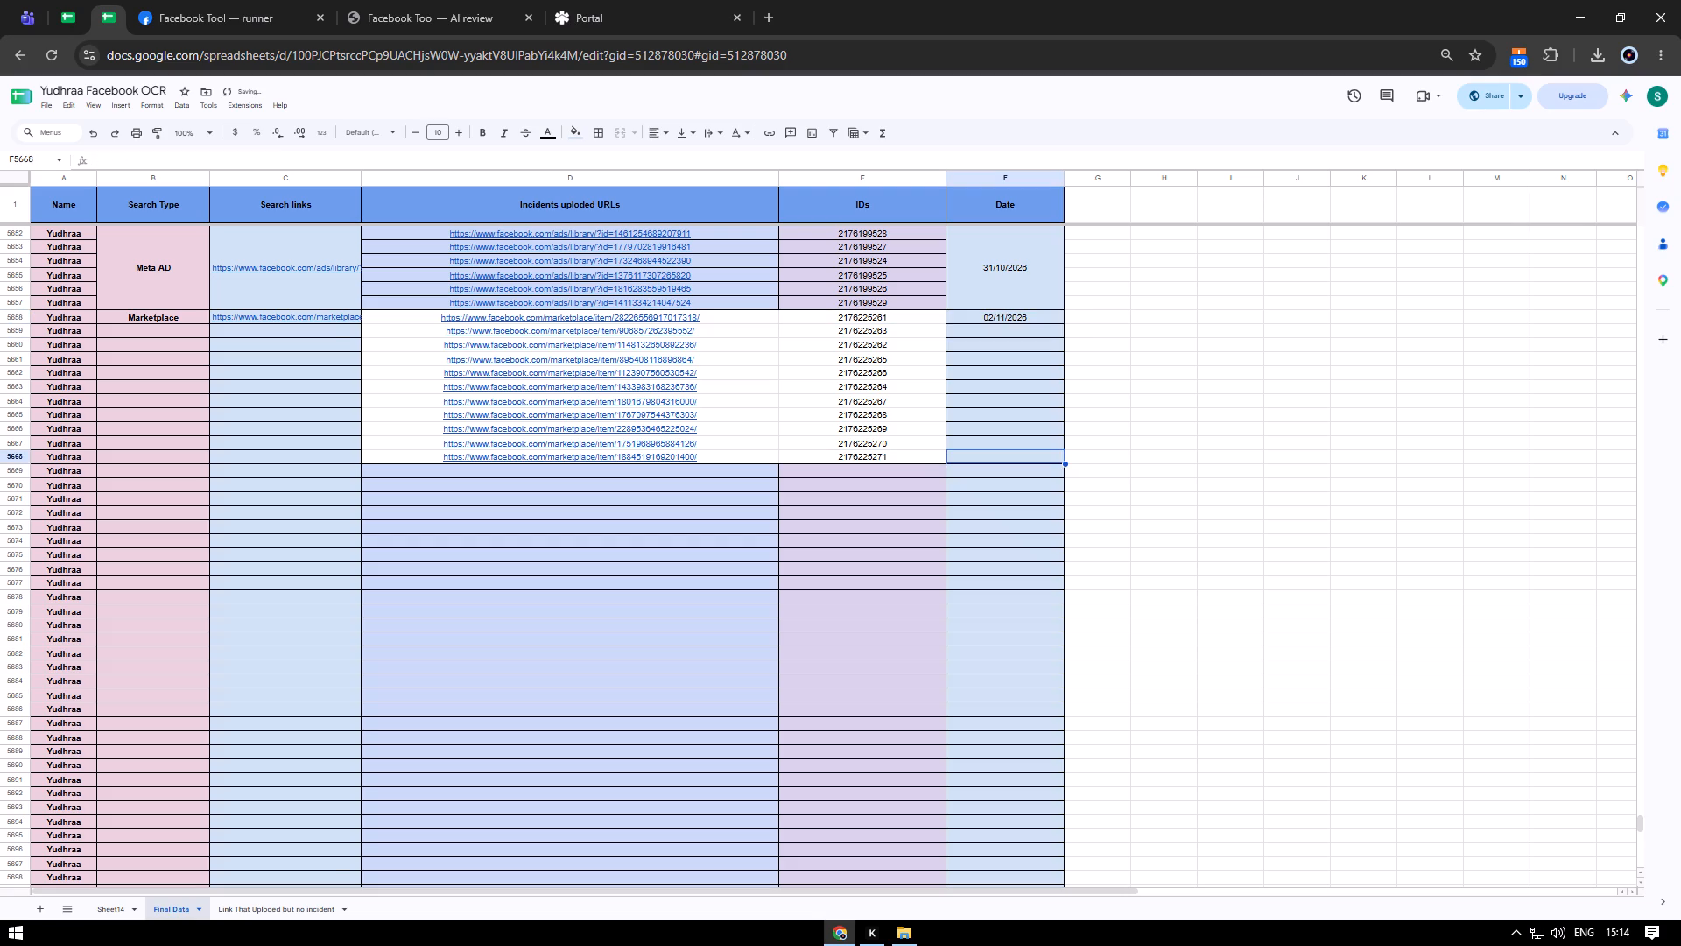
# Merge the Date, Search links and Search Type cells, each within its own column, across Marketplace rows 5658 to 5668.
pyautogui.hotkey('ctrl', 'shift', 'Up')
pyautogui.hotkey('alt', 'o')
pyautogui.write('ma')
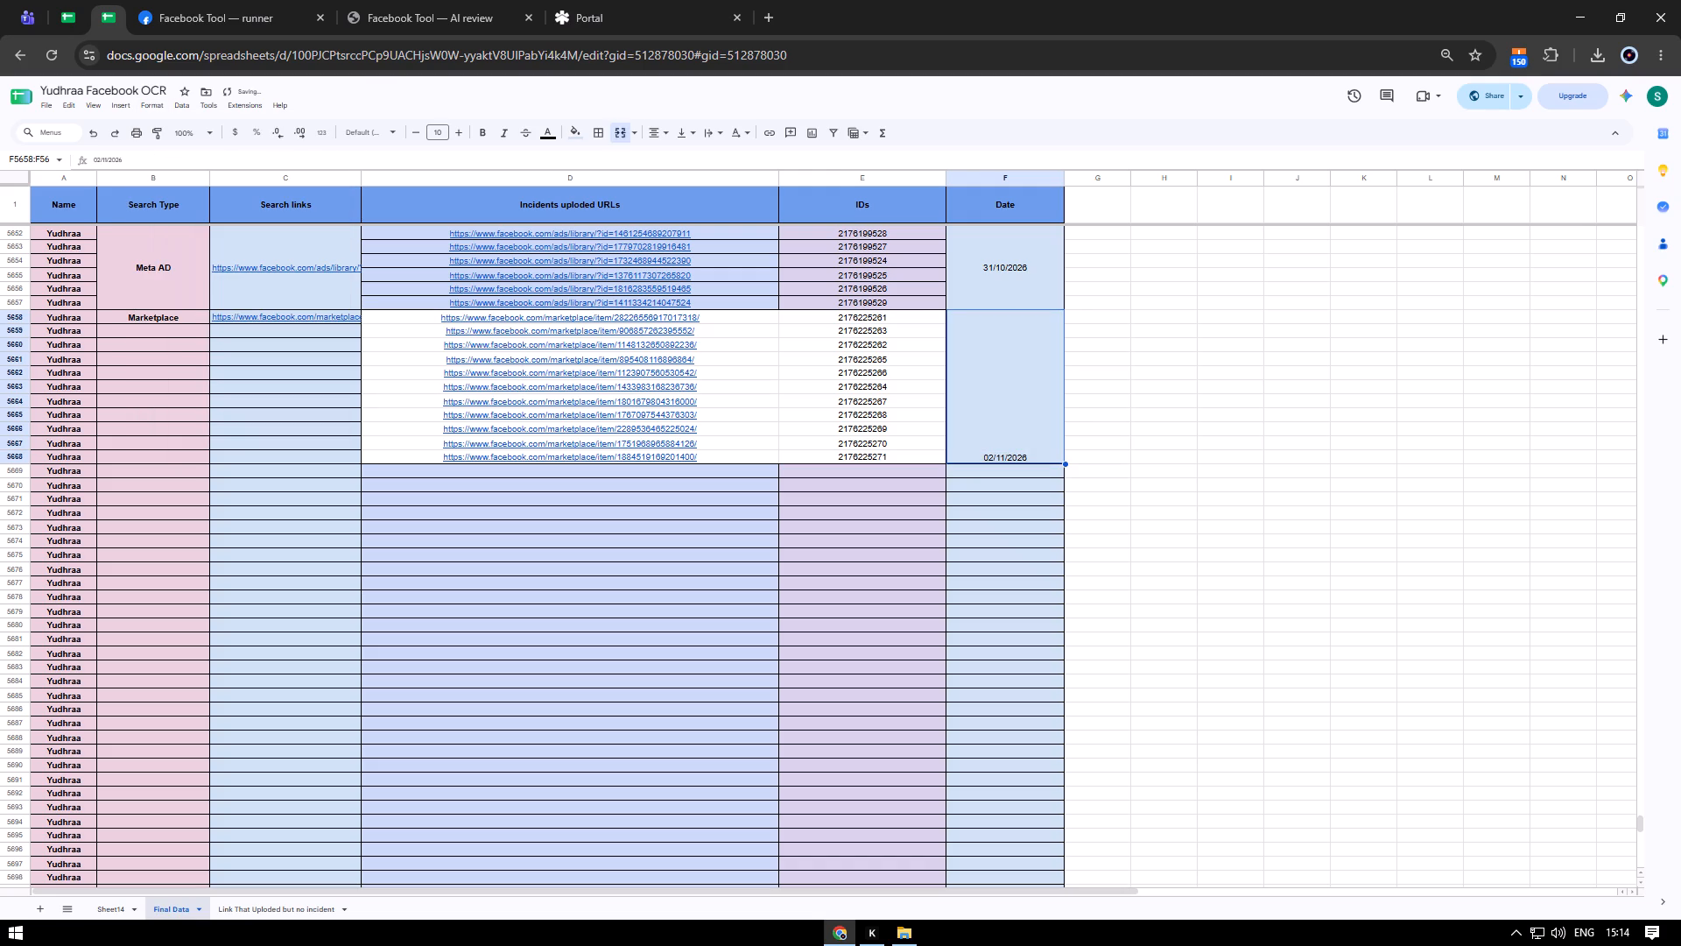
pyautogui.hotkey('ctrl', 'Left')
pyautogui.press('Left')
pyautogui.press('Left')
pyautogui.hotkey('ctrl', 'shift', 'Up')
pyautogui.hotkey('alt', 'o')
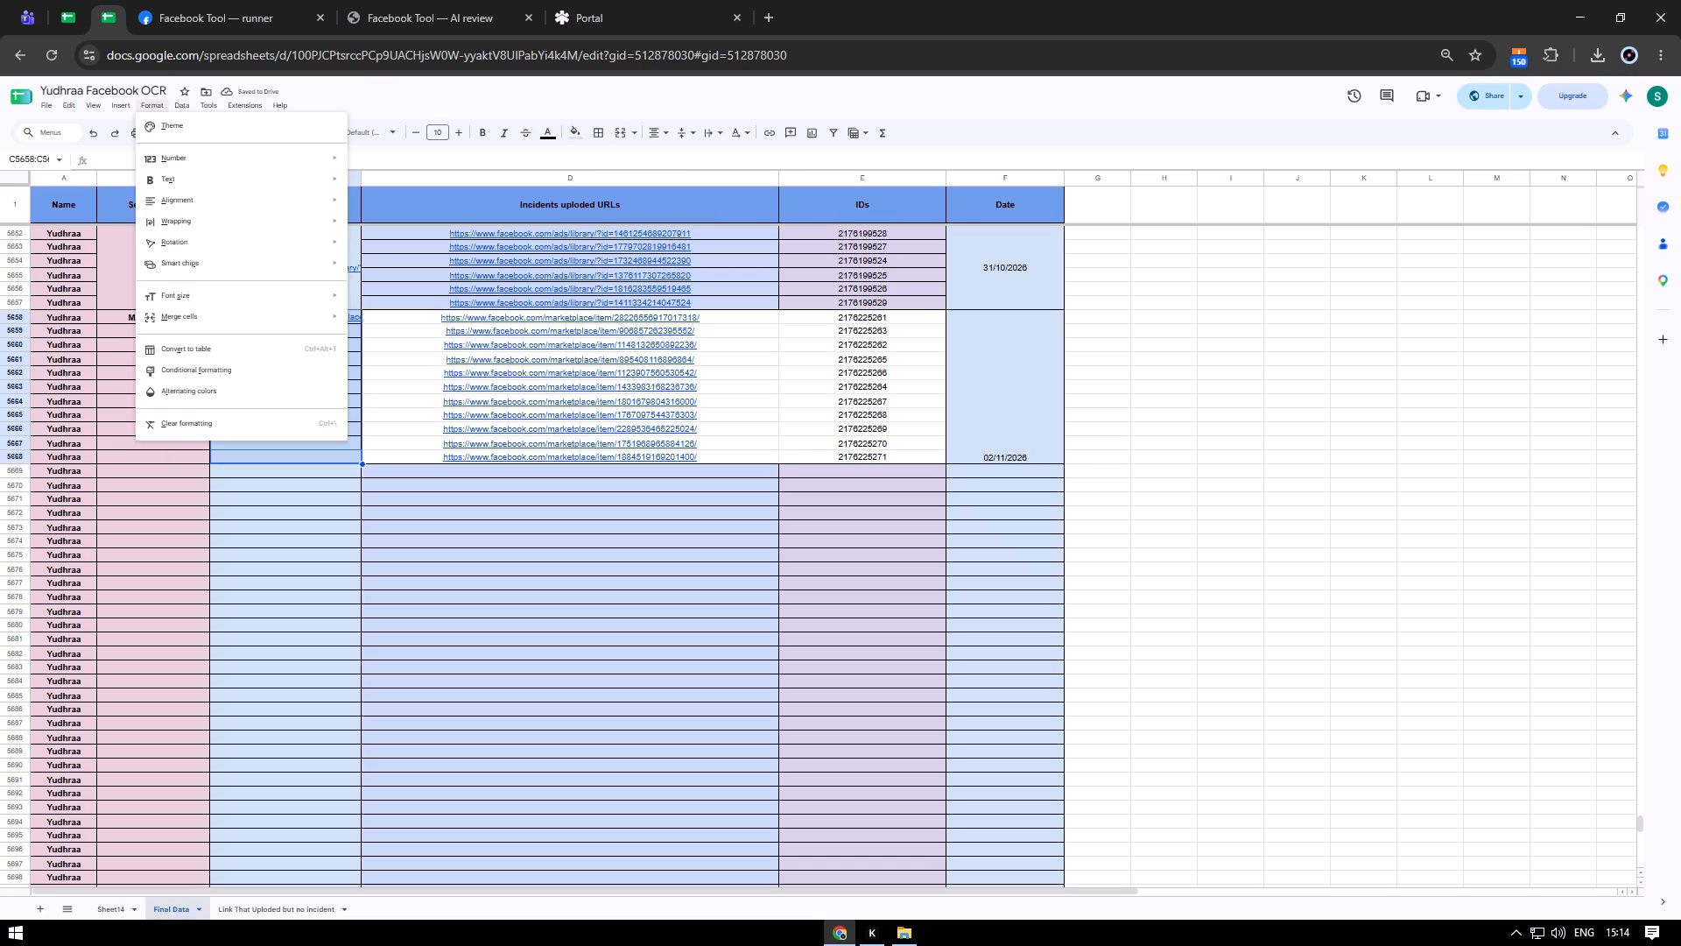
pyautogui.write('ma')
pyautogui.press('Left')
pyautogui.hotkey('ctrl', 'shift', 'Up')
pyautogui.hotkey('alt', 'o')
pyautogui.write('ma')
# Select the merged 02/11/2026 date cell beside the Marketplace rows.
pyautogui.keyDown('ctrl'); pyautogui.click(1030, 350); pyautogui.keyUp('ctrl')
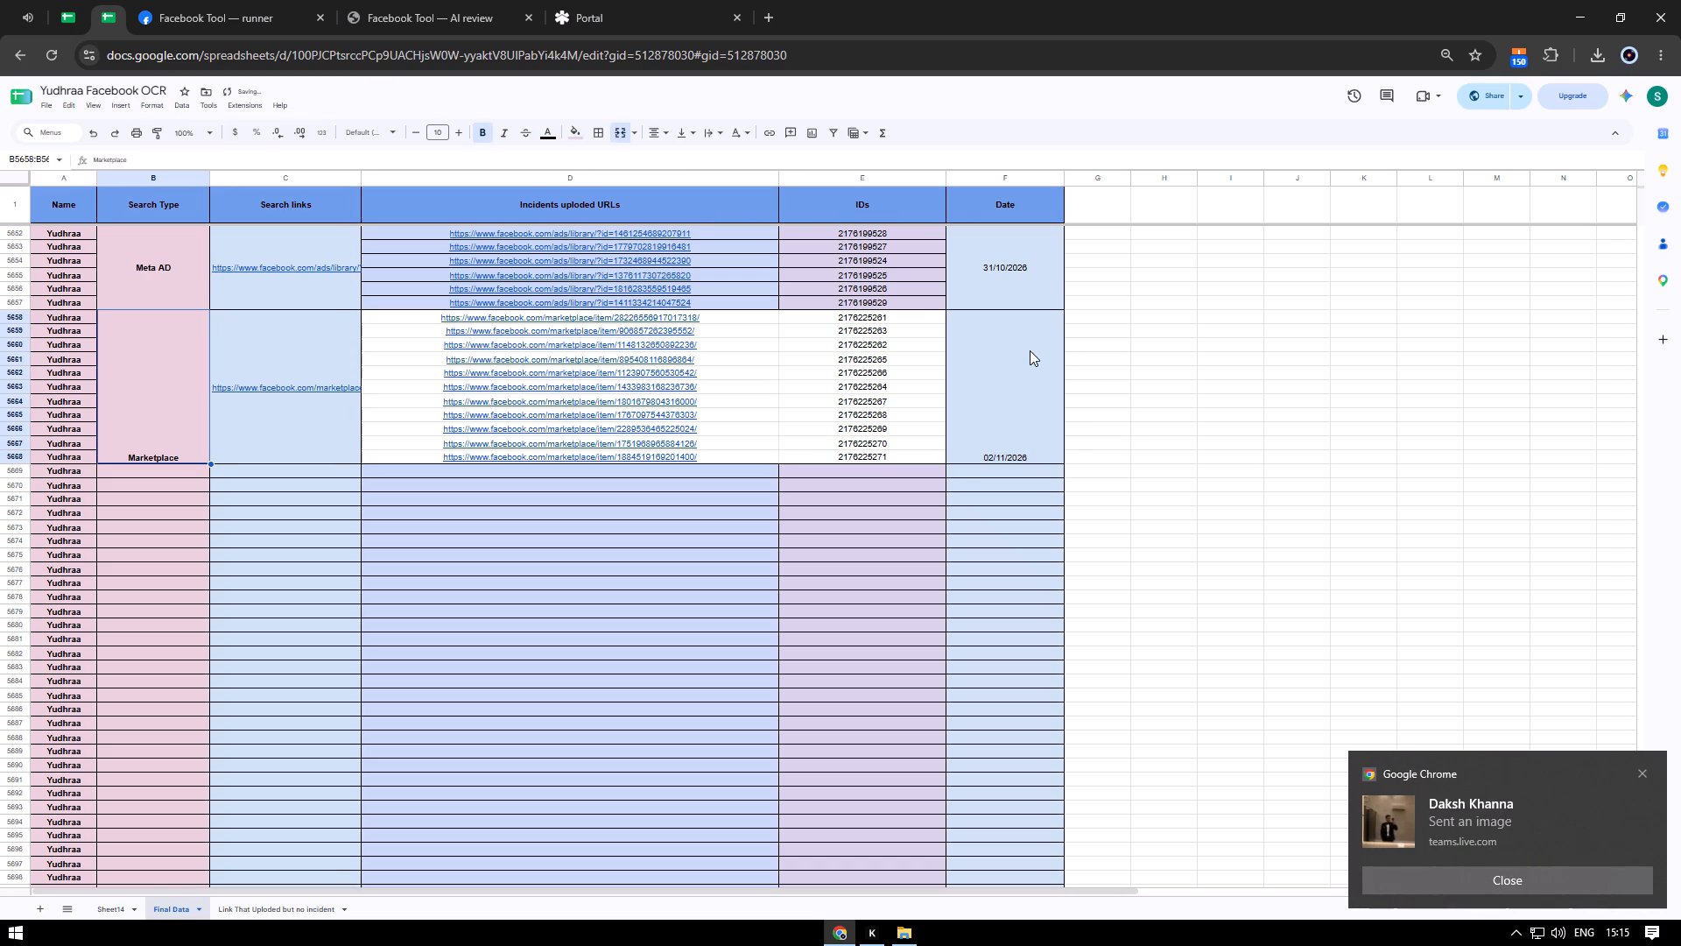
# Vertically centre the merged Marketplace search type and 02/11/2026 date cells.
pyautogui.click(689, 129)
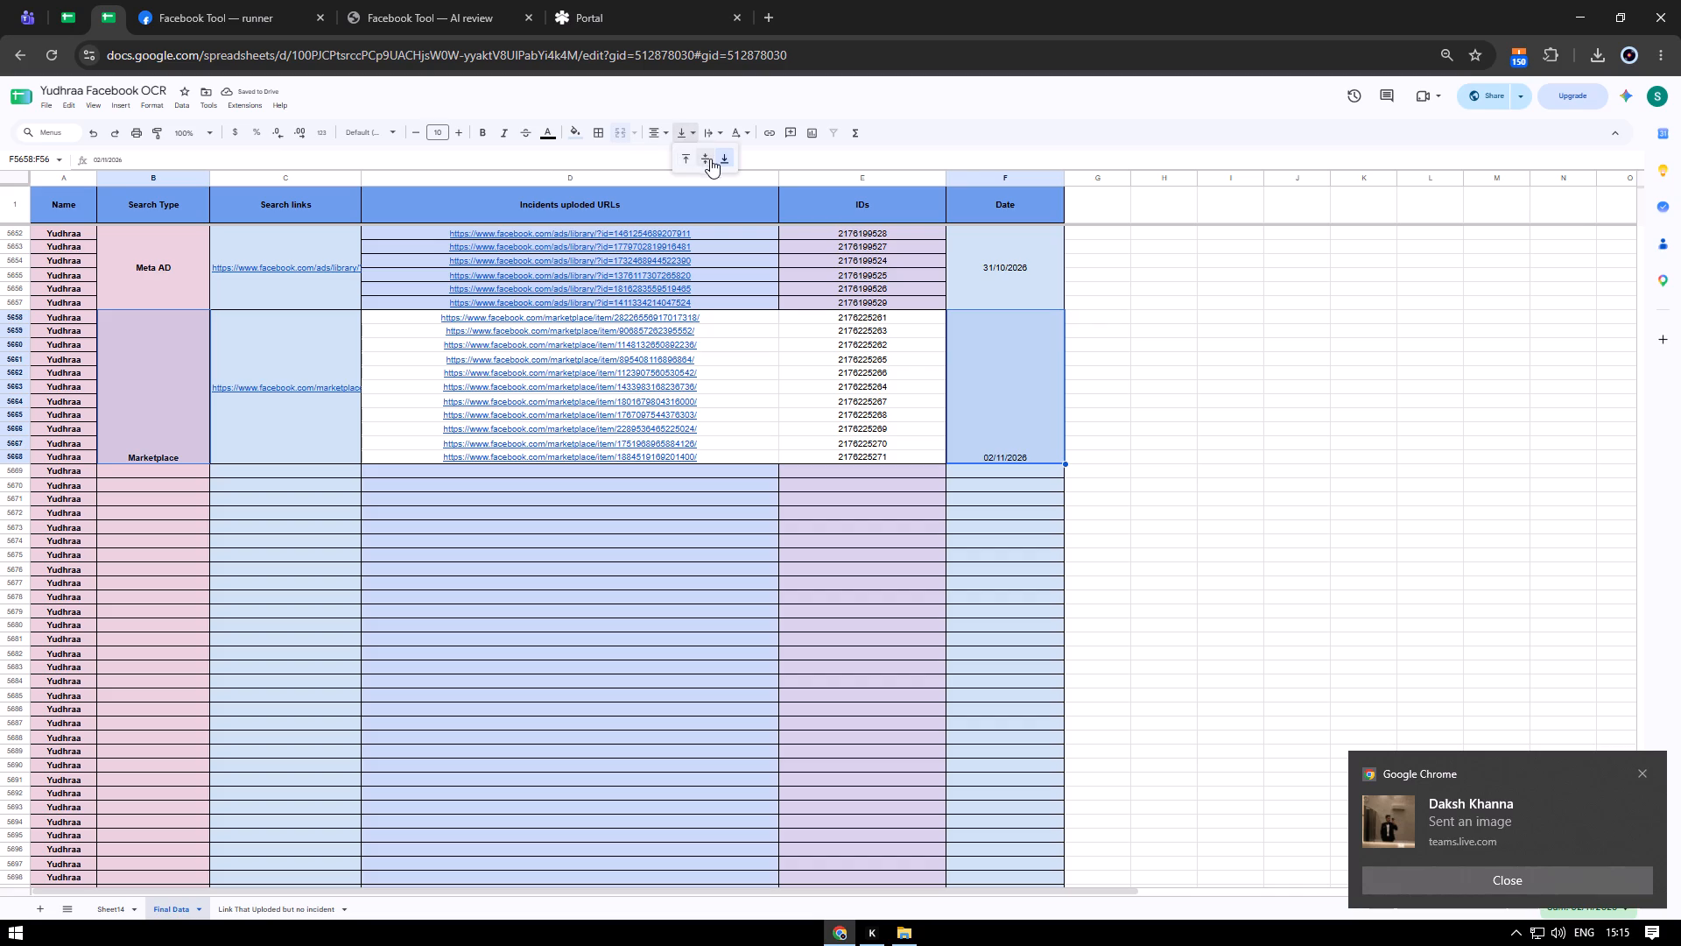
pyautogui.click(710, 159)
pyautogui.click(411, 524)
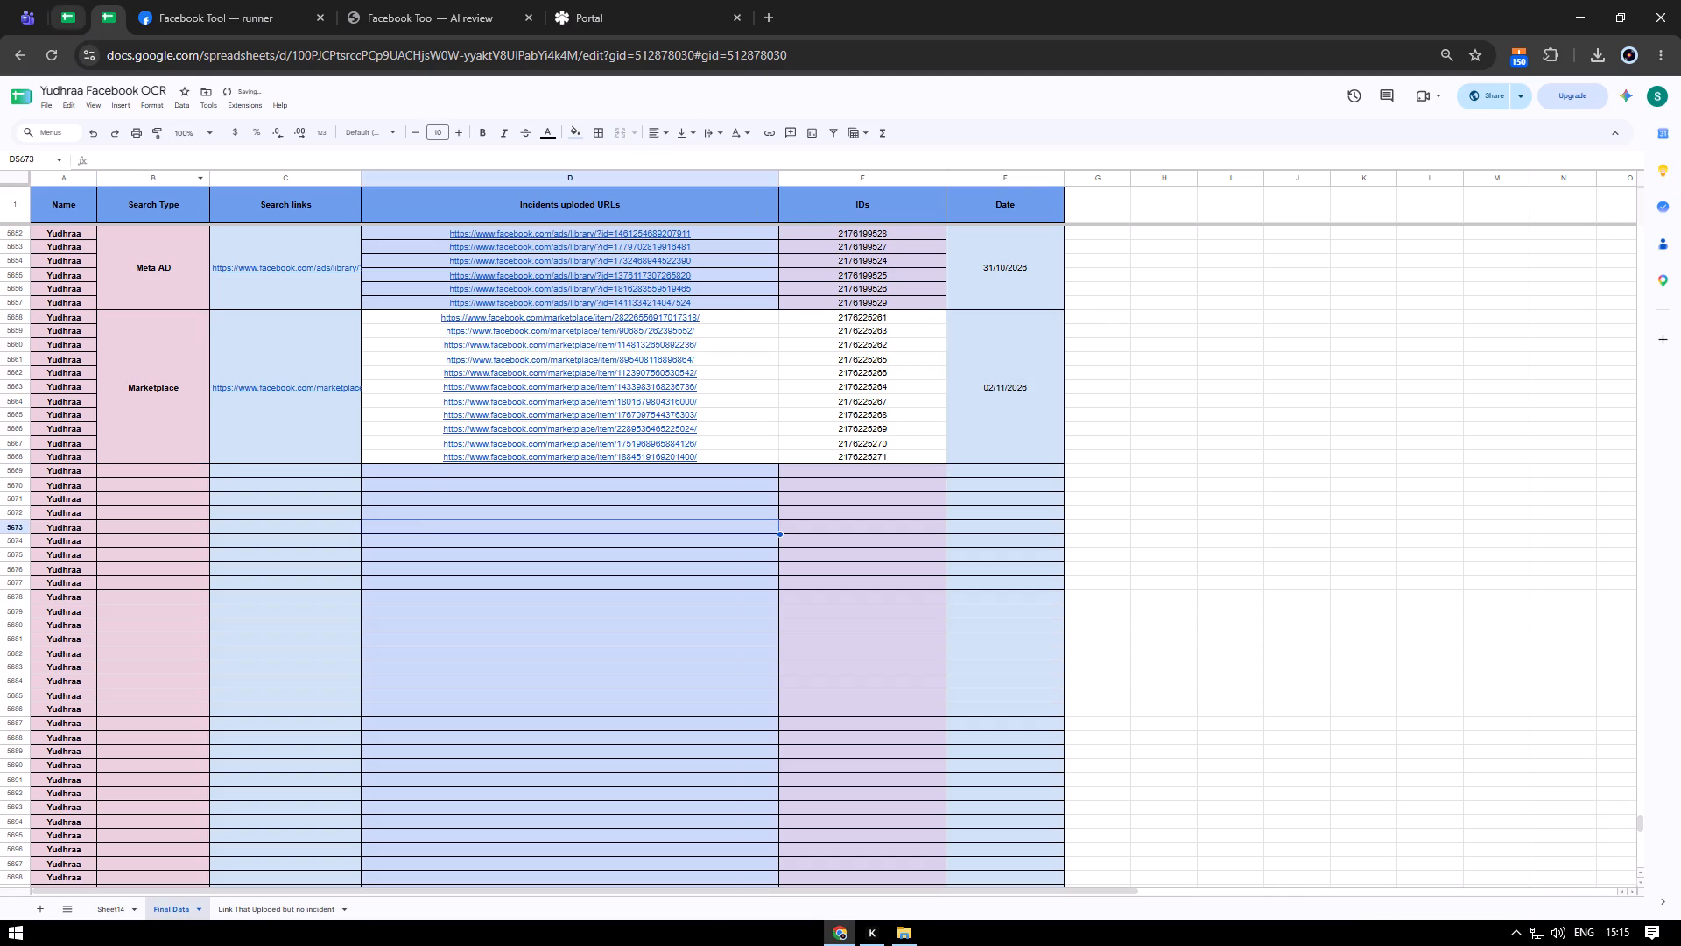
# Apply all borders to the Incidents uploaded URLs and IDs cells in D5655:E5674.
pyautogui.moveTo(492, 274); pyautogui.dragTo(815, 538)
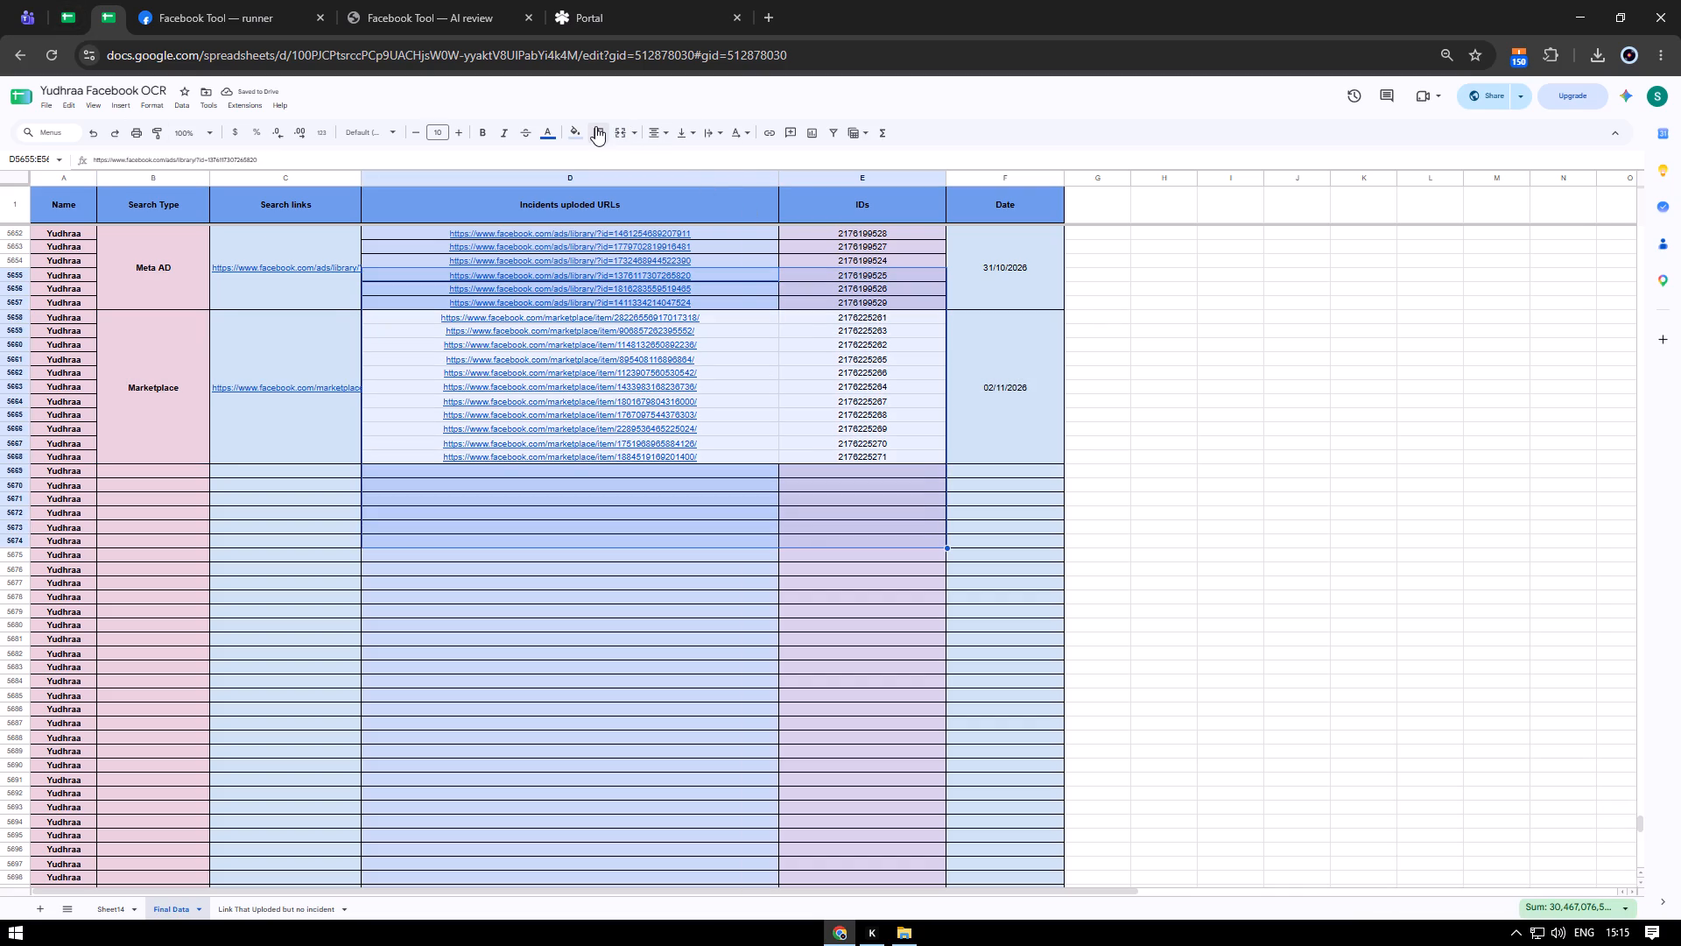
pyautogui.click(595, 126)
pyautogui.click(599, 159)
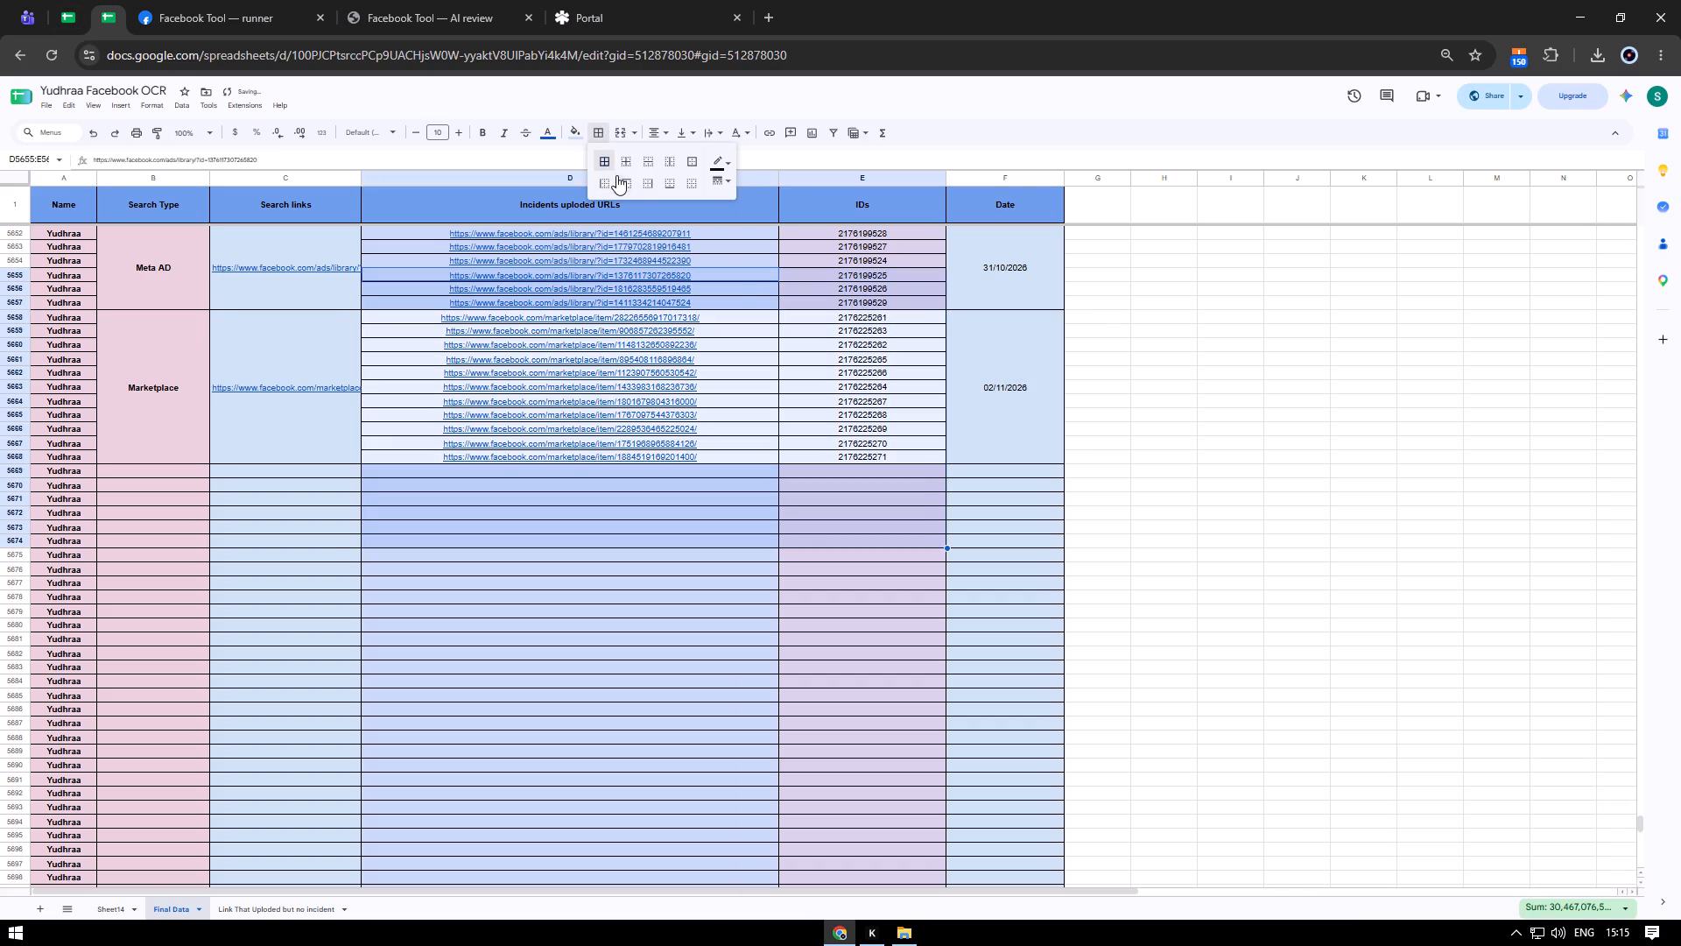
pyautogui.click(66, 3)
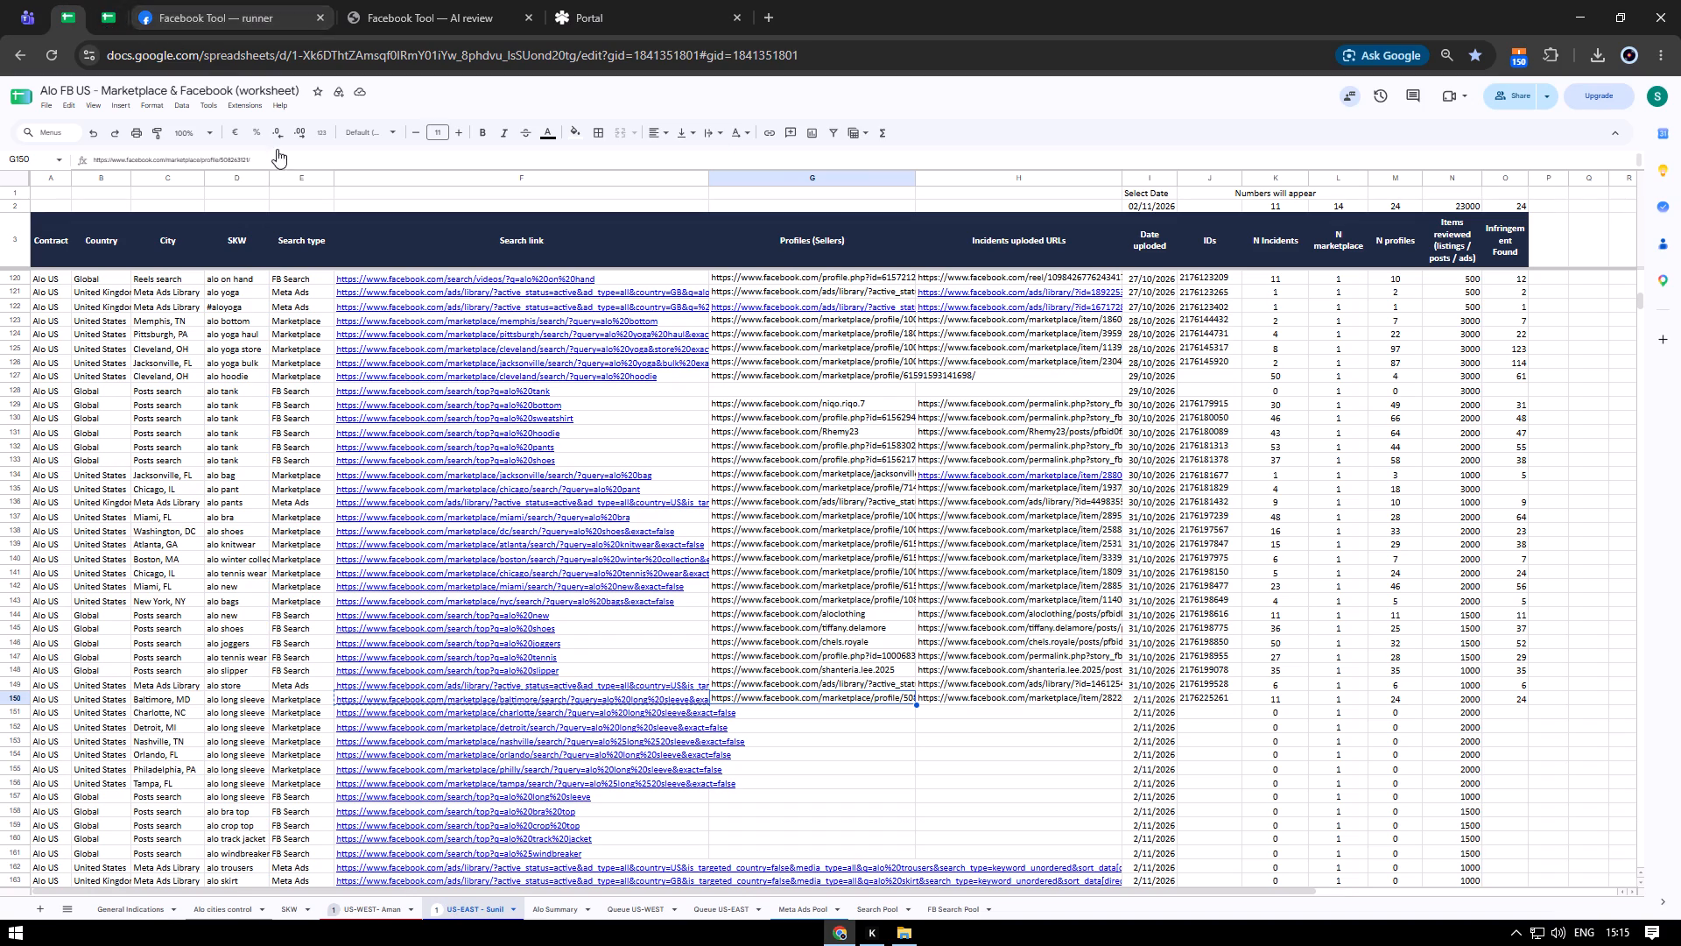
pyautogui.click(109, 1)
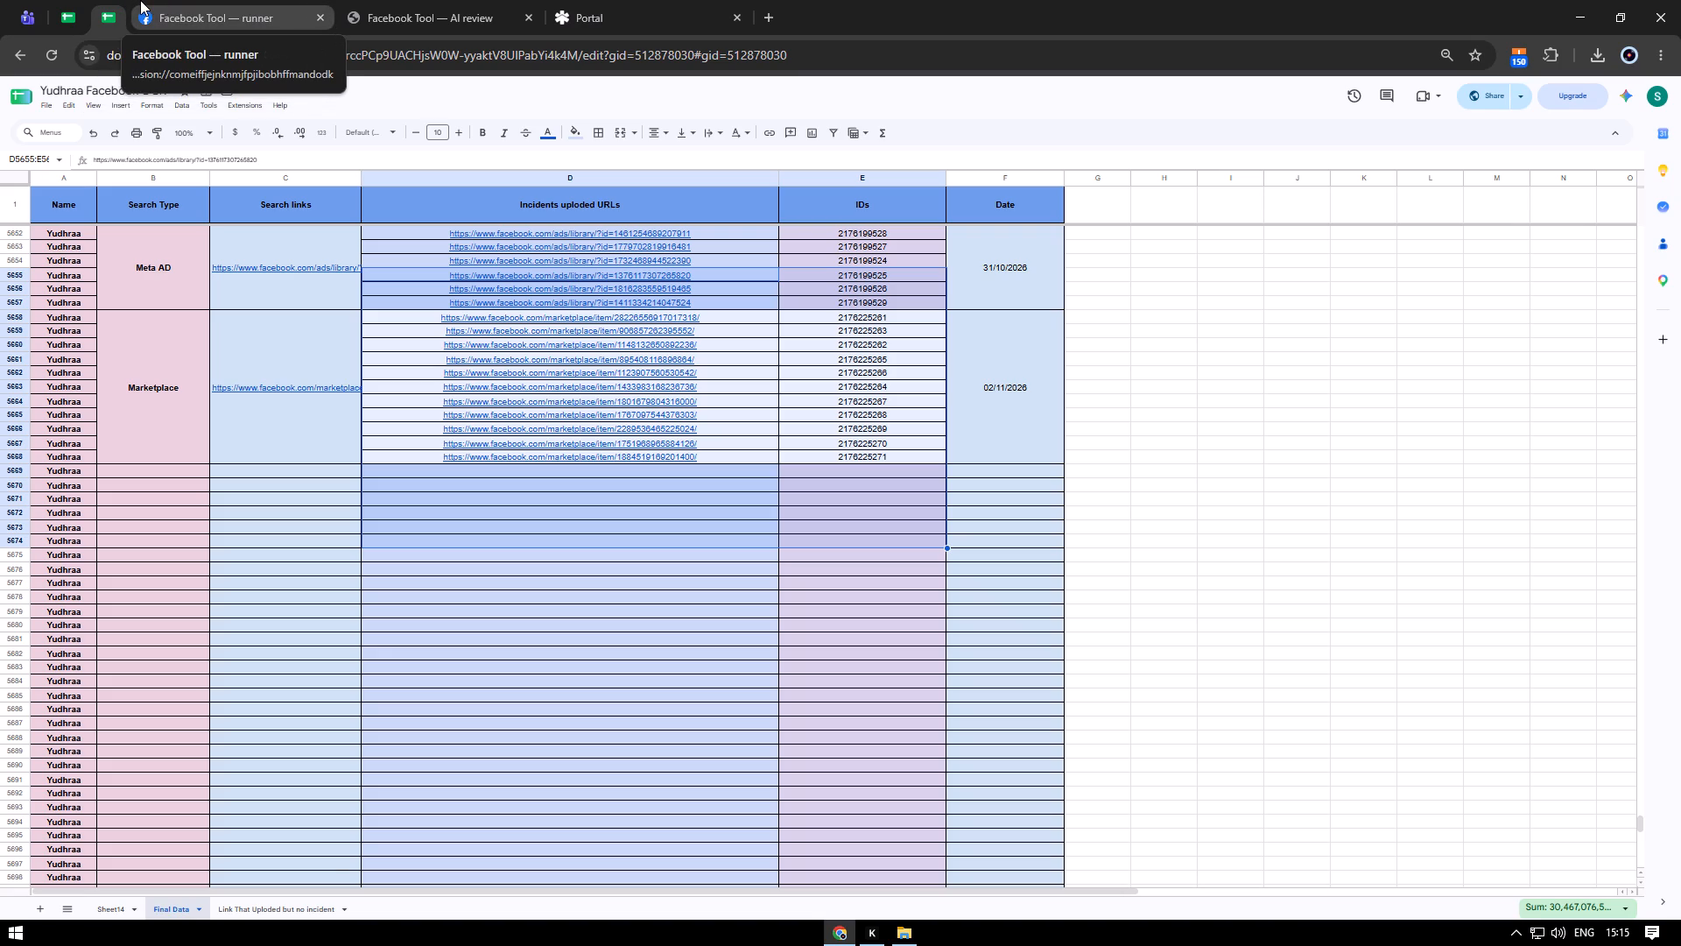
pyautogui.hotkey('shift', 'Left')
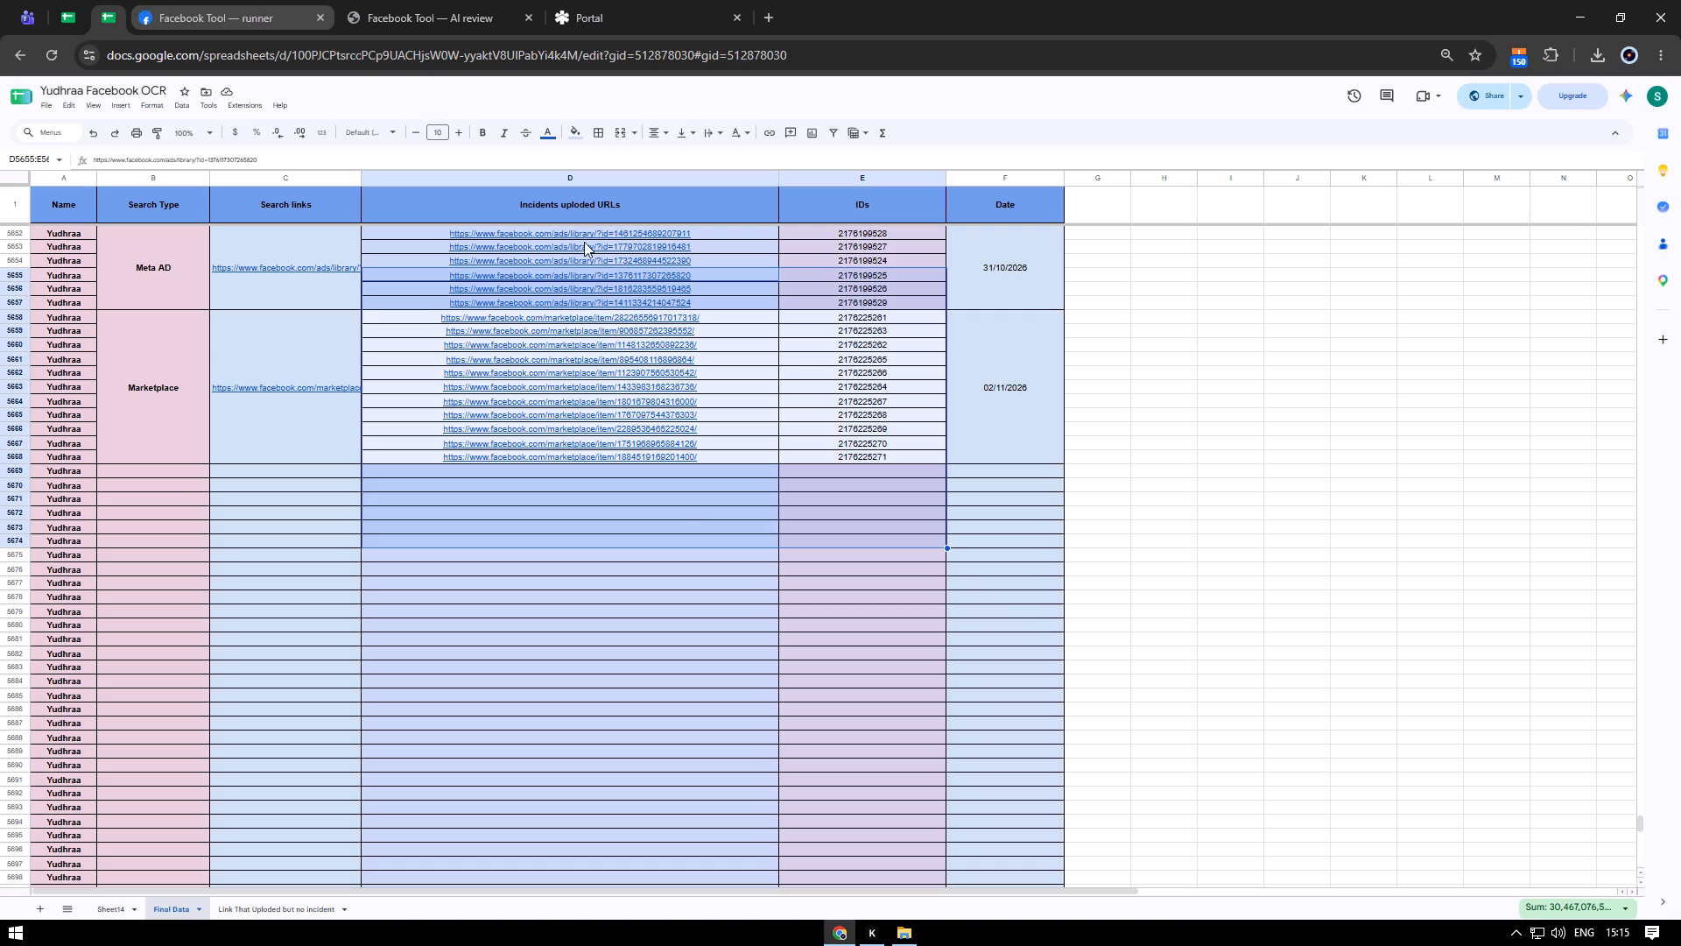
# Fill URL cells D5656:D5672 with light cornflower blue and ID cells E5656:E5671 with light purple, matching the rows above.
pyautogui.moveTo(659, 296); pyautogui.dragTo(675, 516)
pyautogui.click(567, 137)
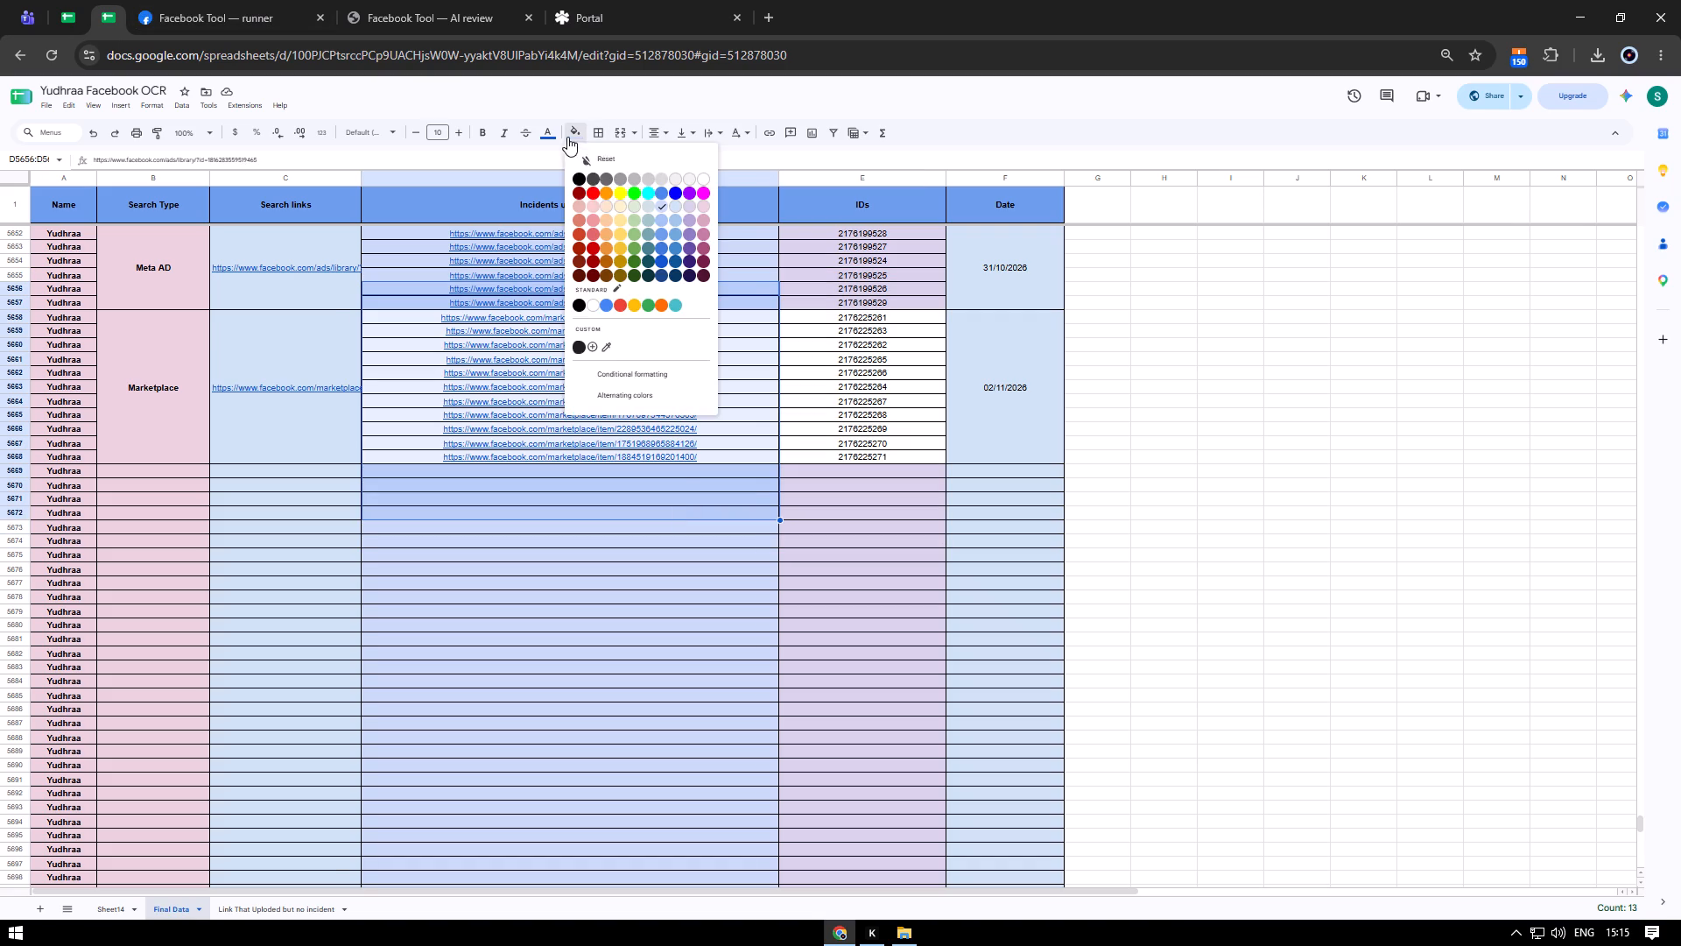
pyautogui.click(662, 207)
pyautogui.moveTo(872, 284); pyautogui.dragTo(871, 506)
pyautogui.click(573, 140)
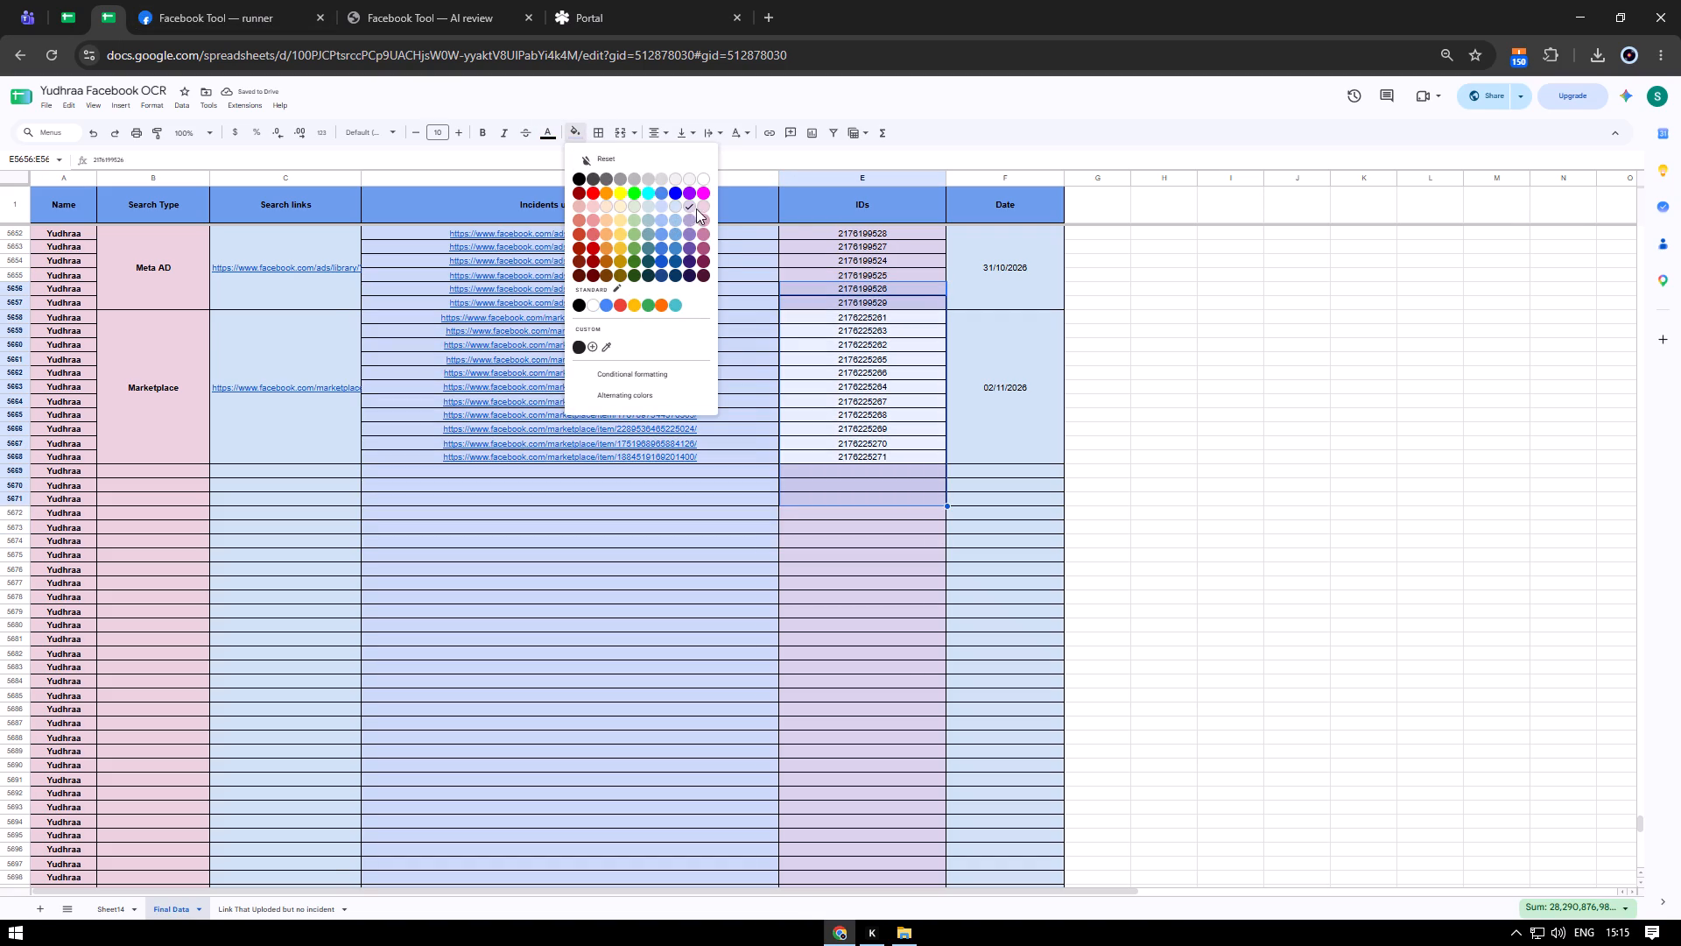
pyautogui.click(690, 208)
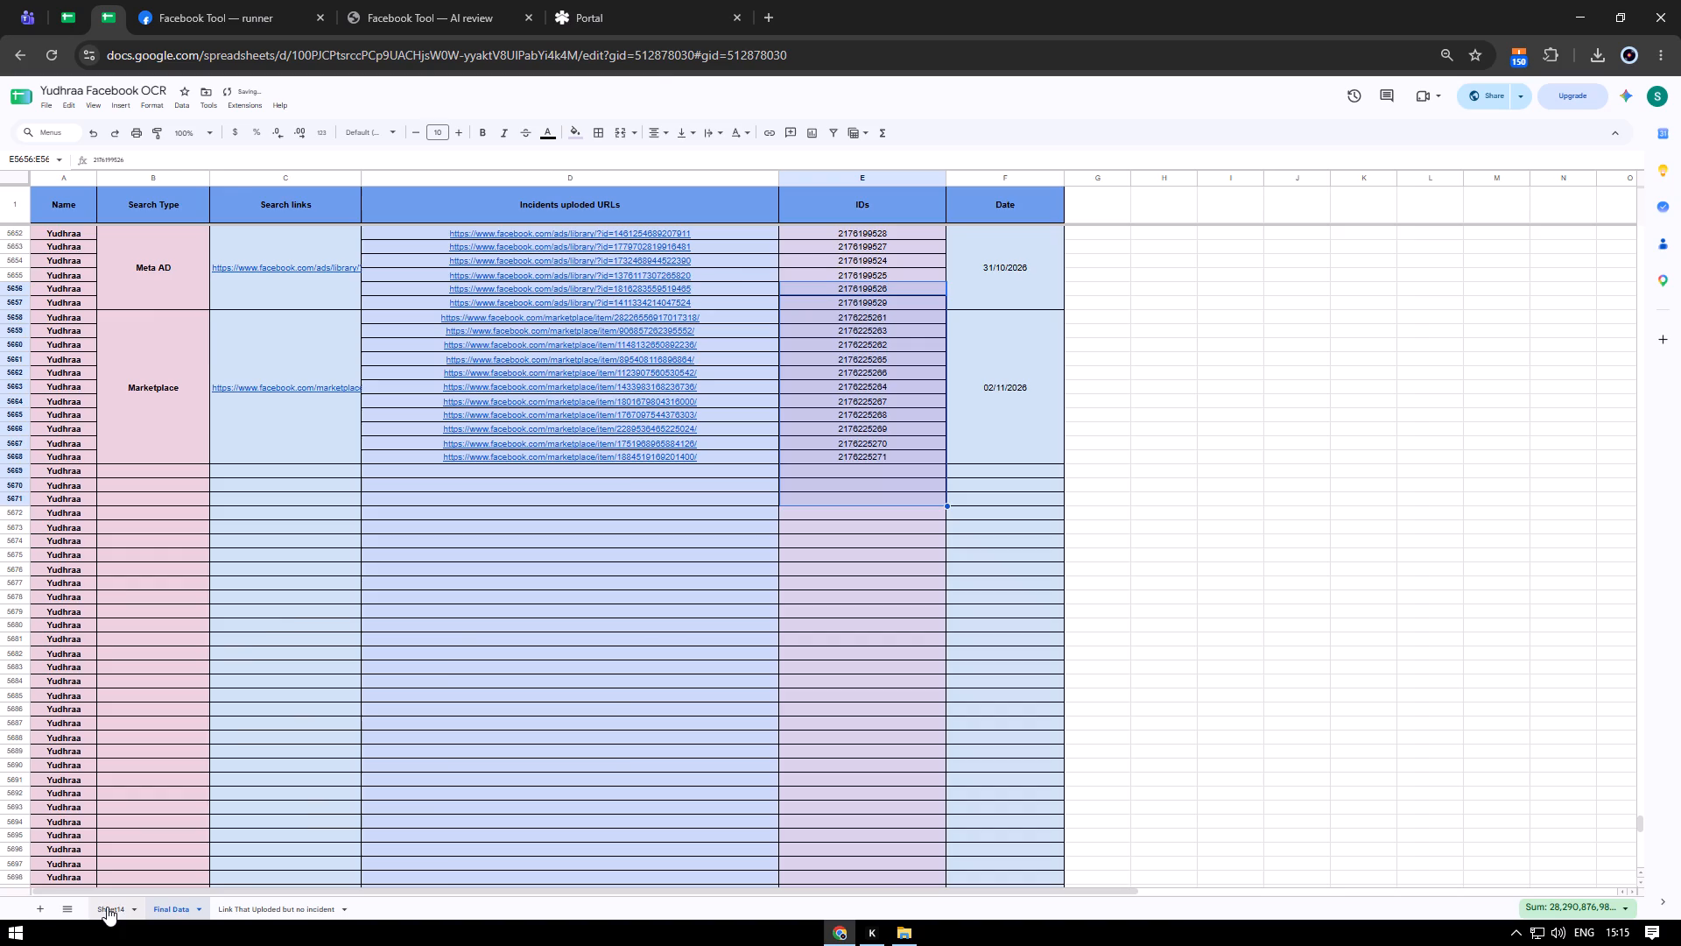
# Remove the filter from Sheet14 and clear all of the sheet's contents.
pyautogui.click(107, 907)
pyautogui.click(14, 187)
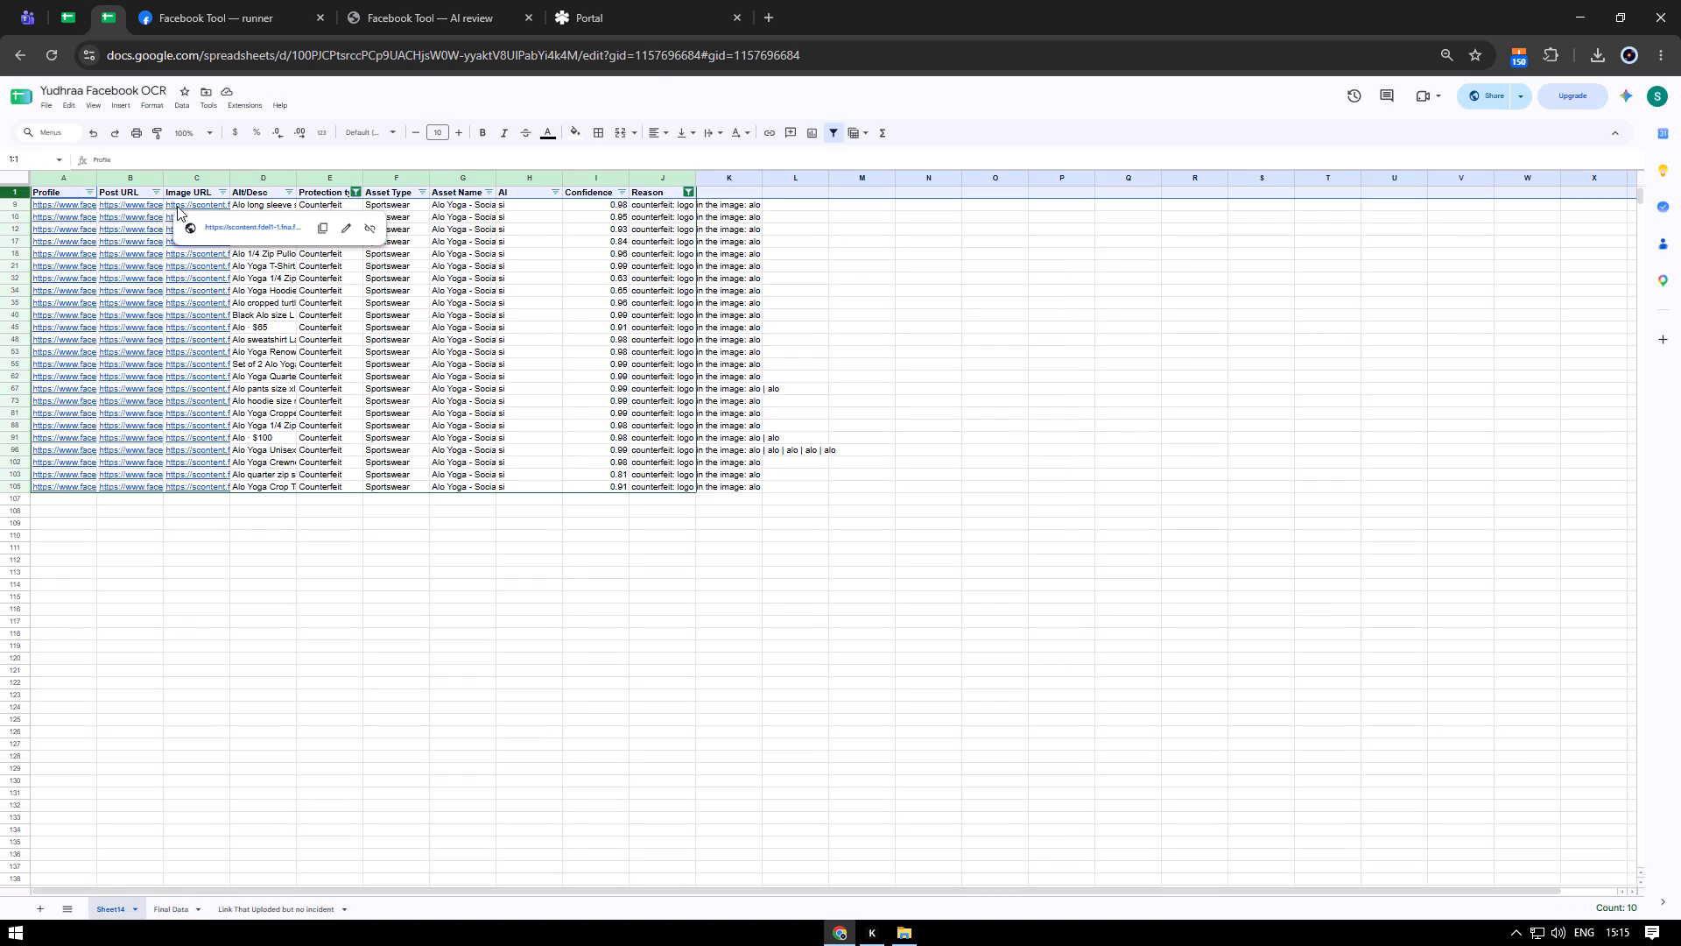
pyautogui.hotkey('alt', 'd')
pyautogui.hotkey('alt', 'f')
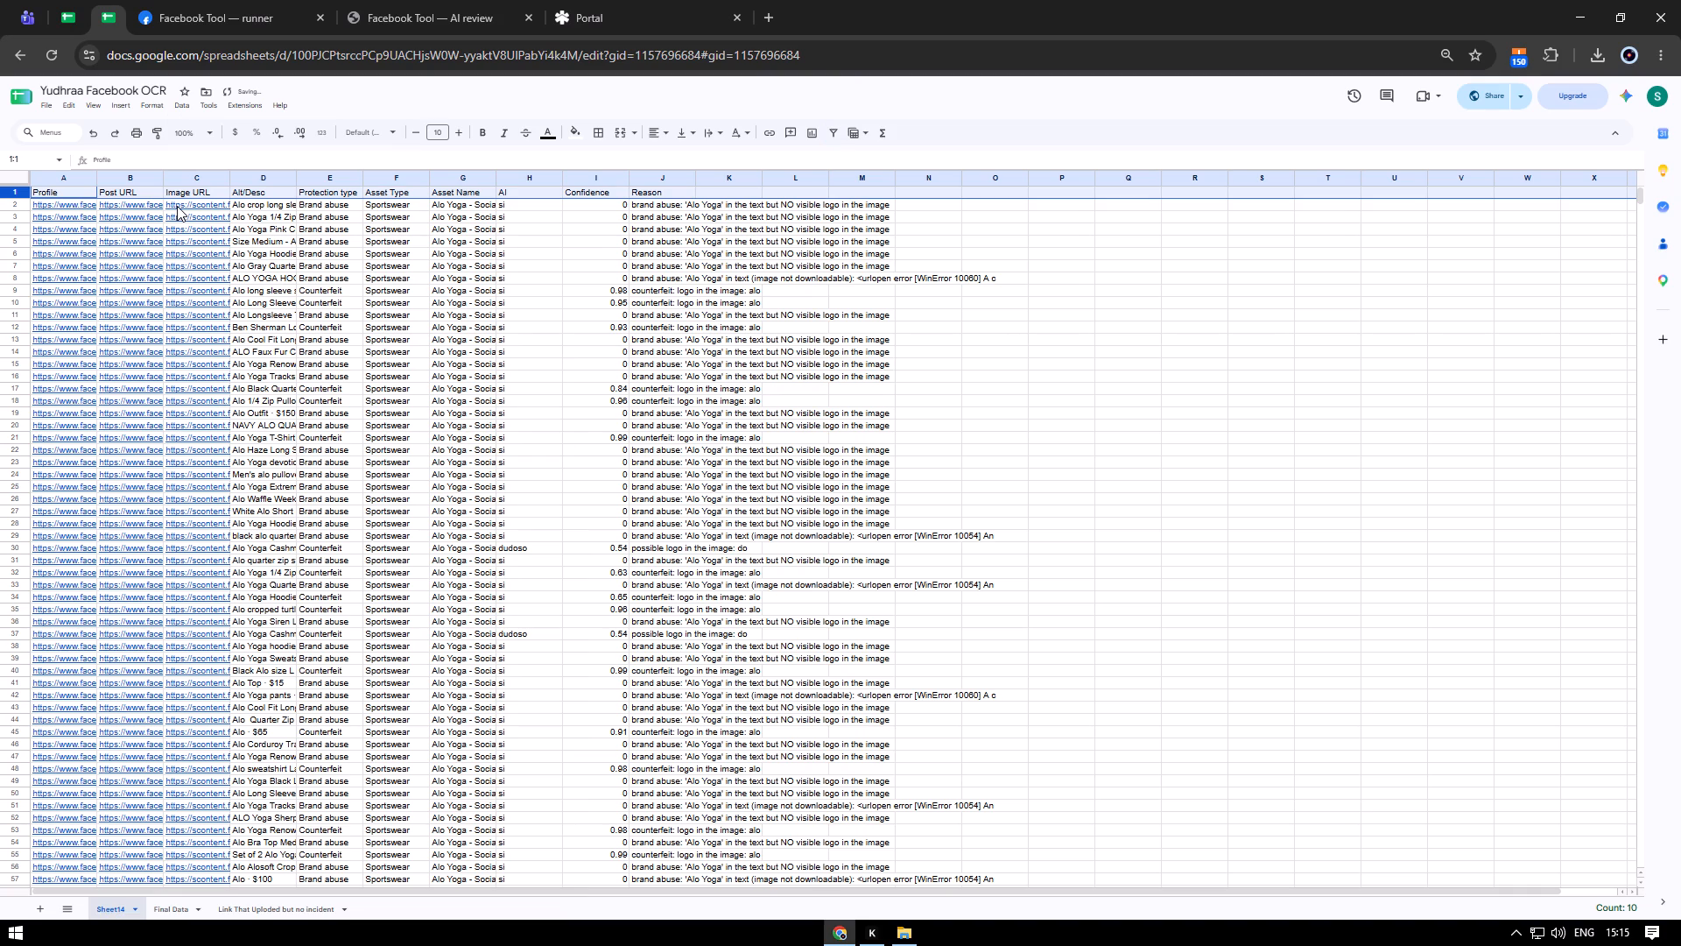
pyautogui.hotkey('ctrl', 'a')
pyautogui.hotkey('ctrl', 'a')
pyautogui.hotkey('ctrl', 'a')
pyautogui.hotkey('ctrl', 'a')
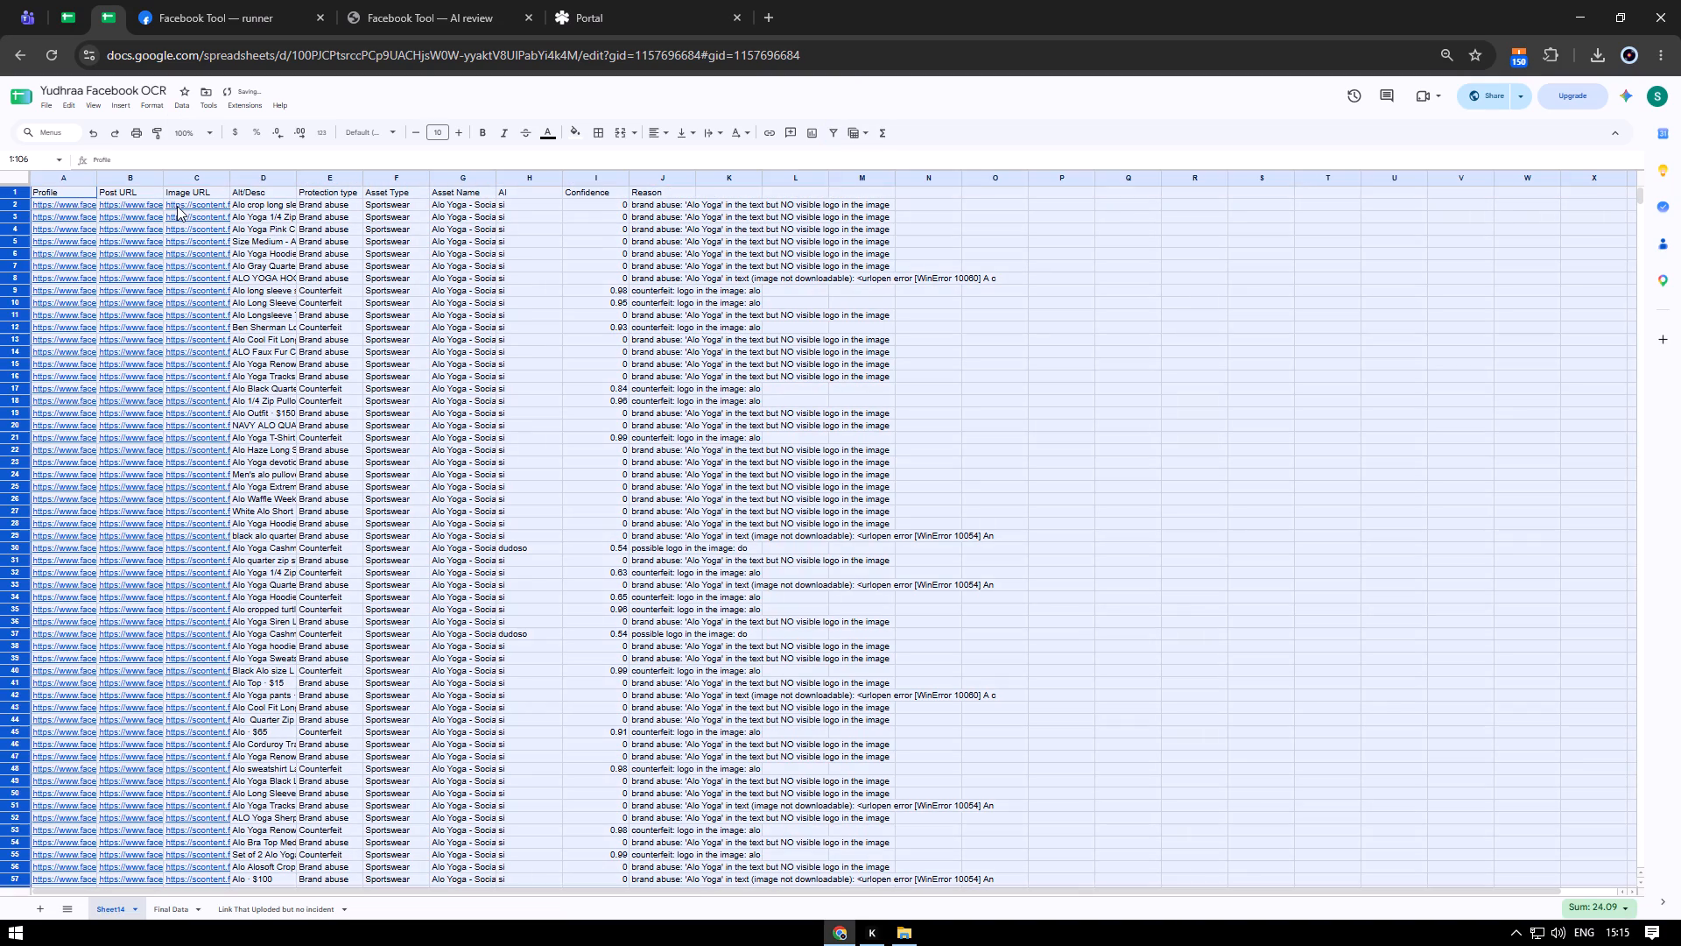
pyautogui.hotkey('ctrl', 'a')
pyautogui.press('Delete')
pyautogui.press('Up')
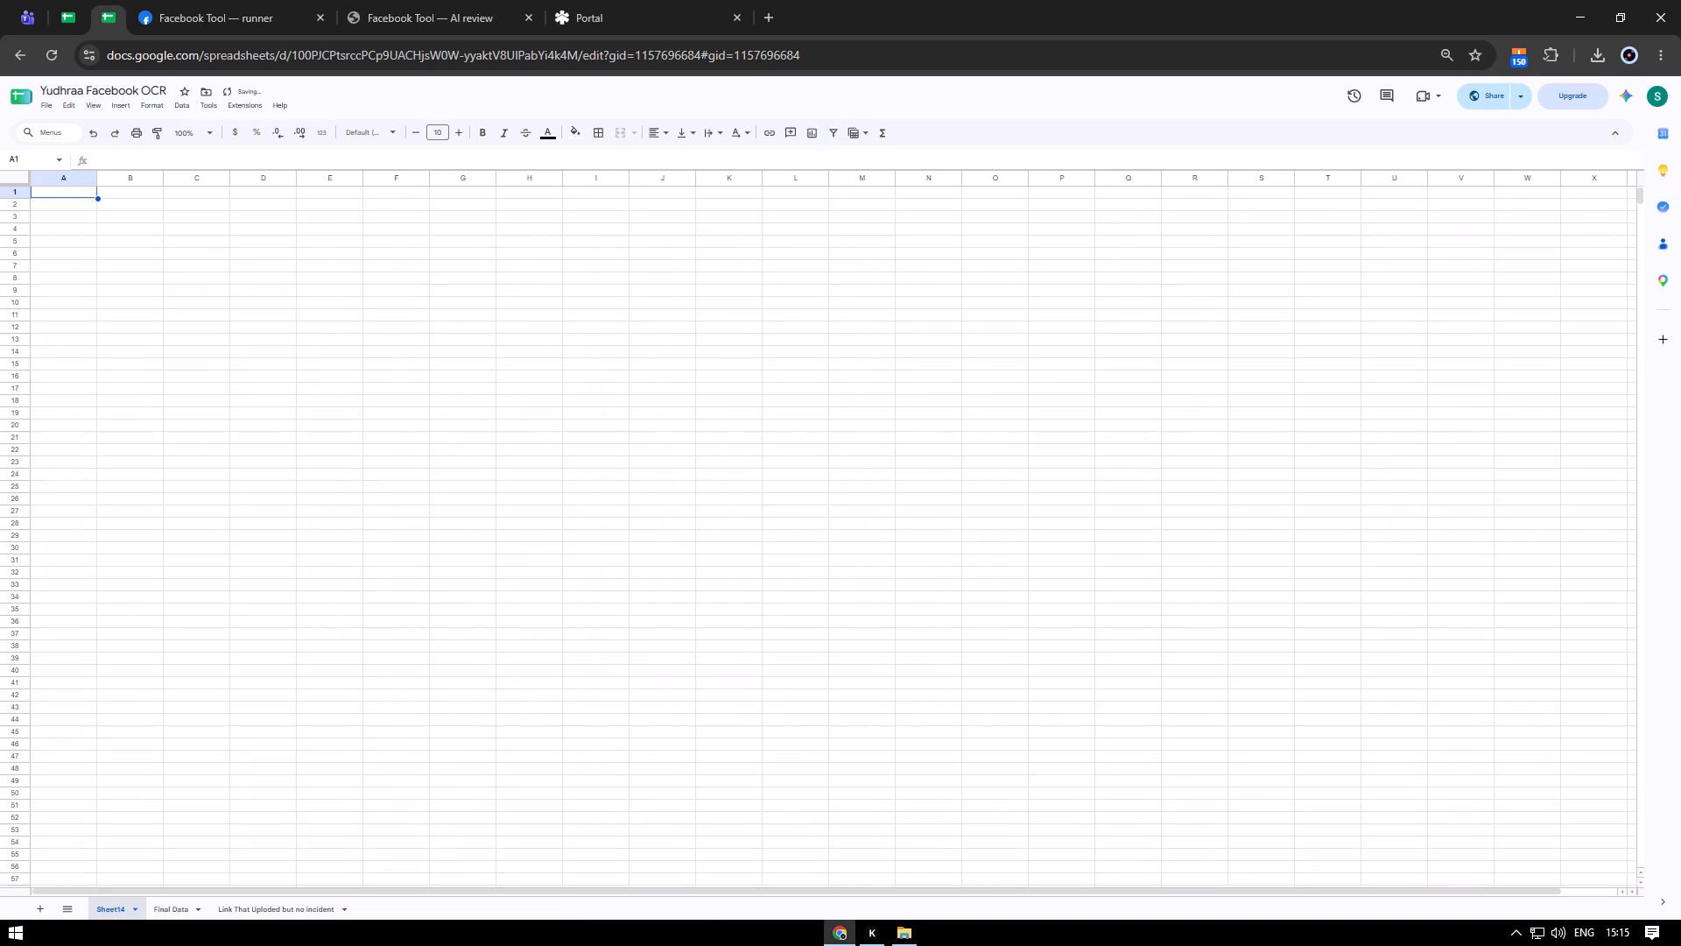
# Pin the Portal browser tab and place it ahead of the two spreadsheet tabs.
pyautogui.rightClick(603, 0)
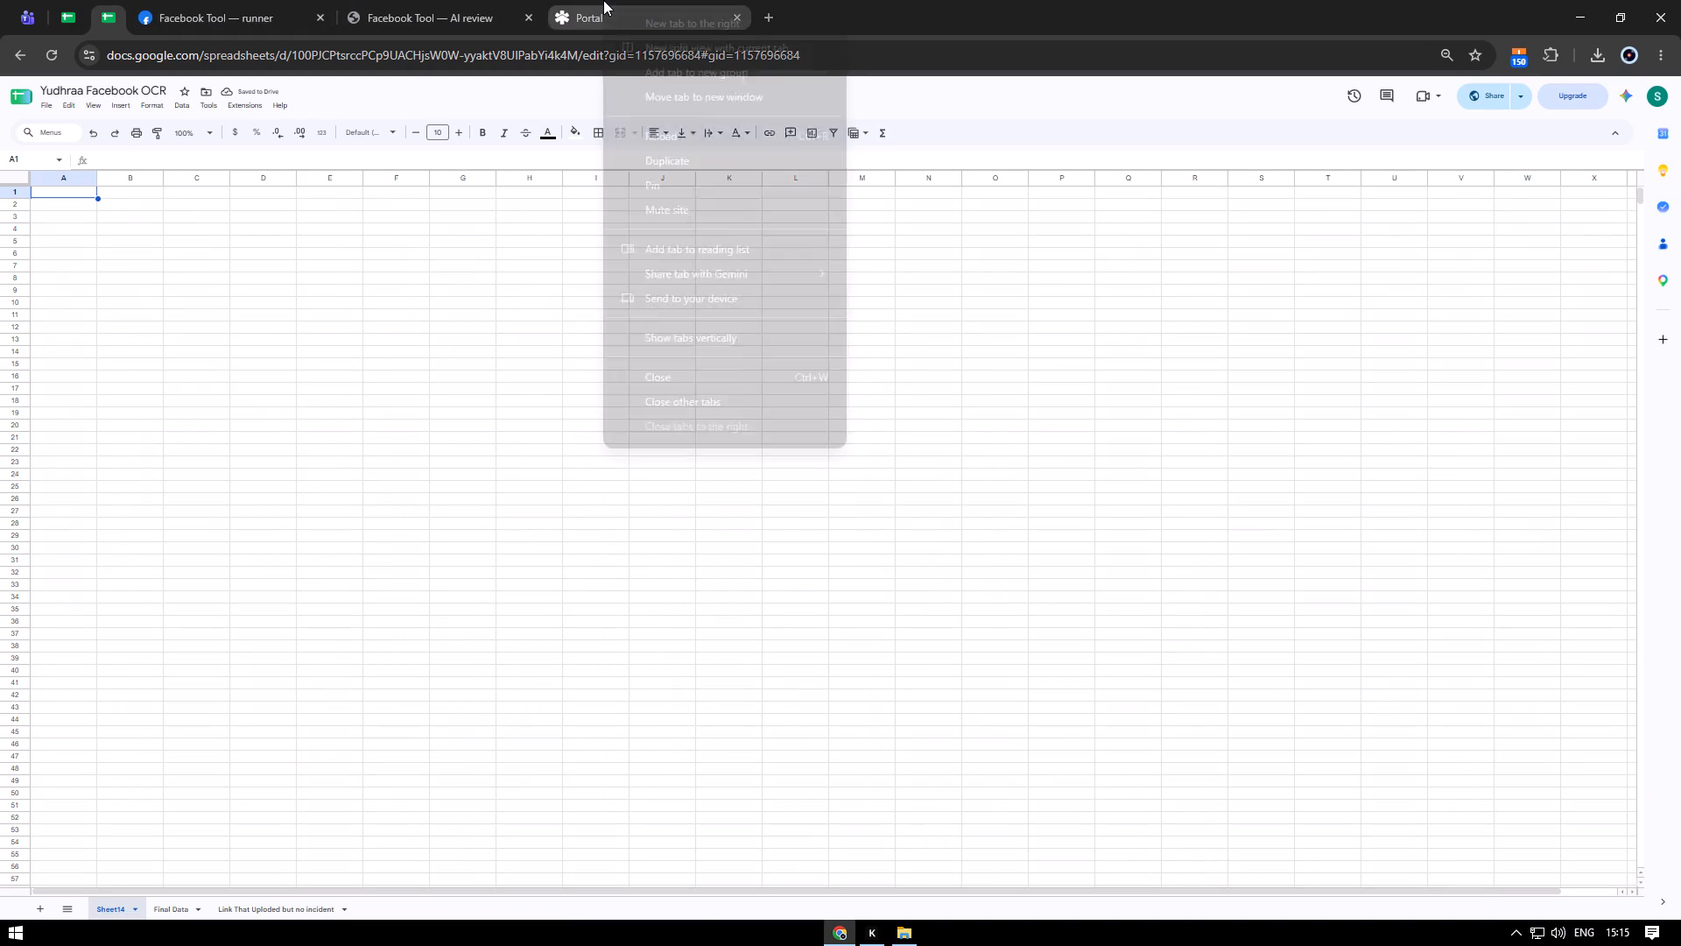
pyautogui.click(694, 182)
pyautogui.moveTo(153, 0); pyautogui.dragTo(58, 0)
# Close the finished Facebook Tool runner and AI review browser tabs.
pyautogui.click(199, 0)
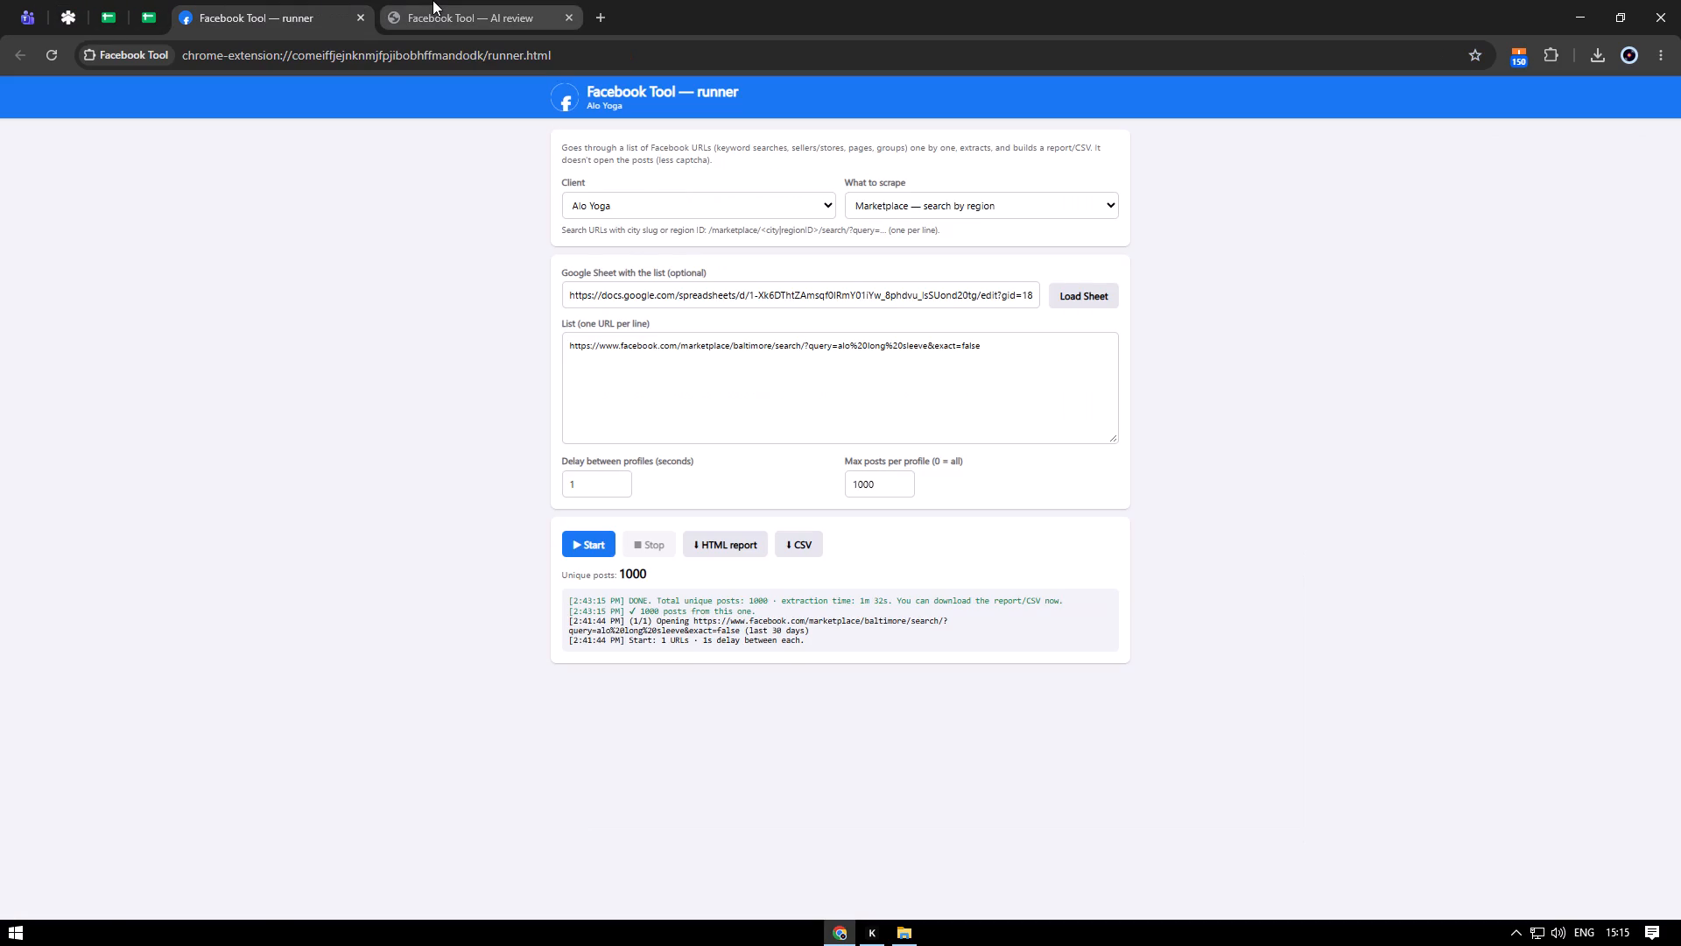
pyautogui.click(433, 0)
pyautogui.middleClick(400, 0)
pyautogui.middleClick(287, 0)
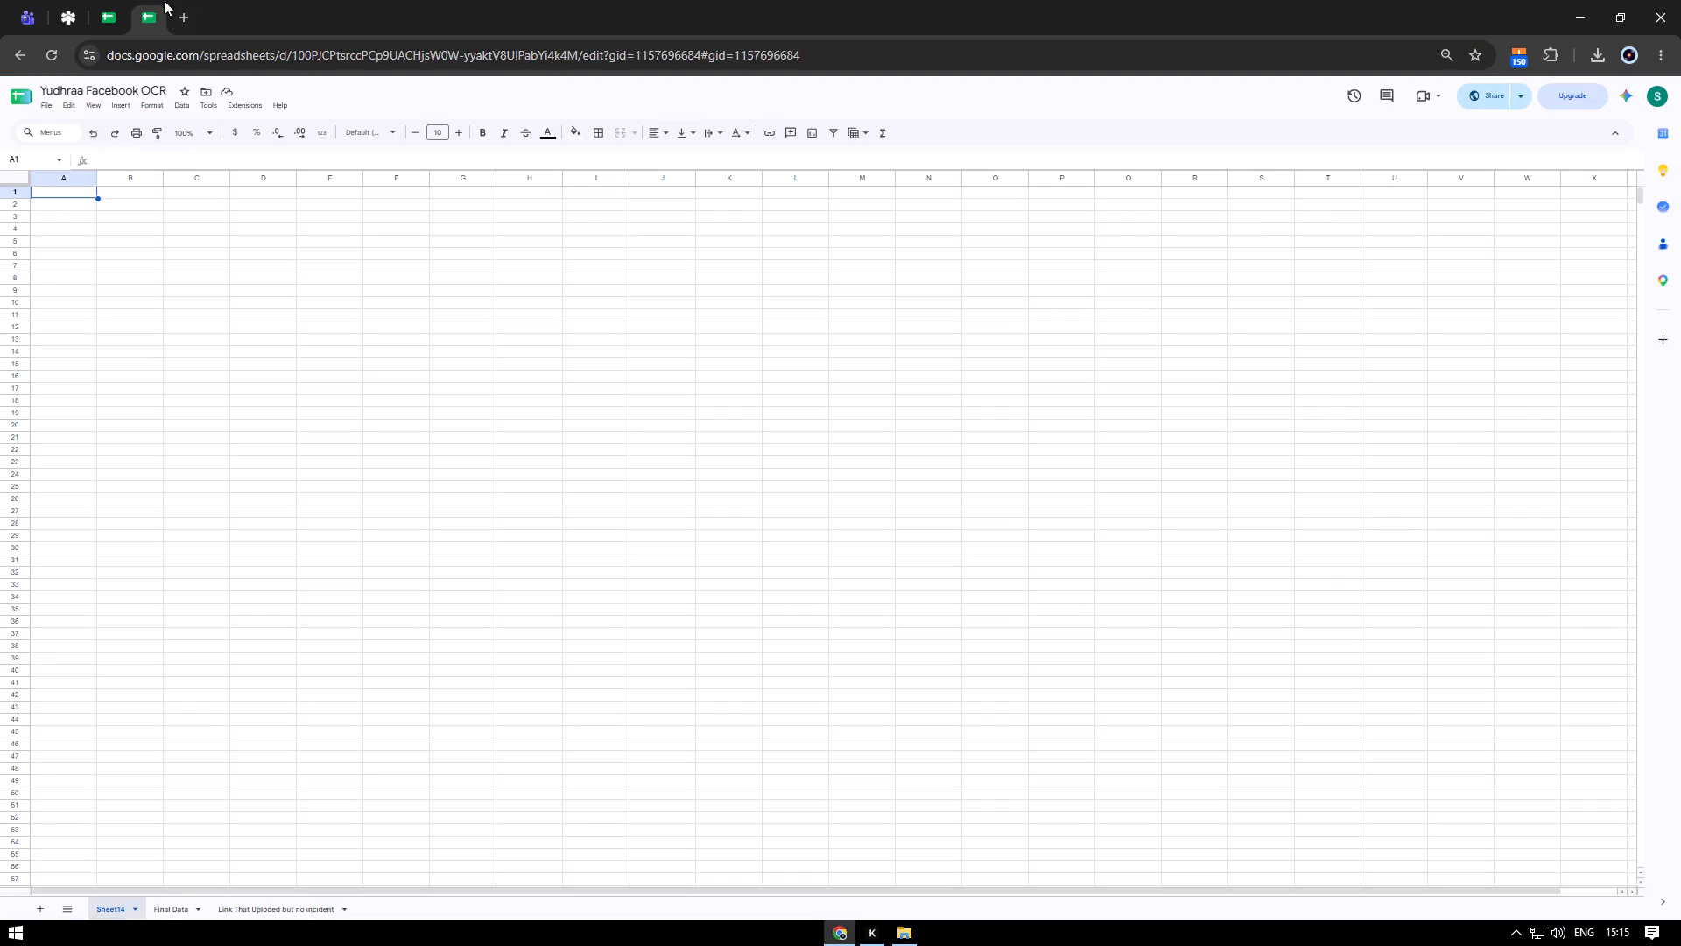
# In the US-EAST worksheet, copy the Charlotte, NC "alo long sleeve" Marketplace search link from row 151.
pyautogui.click(143, 0)
pyautogui.click(107, 0)
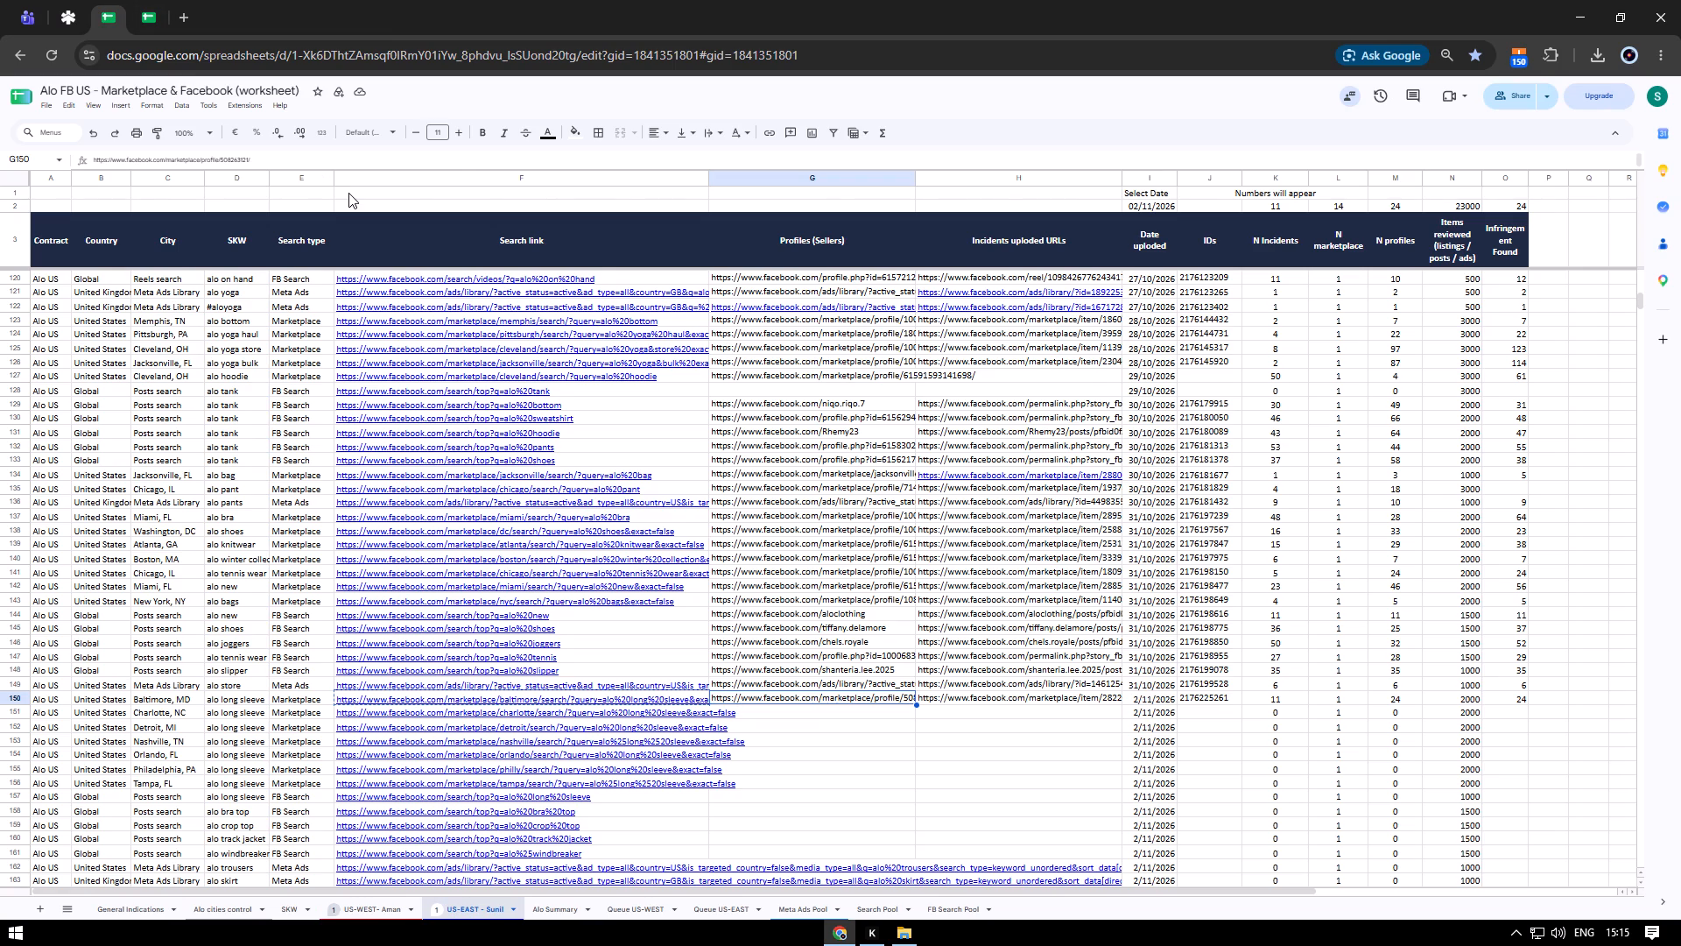
pyautogui.press('Down')
pyautogui.press('Left')
pyautogui.hotkey('ctrl', 'c')
pyautogui.hotkey('ctrl', 'c')
pyautogui.hotkey('ctrl', 'c')
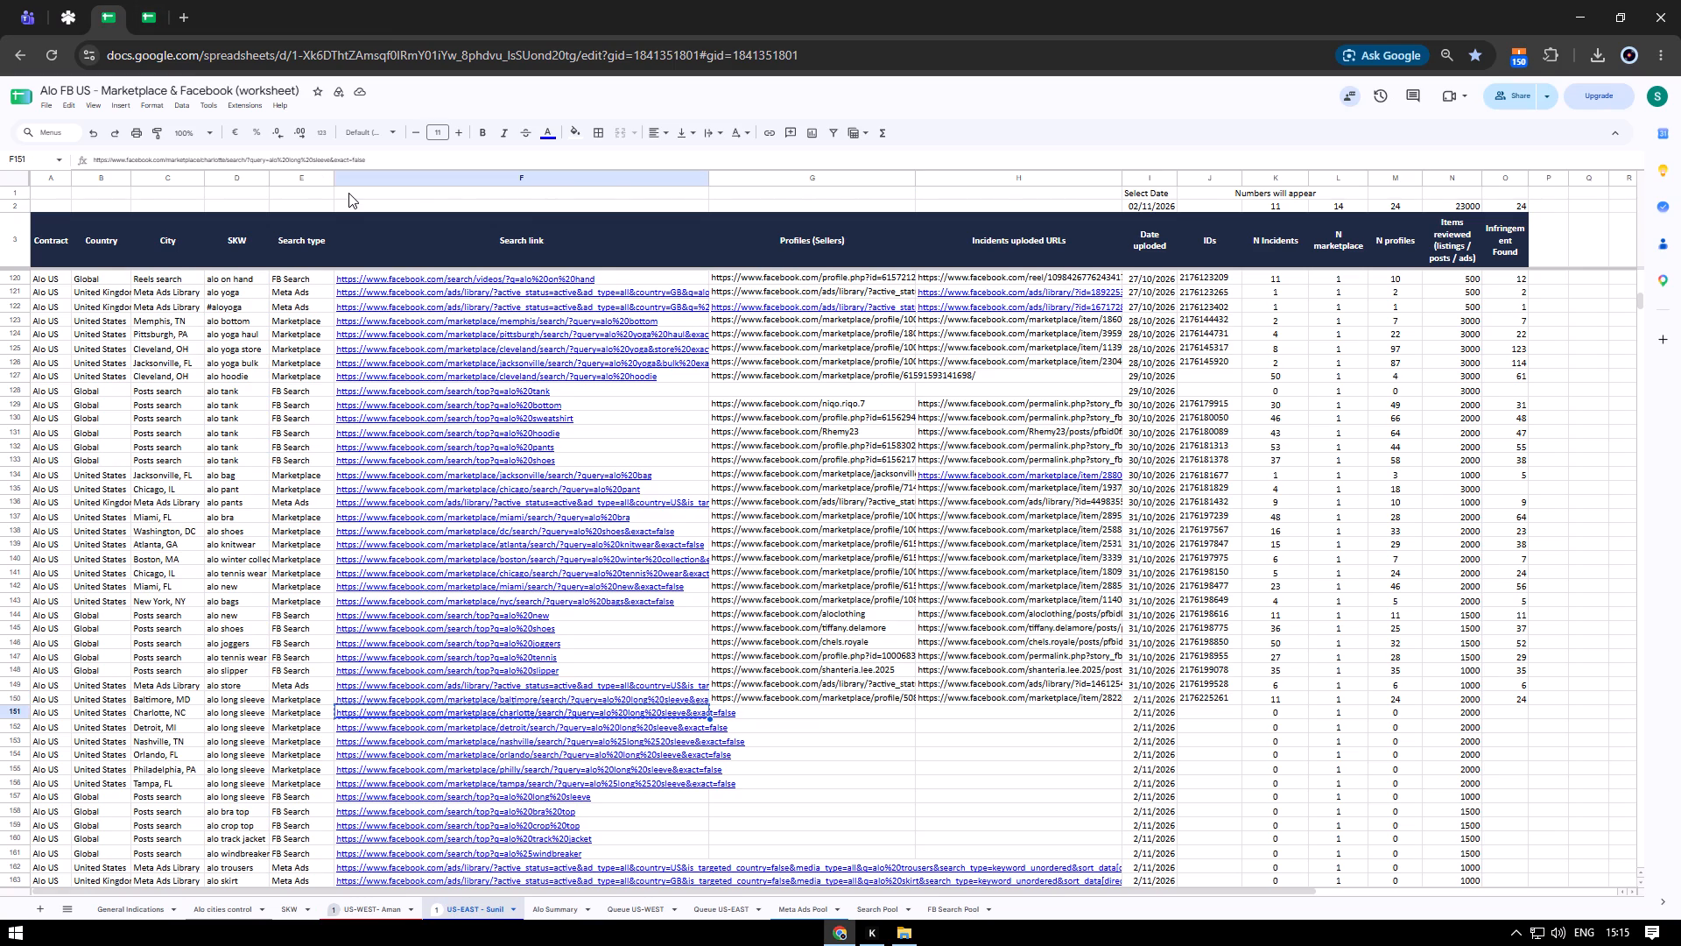
# Open a new Facebook Tool runner and replace its URL list with the copied Charlotte search link.
pyautogui.hotkey('ctrl', 'd')
pyautogui.hotkey('shift', 'Tab')
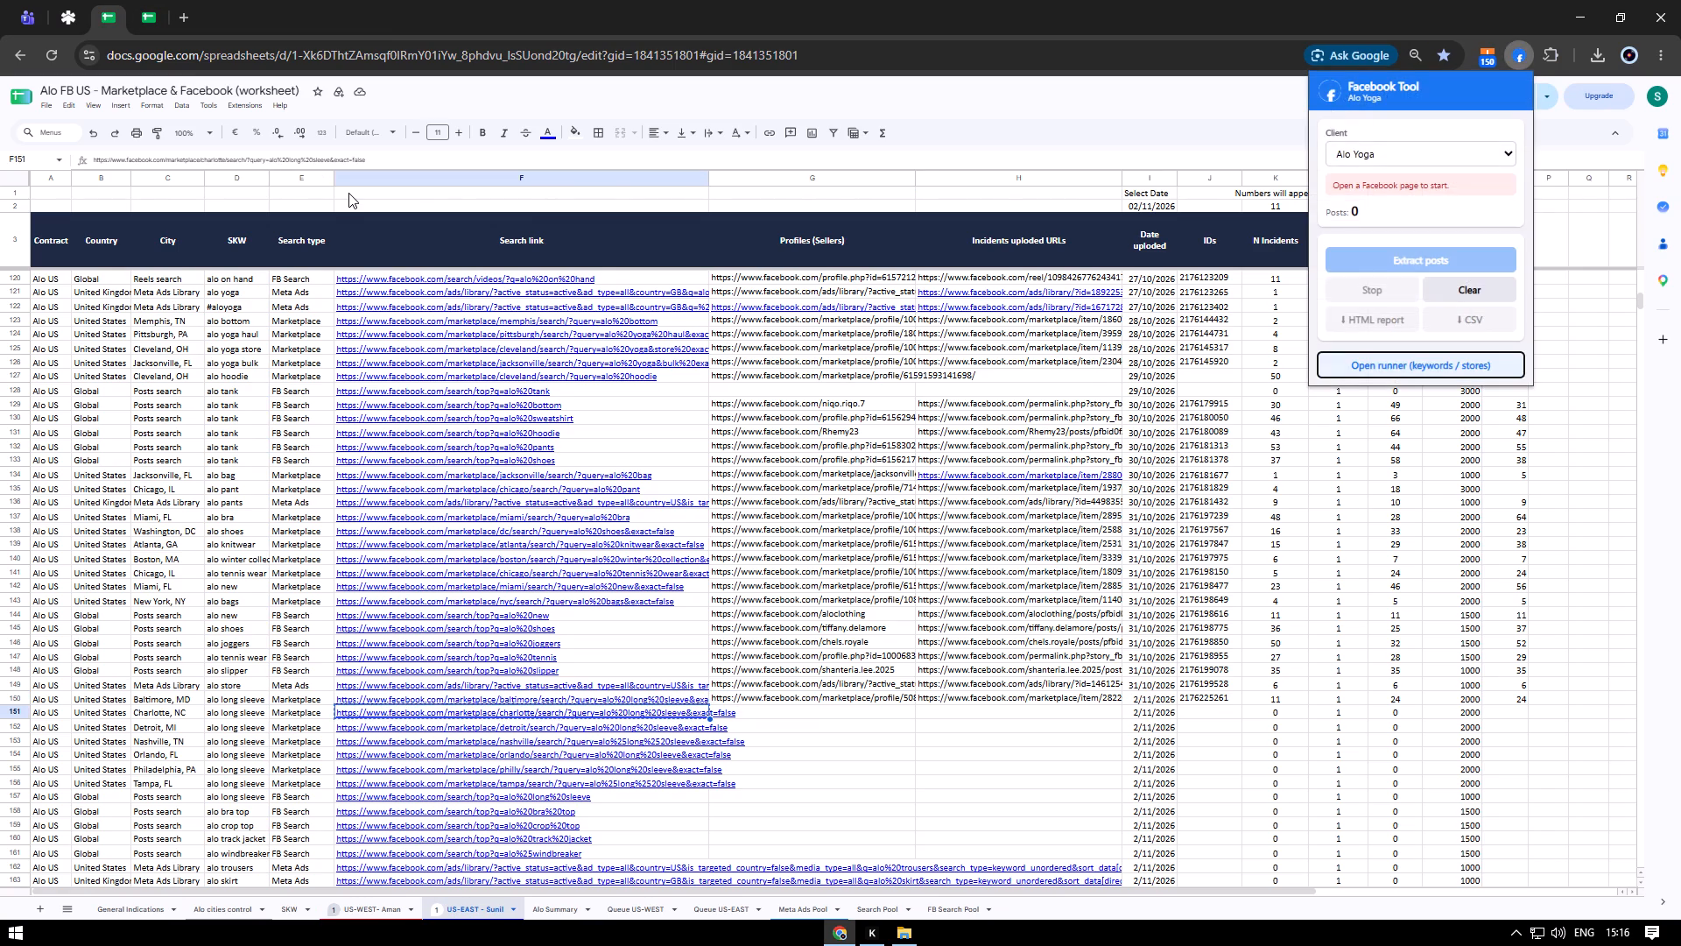
pyautogui.press('Return')
pyautogui.press('Tab')
pyautogui.press('Tab')
pyautogui.press('Tab')
pyautogui.press('Tab')
pyautogui.press('Tab')
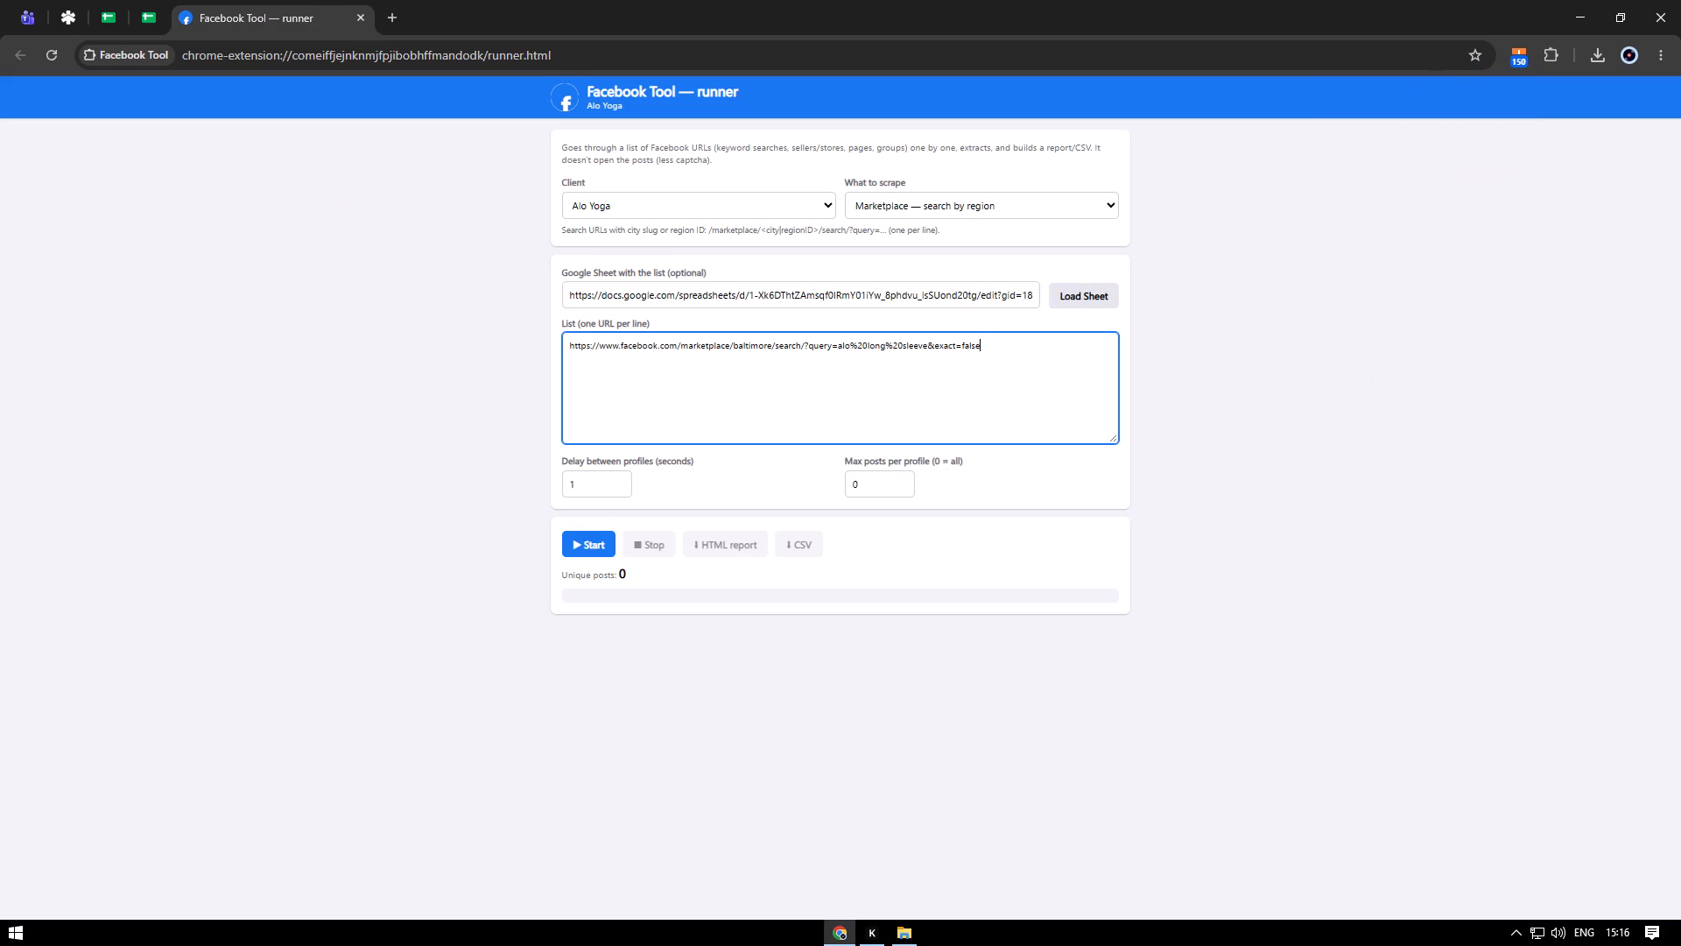
pyautogui.hotkey('ctrl', 'a')
pyautogui.hotkey('ctrl', 'v')
pyautogui.press('Tab')
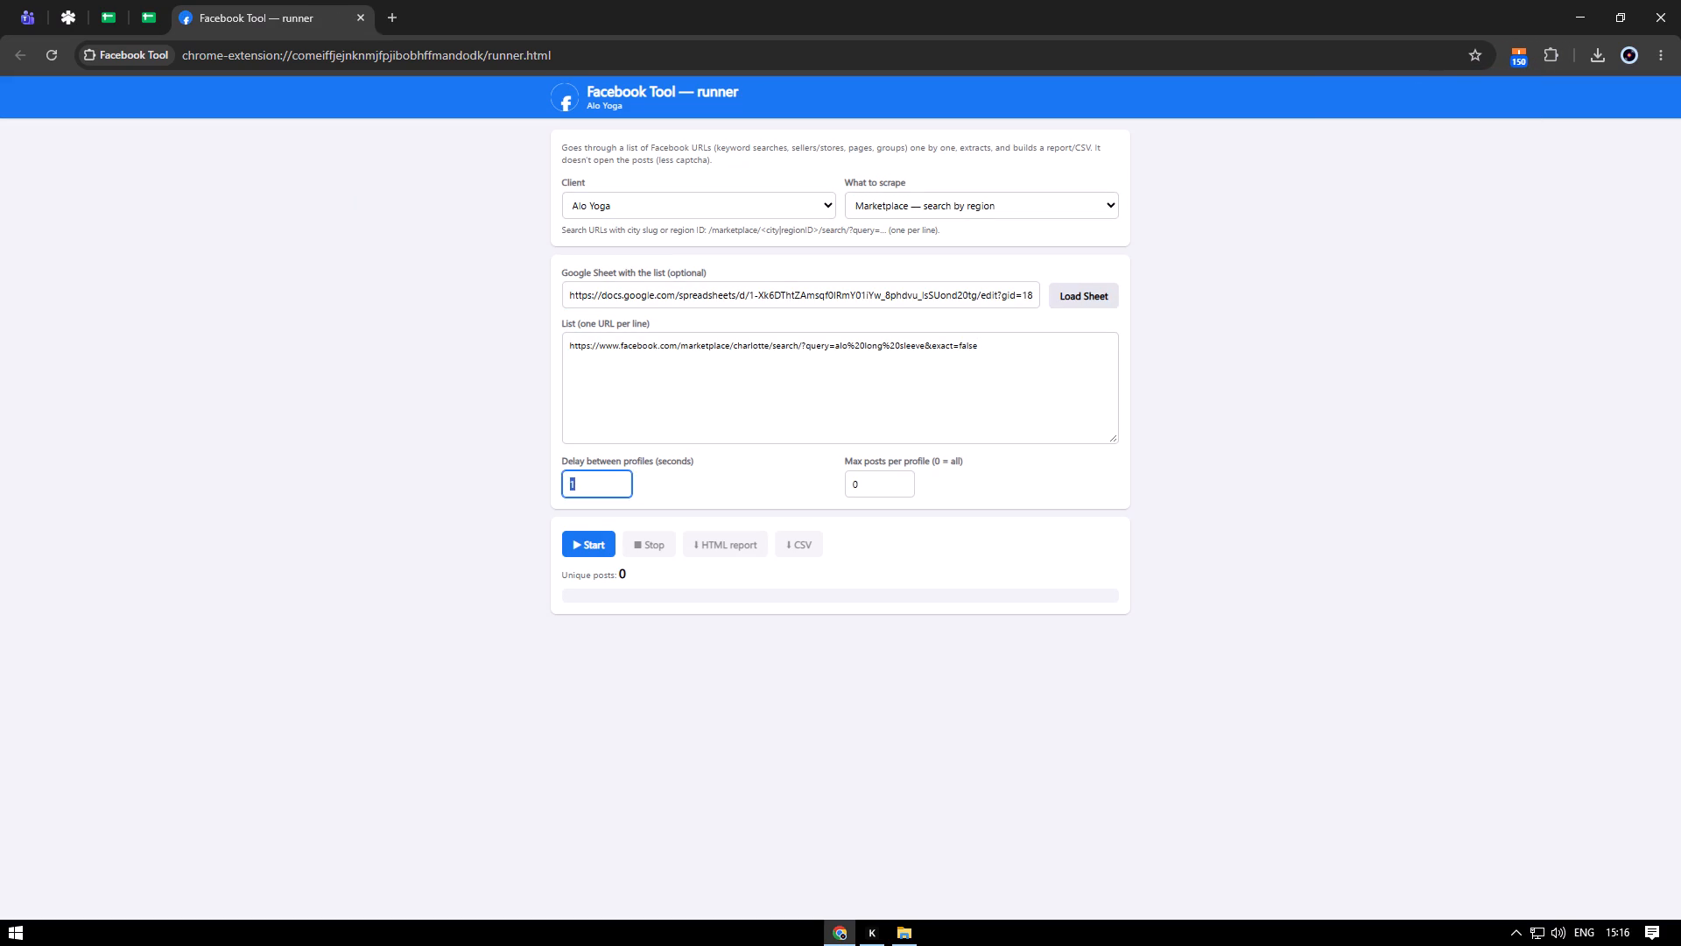
# Set the maximum posts per profile to 1000 and start the Charlotte Marketplace scrape.
pyautogui.press('Tab')
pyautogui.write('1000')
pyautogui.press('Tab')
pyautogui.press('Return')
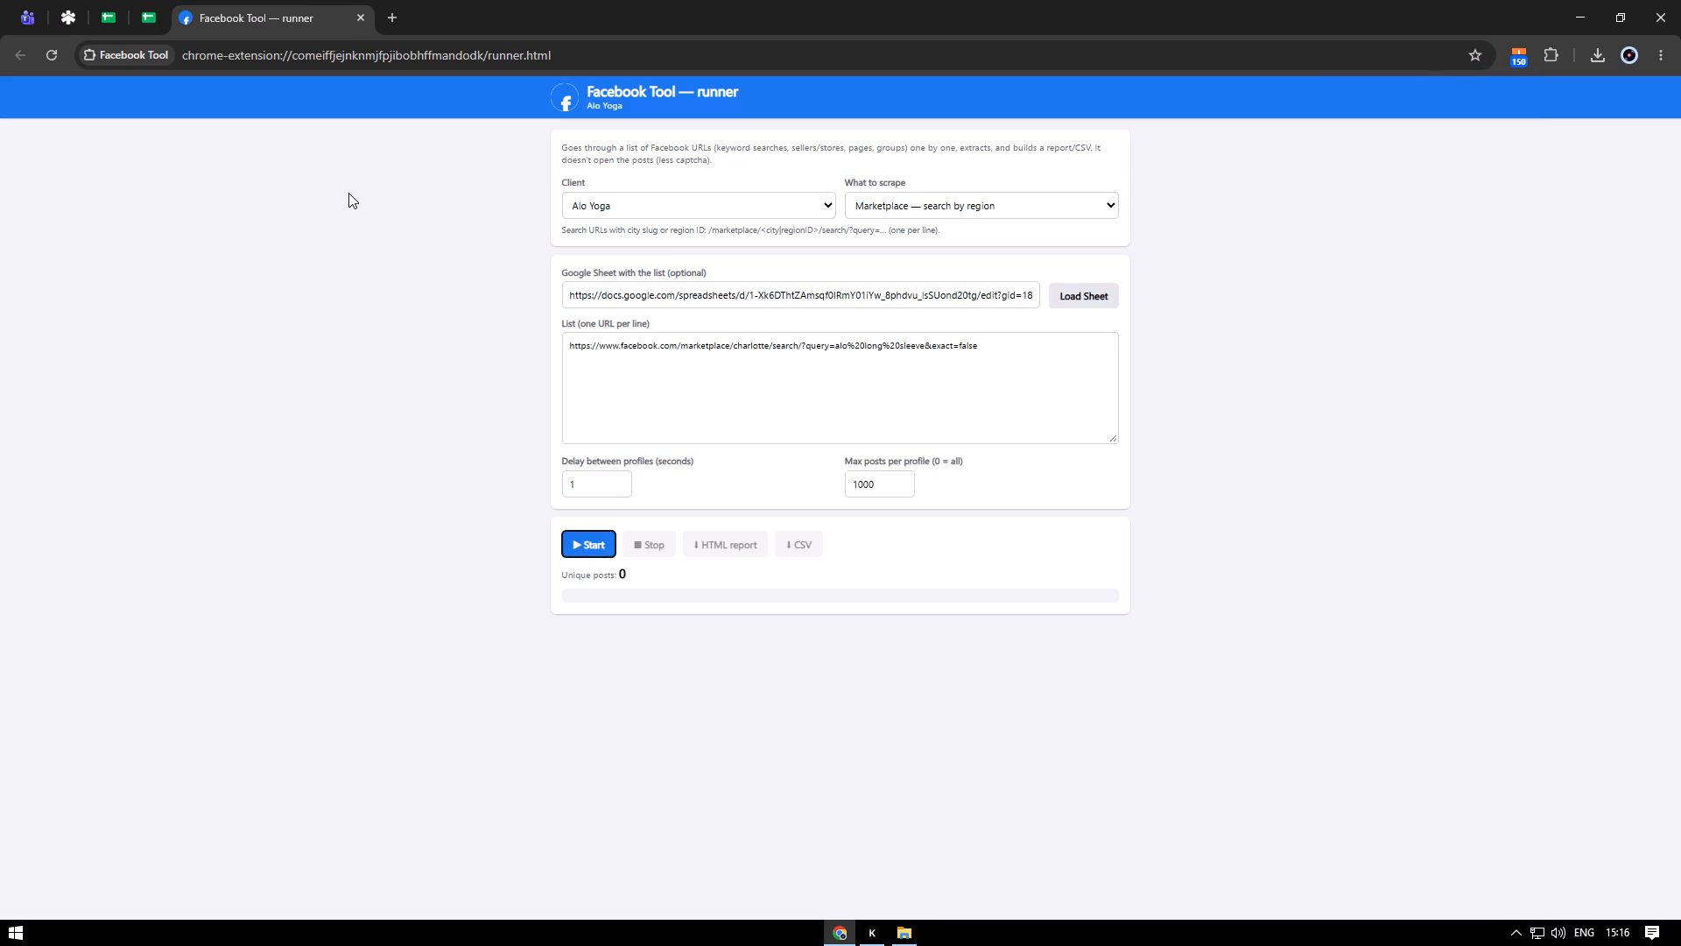
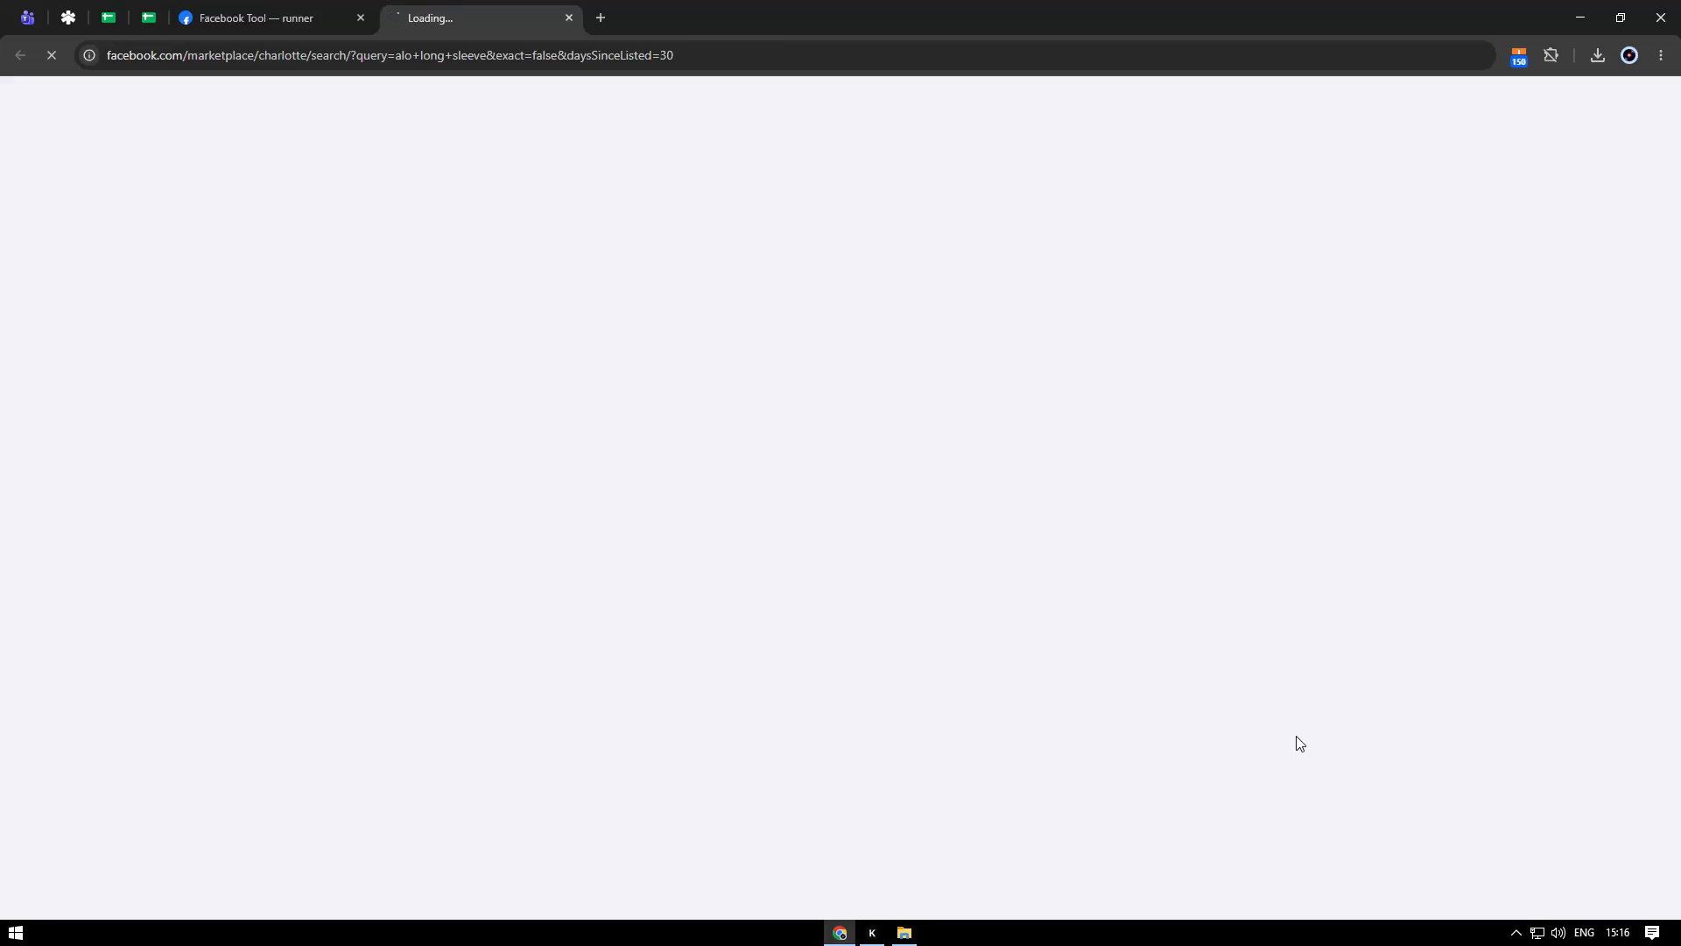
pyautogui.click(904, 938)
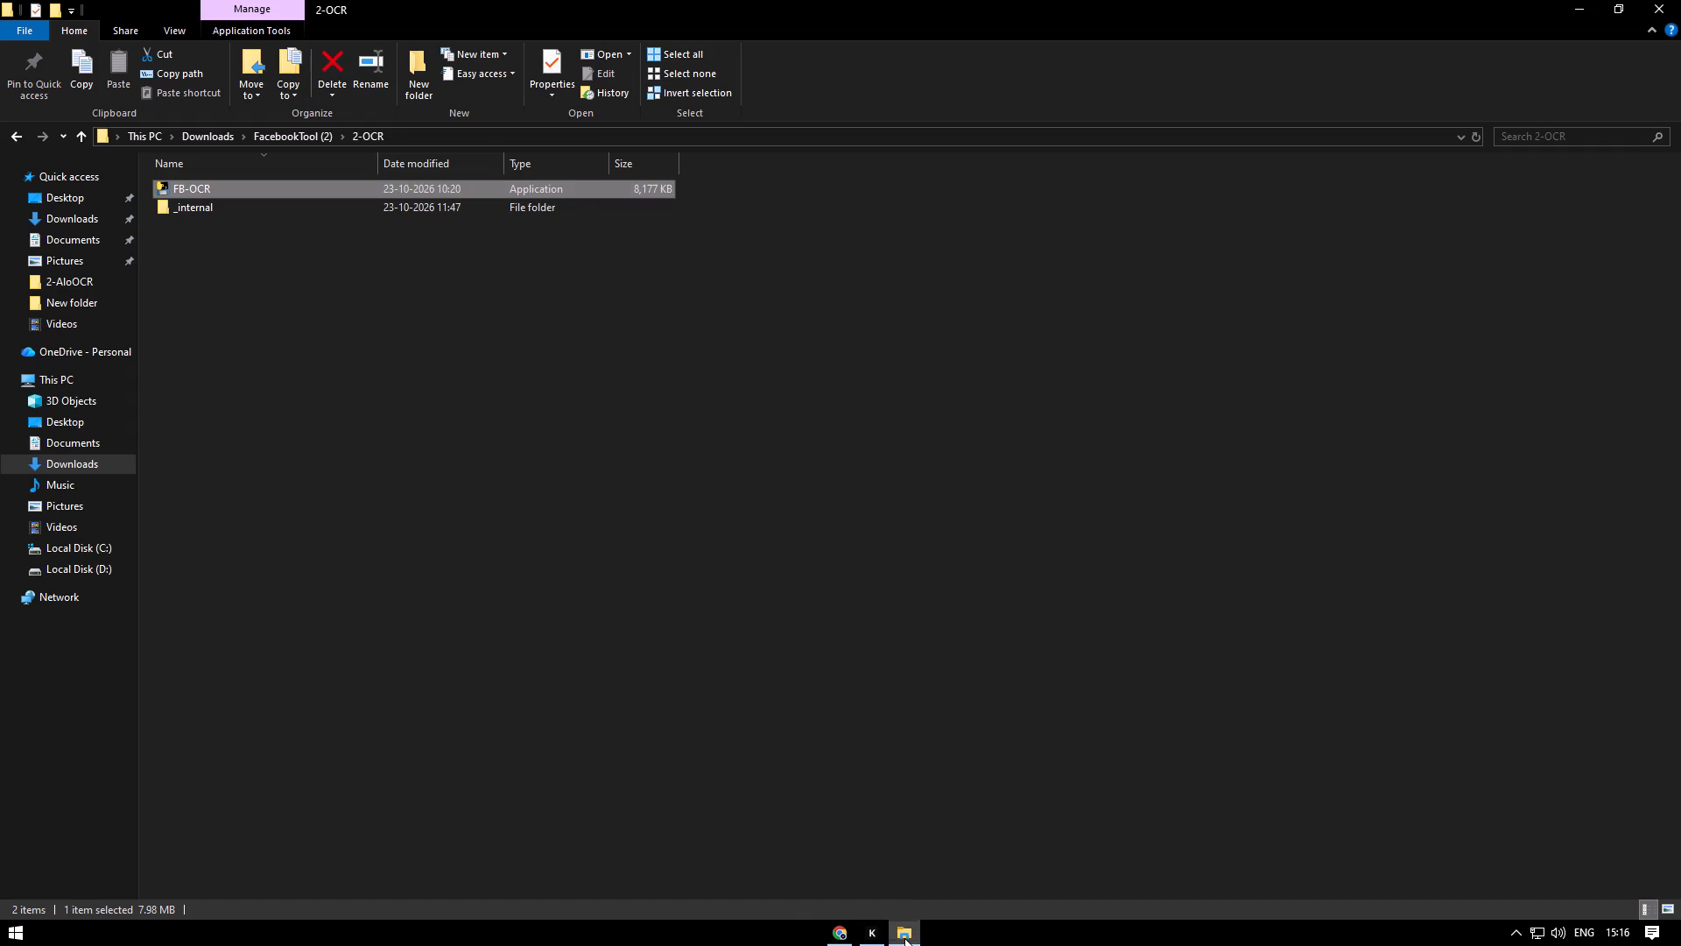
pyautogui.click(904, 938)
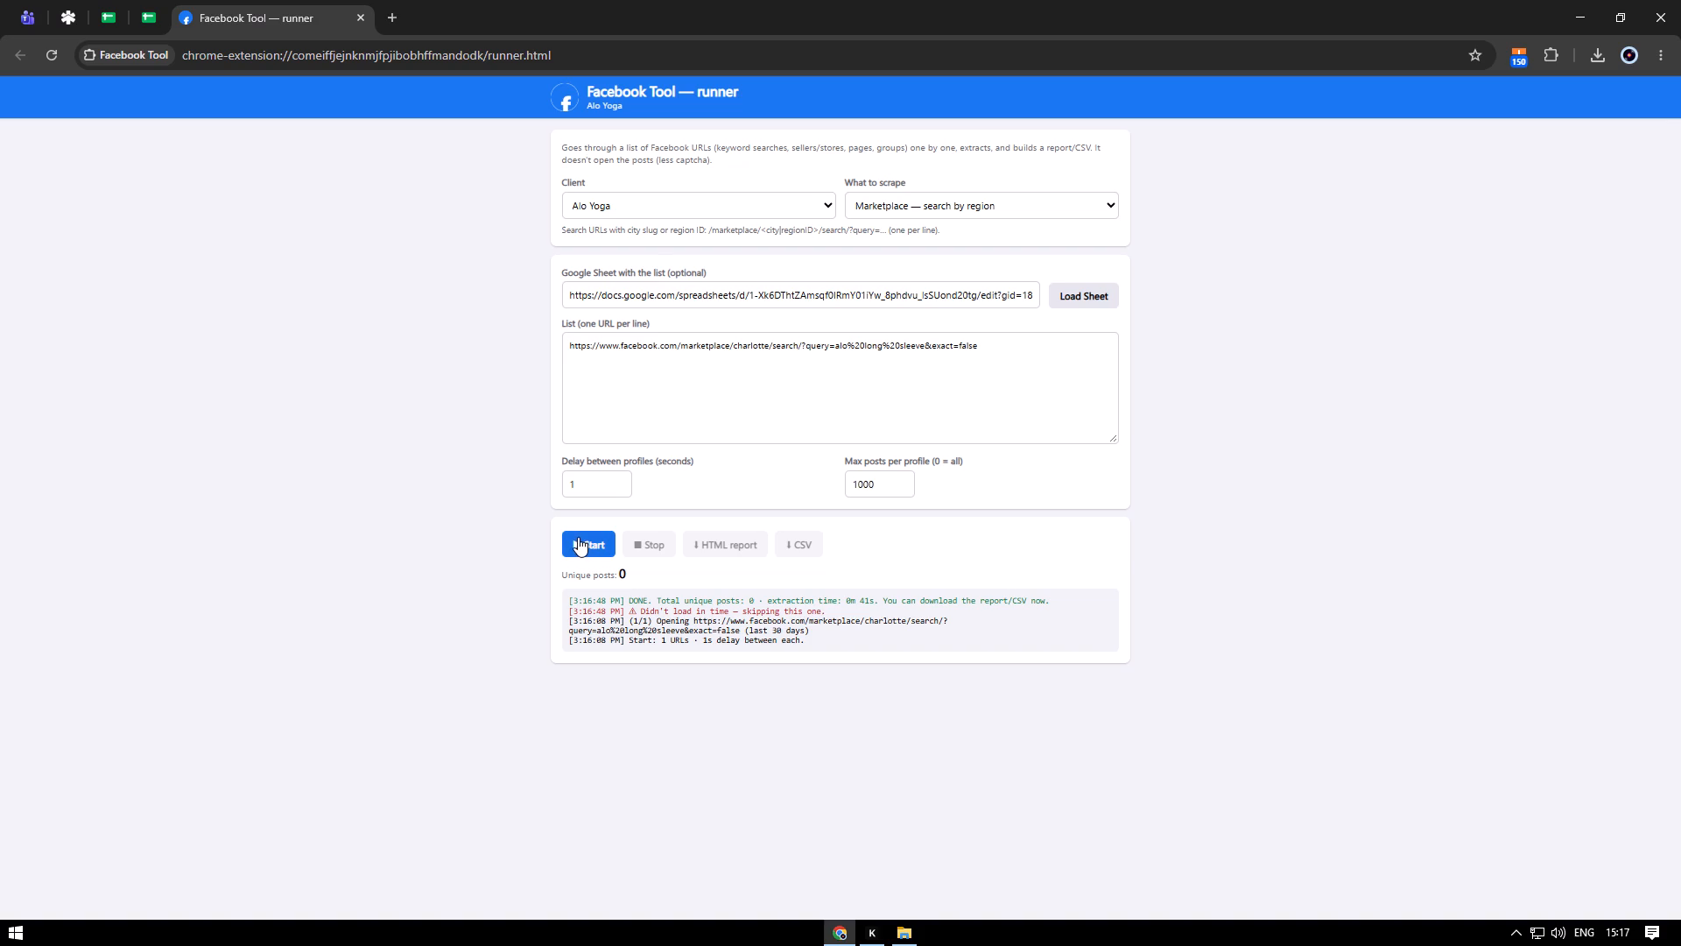
# Rerun the Alo Yoga Marketplace scrape for the Charlotte "alo long sleeve" search link.
pyautogui.click(578, 537)
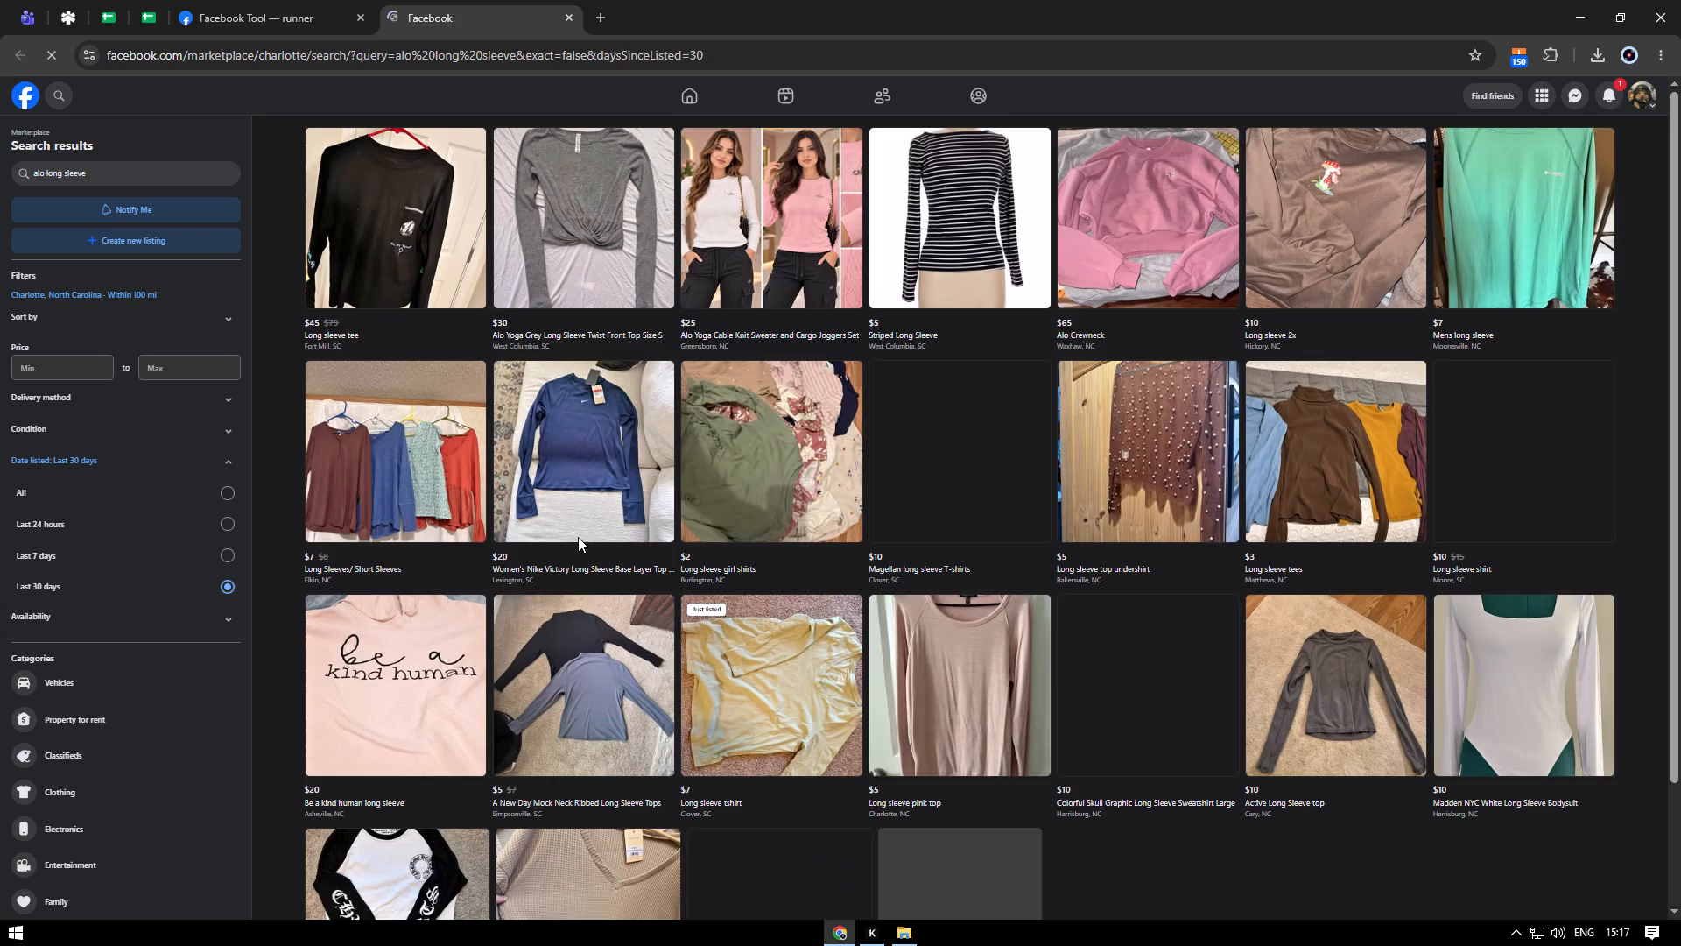
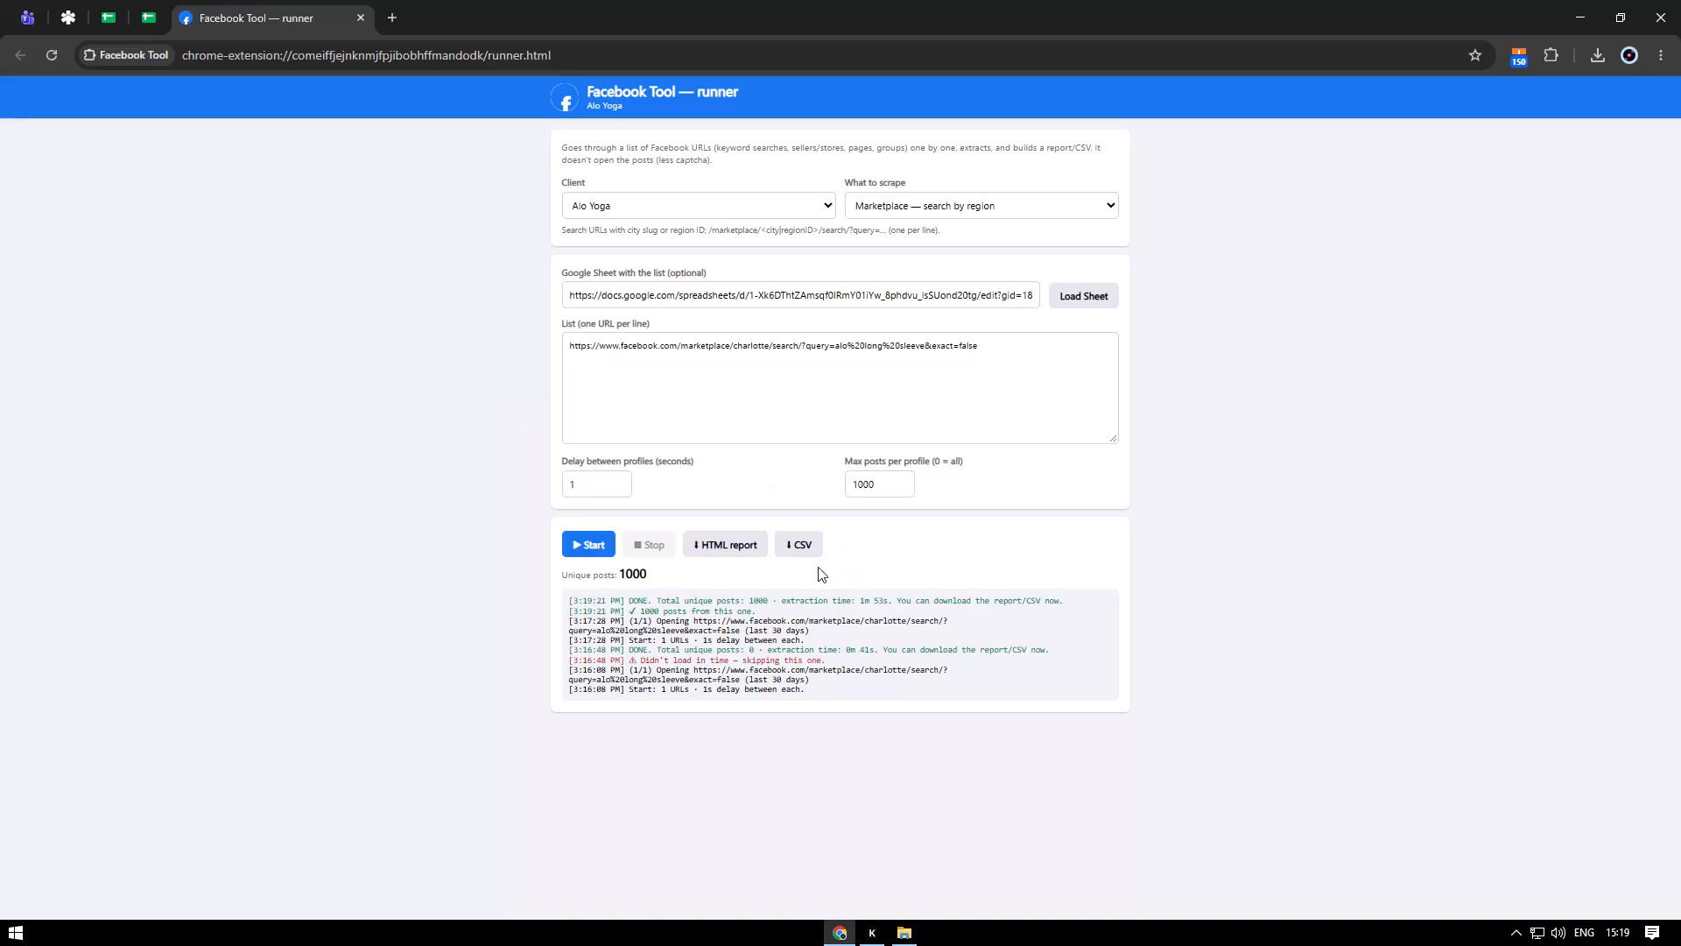
# Download the scraped Charlotte "alo long sleeve" Marketplace results as a CSV file.
pyautogui.click(805, 547)
# Switch to File Explorer, run FB-OCR from the 2-OCR folder on the new Charlotte CSV, and return to Chrome.
pyautogui.hotkey('alt', 'Tab')
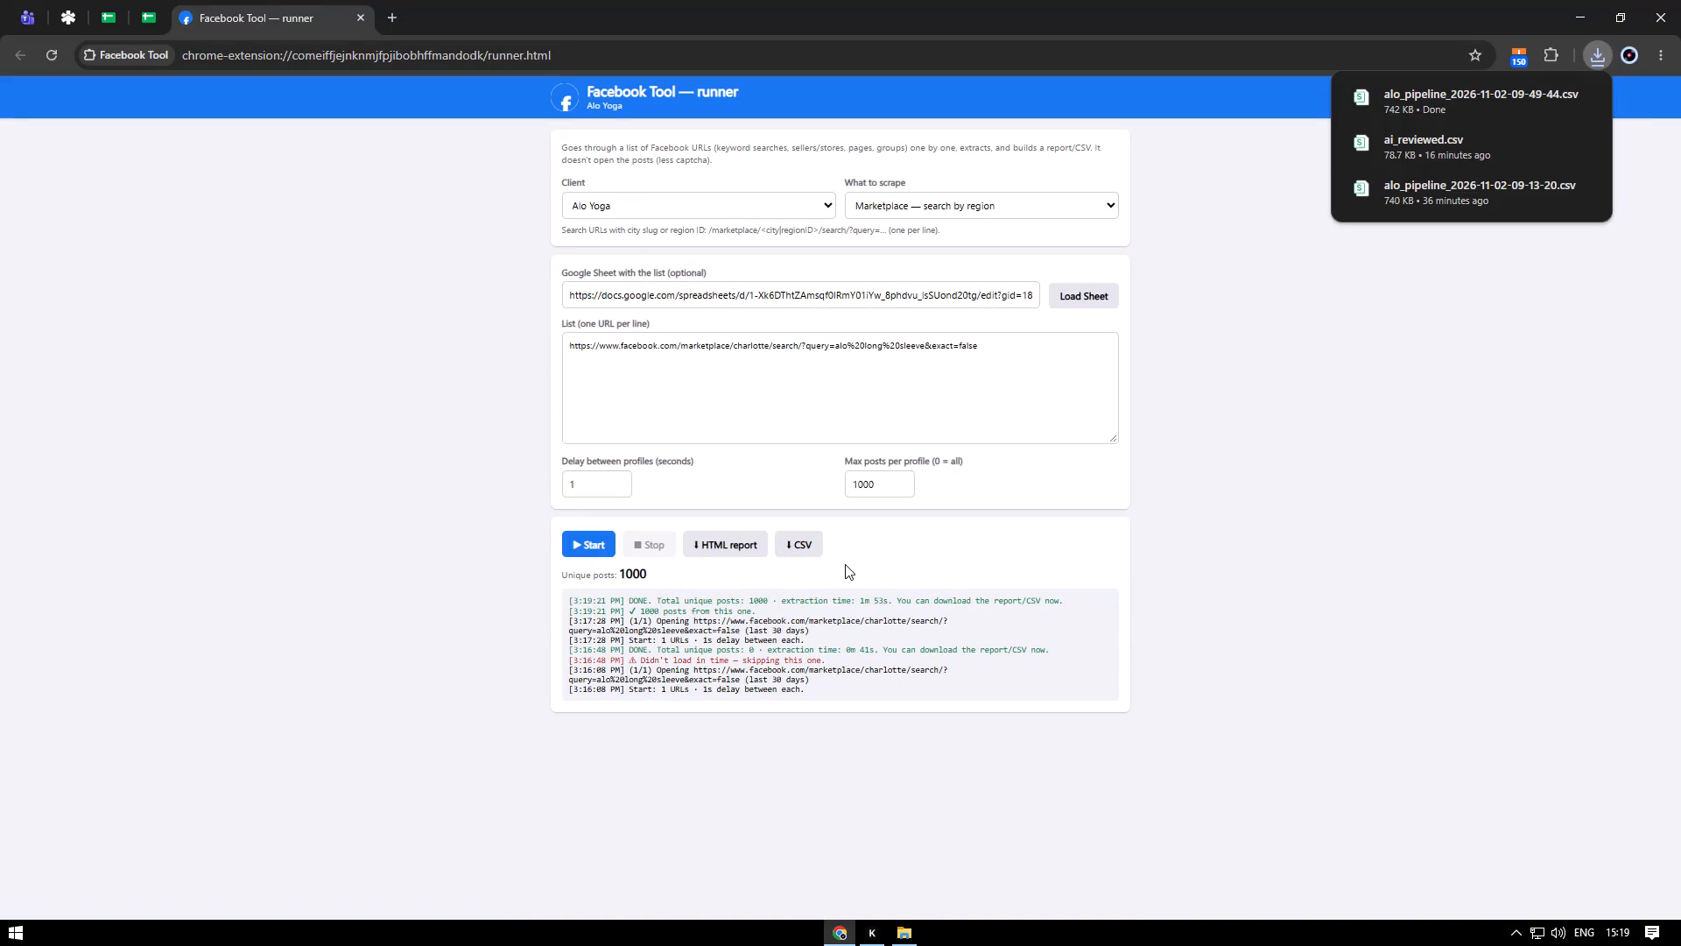
pyautogui.press('Return')
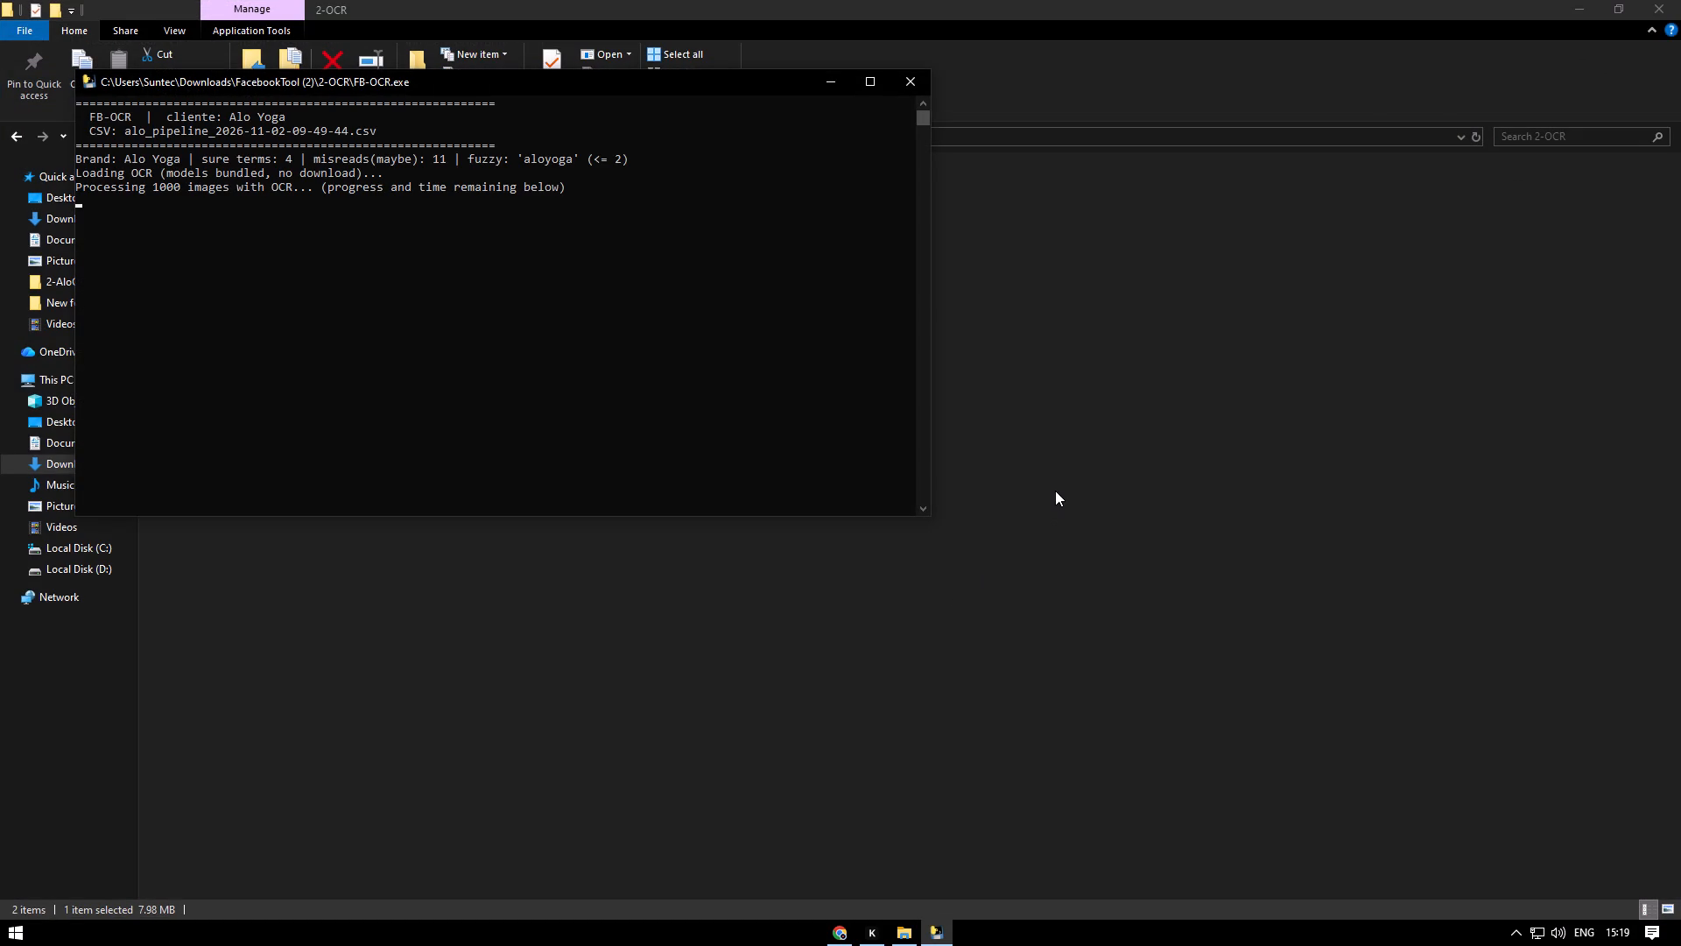
pyautogui.click(1062, 535)
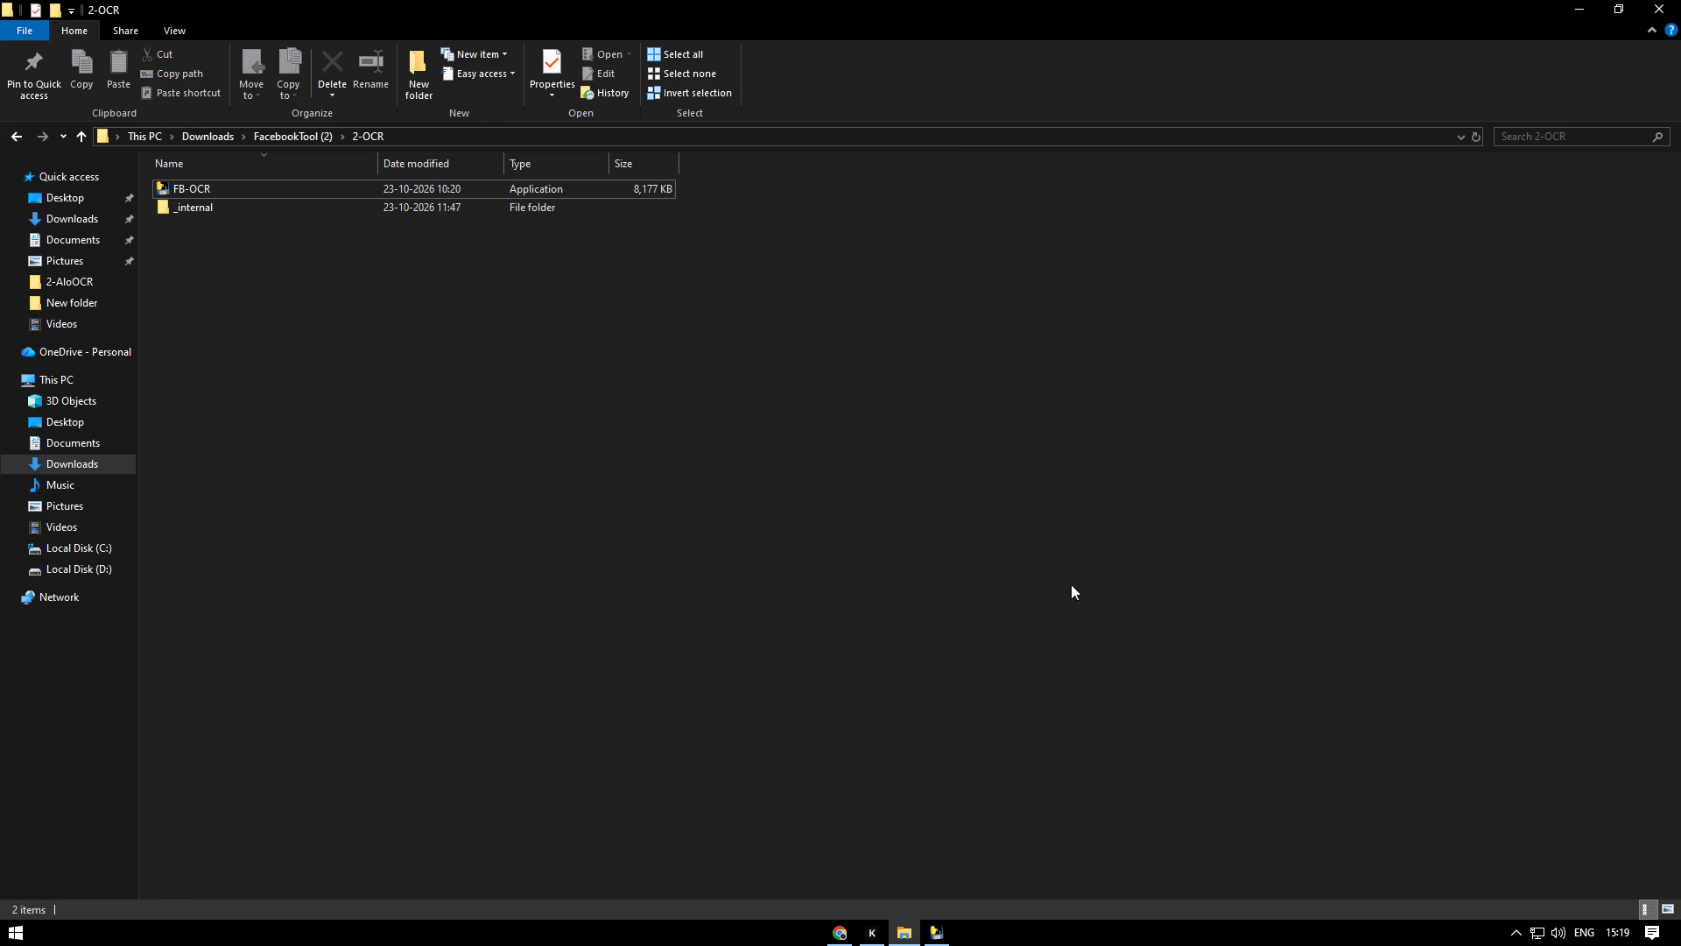
pyautogui.click(848, 937)
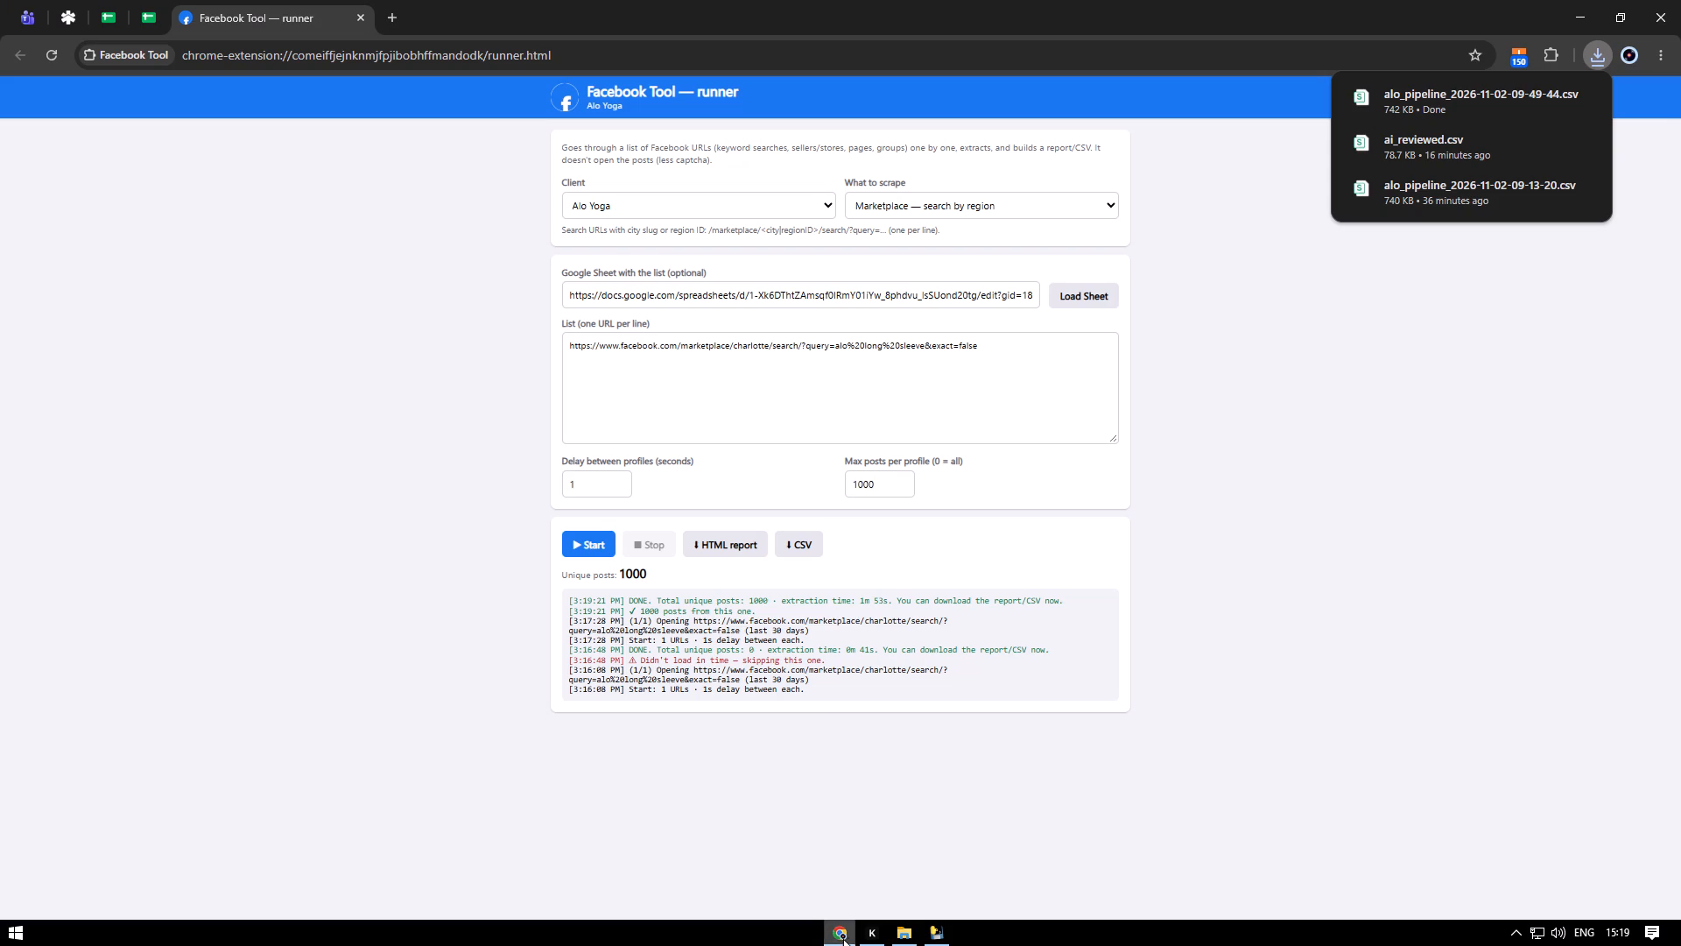
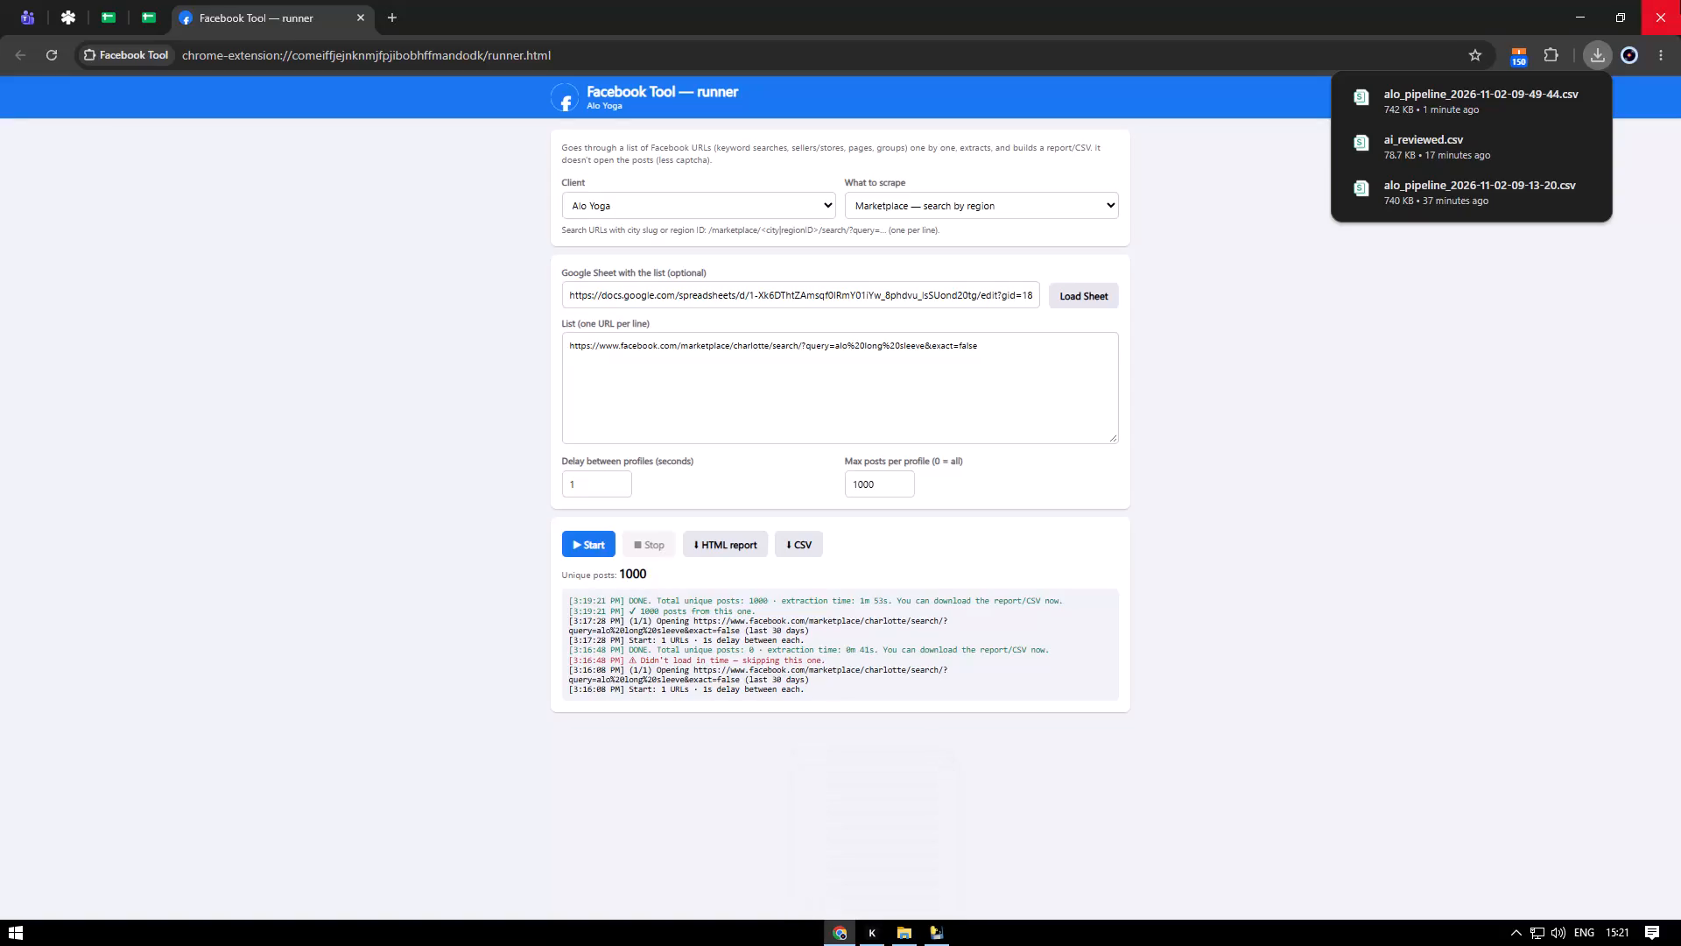
# Switch to the FB-OCR console window to check the progress of the running OCR job.
pyautogui.hotkey('alt', 'Tab')
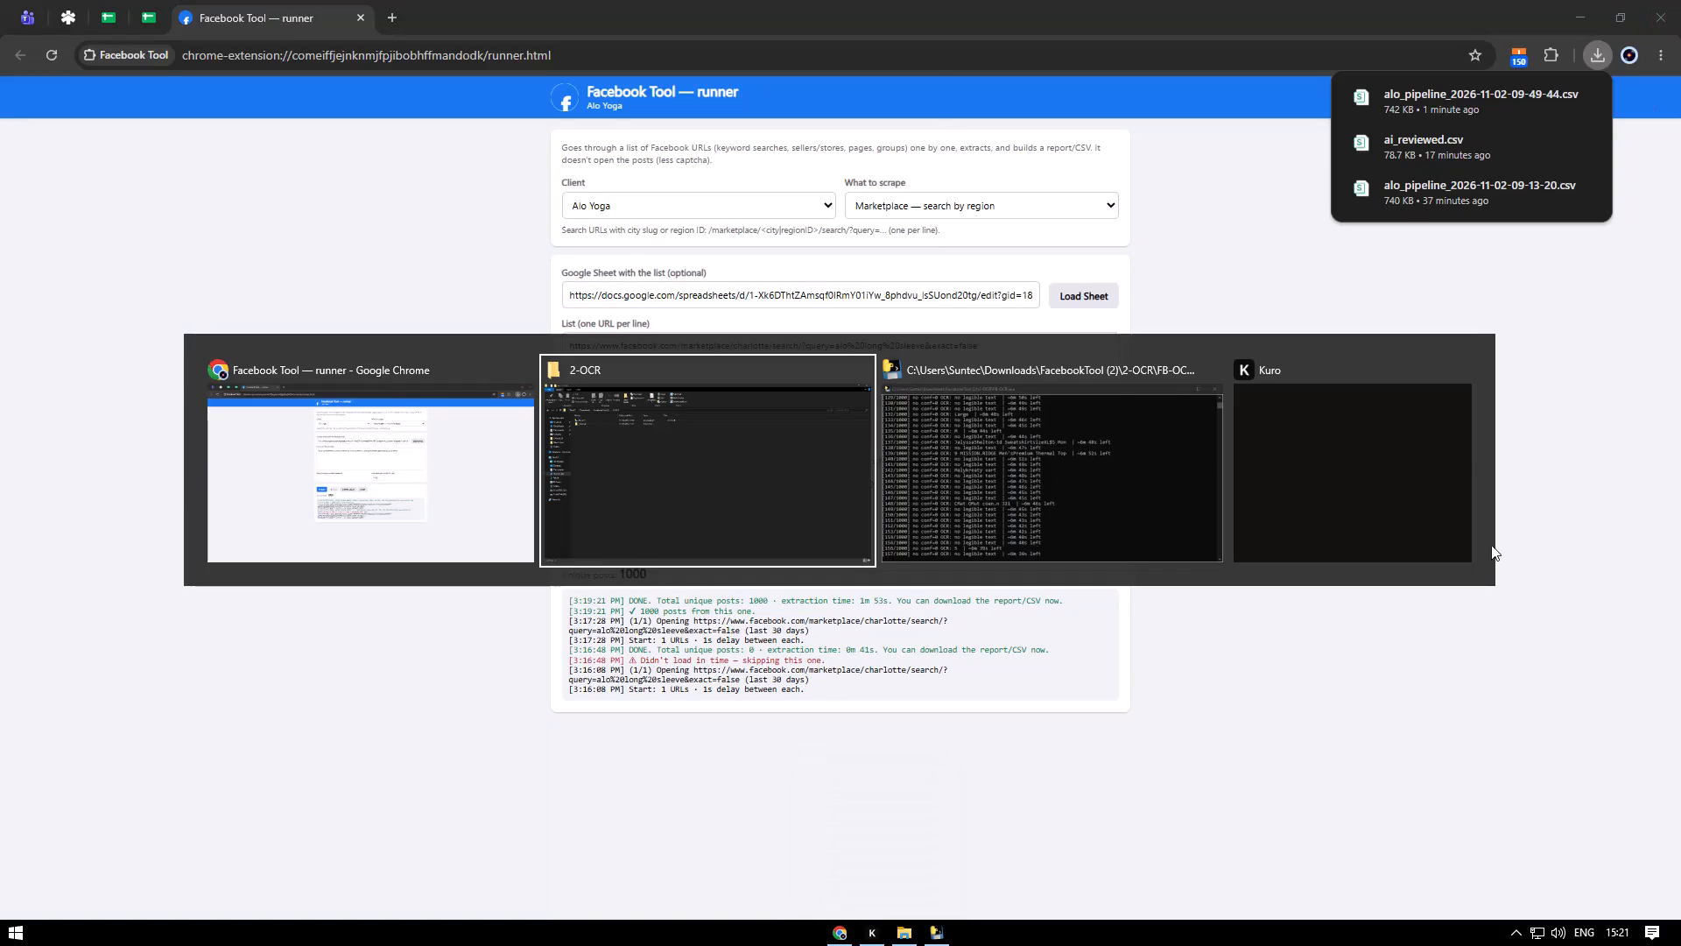
pyautogui.hotkey('alt', 'Tab')
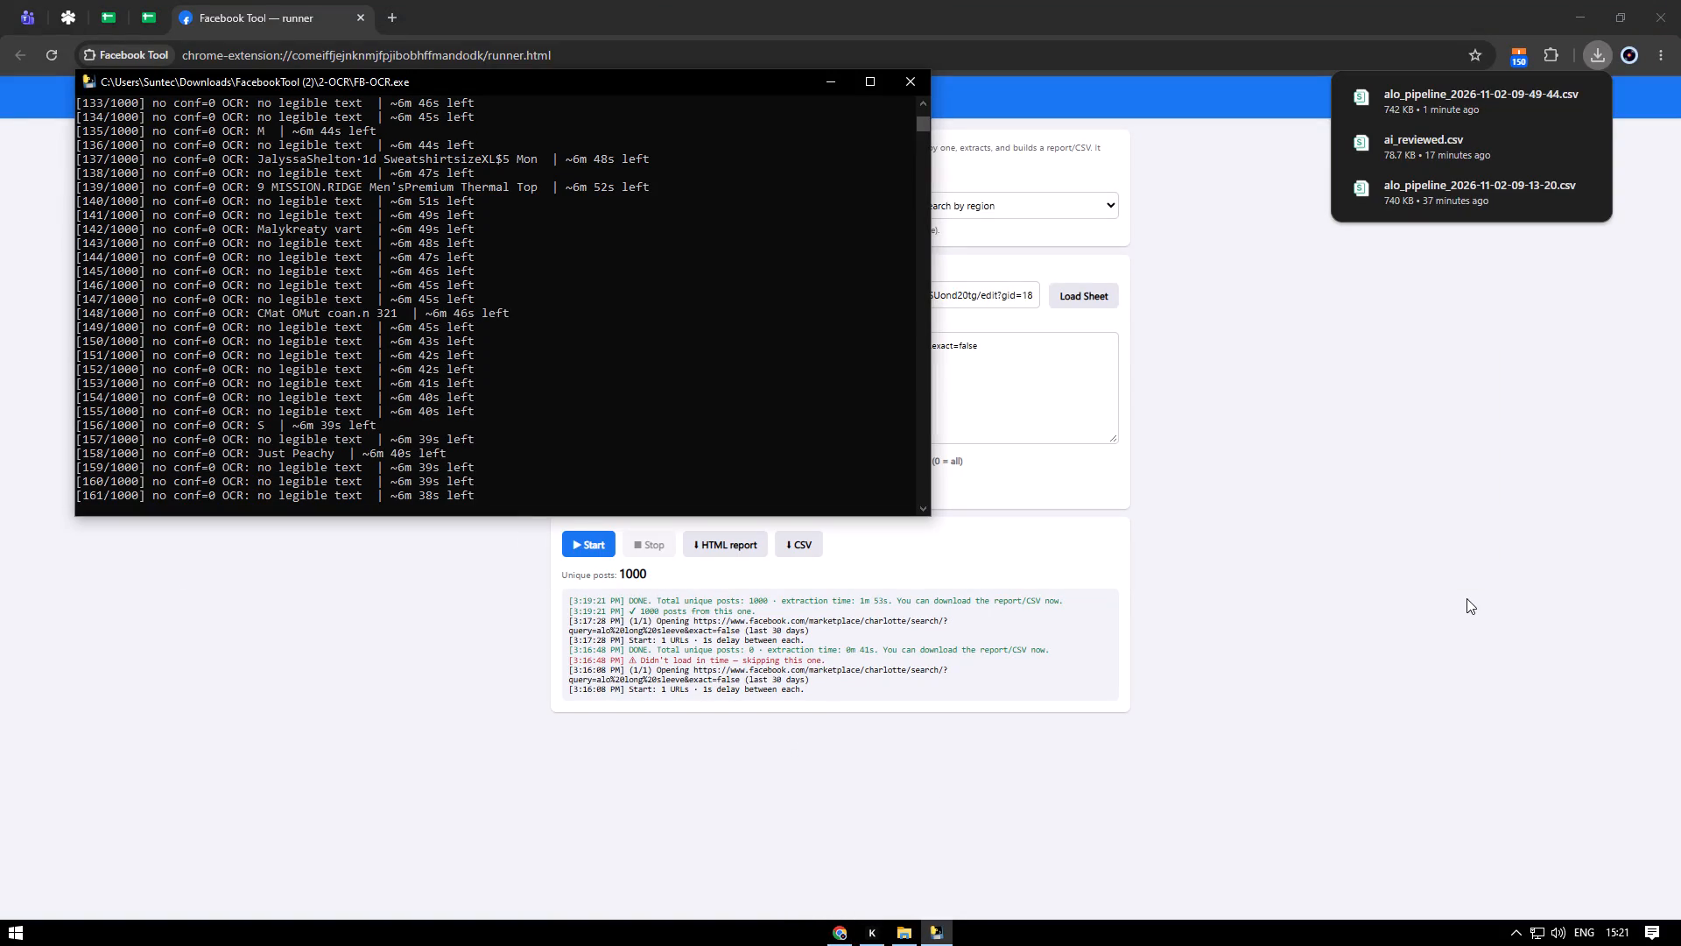
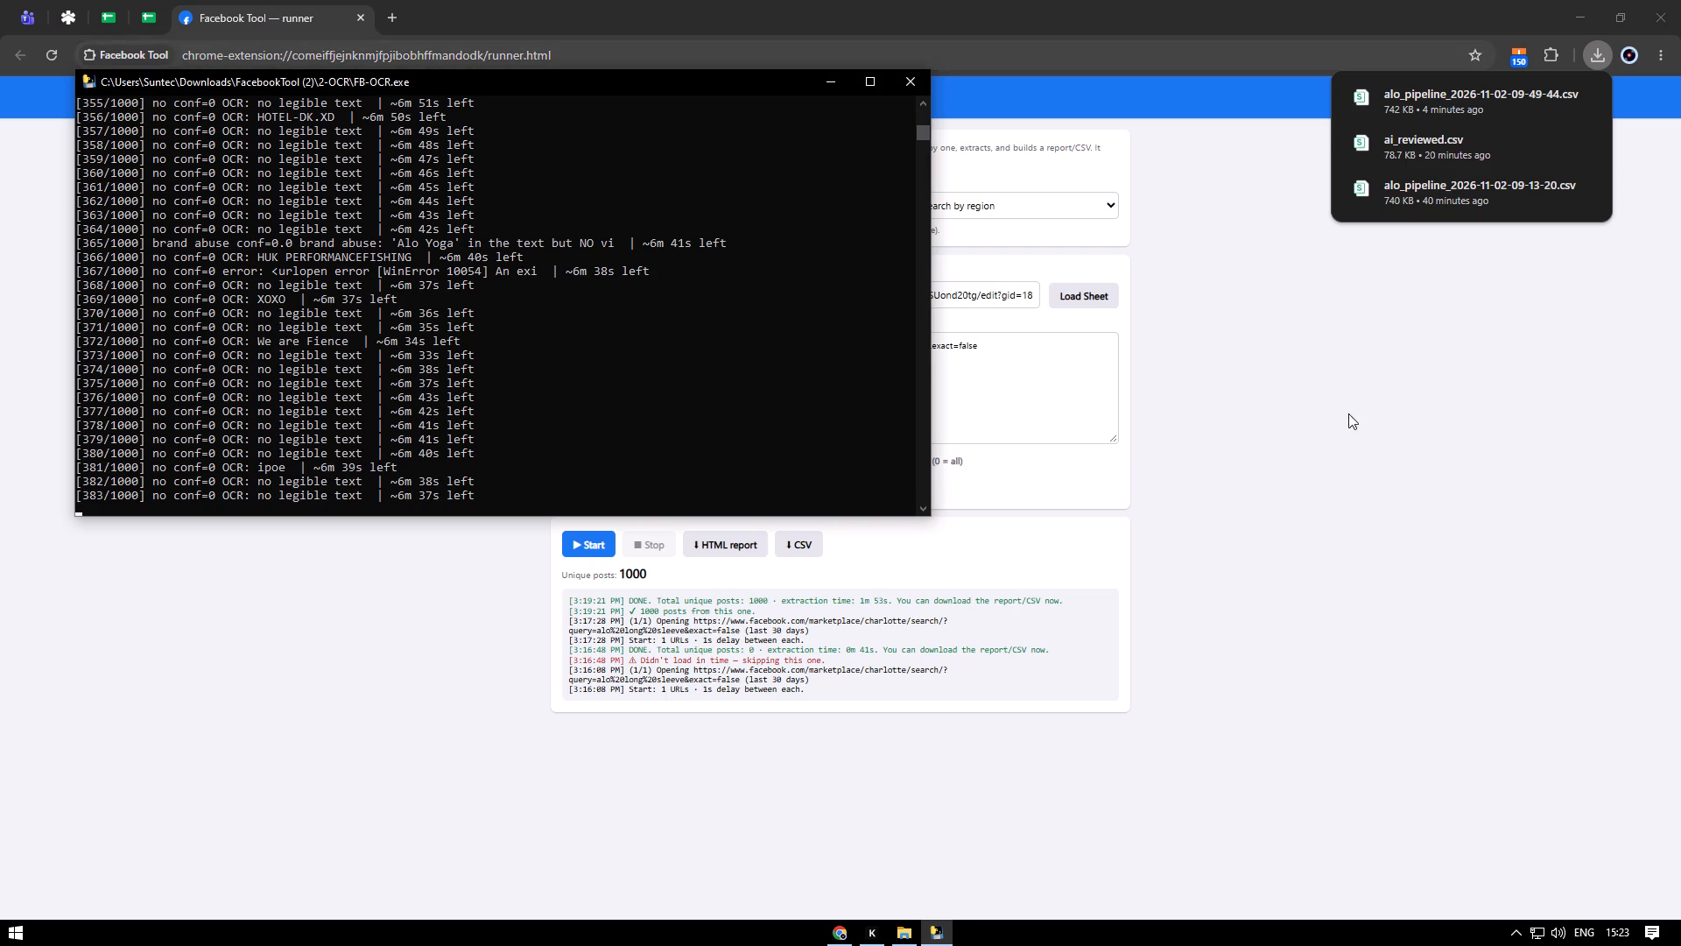
# Switch from the running OCR console back to the Facebook Tool runner page in the browser.
pyautogui.click(1490, 429)
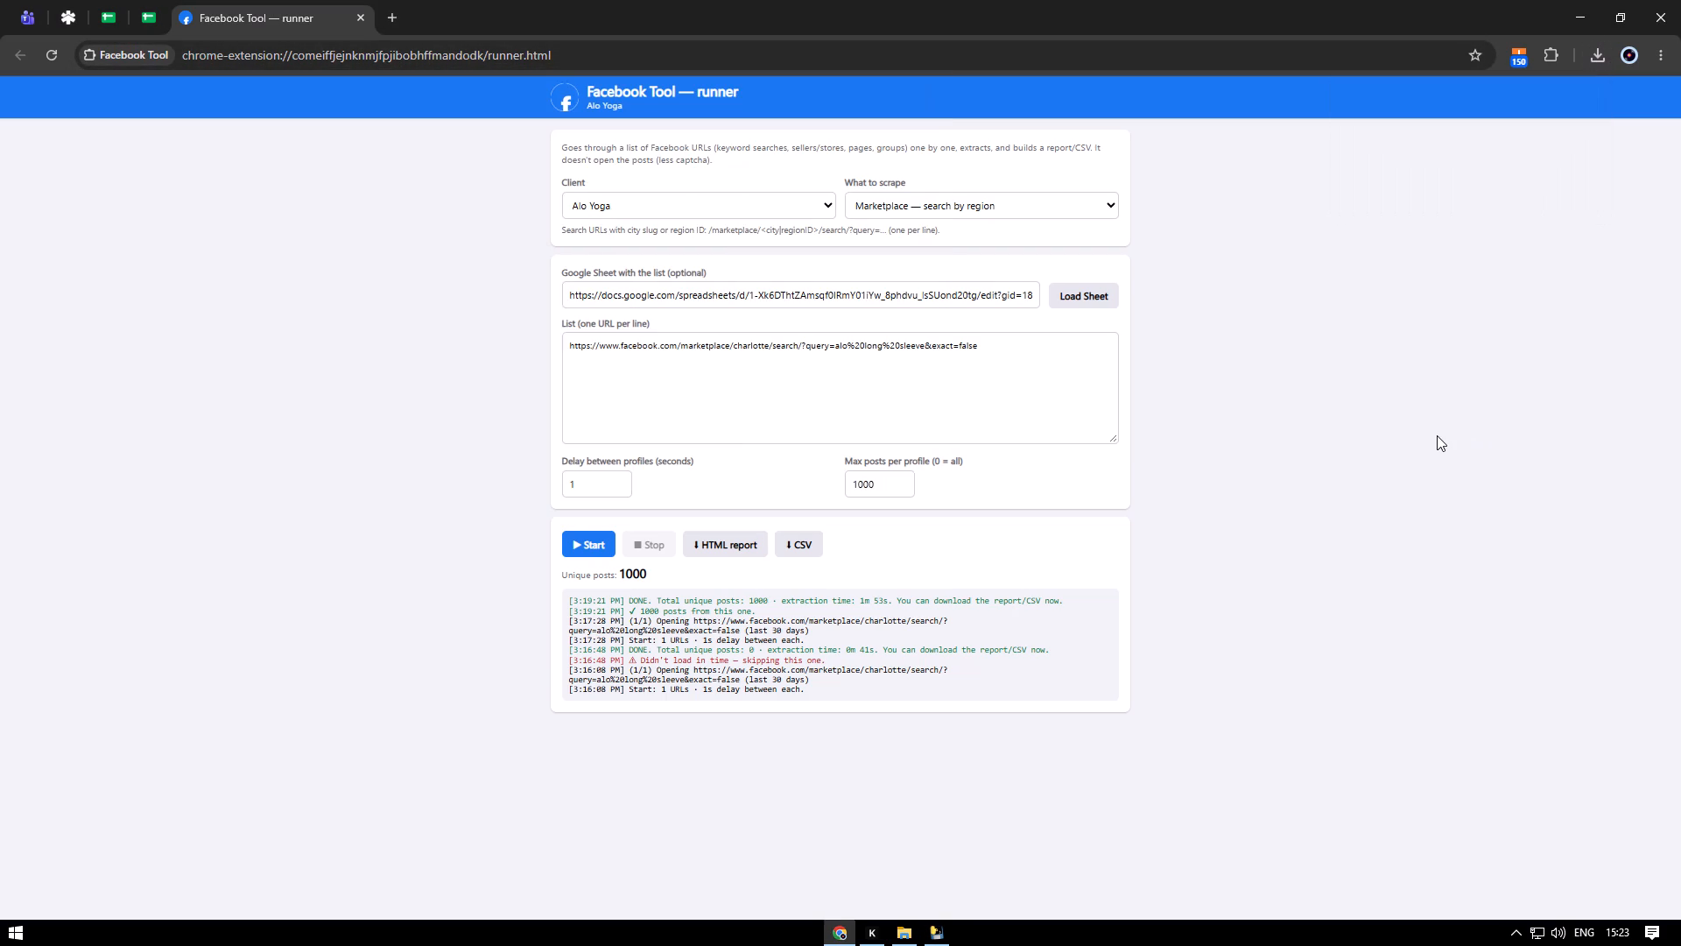
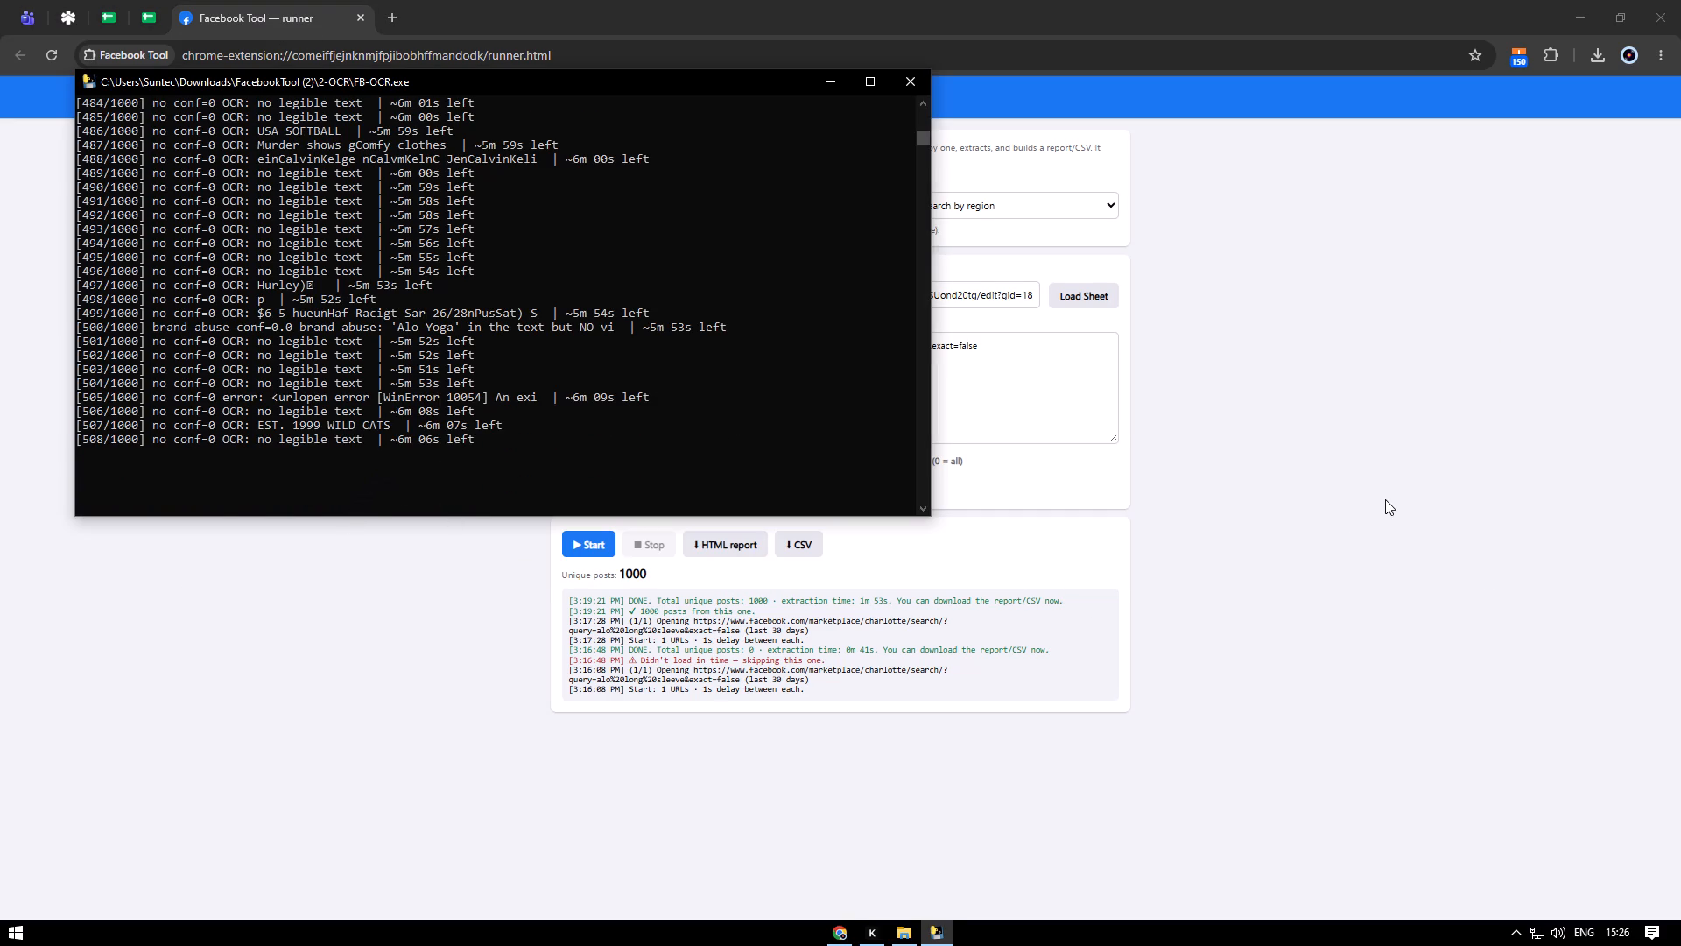
# In the Alo FB US worksheet's US-EAST sheet, copy the Charlotte "alo long sleeve" Marketplace search link from row 151.
pyautogui.click(1385, 499)
pyautogui.click(149, 0)
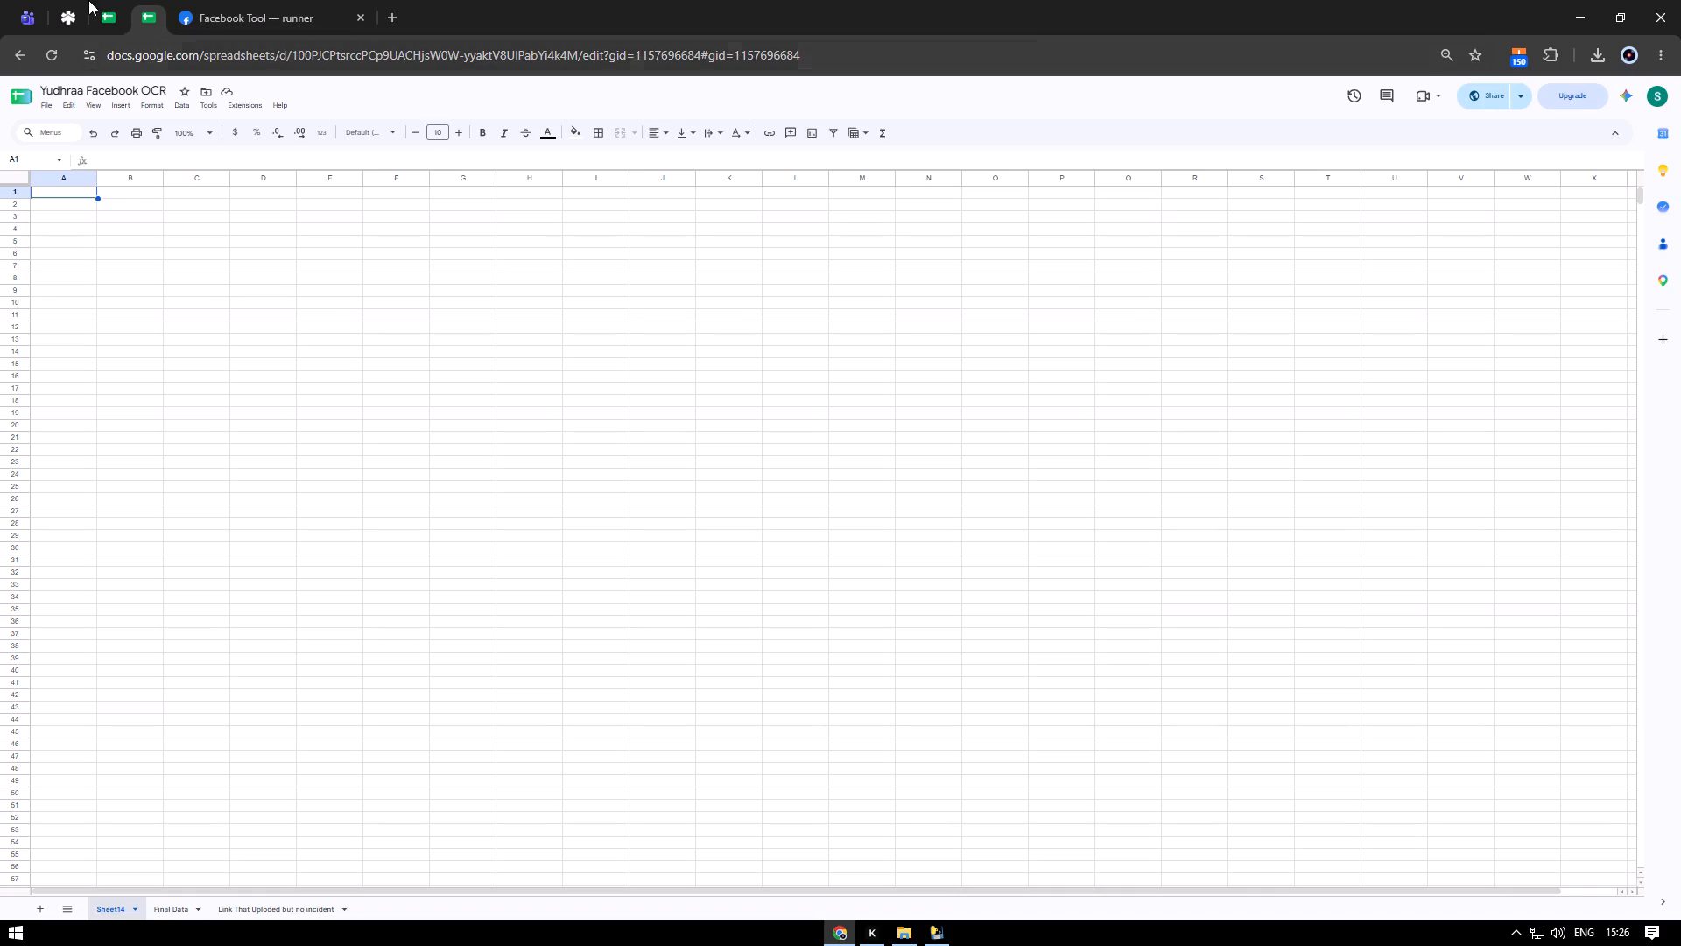
pyautogui.click(164, 907)
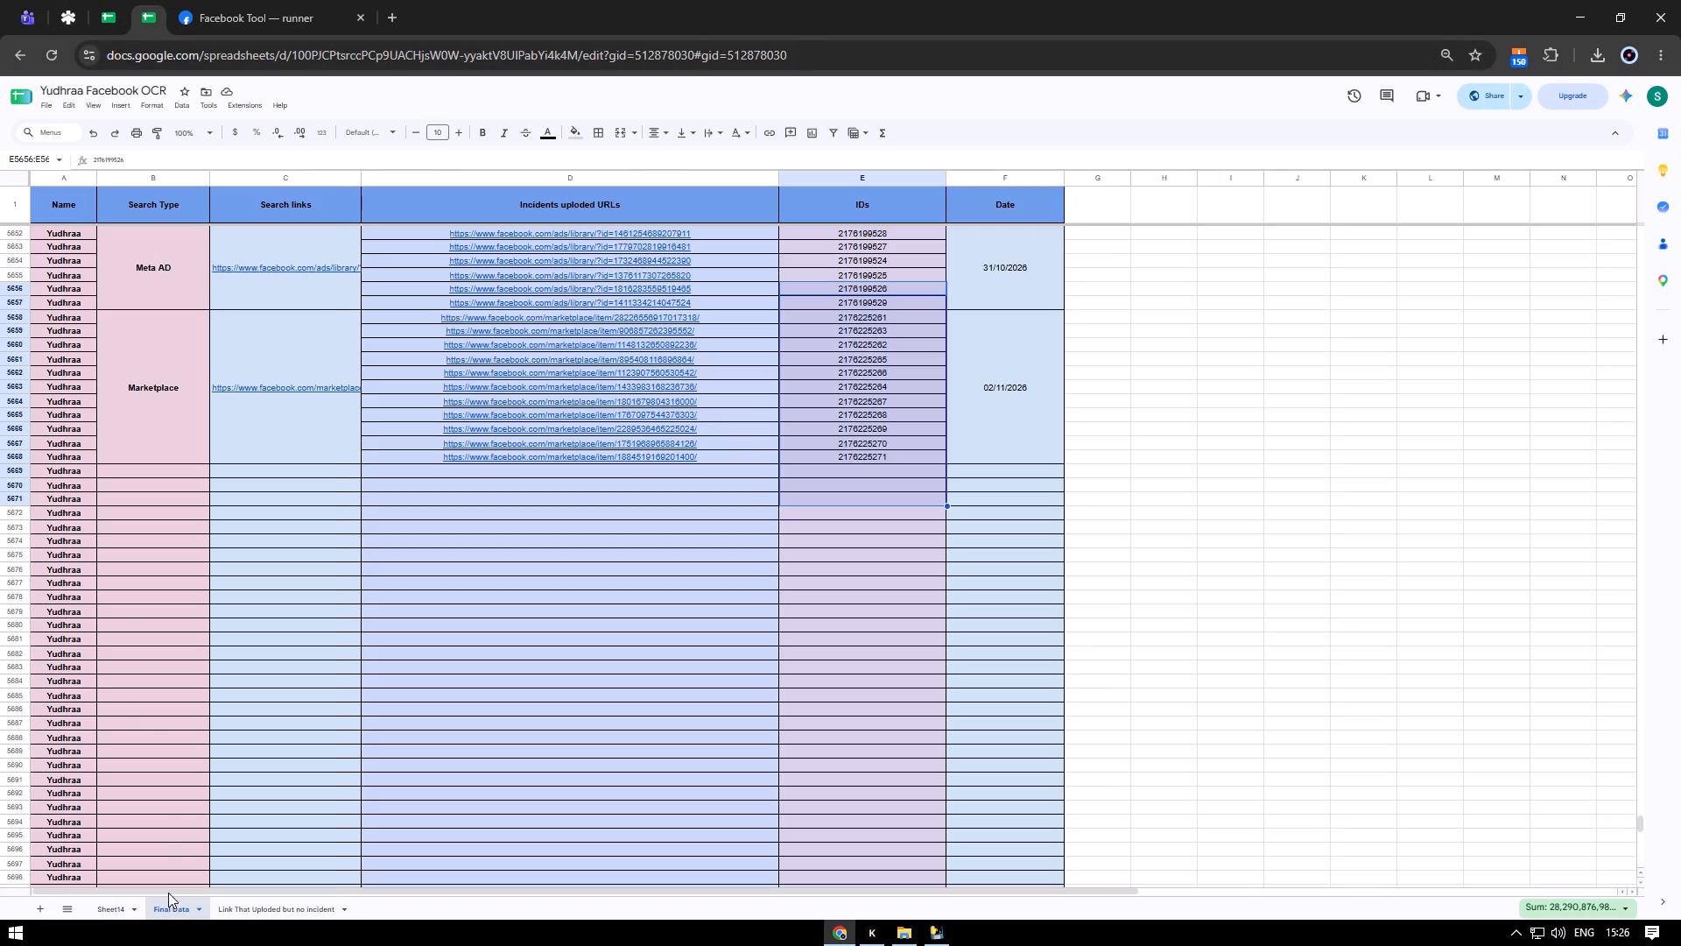
pyautogui.click(109, 0)
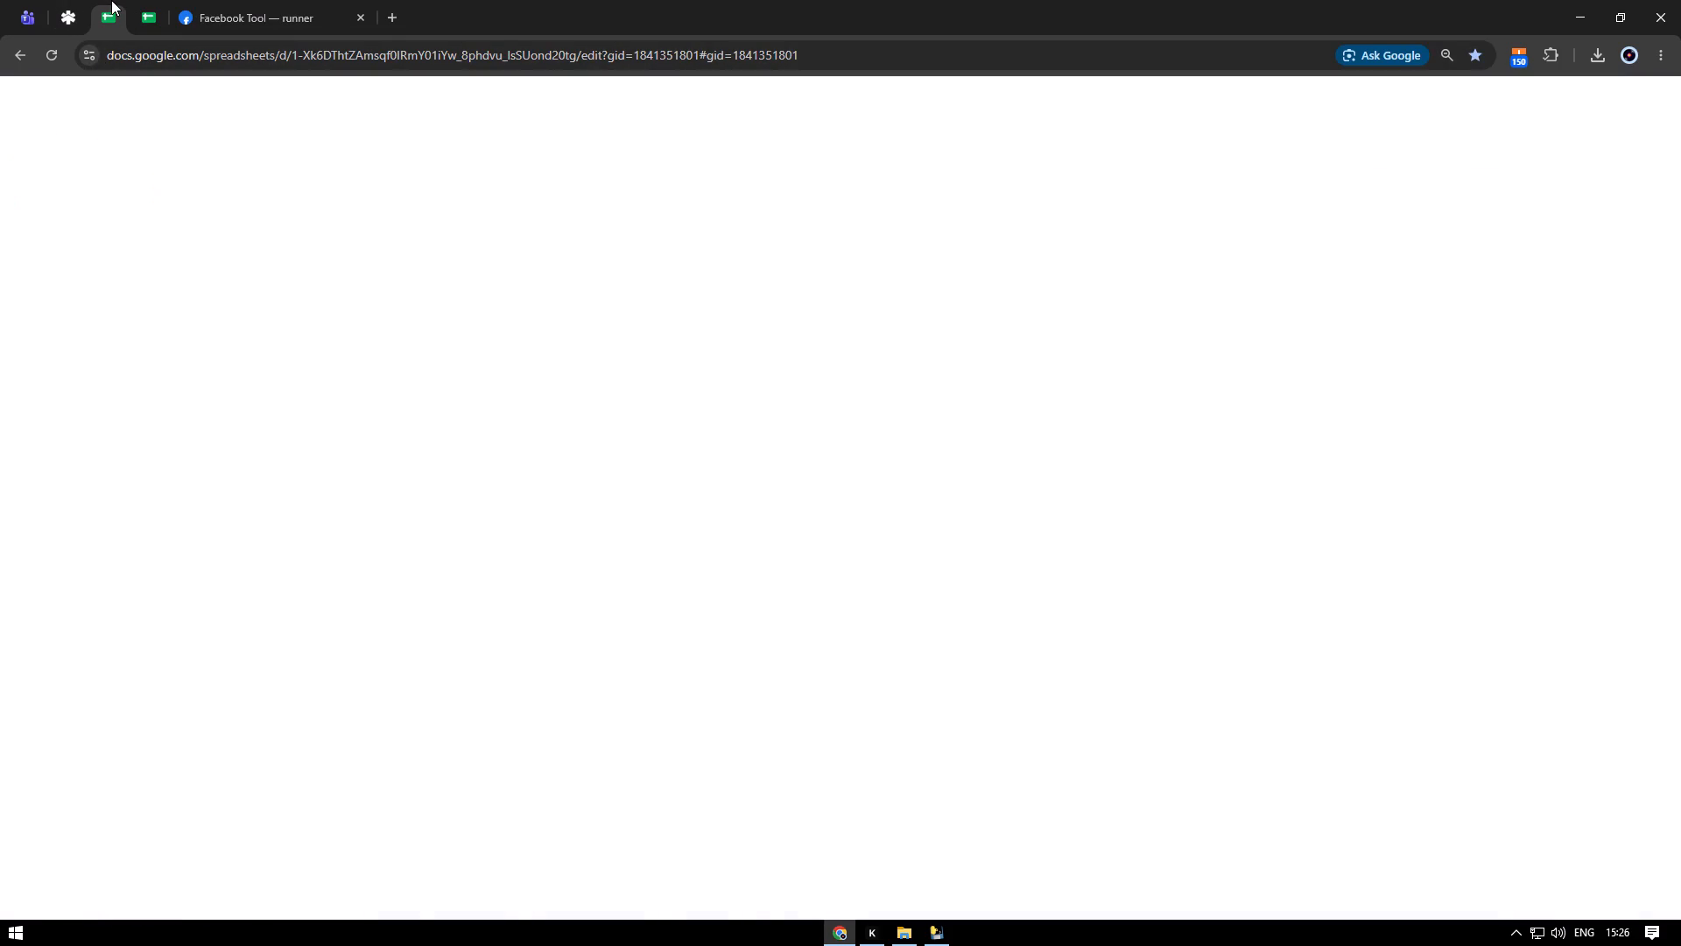
pyautogui.hotkey('ctrl', 'c')
pyautogui.hotkey('ctrl', 'c')
pyautogui.hotkey('ctrl', 'c')
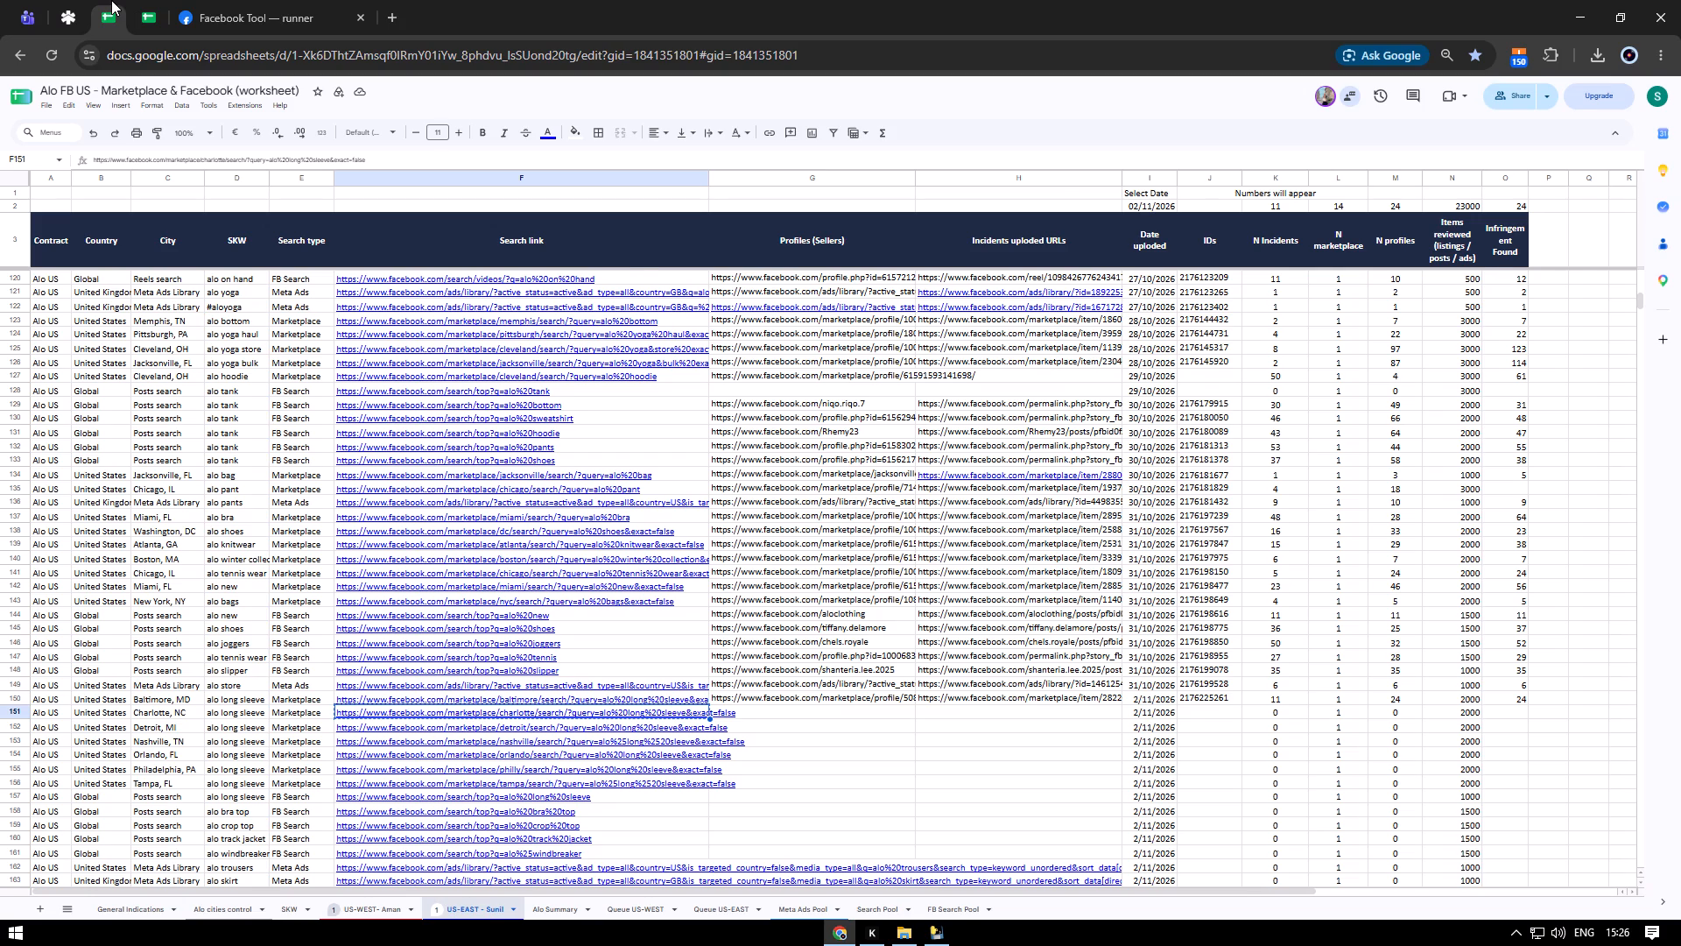
# Paste the Charlotte link without formatting into the Search links cell of row 5669 in Final Data and left-align it.
pyautogui.hotkey('ctrl', 'Tab')
pyautogui.hotkey('ctrl', 'Down')
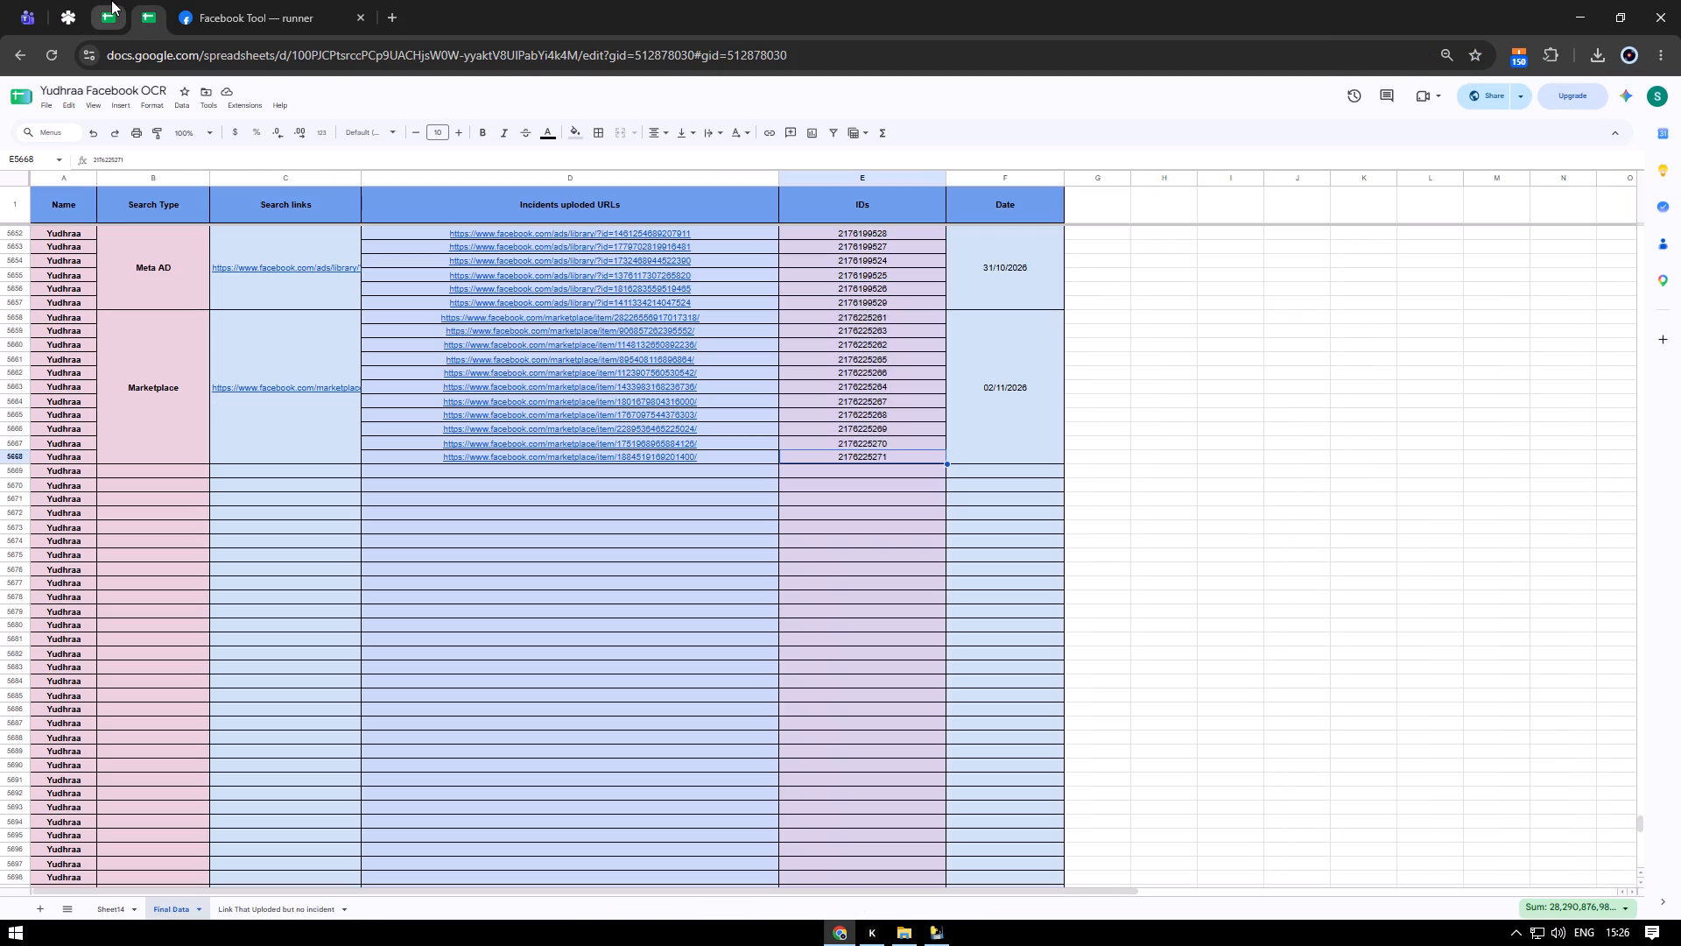
pyautogui.press('Left')
pyautogui.press('Left')
pyautogui.press('Down')
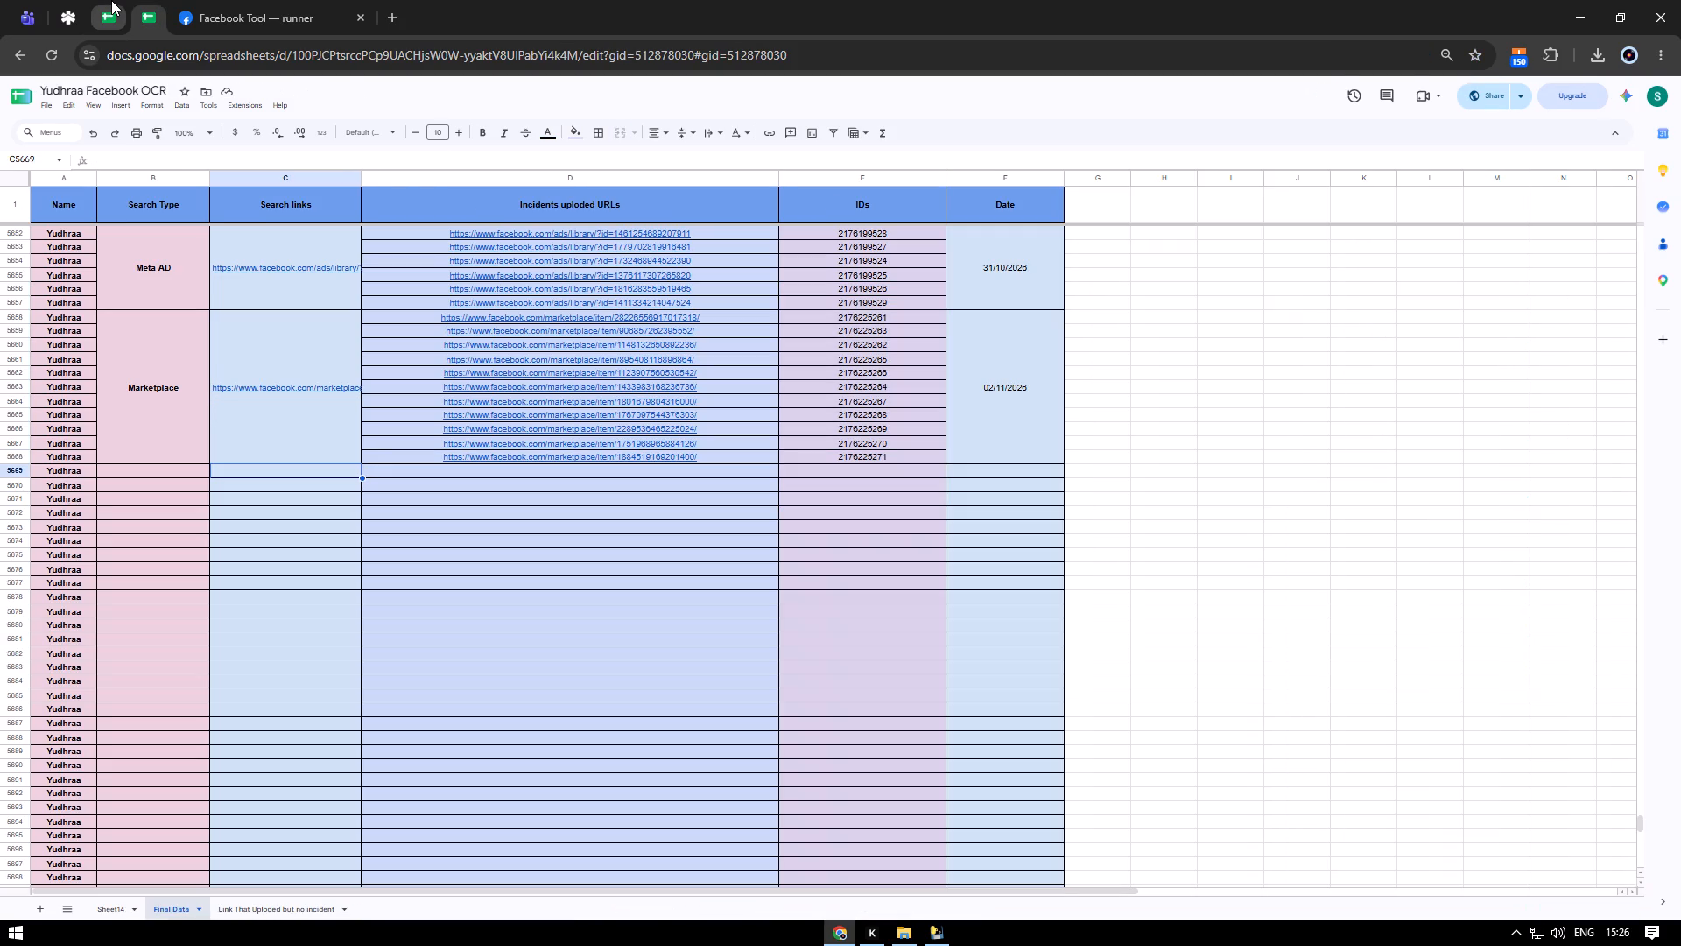
pyautogui.hotkey('ctrl', 'Return')
pyautogui.hotkey('ctrl', 'shift', 'v')
pyautogui.hotkey('ctrl', 'Return')
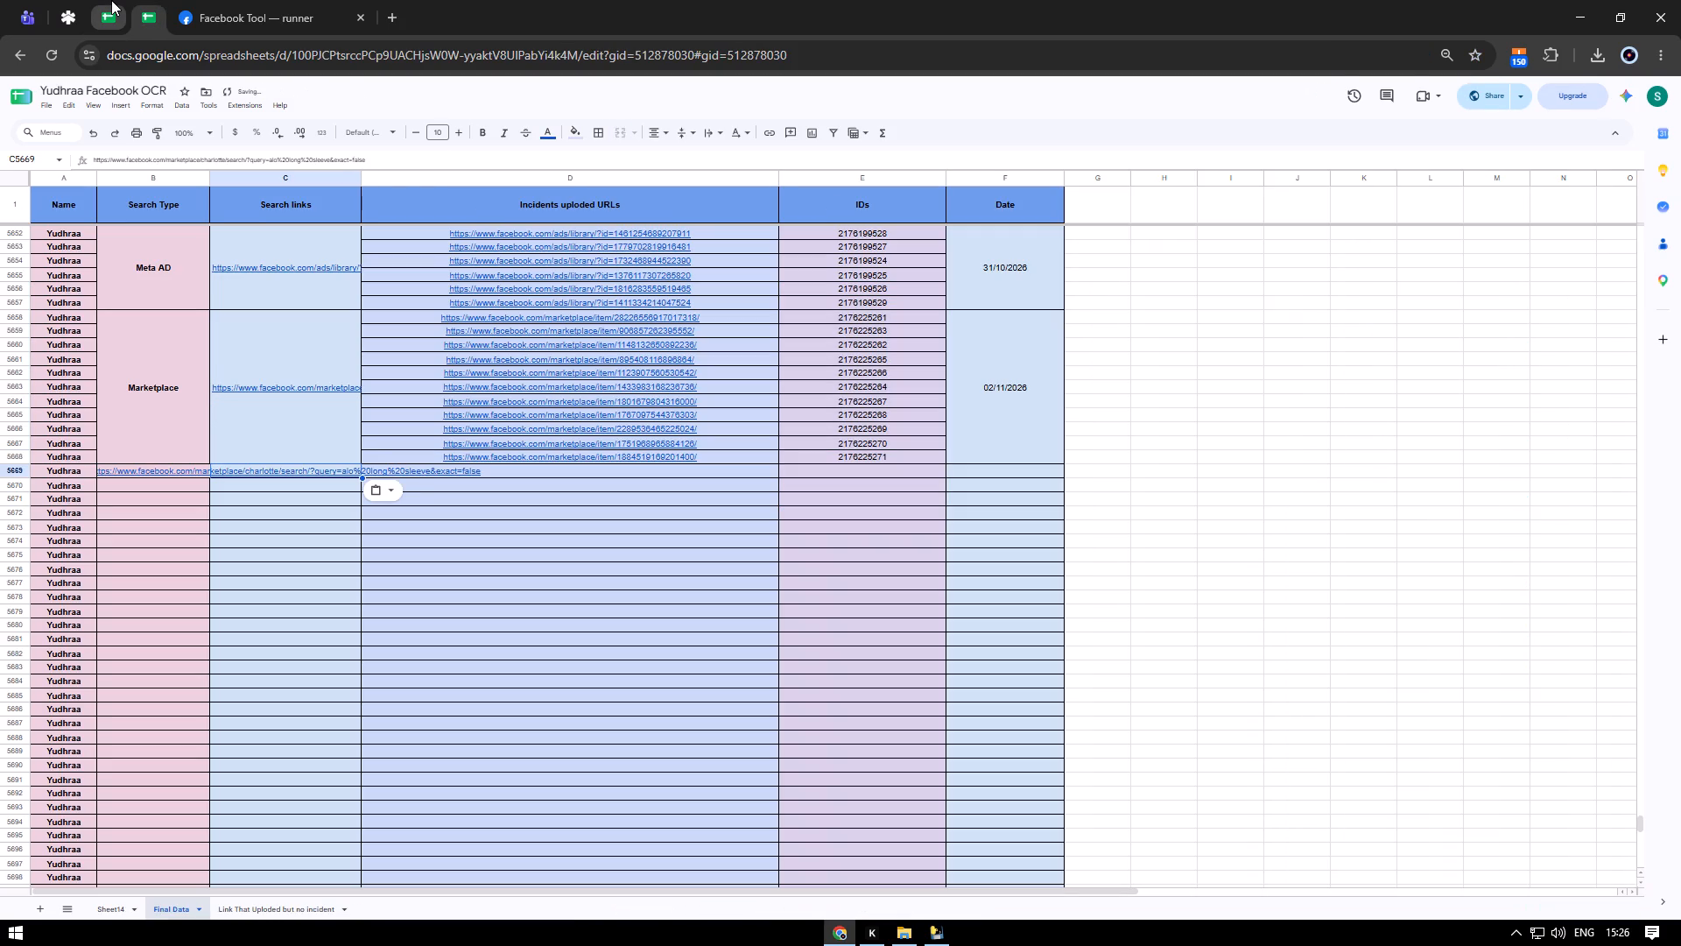
pyautogui.press('Down')
pyautogui.press('Up')
pyautogui.hotkey('ctrl', 'shift', 'l')
# Enter Marketplace as the Search Type for row 5669.
pyautogui.press('Left')
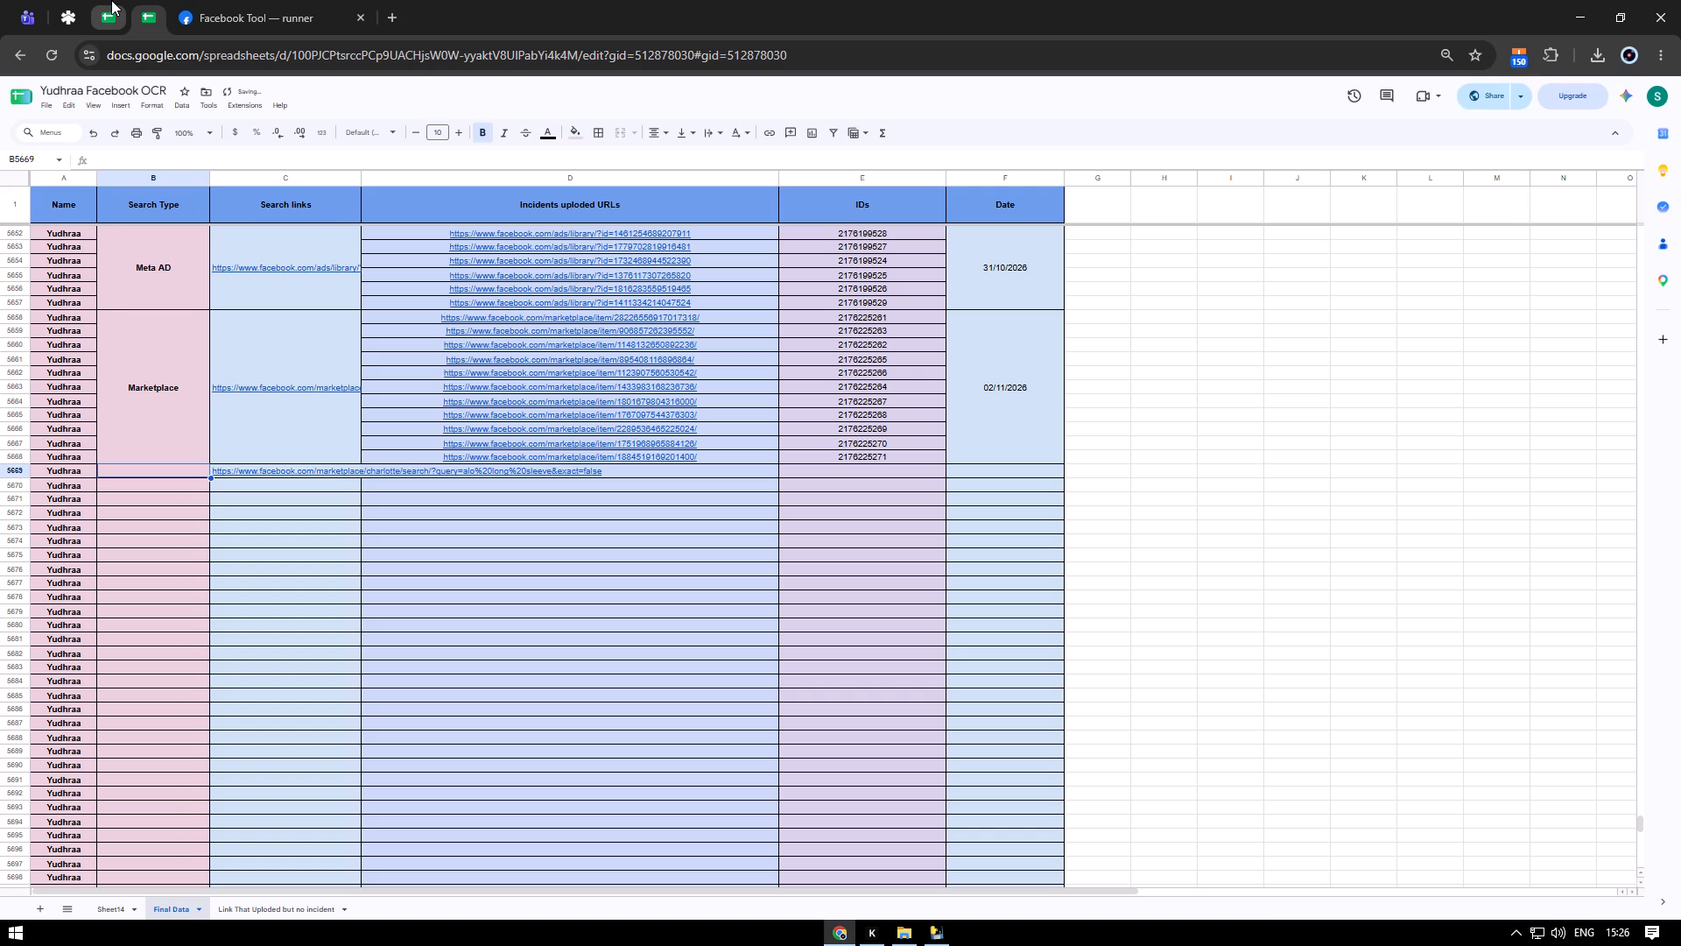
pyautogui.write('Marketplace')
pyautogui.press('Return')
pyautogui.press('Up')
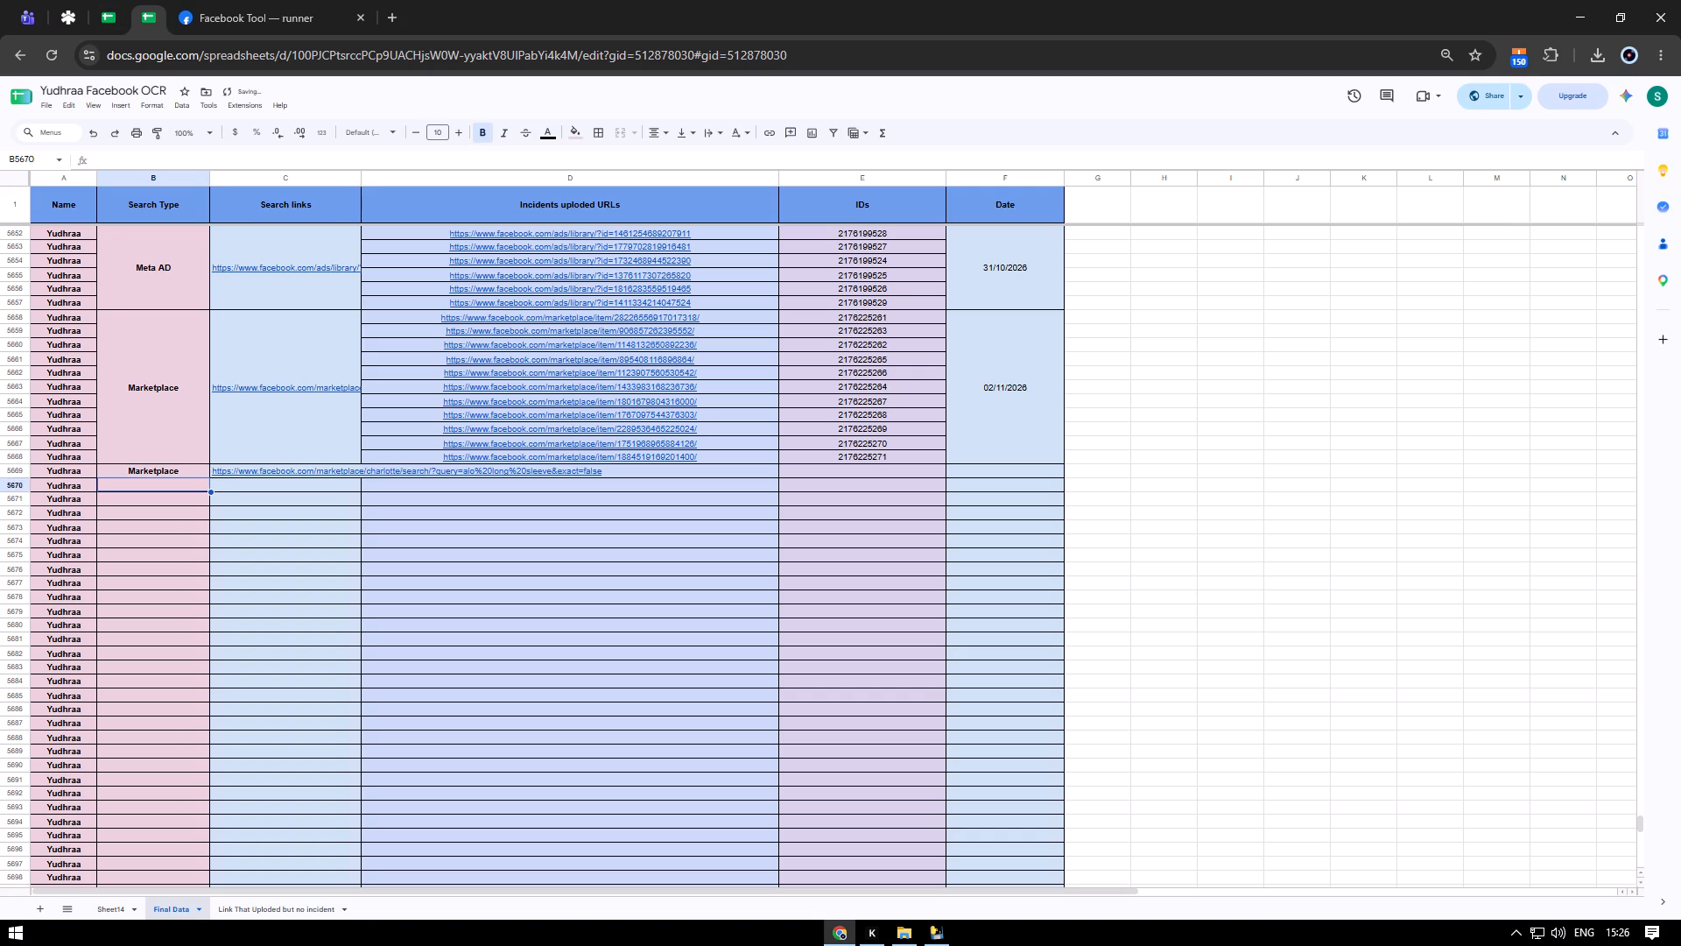
# Enter the date 02/10/2026 for row 5669 and centre it in its cell.
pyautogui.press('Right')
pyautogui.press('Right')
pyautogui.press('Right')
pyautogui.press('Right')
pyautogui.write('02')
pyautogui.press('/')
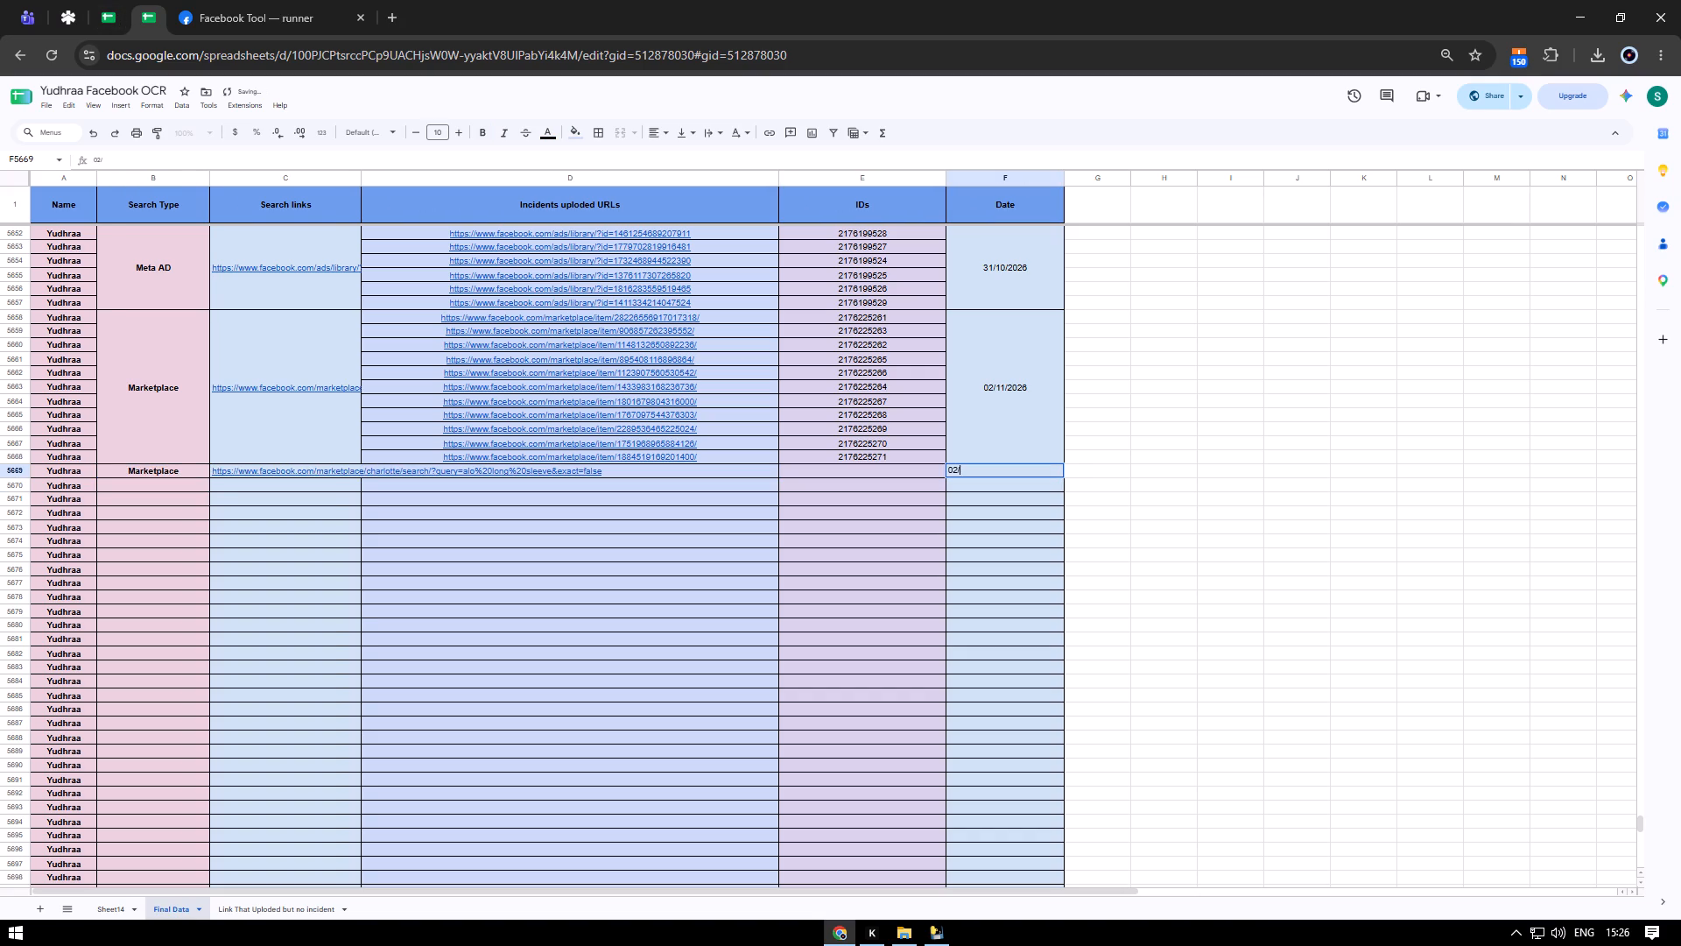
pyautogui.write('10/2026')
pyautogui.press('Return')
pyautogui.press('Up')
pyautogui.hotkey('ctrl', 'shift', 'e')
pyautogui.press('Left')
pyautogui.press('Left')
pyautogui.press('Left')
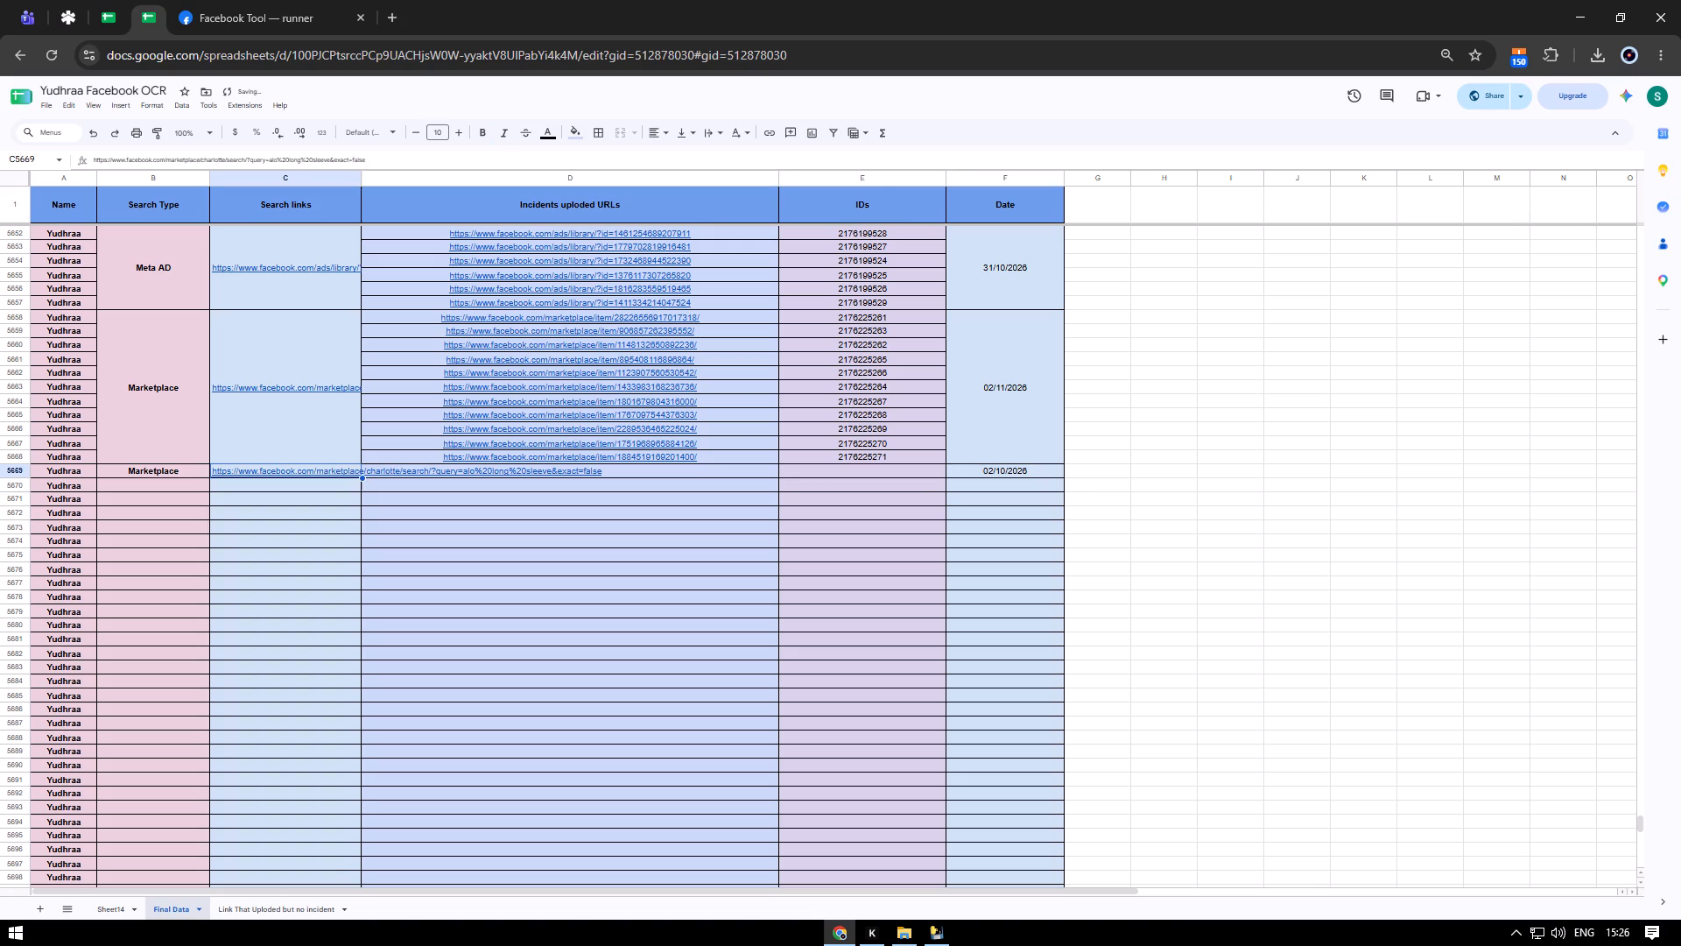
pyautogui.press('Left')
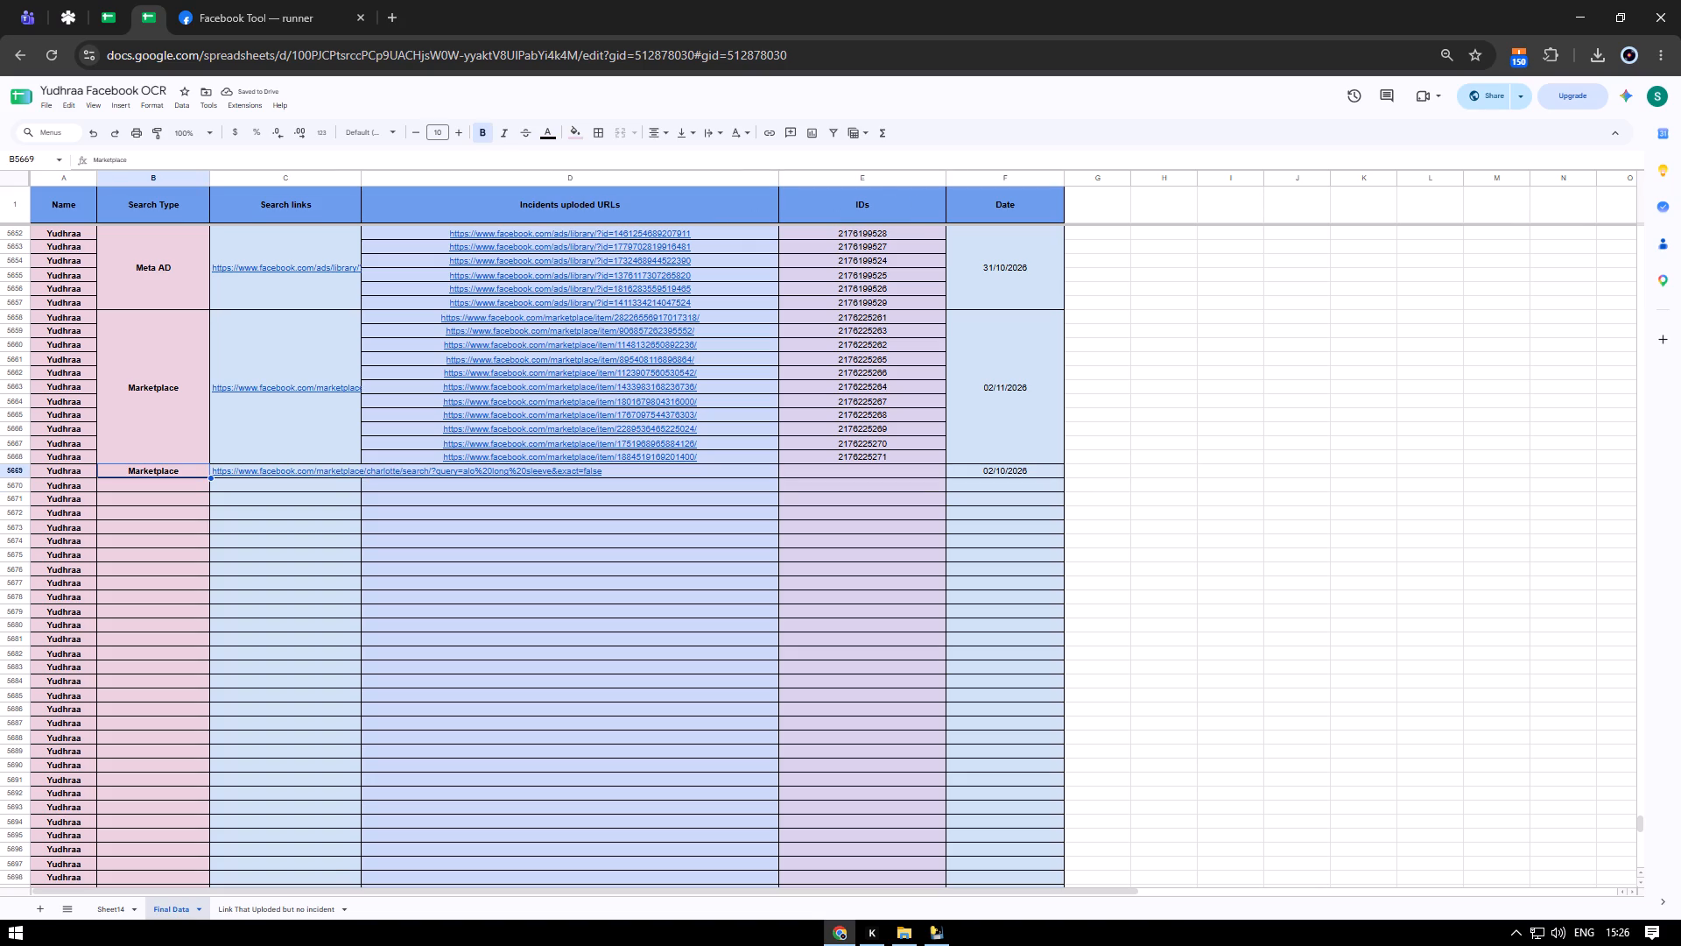
# Align the 02/10/2026 date in row 5669 vertically to the middle of its cell.
pyautogui.keyDown('ctrl'); pyautogui.click(1000, 471); pyautogui.keyUp('ctrl')
pyautogui.click(684, 130)
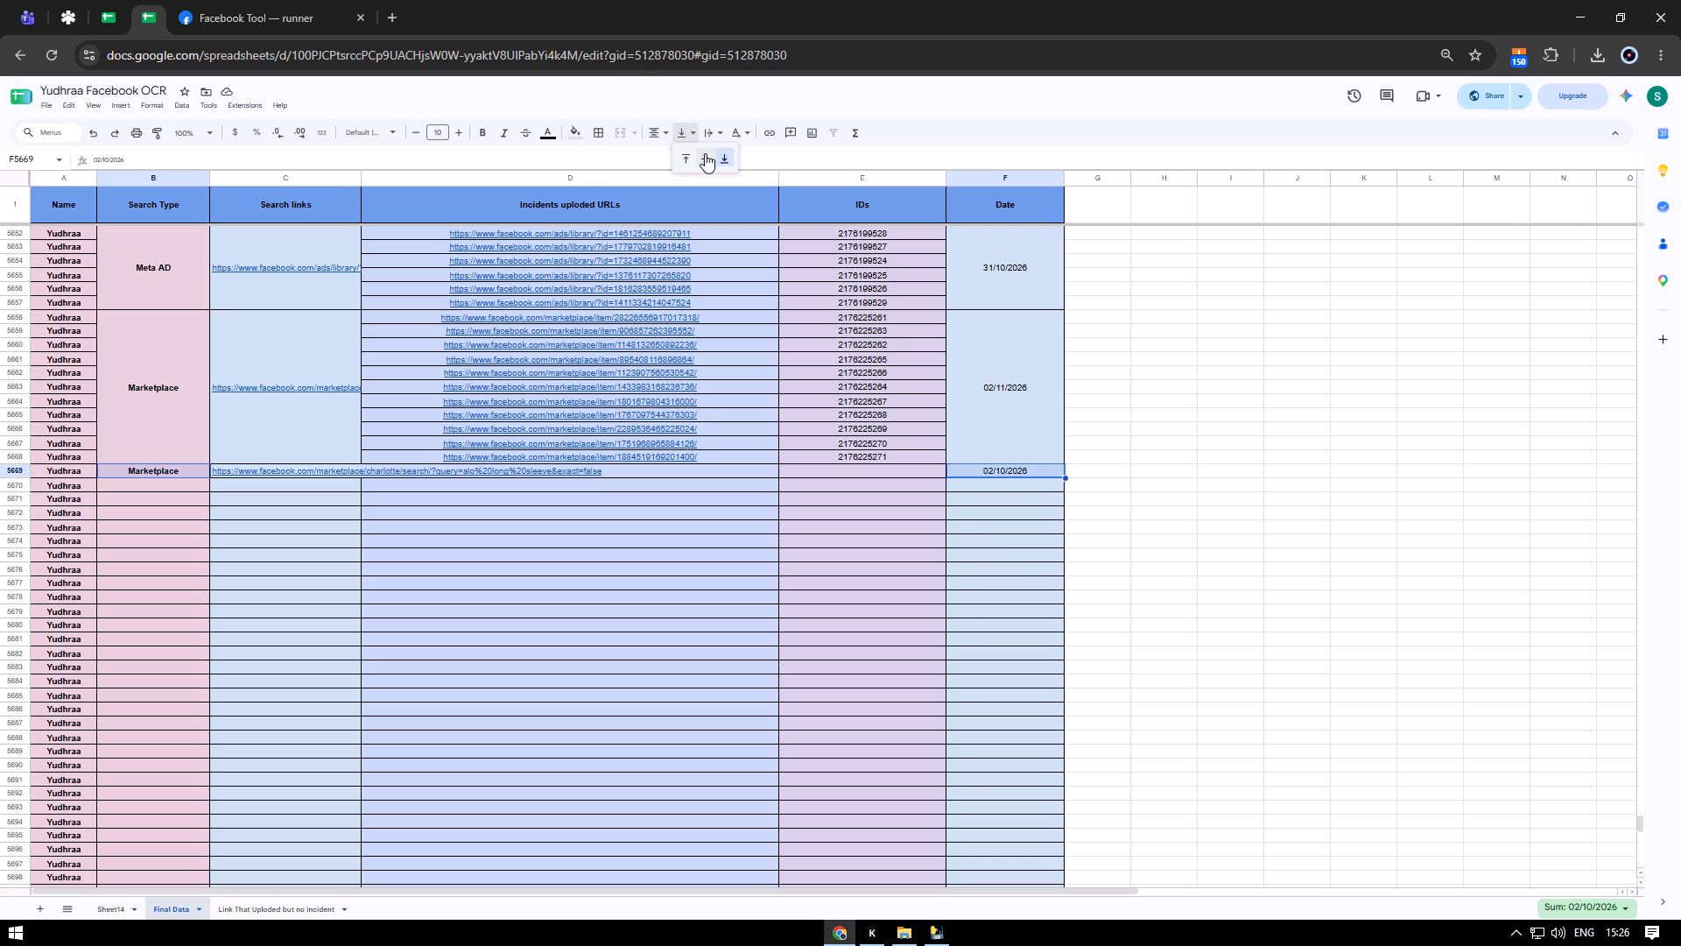
pyautogui.click(705, 153)
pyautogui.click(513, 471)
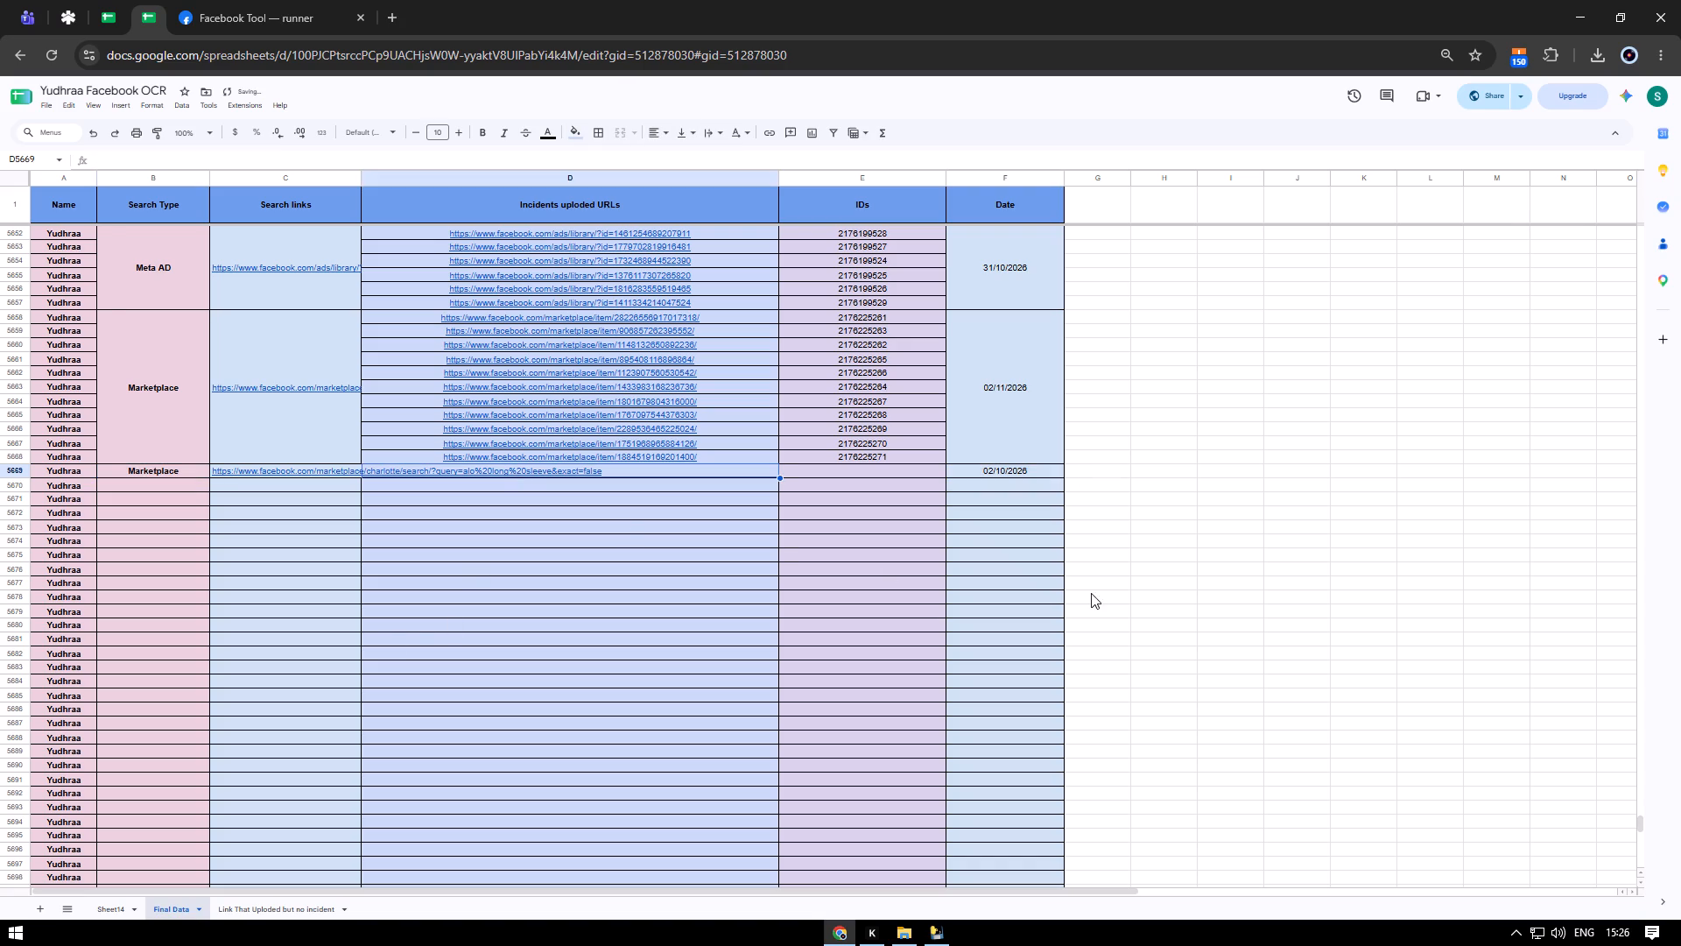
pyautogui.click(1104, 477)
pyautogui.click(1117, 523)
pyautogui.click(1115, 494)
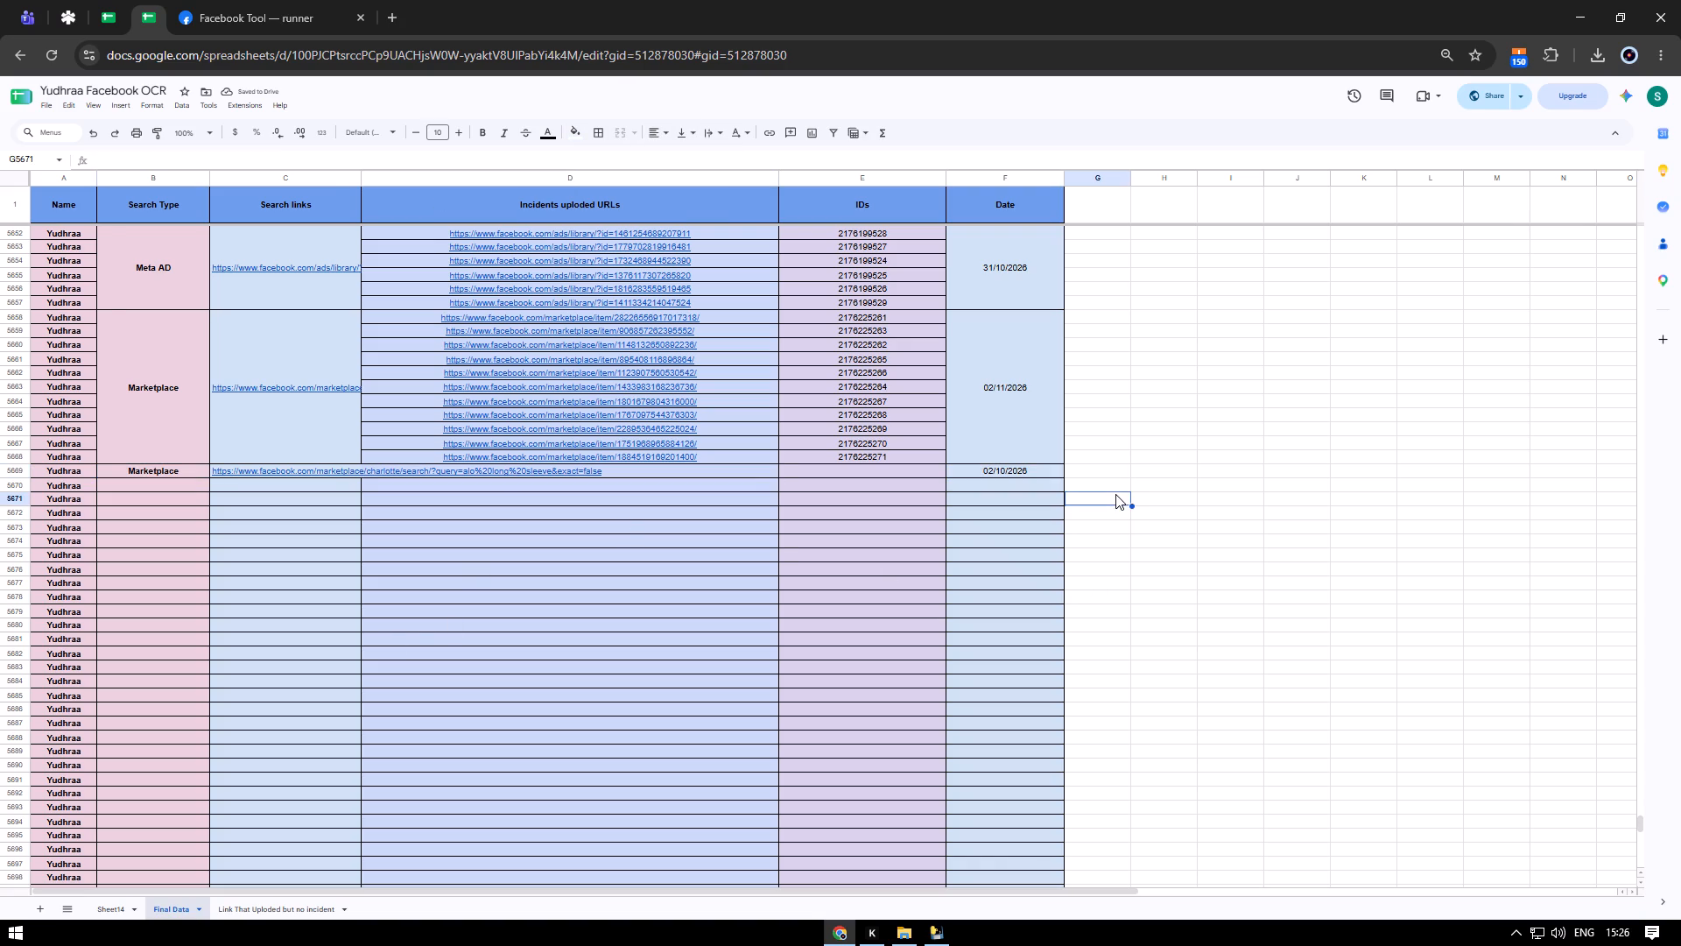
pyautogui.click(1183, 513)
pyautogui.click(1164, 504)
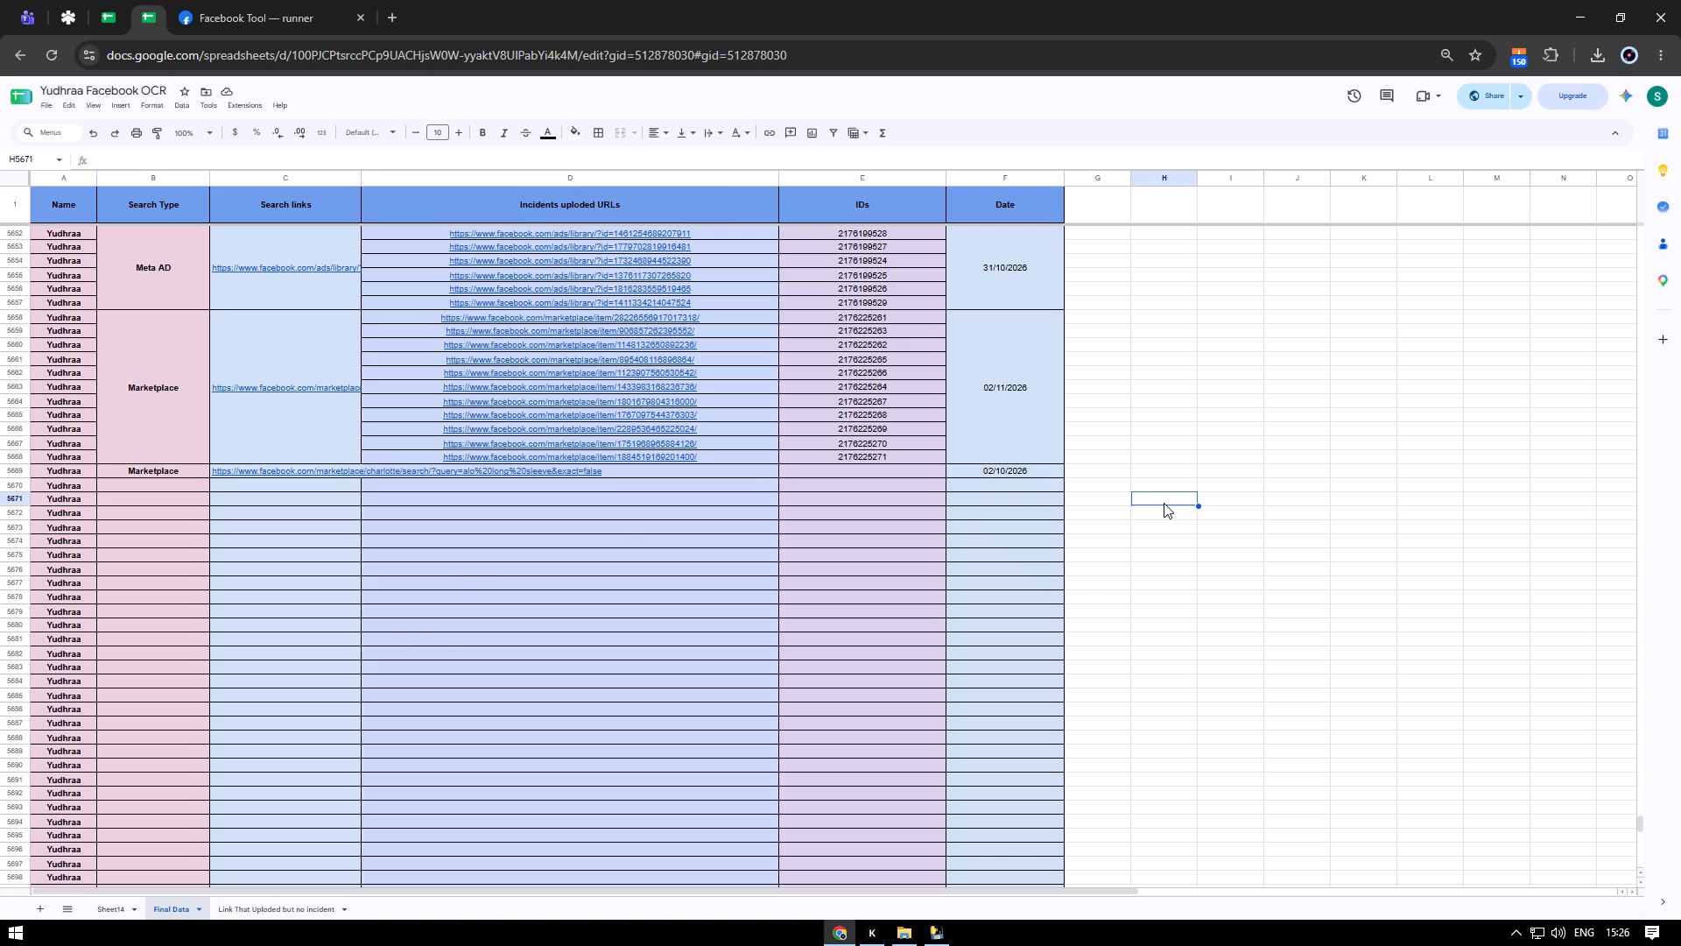
# Insert 19 blank columns before column G, using empty cells G to Y in row 5676 as the selection.
pyautogui.moveTo(970, 890); pyautogui.dragTo(1532, 878)
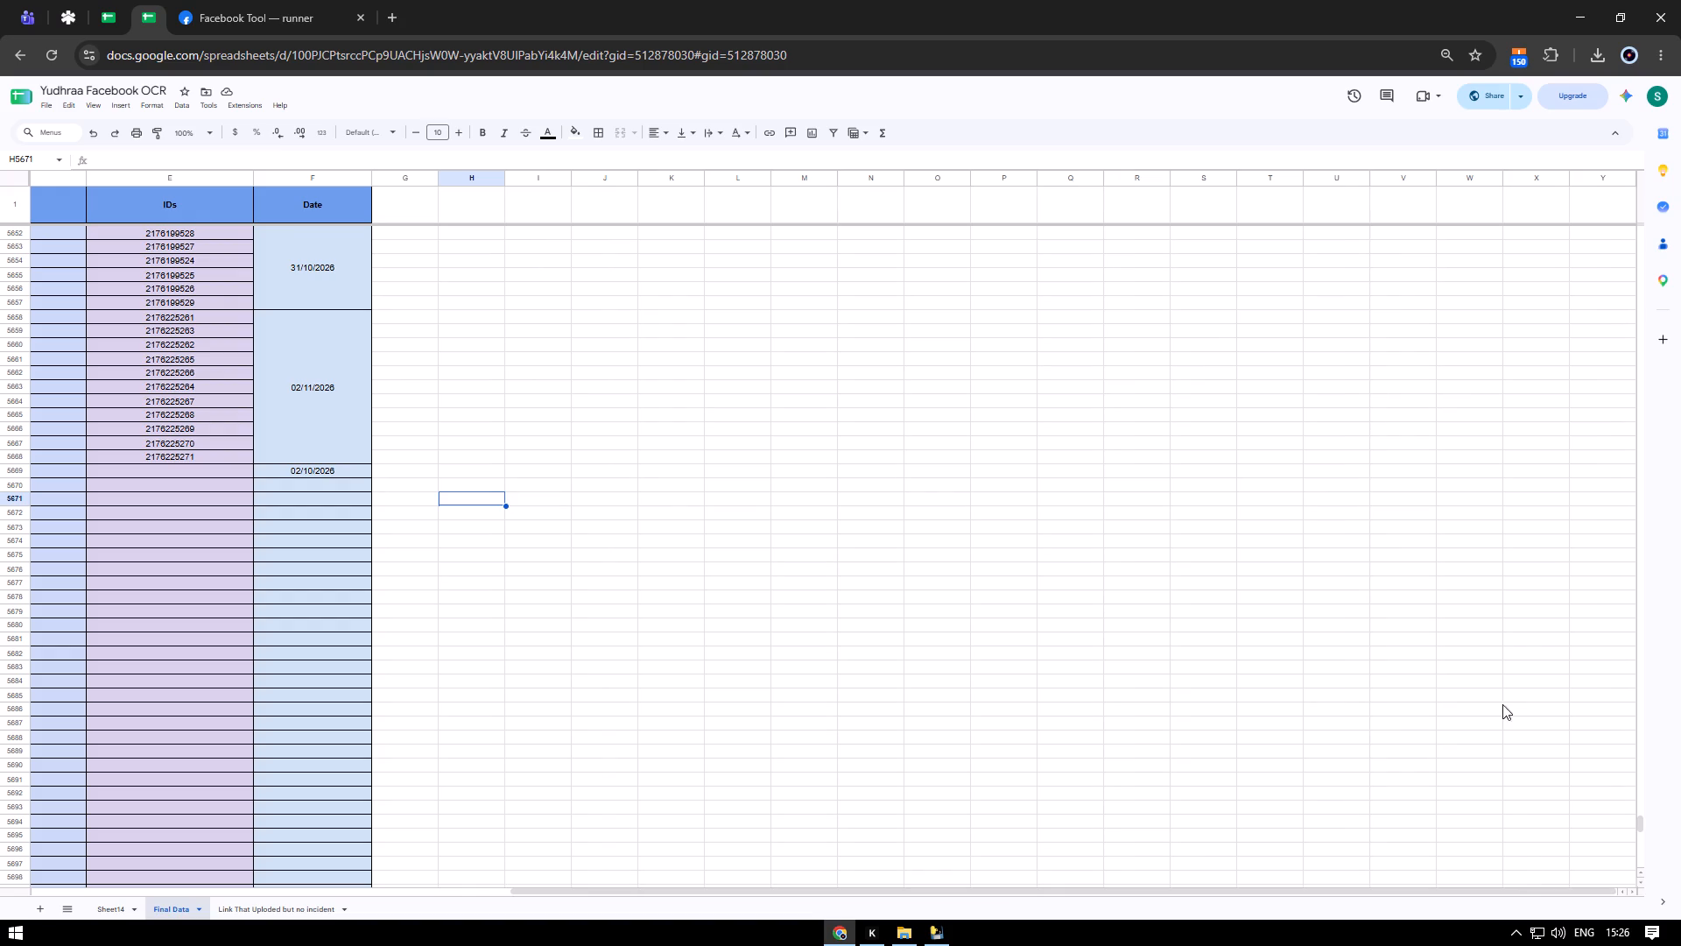
pyautogui.moveTo(1586, 571); pyautogui.dragTo(430, 576)
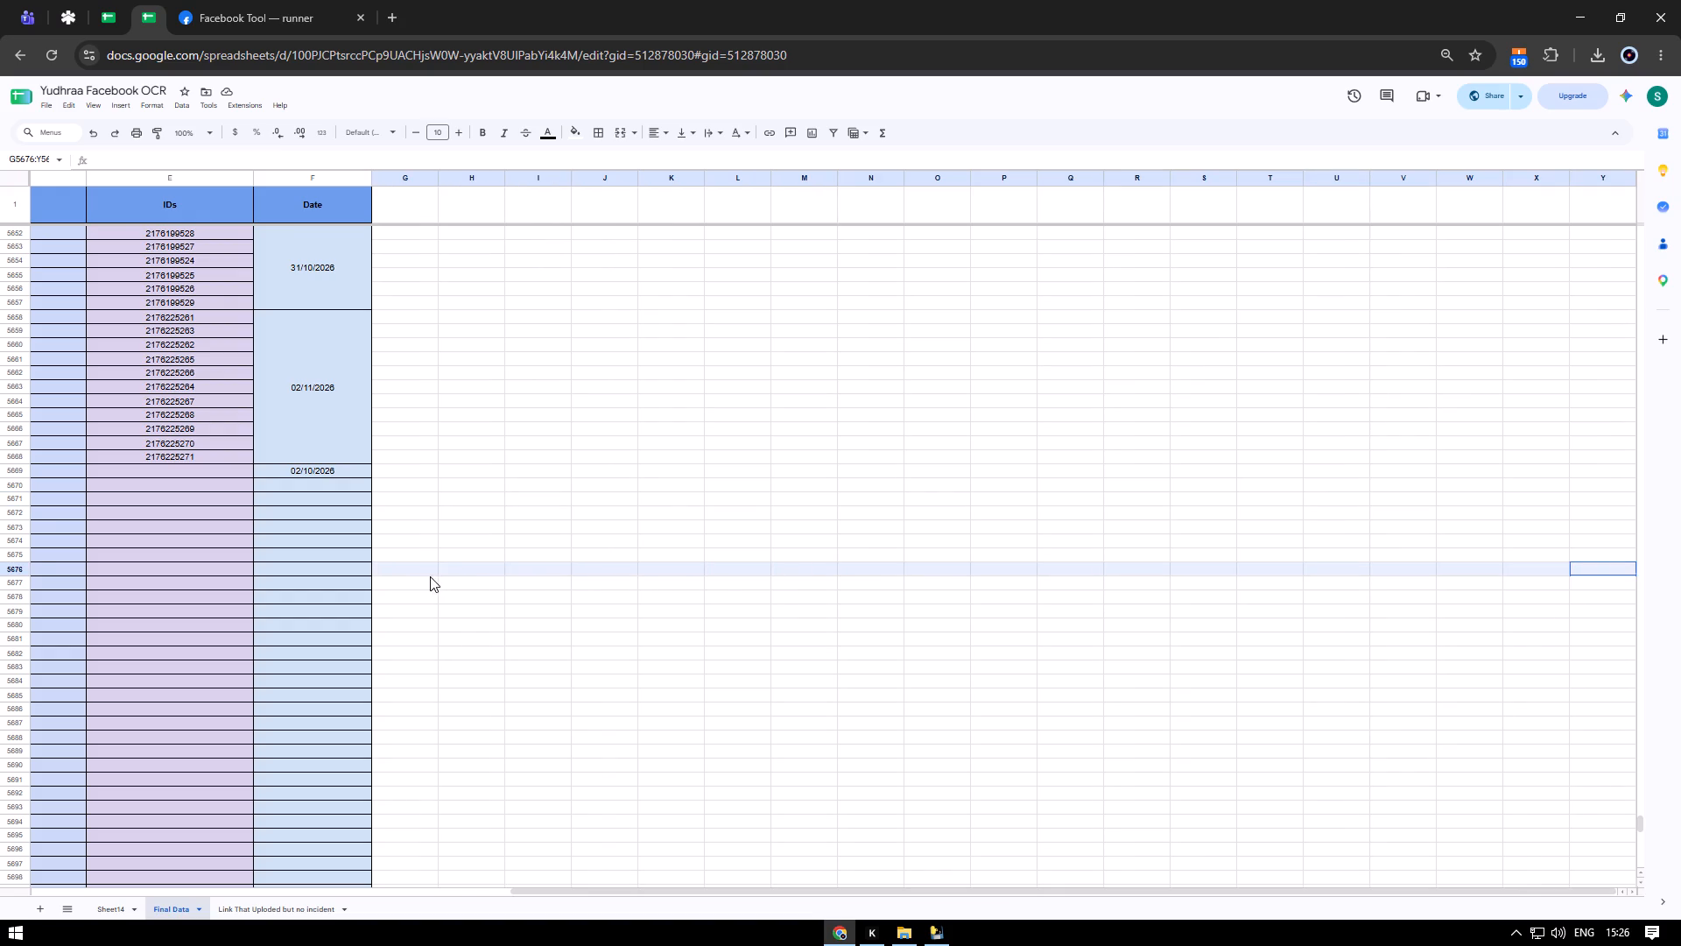
pyautogui.moveTo(430, 576); pyautogui.dragTo(429, 576)
pyautogui.rightClick(409, 568)
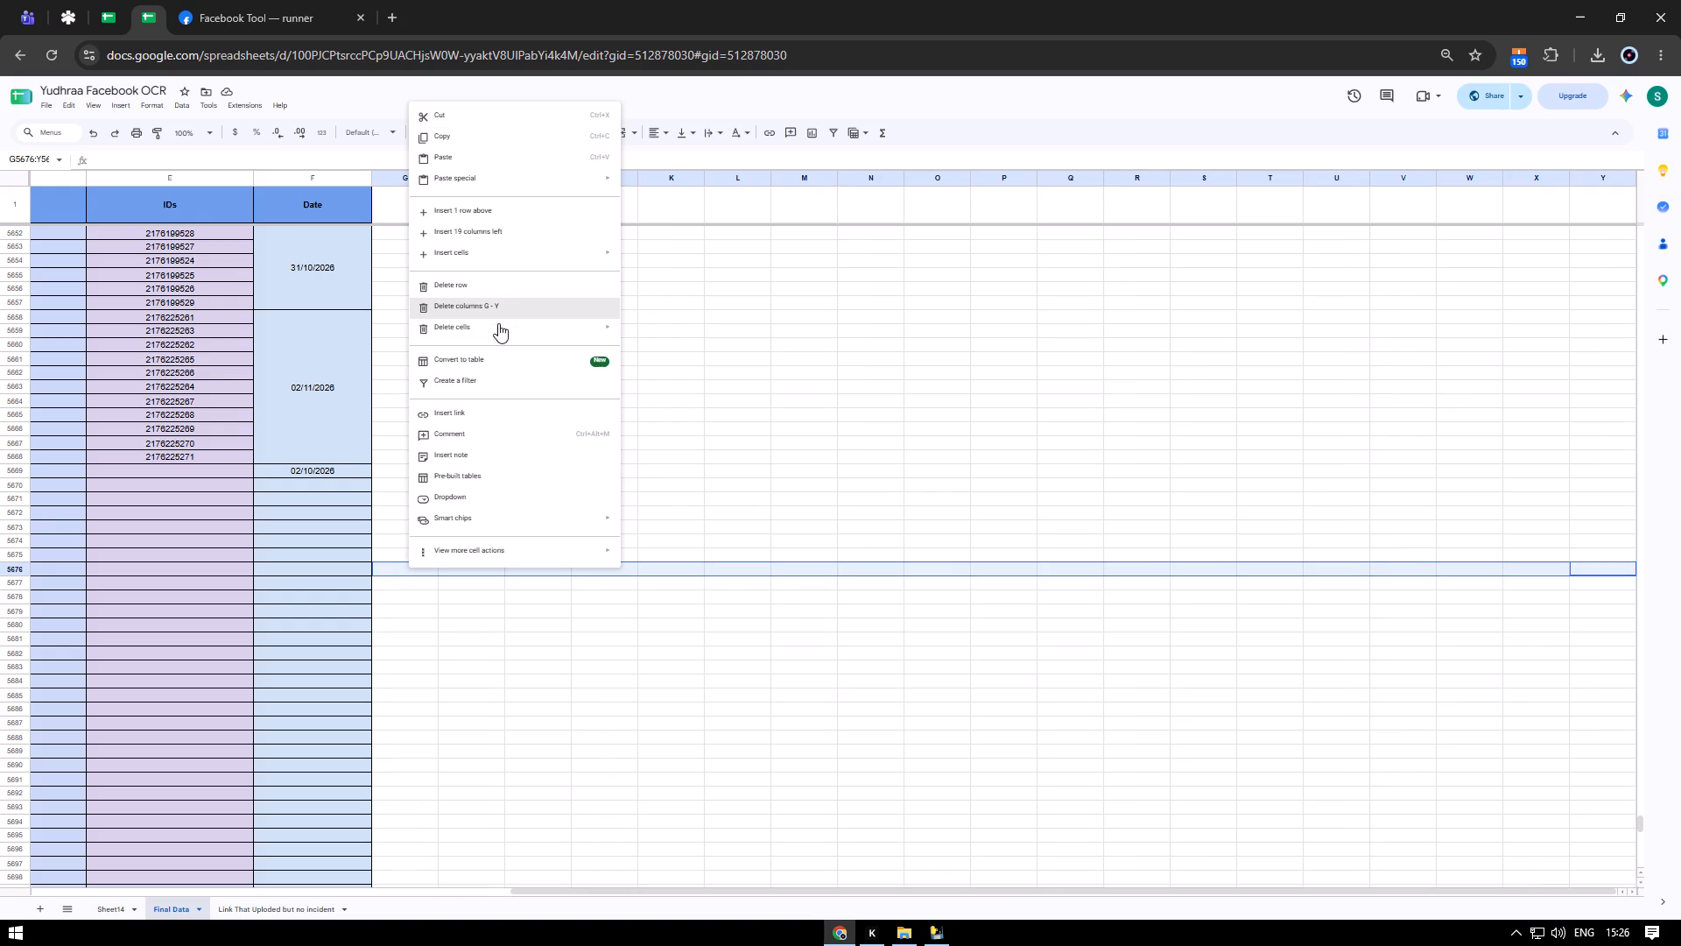
pyautogui.click(516, 236)
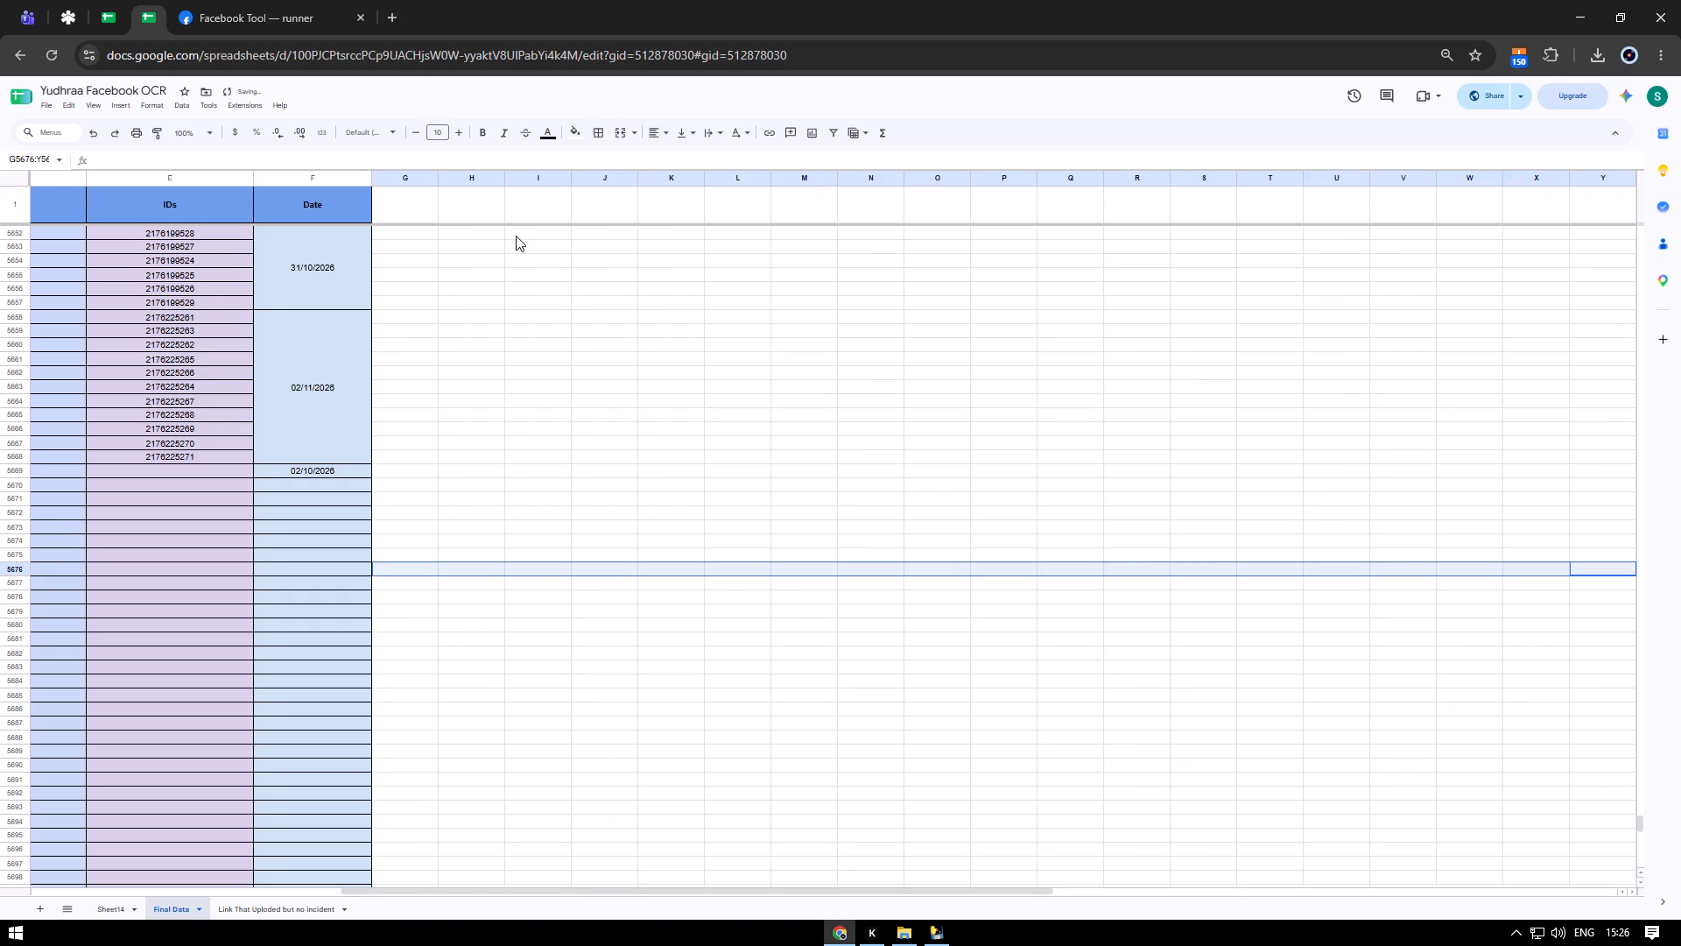
# Insert another 19 blank columns before column G, using the selected cells G to Y in row 5676.
pyautogui.rightClick(523, 562)
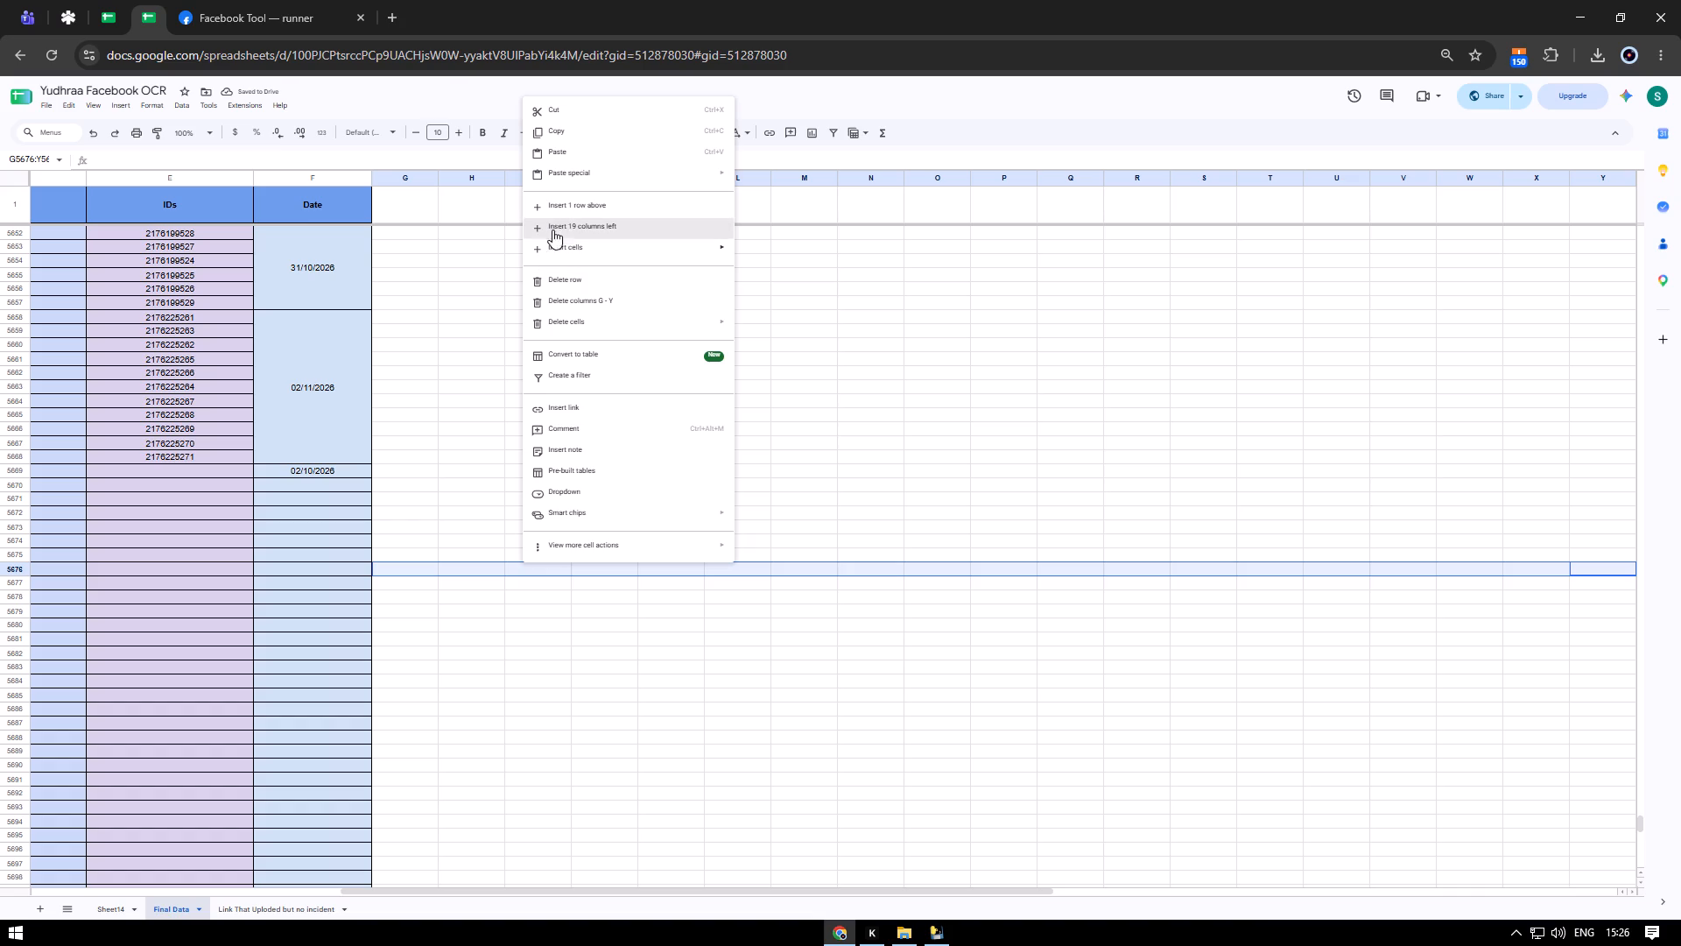
pyautogui.click(555, 223)
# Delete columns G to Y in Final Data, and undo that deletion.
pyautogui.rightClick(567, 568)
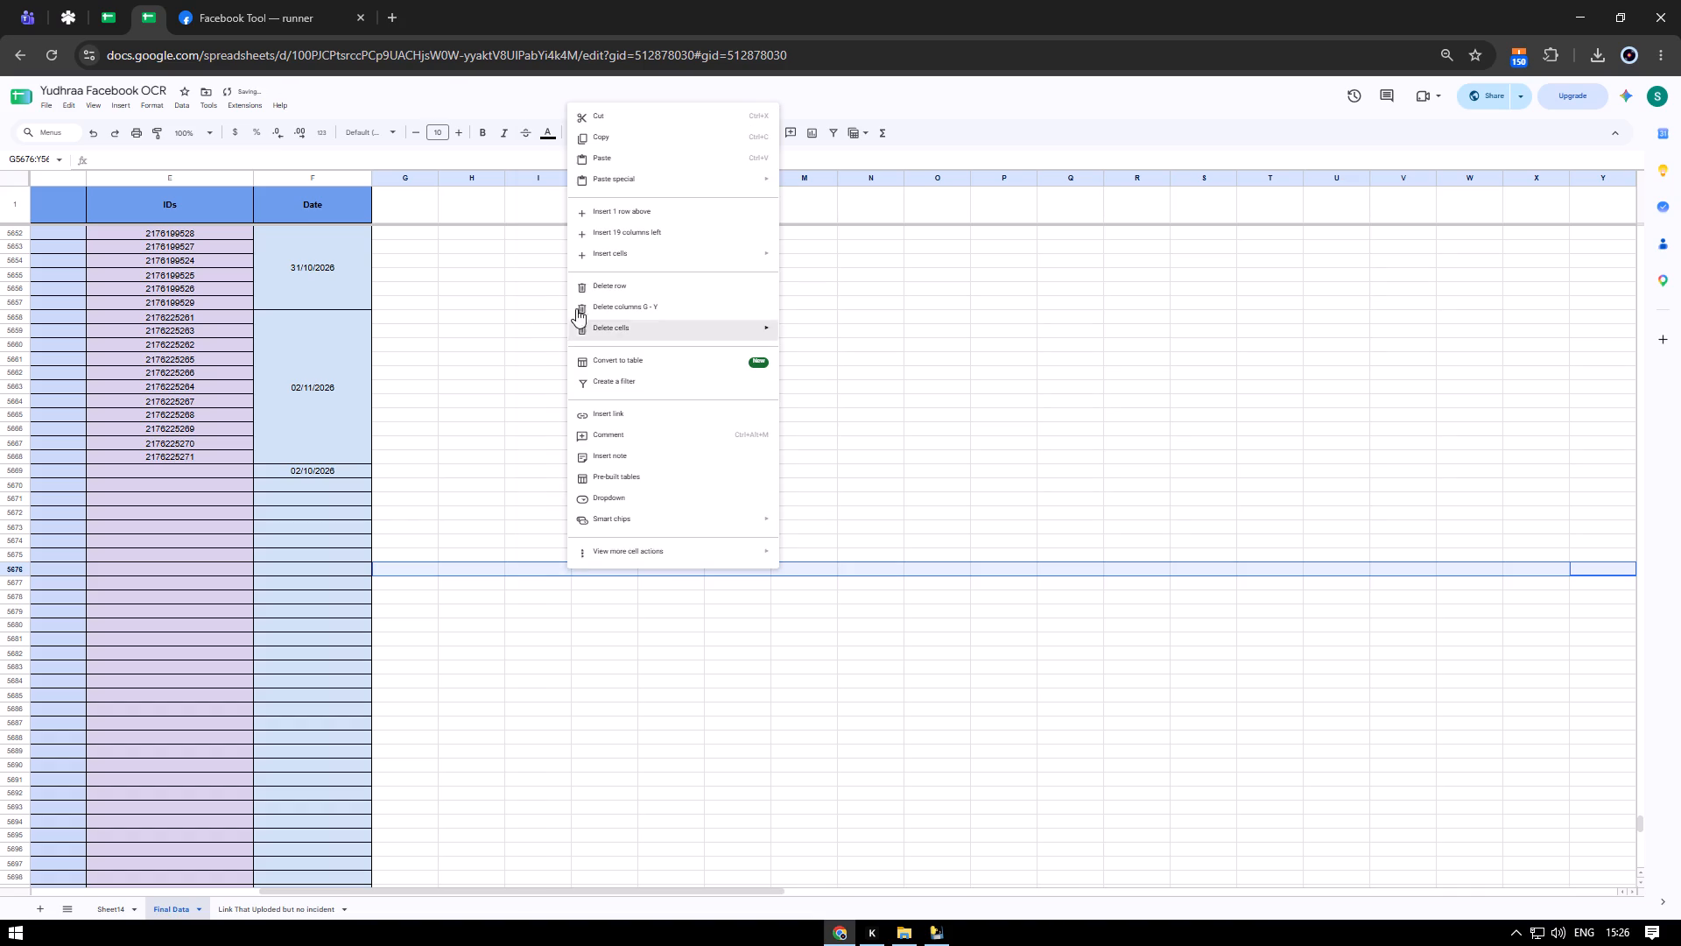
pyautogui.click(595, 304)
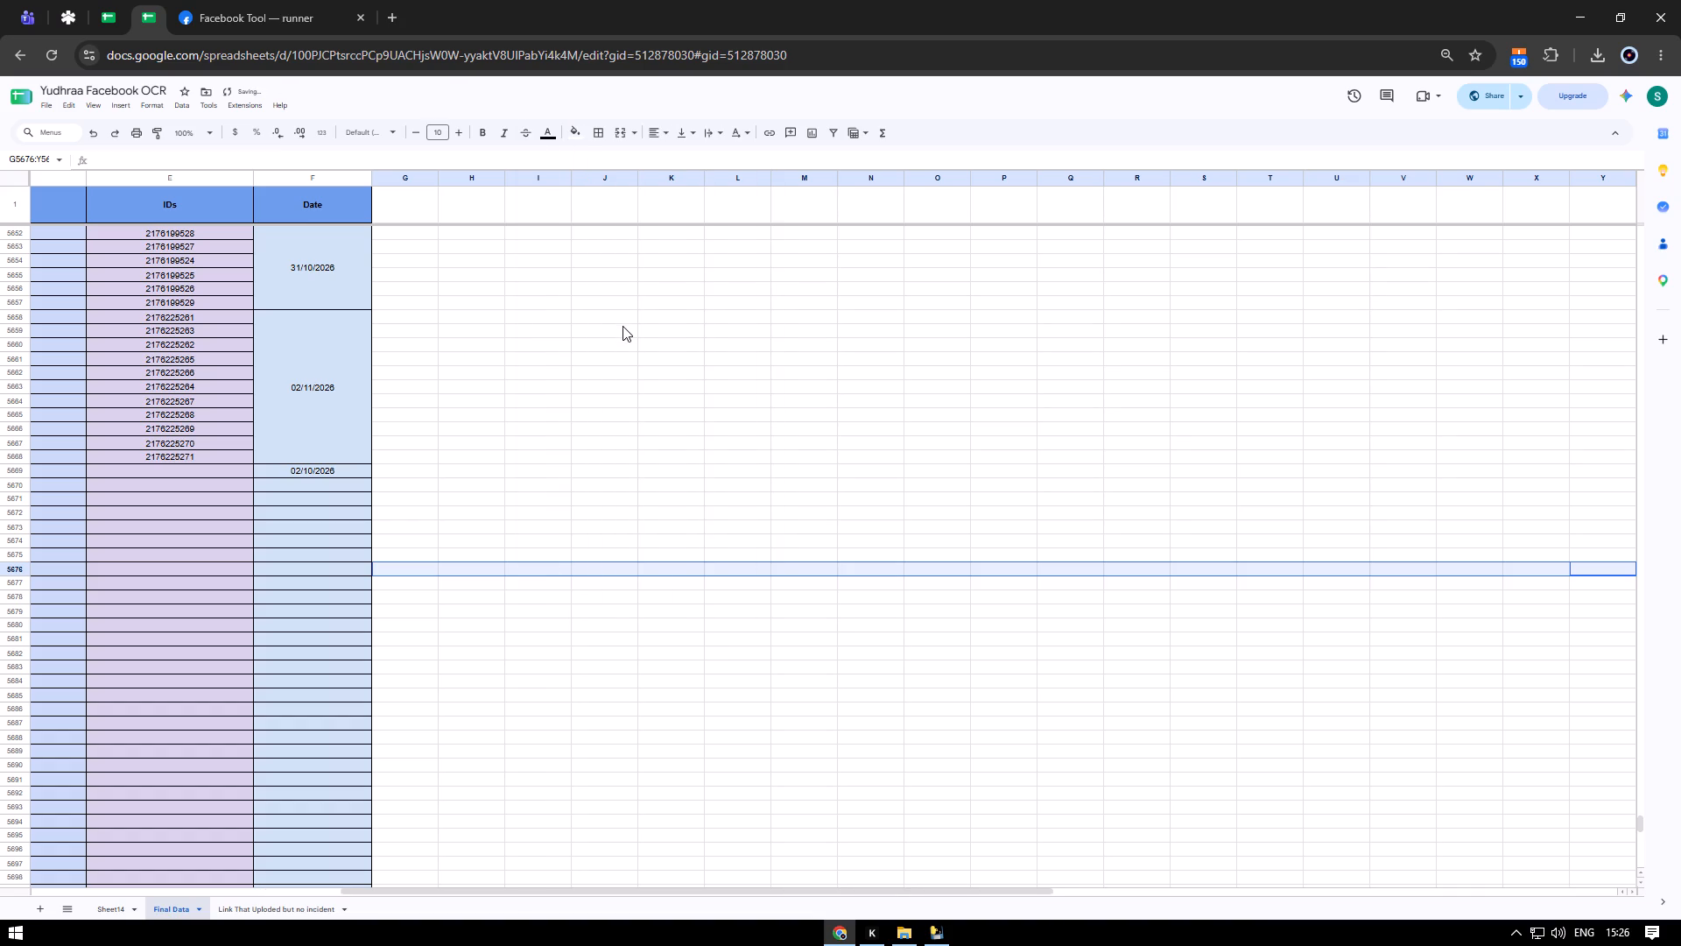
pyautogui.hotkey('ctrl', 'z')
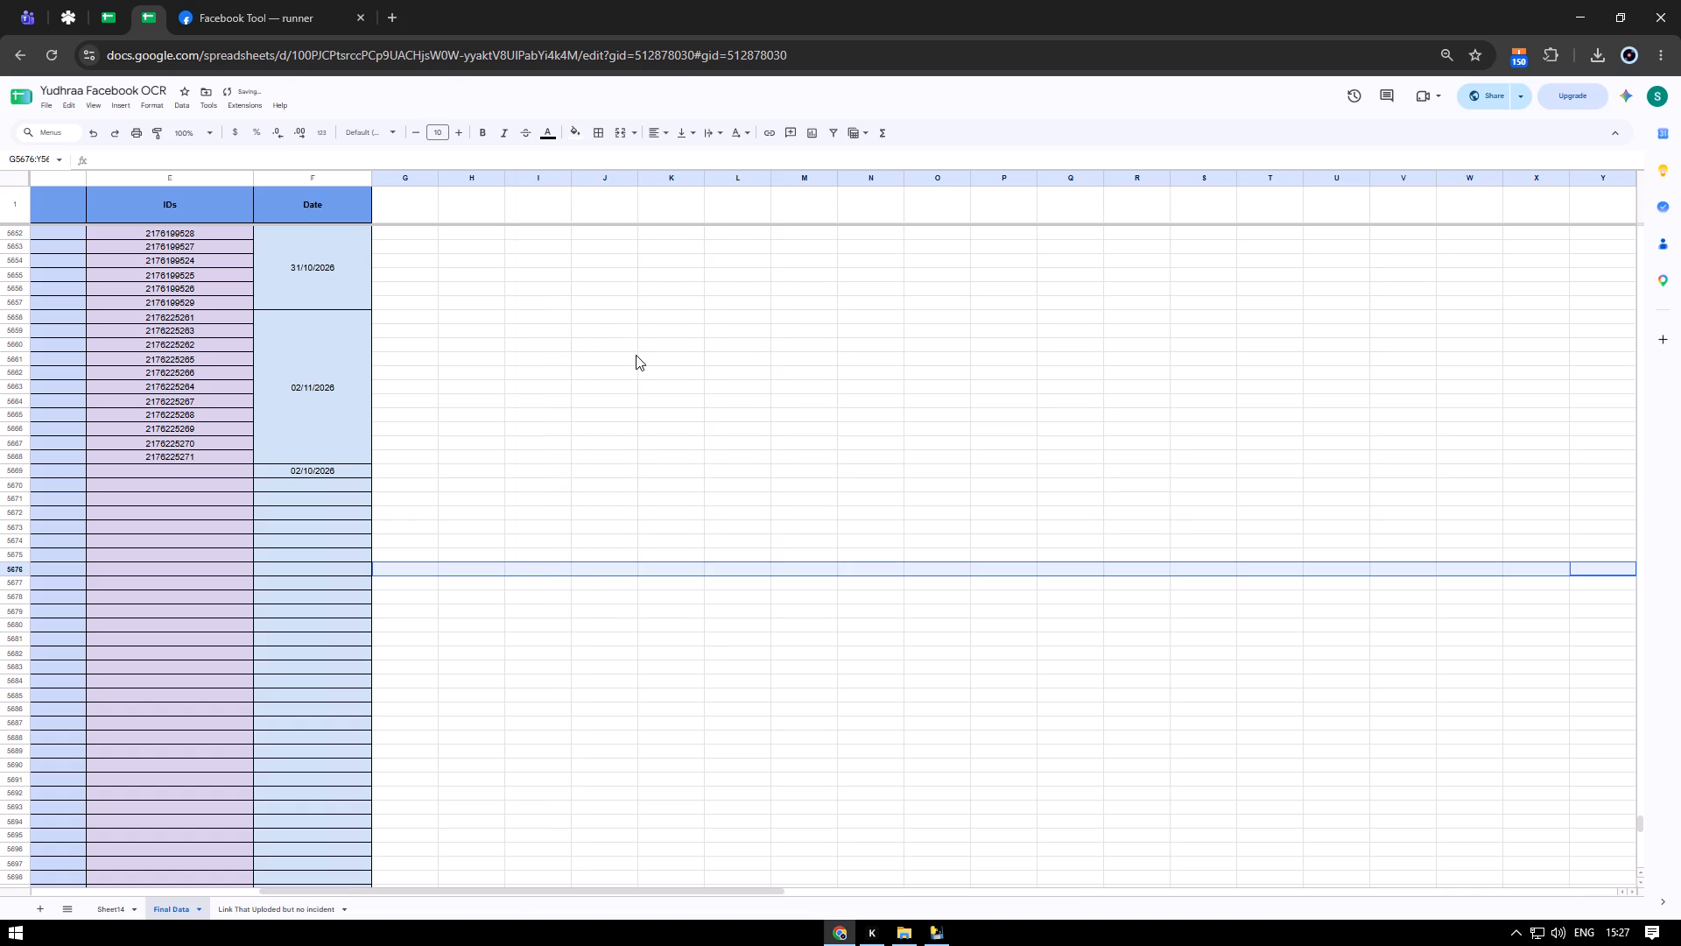
# Insert 19 more blank columns before column G, based on the selected cells G to Y in row 5676.
pyautogui.rightClick(683, 568)
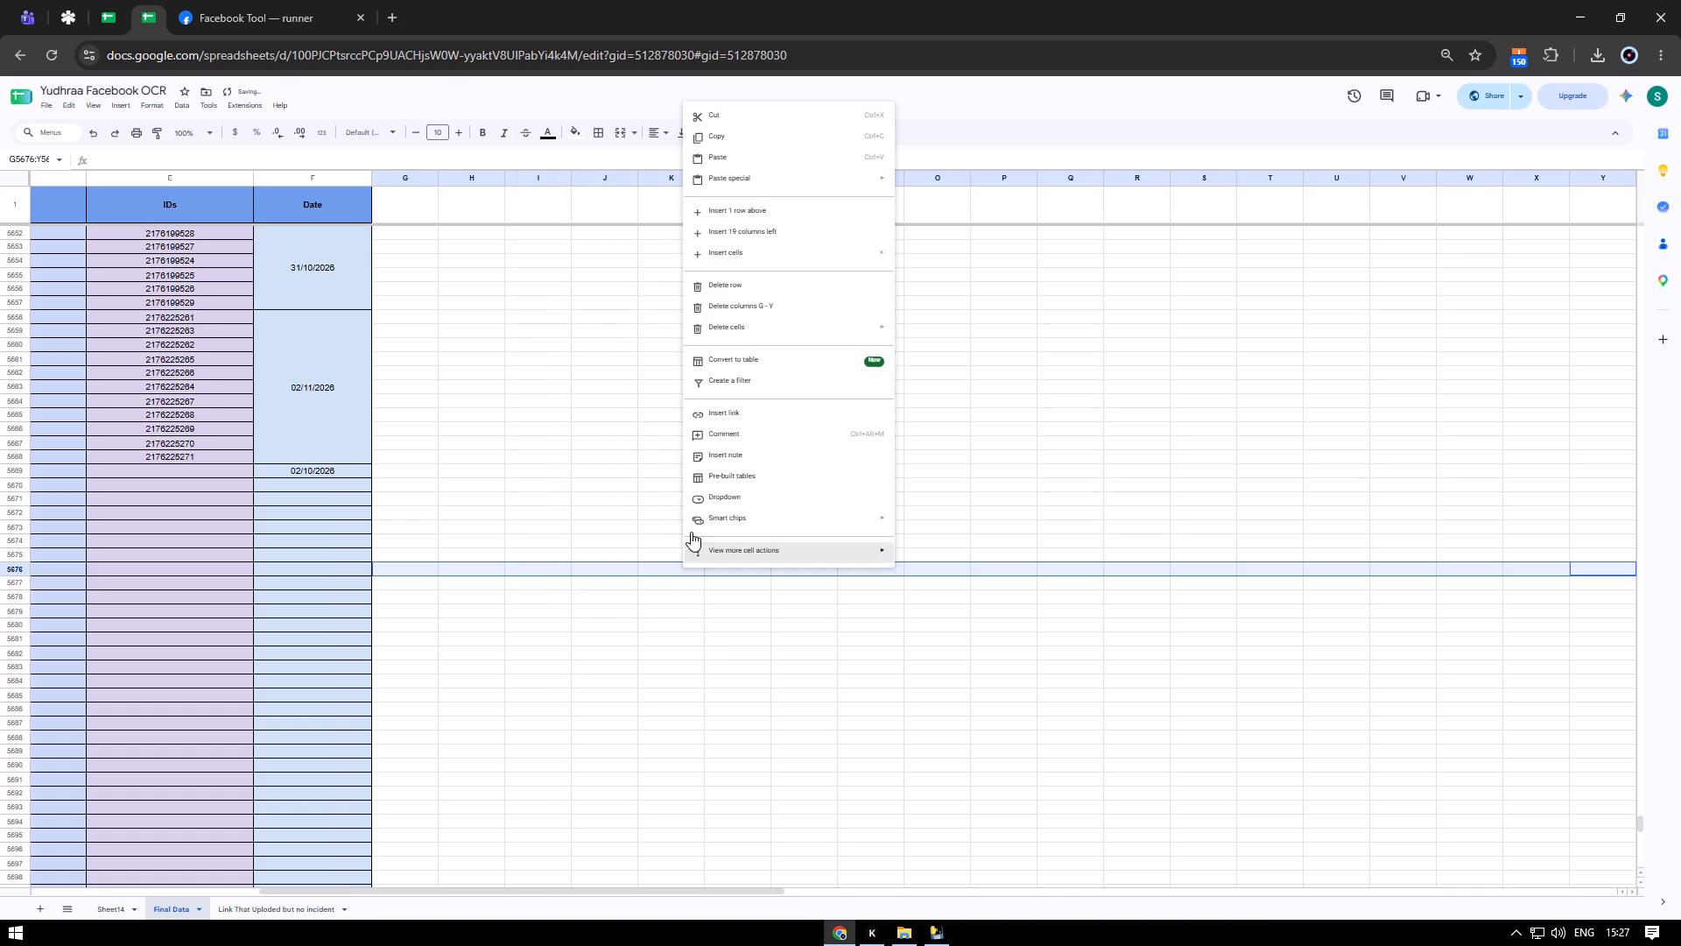
pyautogui.click(787, 230)
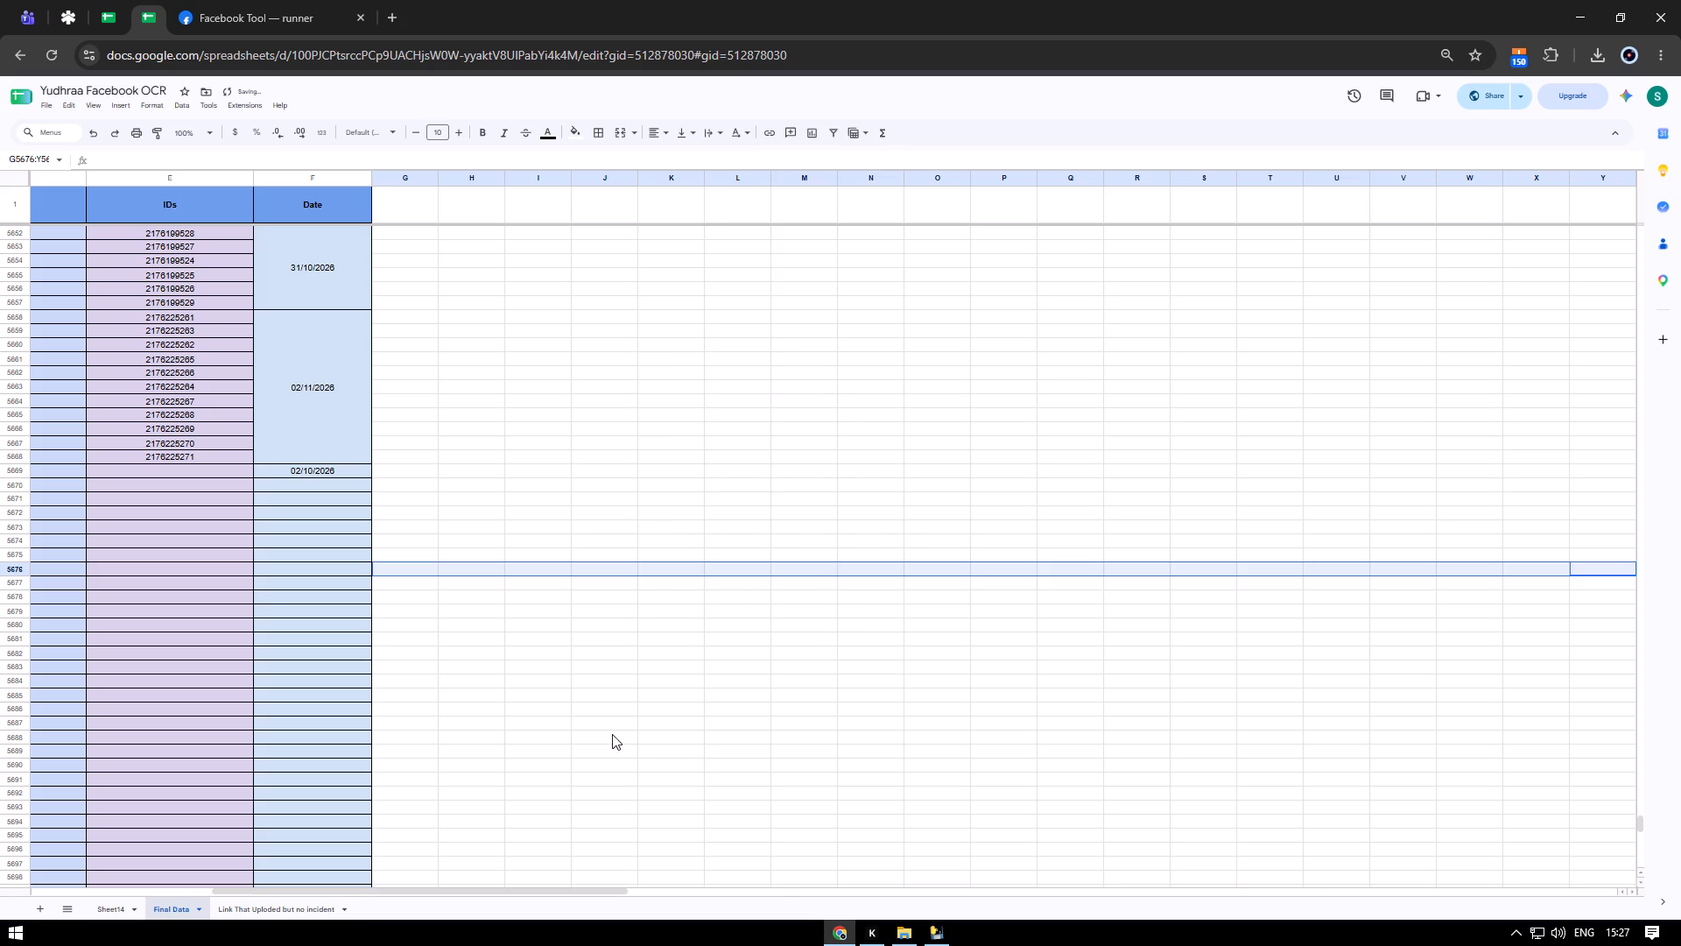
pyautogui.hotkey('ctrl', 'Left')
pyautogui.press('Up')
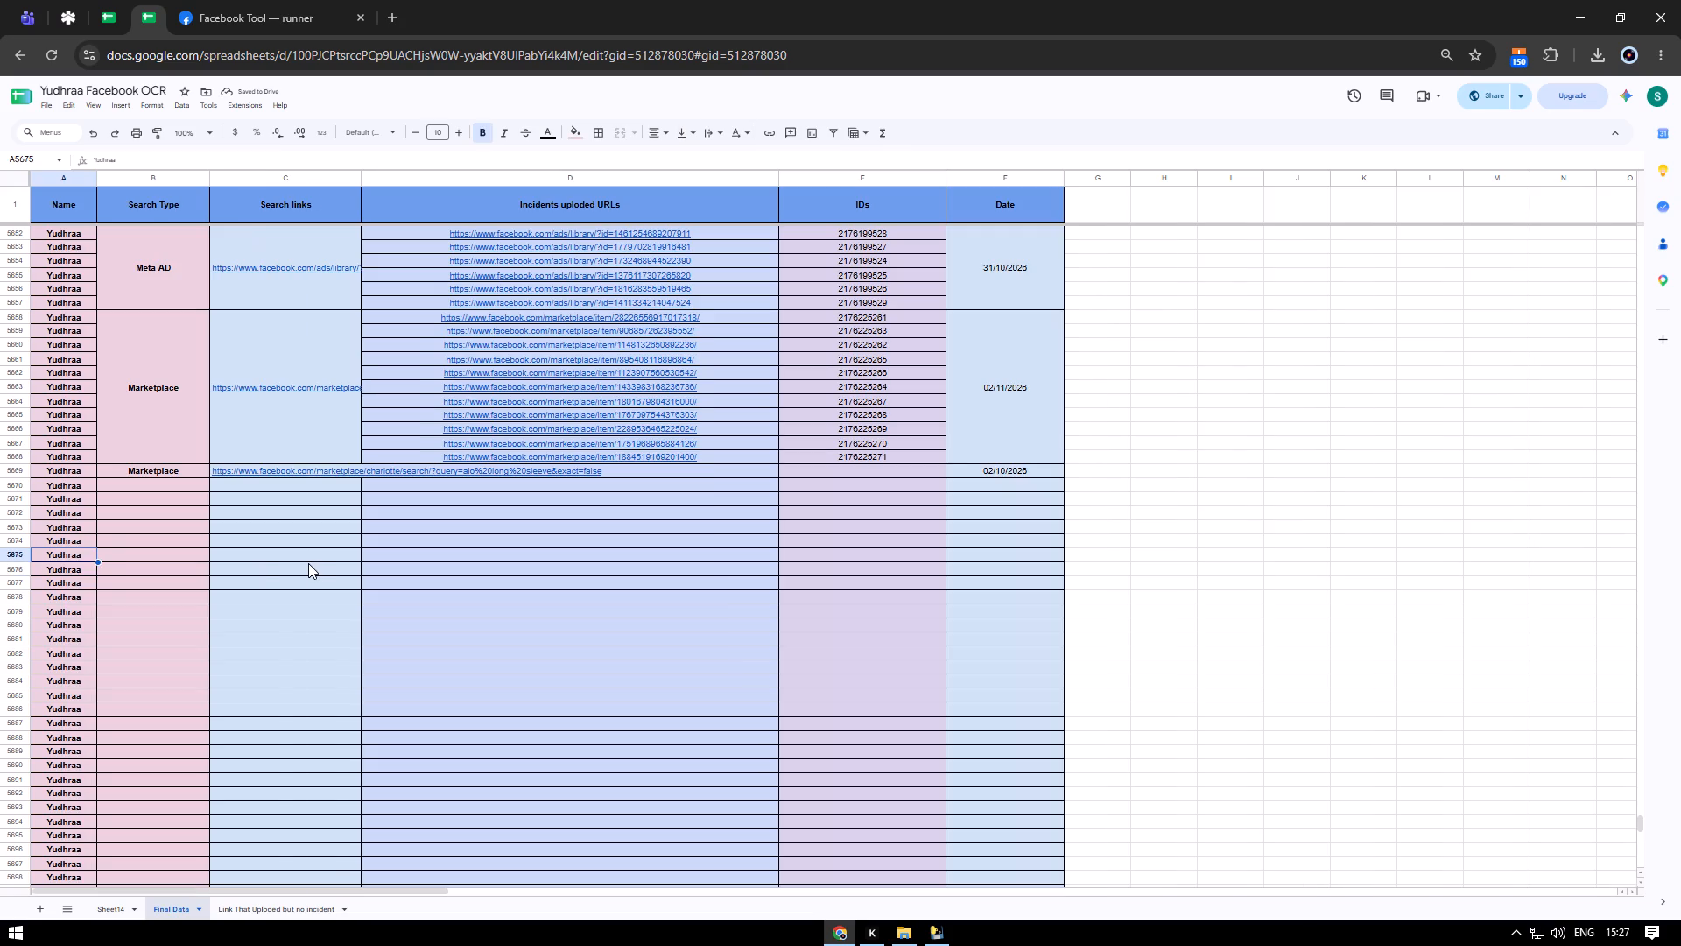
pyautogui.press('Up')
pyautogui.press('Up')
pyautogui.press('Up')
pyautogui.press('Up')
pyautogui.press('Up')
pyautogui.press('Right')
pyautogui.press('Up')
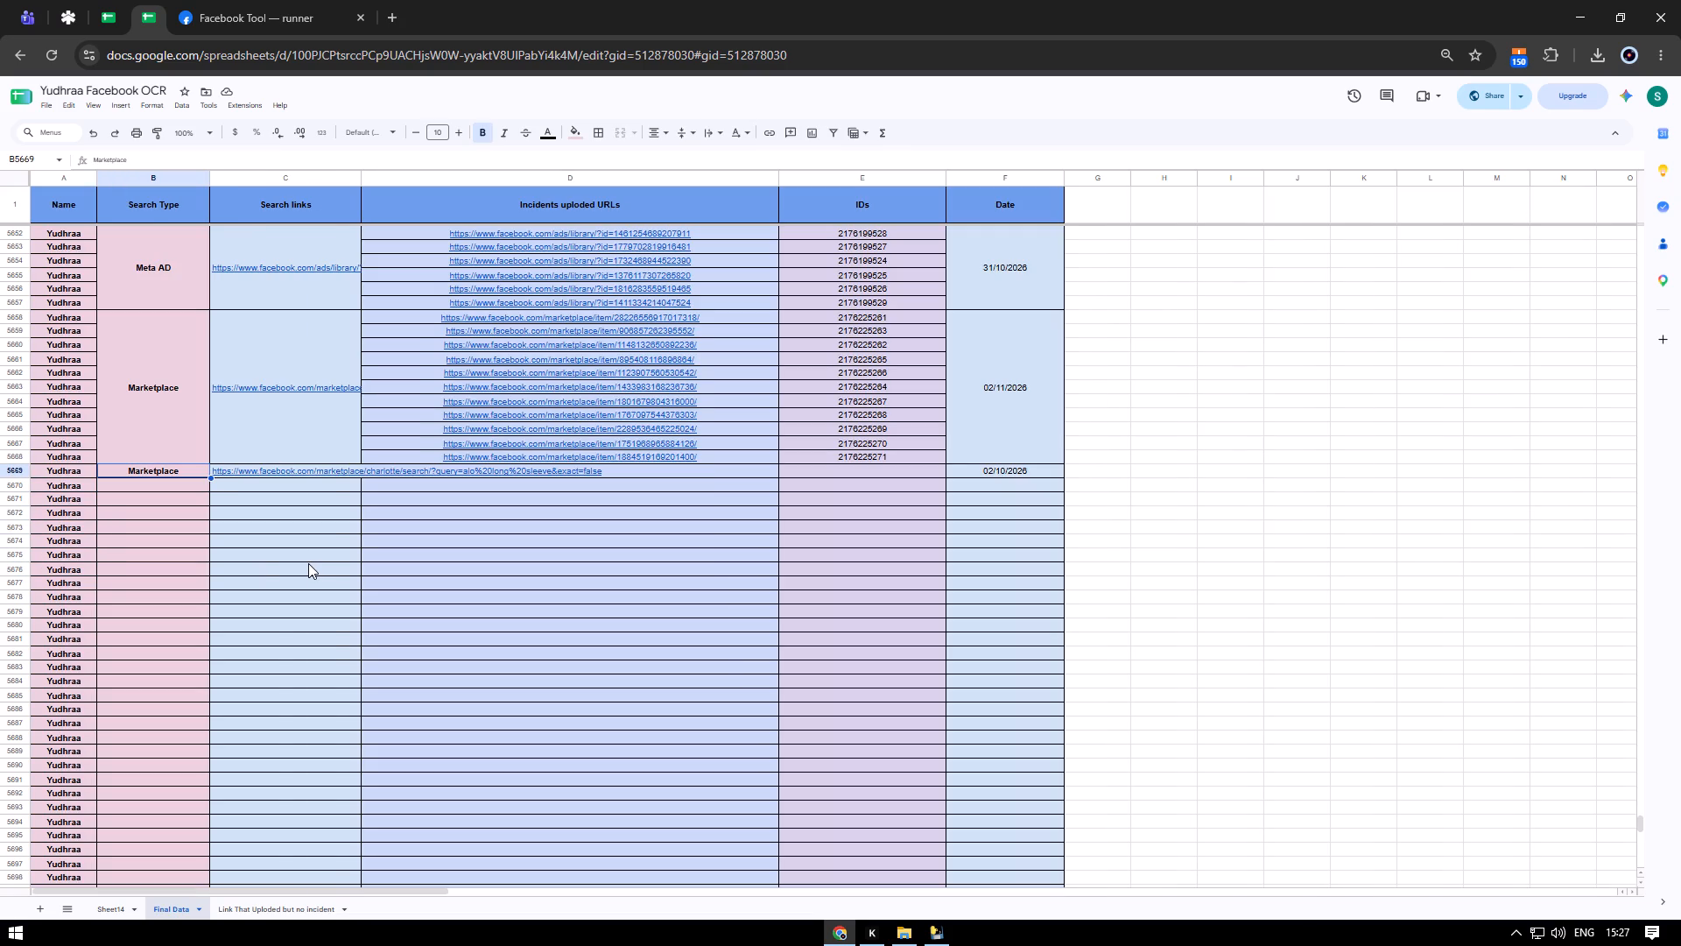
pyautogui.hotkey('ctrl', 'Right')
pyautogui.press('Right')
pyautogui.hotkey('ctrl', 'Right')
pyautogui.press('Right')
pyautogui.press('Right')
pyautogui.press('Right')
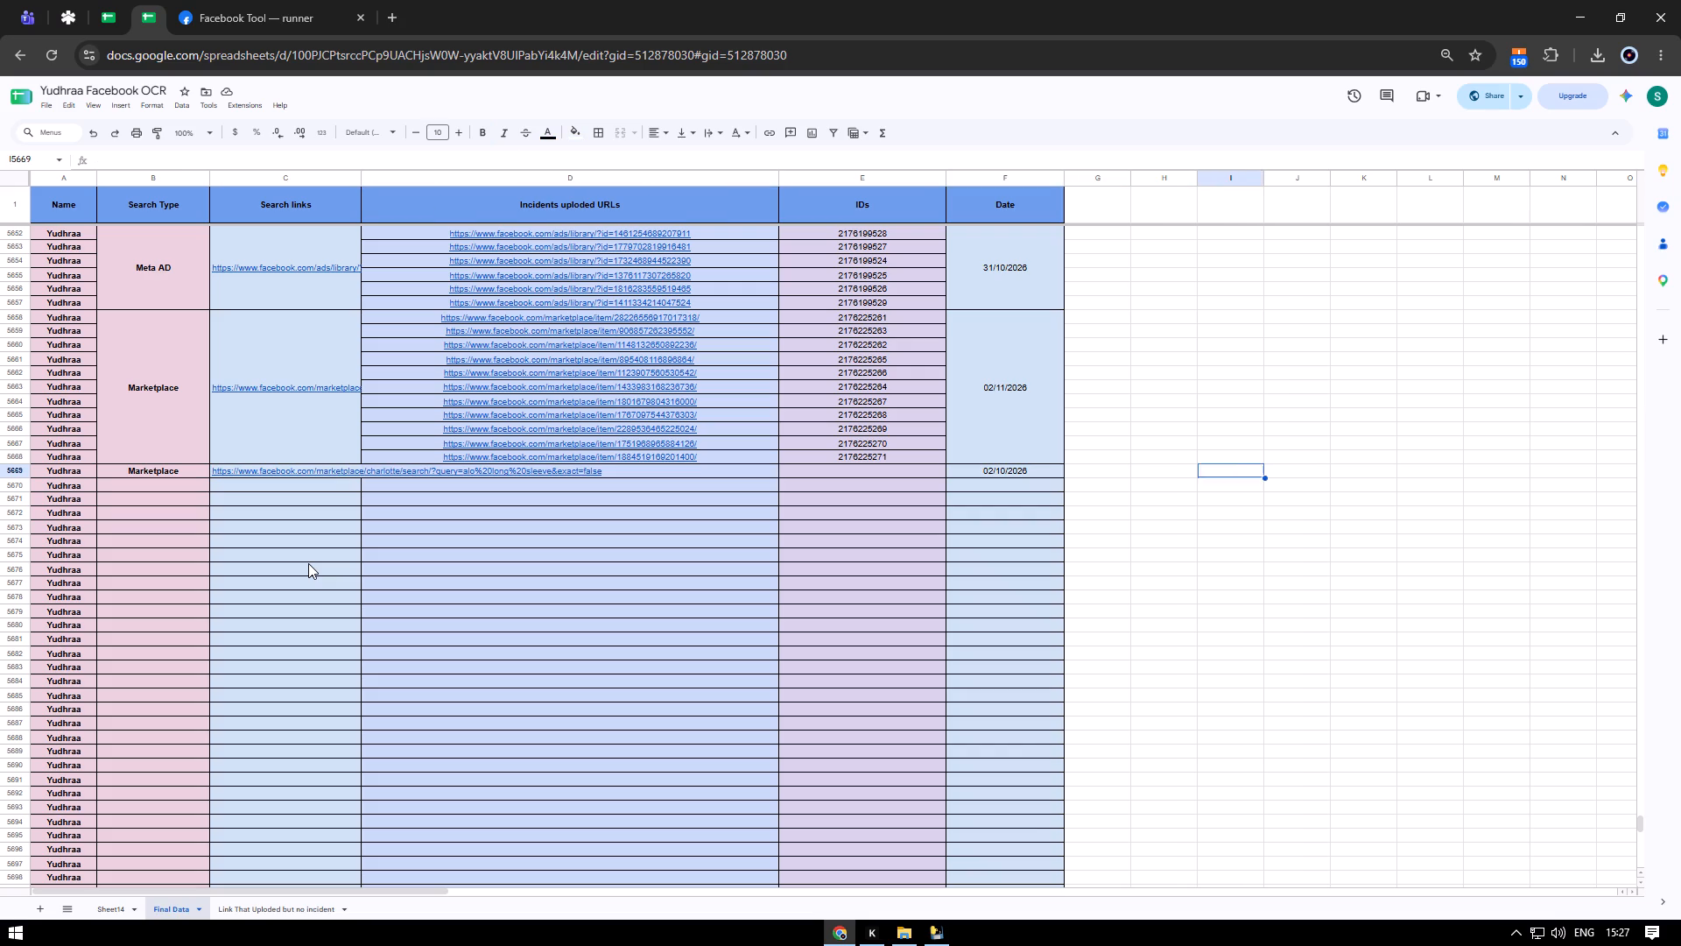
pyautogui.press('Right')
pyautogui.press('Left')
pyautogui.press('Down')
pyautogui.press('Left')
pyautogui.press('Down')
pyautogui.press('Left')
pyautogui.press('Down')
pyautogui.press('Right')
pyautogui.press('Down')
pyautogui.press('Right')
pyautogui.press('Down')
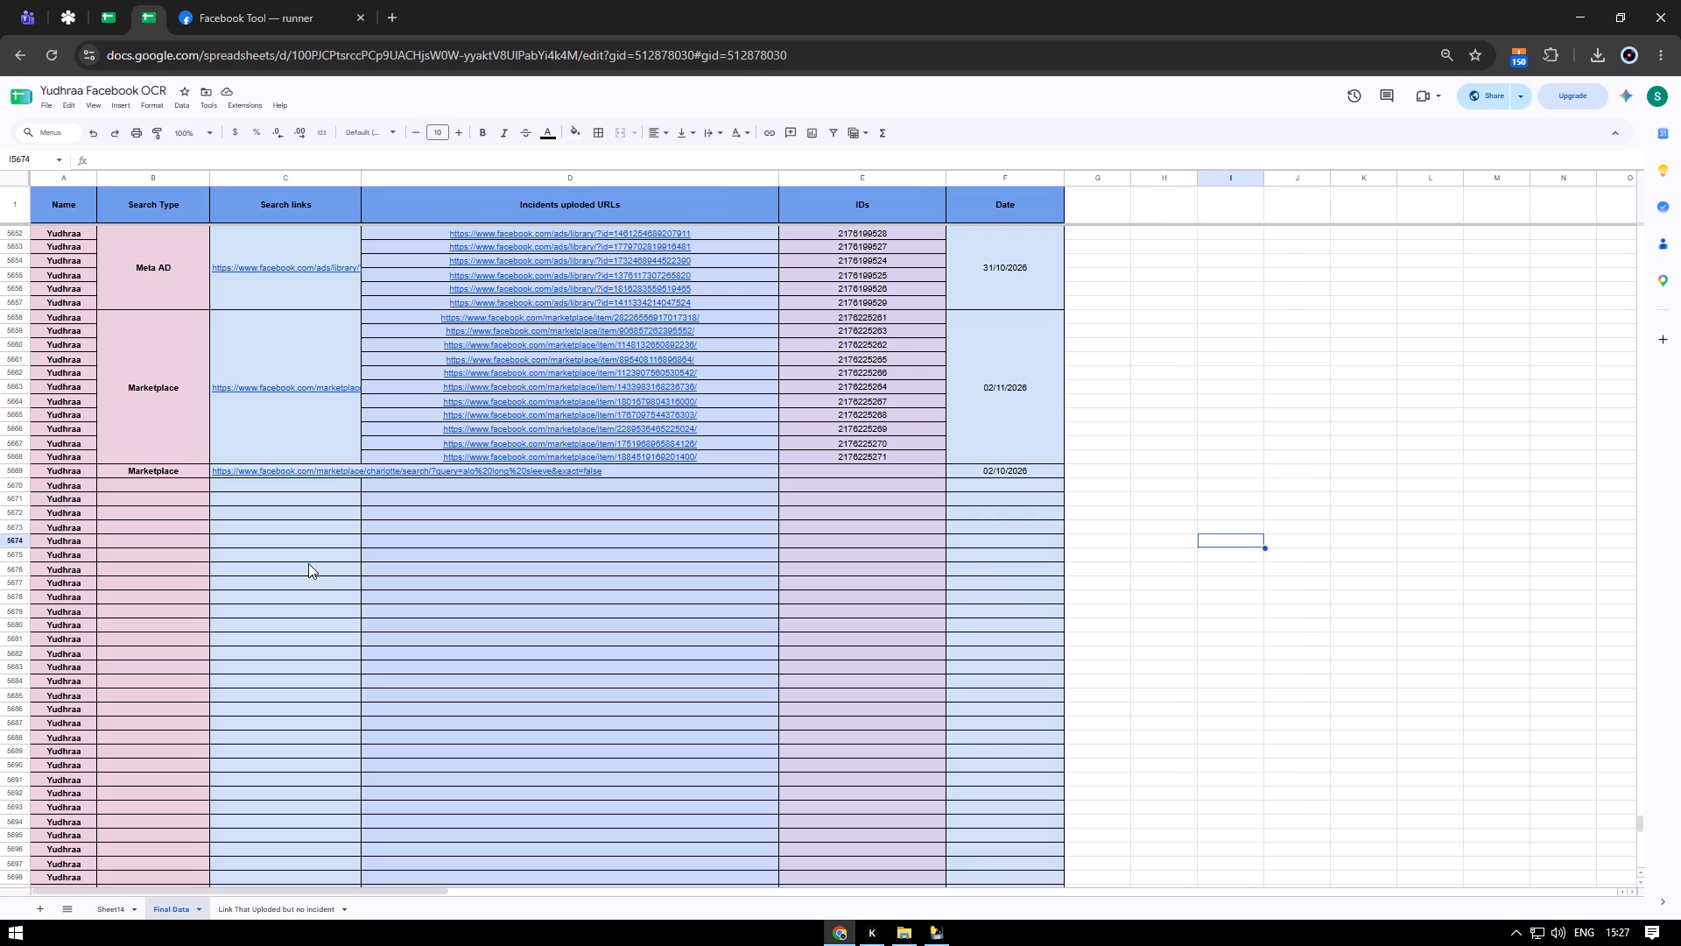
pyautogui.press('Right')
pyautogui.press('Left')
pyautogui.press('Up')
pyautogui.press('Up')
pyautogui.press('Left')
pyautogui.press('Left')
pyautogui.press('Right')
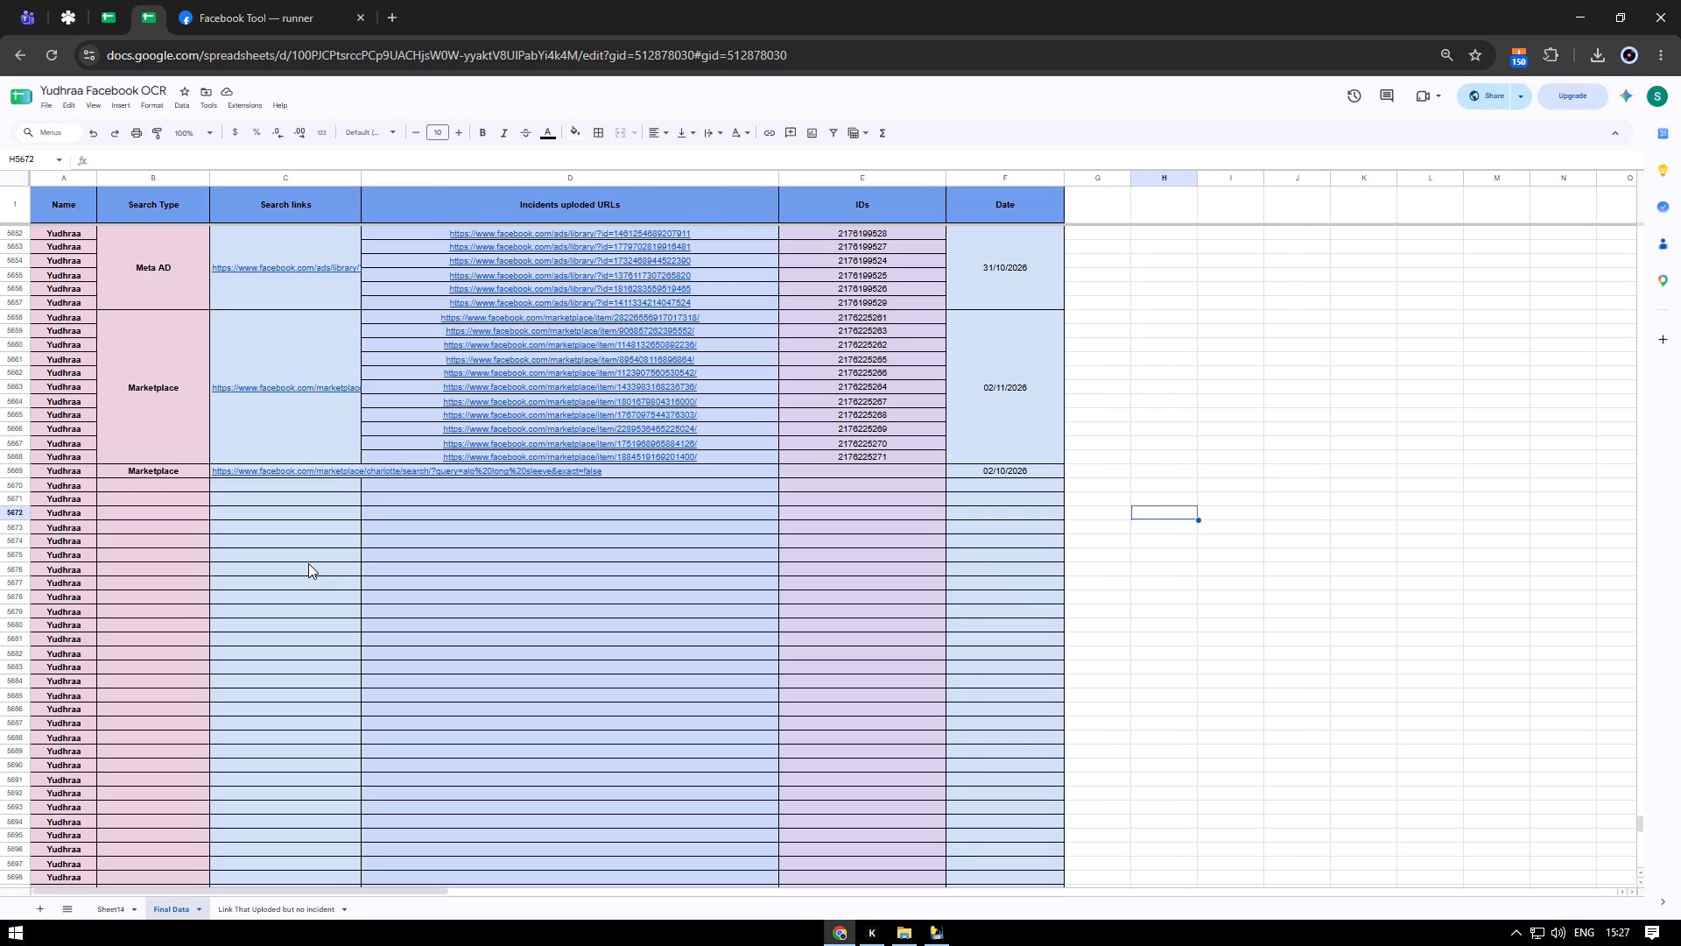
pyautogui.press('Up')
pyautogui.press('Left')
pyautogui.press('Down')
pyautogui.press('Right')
# Open Sheet14 of the Yudhraa Facebook OCR spreadsheet.
pyautogui.click(105, 900)
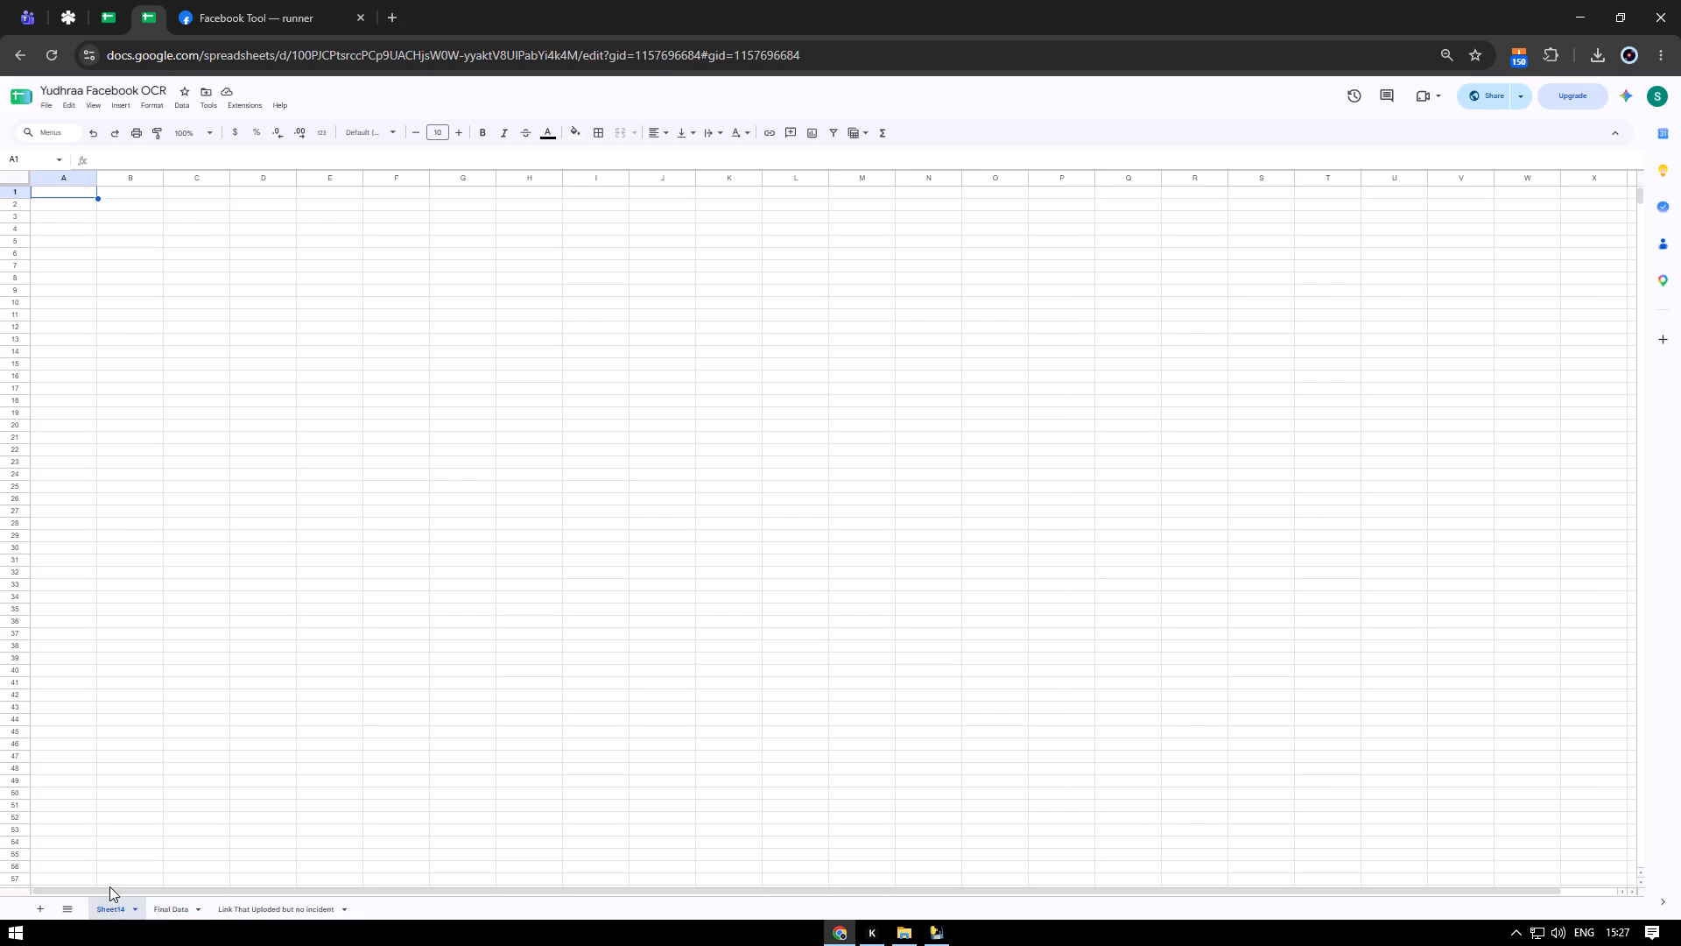
# Switch to the Alo FB US worksheet and select the Profiles (Sellers) cell in the Charlotte, NC row.
pyautogui.click(103, 3)
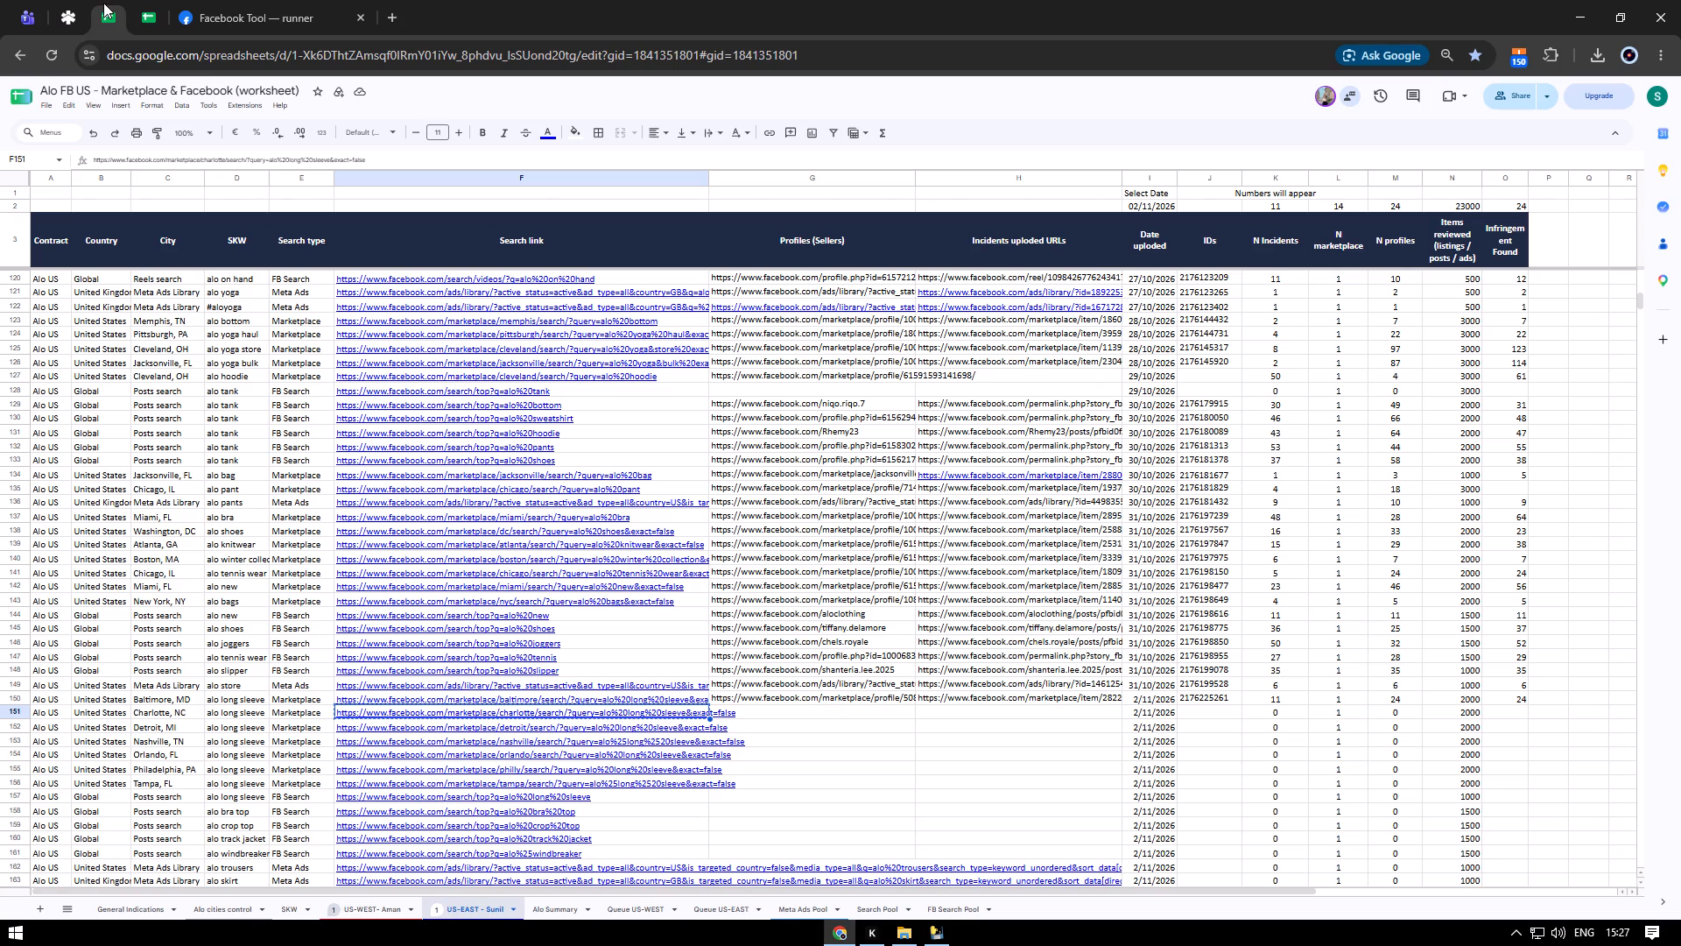
pyautogui.press('Right')
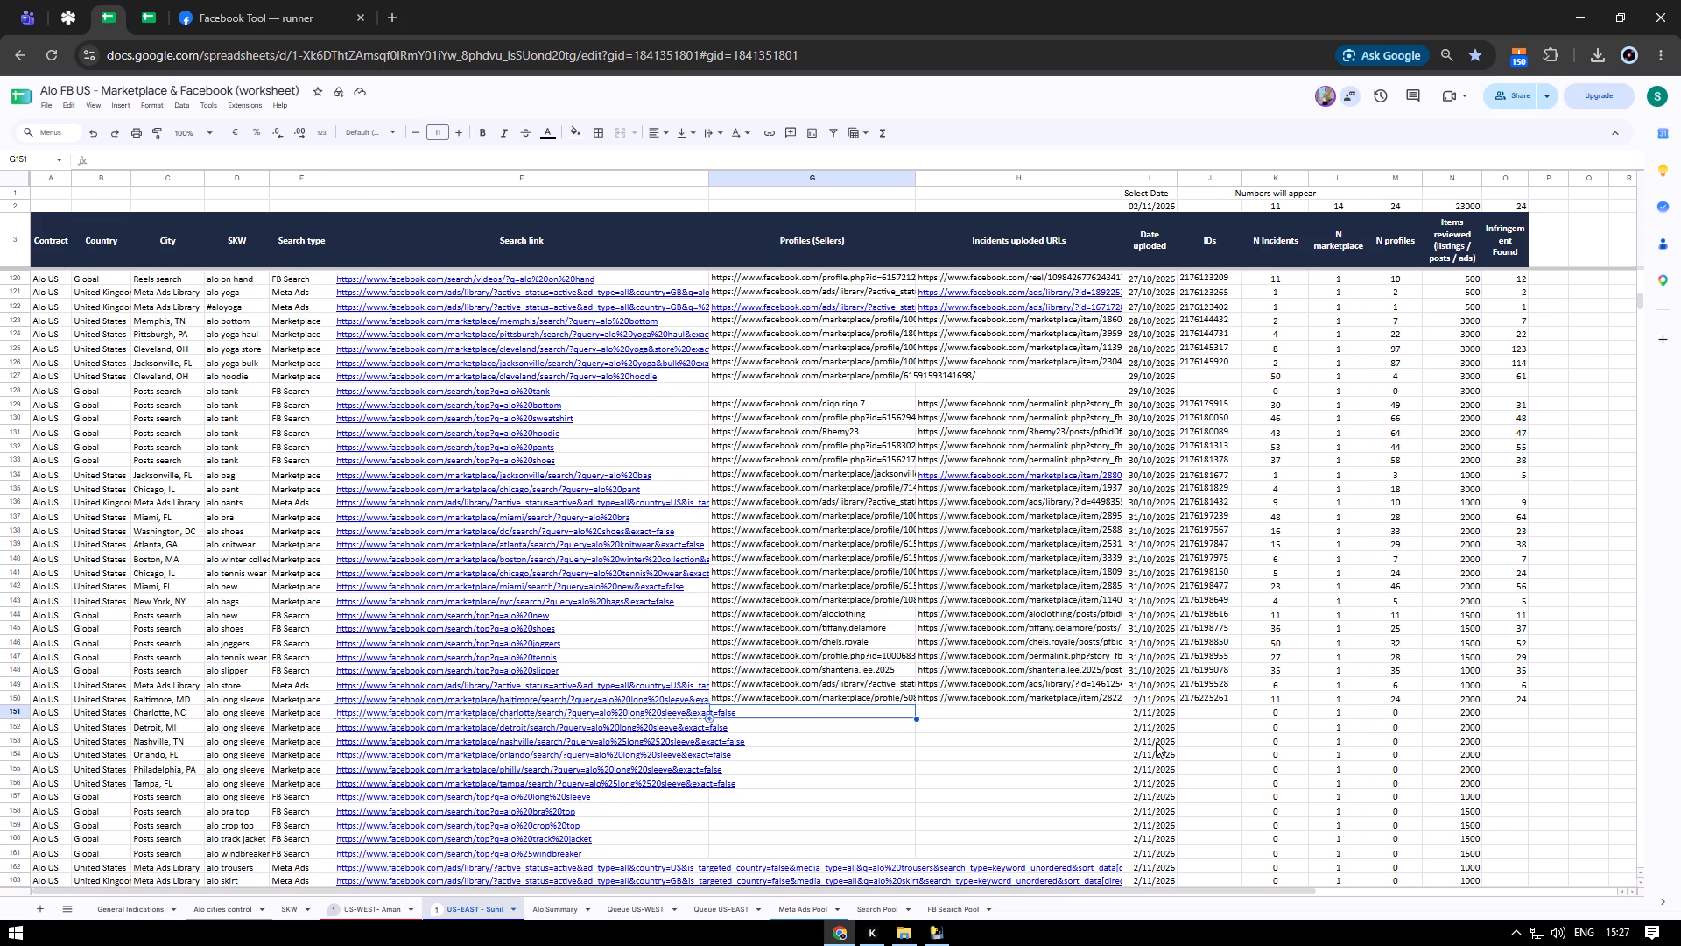
# Switch to the Red Points portal, reopen the uploaded link list for editing and clear all its detection links.
pyautogui.hotkey('ctrl', 'Tab')
pyautogui.hotkey('ctrl', 'shift', 'Tab')
pyautogui.hotkey('ctrl', 'shift', 'Tab')
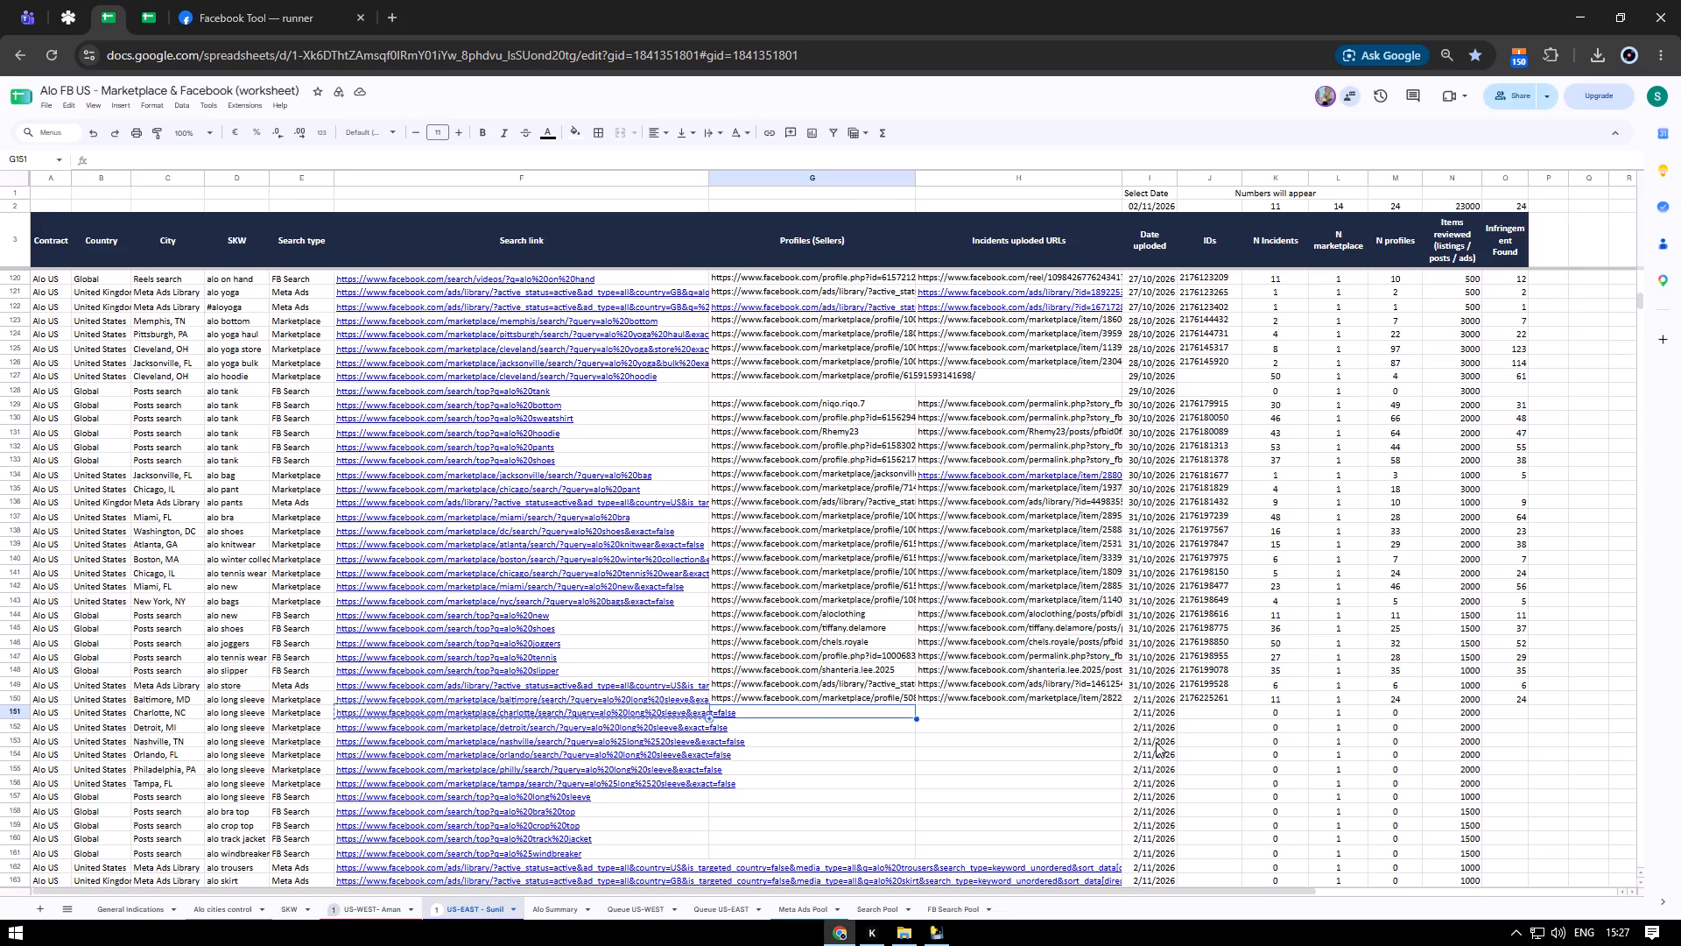
pyautogui.click(639, 520)
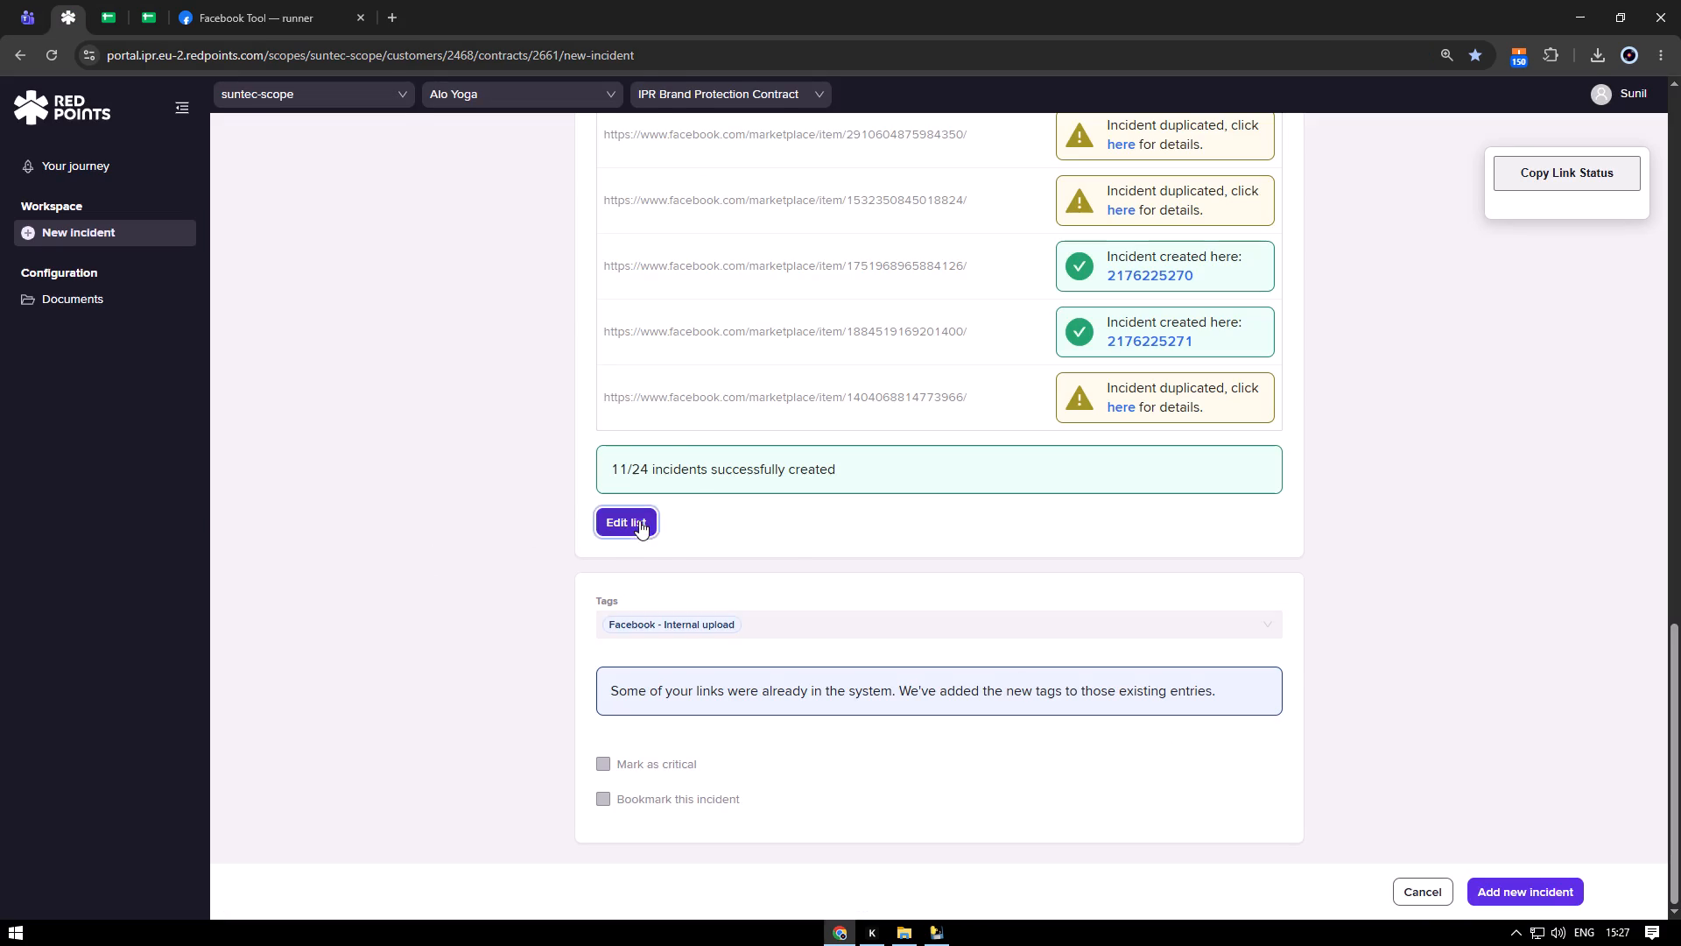
pyautogui.click(714, 478)
pyautogui.hotkey('ctrl', 'a')
pyautogui.press('Delete')
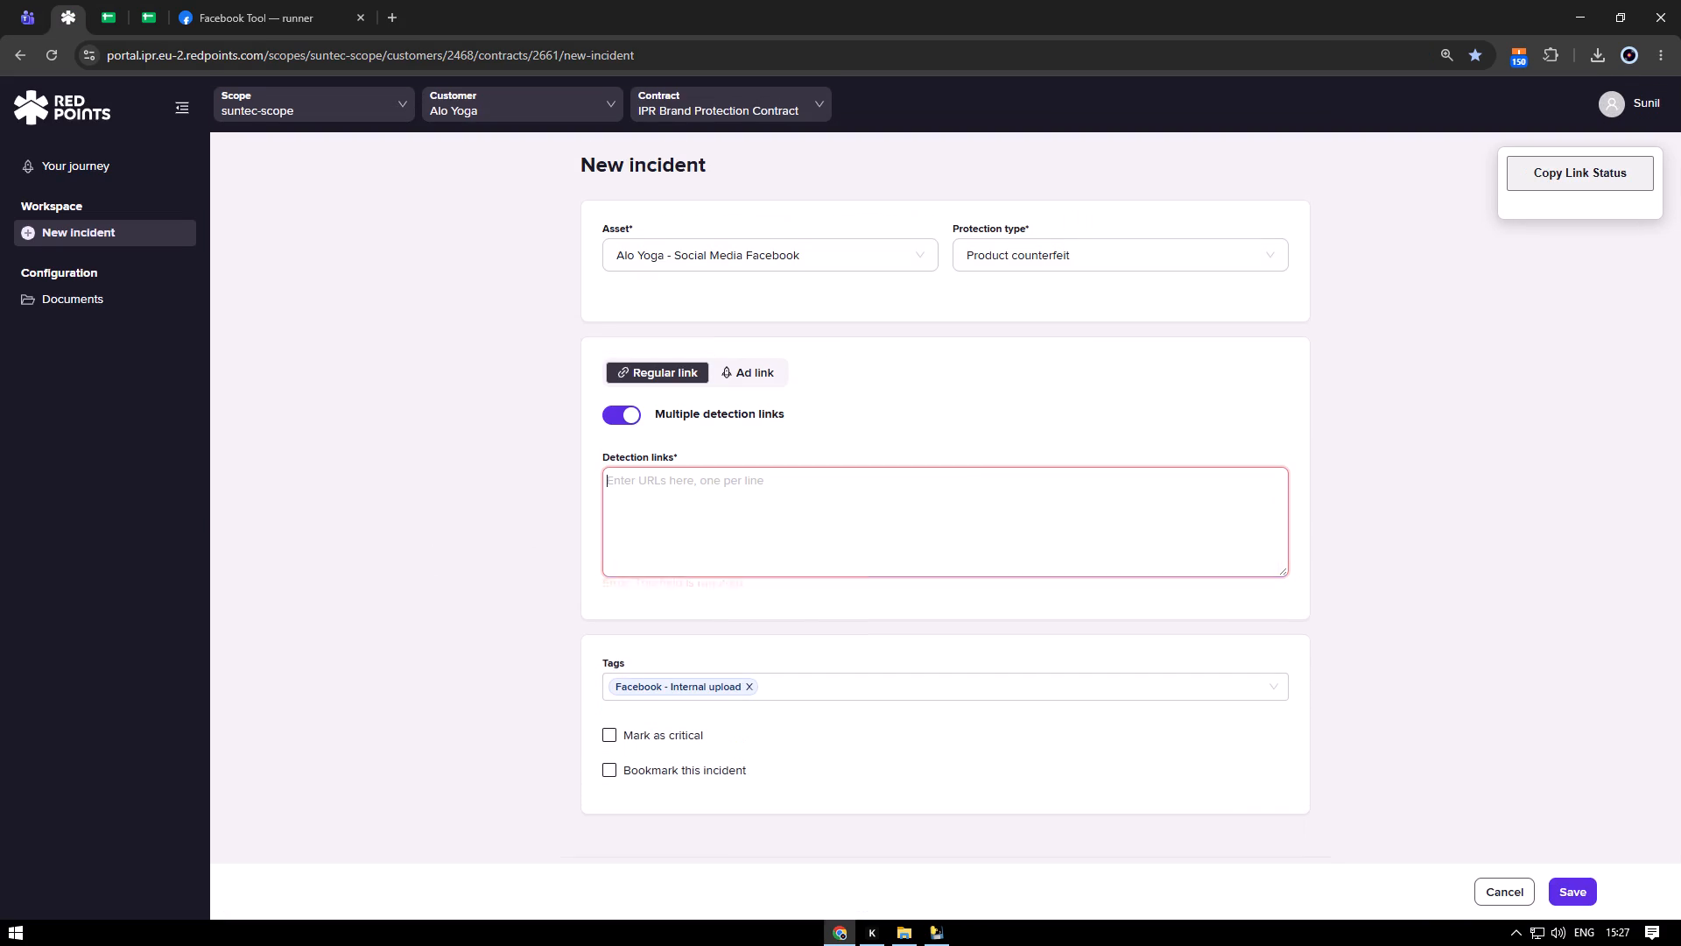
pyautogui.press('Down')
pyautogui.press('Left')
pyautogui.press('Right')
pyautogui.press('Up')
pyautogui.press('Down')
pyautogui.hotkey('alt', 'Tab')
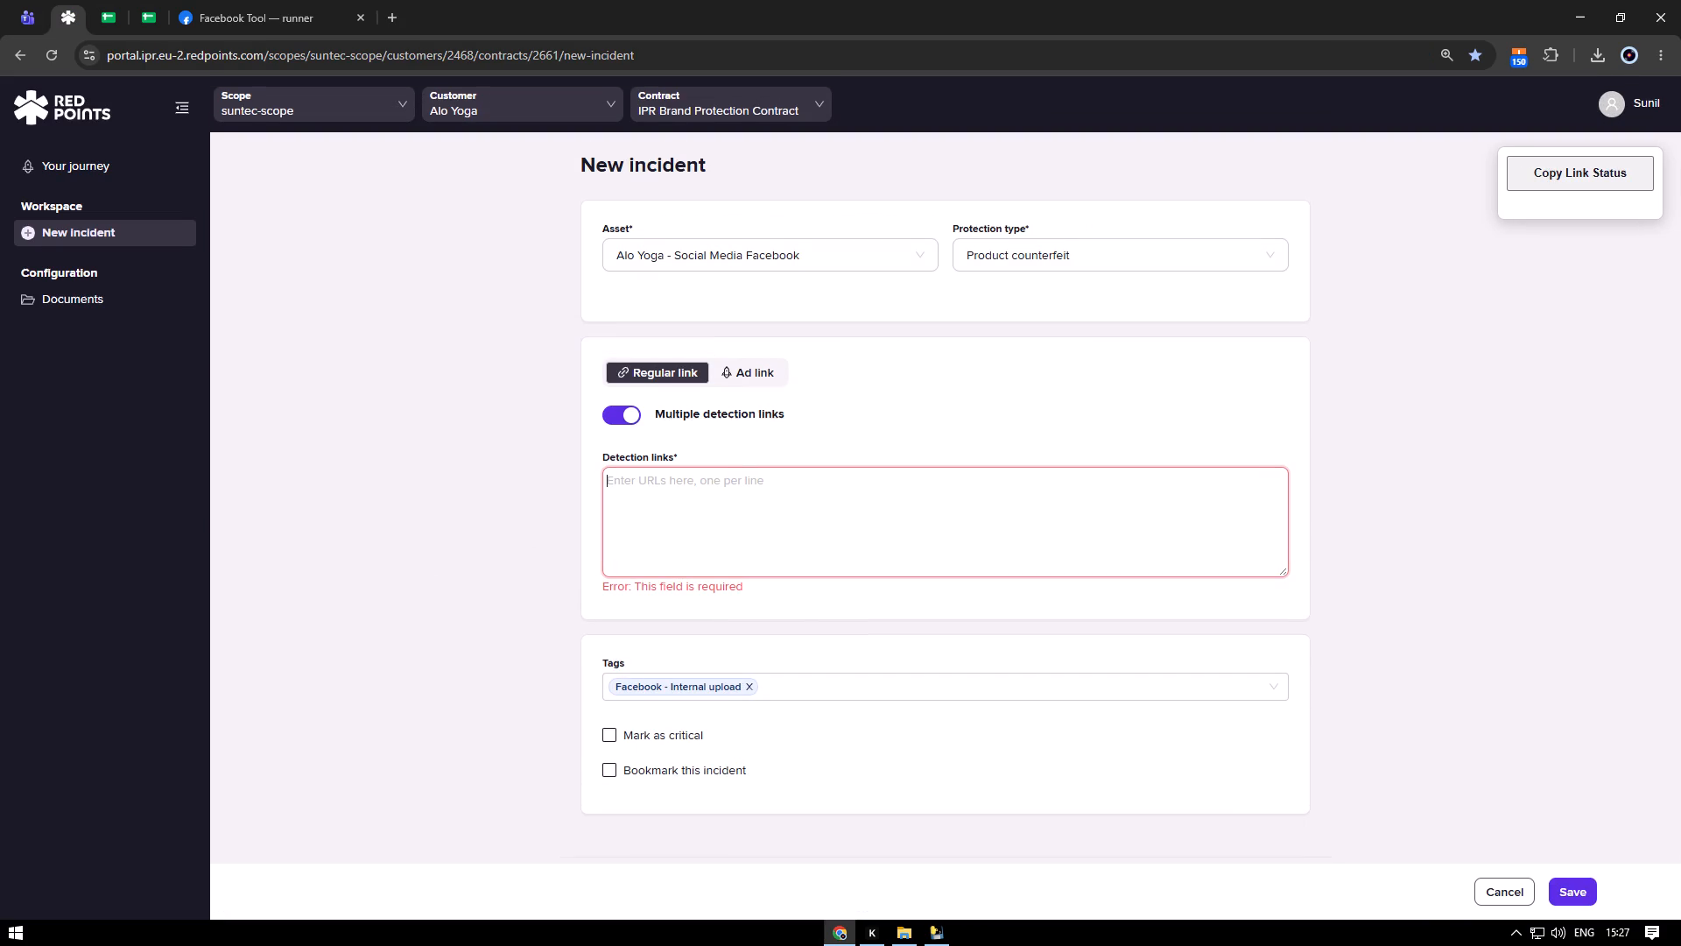
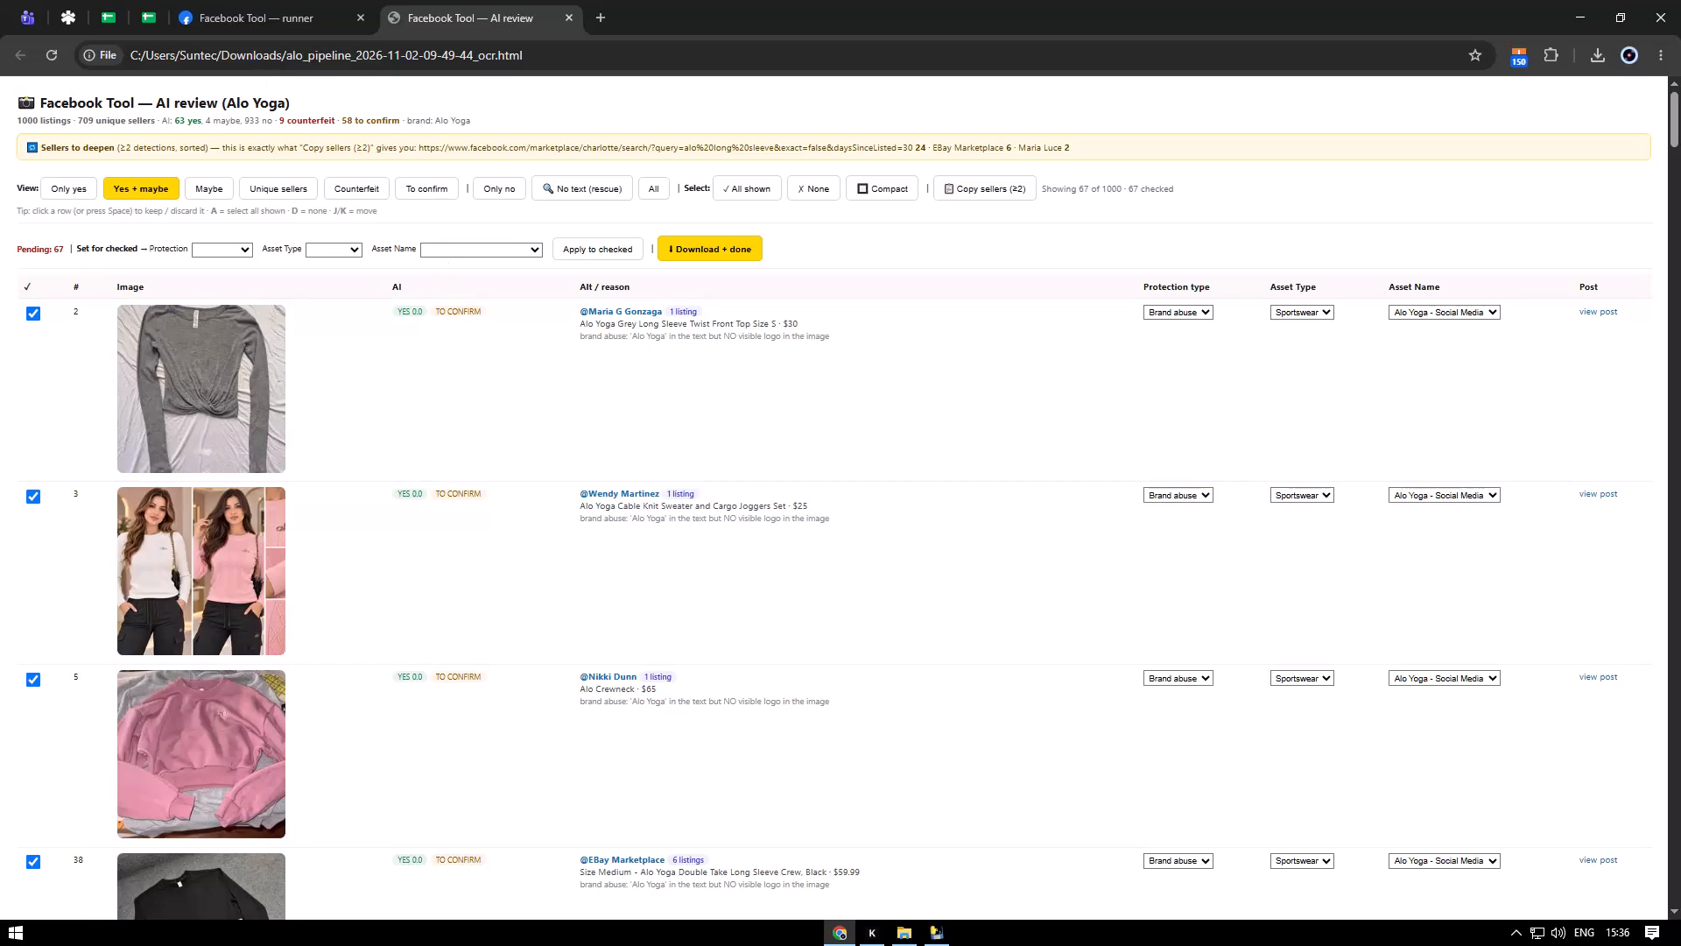
# Limit the Alo Yoga AI review to the Counterfeit view and download the reviewed results.
pyautogui.click(351, 189)
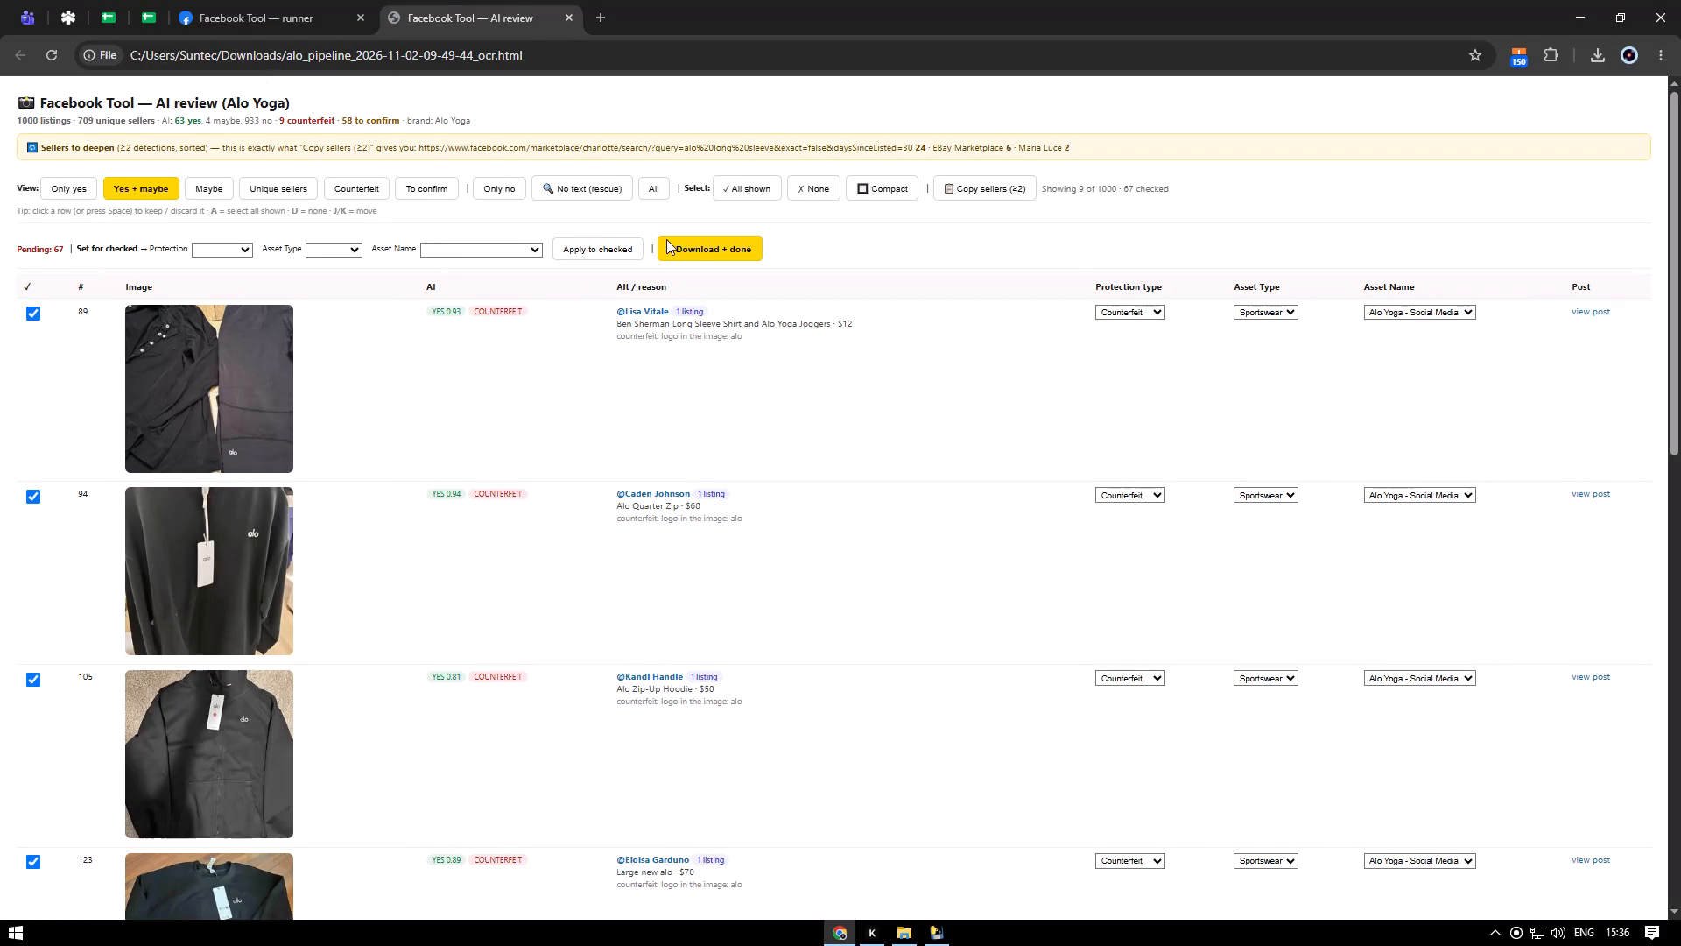
pyautogui.click(690, 244)
# Import ai_reviewed (1).csv into the empty Sheet14 of the Yudhraa Facebook OCR spreadsheet, appending it to the current sheet.
pyautogui.click(151, 0)
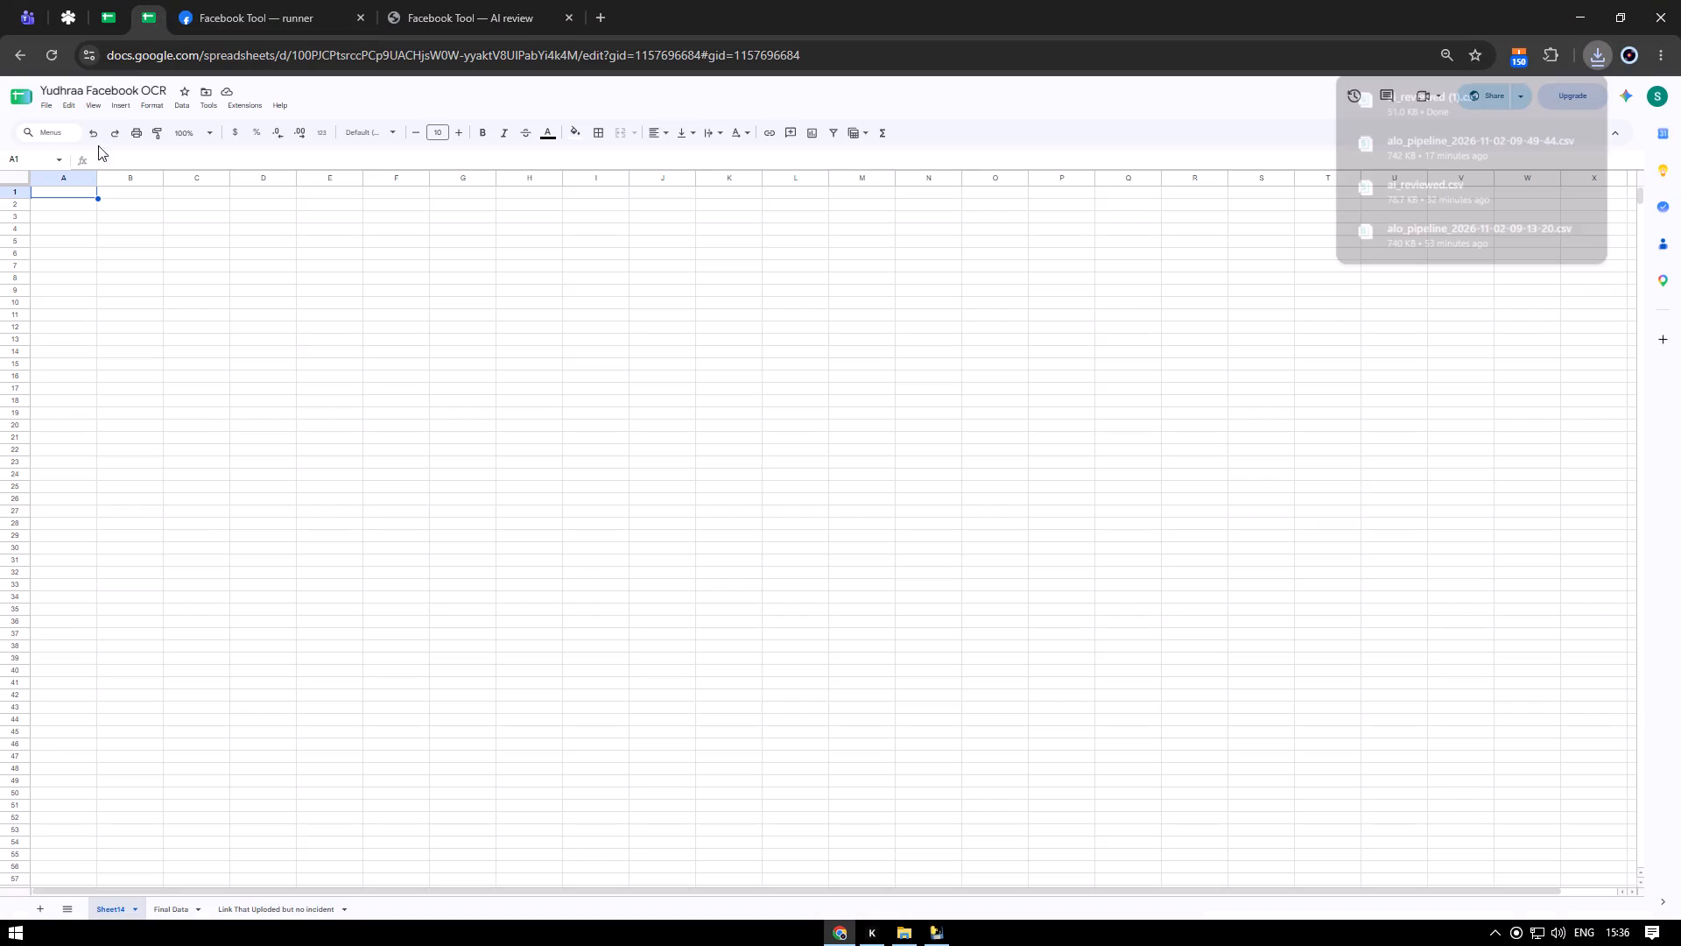
pyautogui.click(48, 108)
pyautogui.click(118, 171)
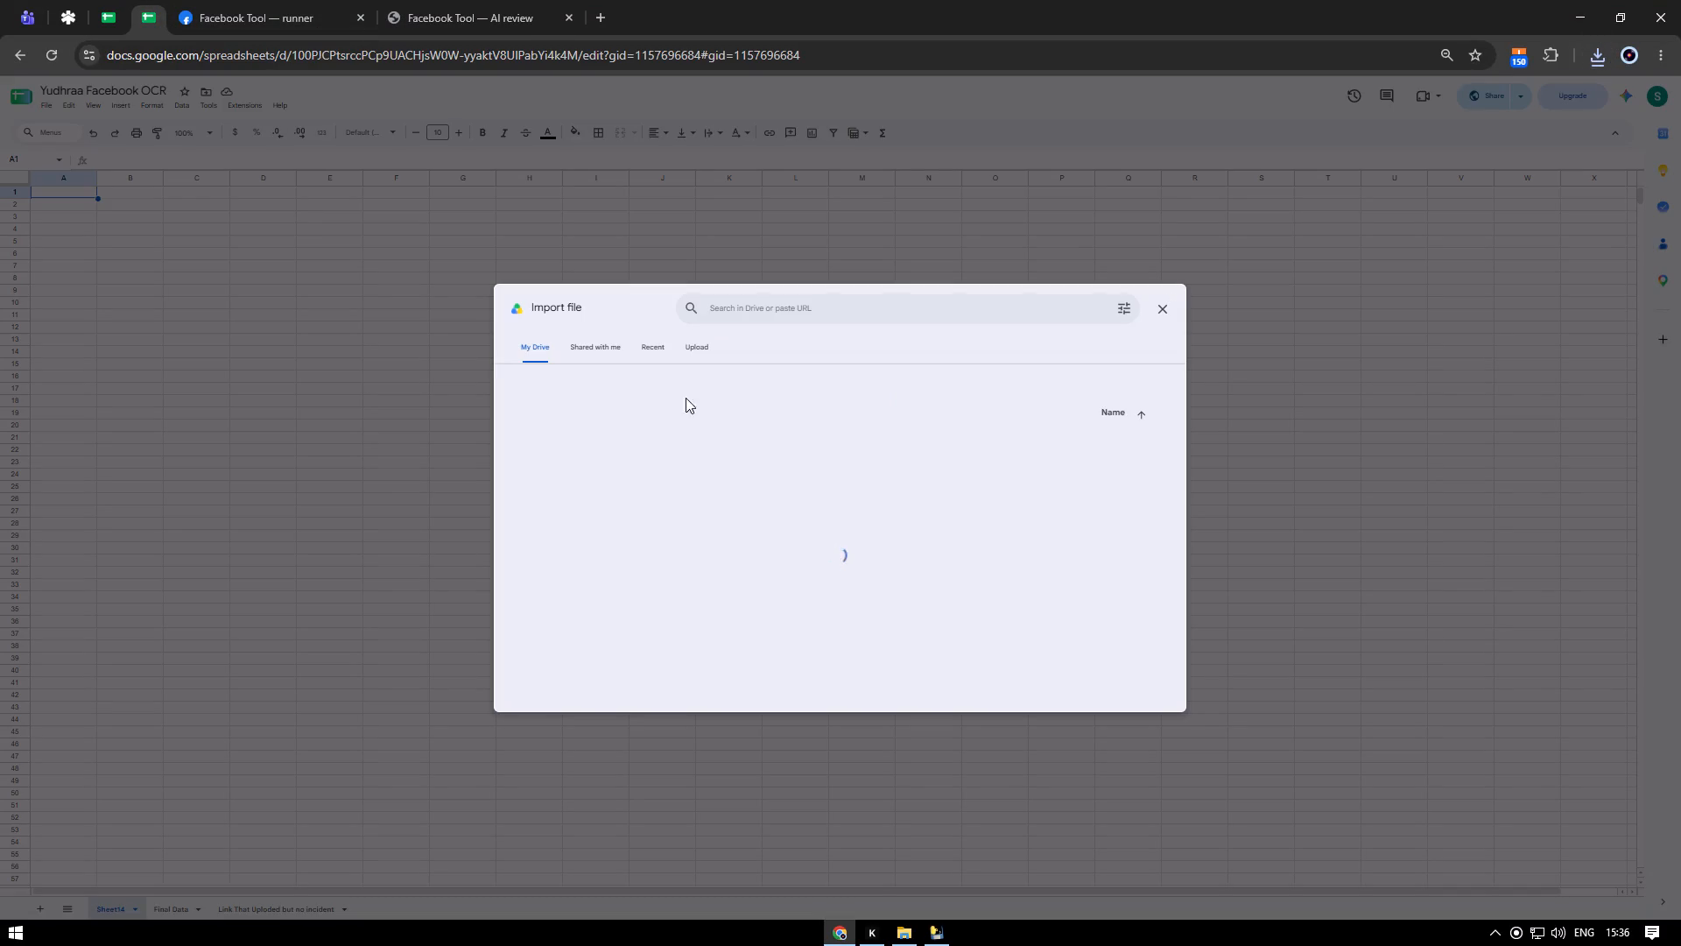
pyautogui.click(710, 352)
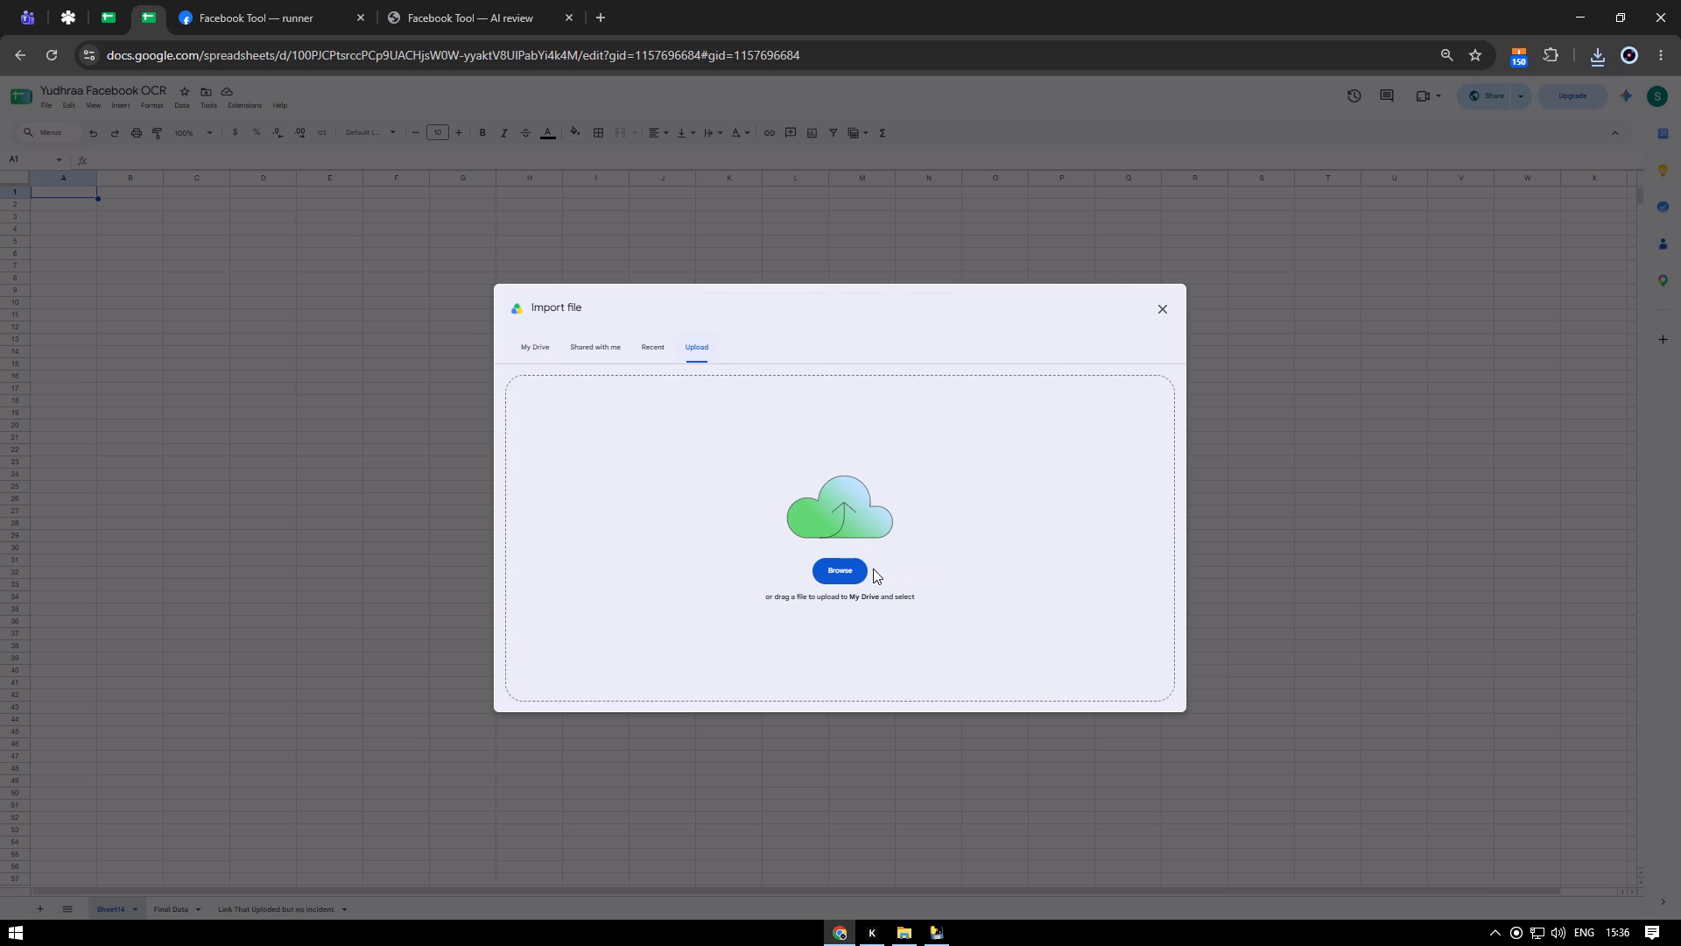
pyautogui.click(855, 571)
pyautogui.doubleClick(792, 571)
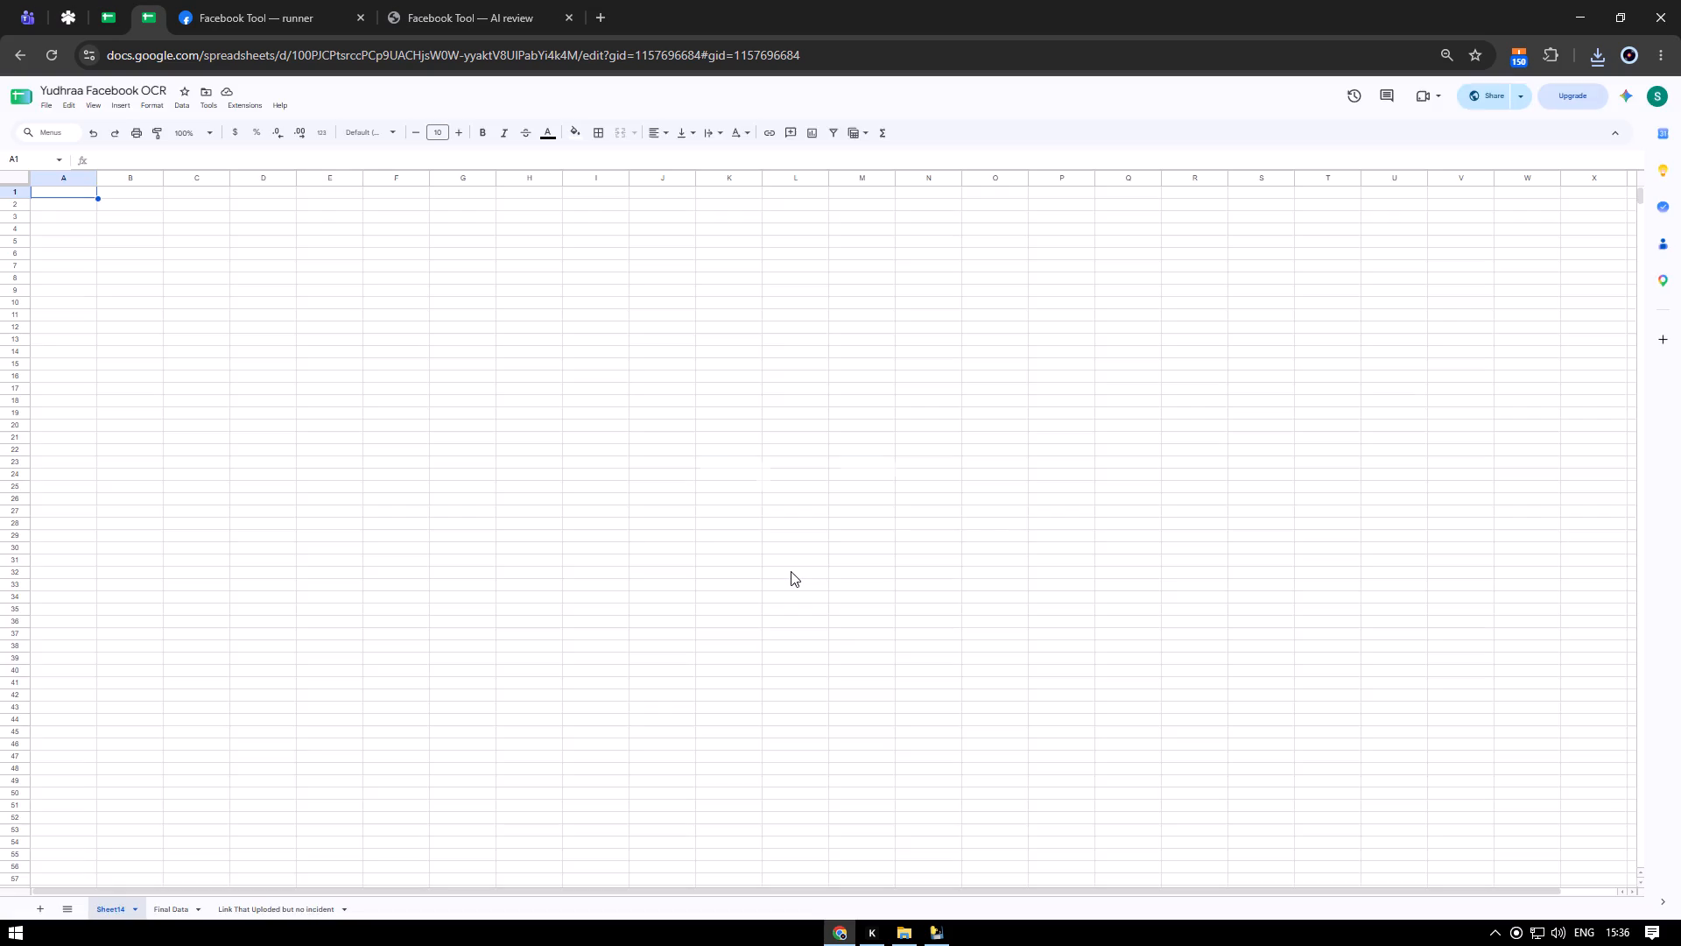
pyautogui.click(728, 505)
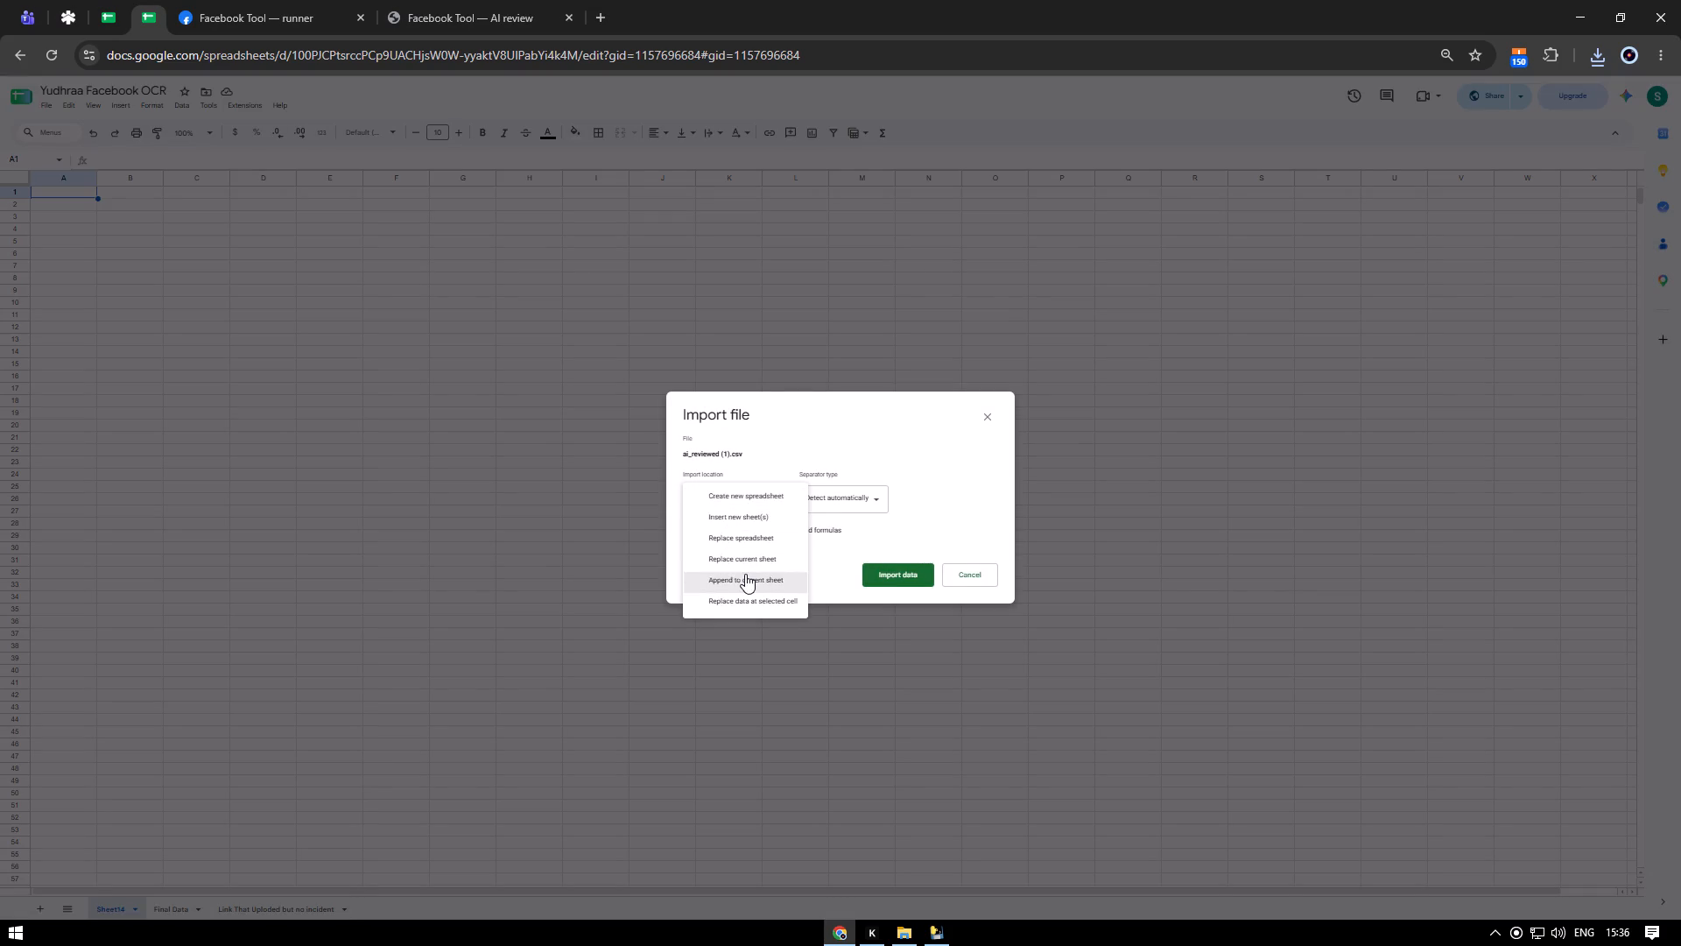
pyautogui.click(745, 574)
pyautogui.doubleClick(911, 574)
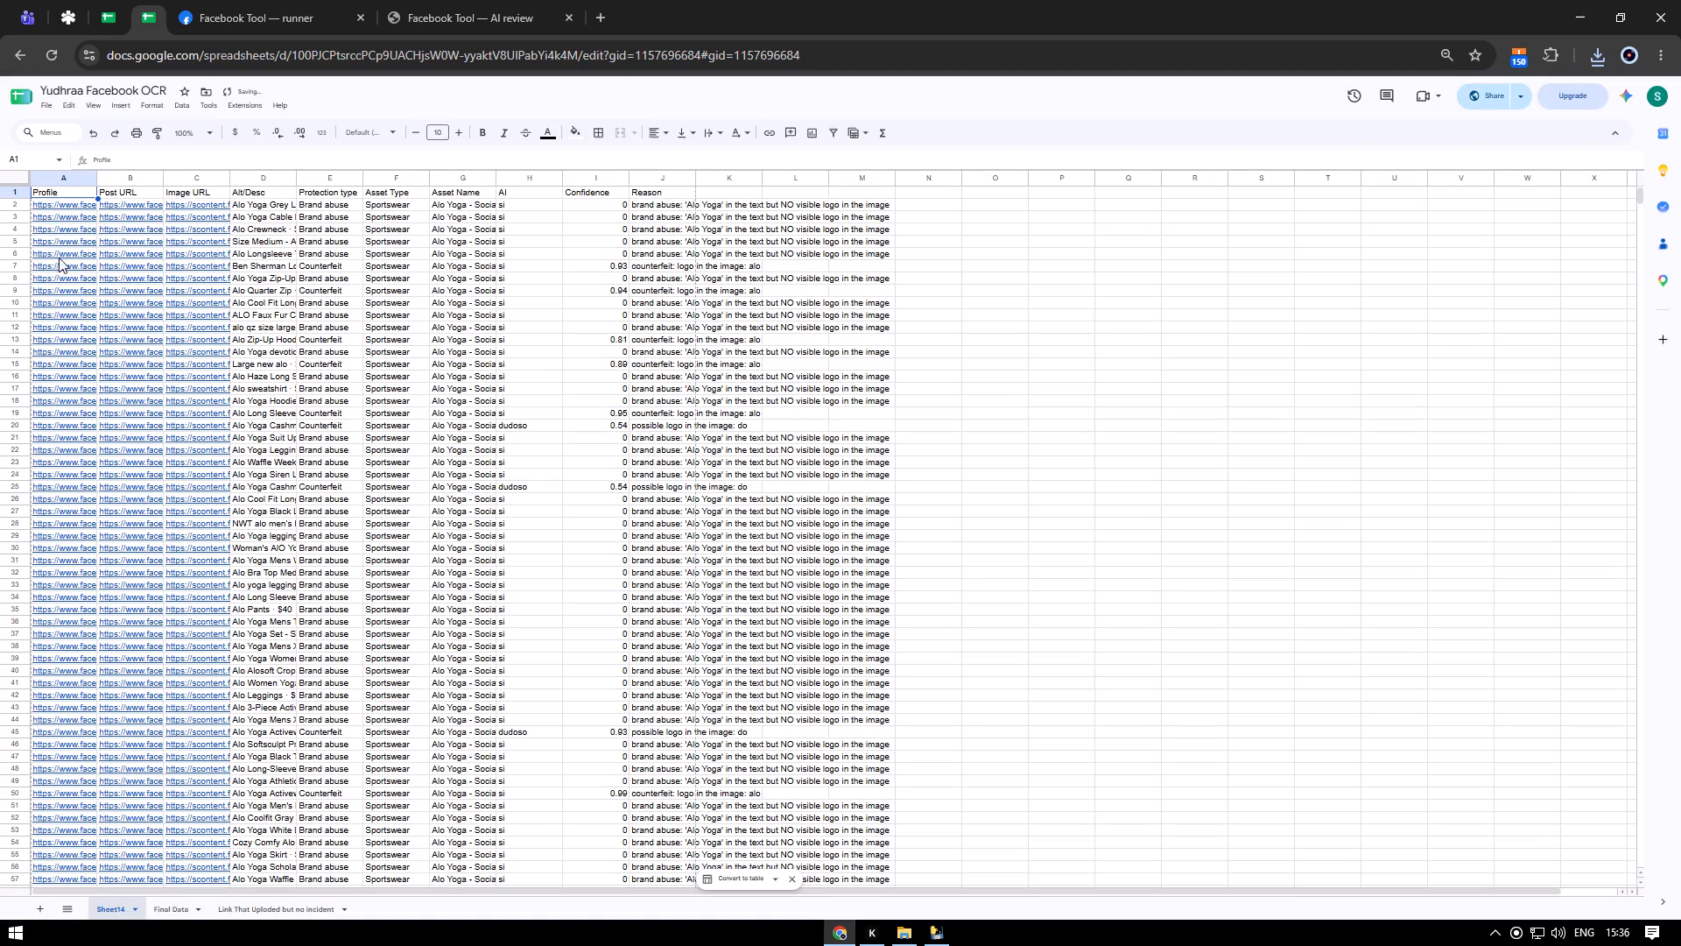
# Add a filter to the imported Sheet14 data and exclude Brand abuse in Protection type, keeping only Counterfeit rows.
pyautogui.hotkey('ctrl', 'shift', 'Right')
pyautogui.hotkey('alt', 'd')
pyautogui.hotkey('alt', 'f')
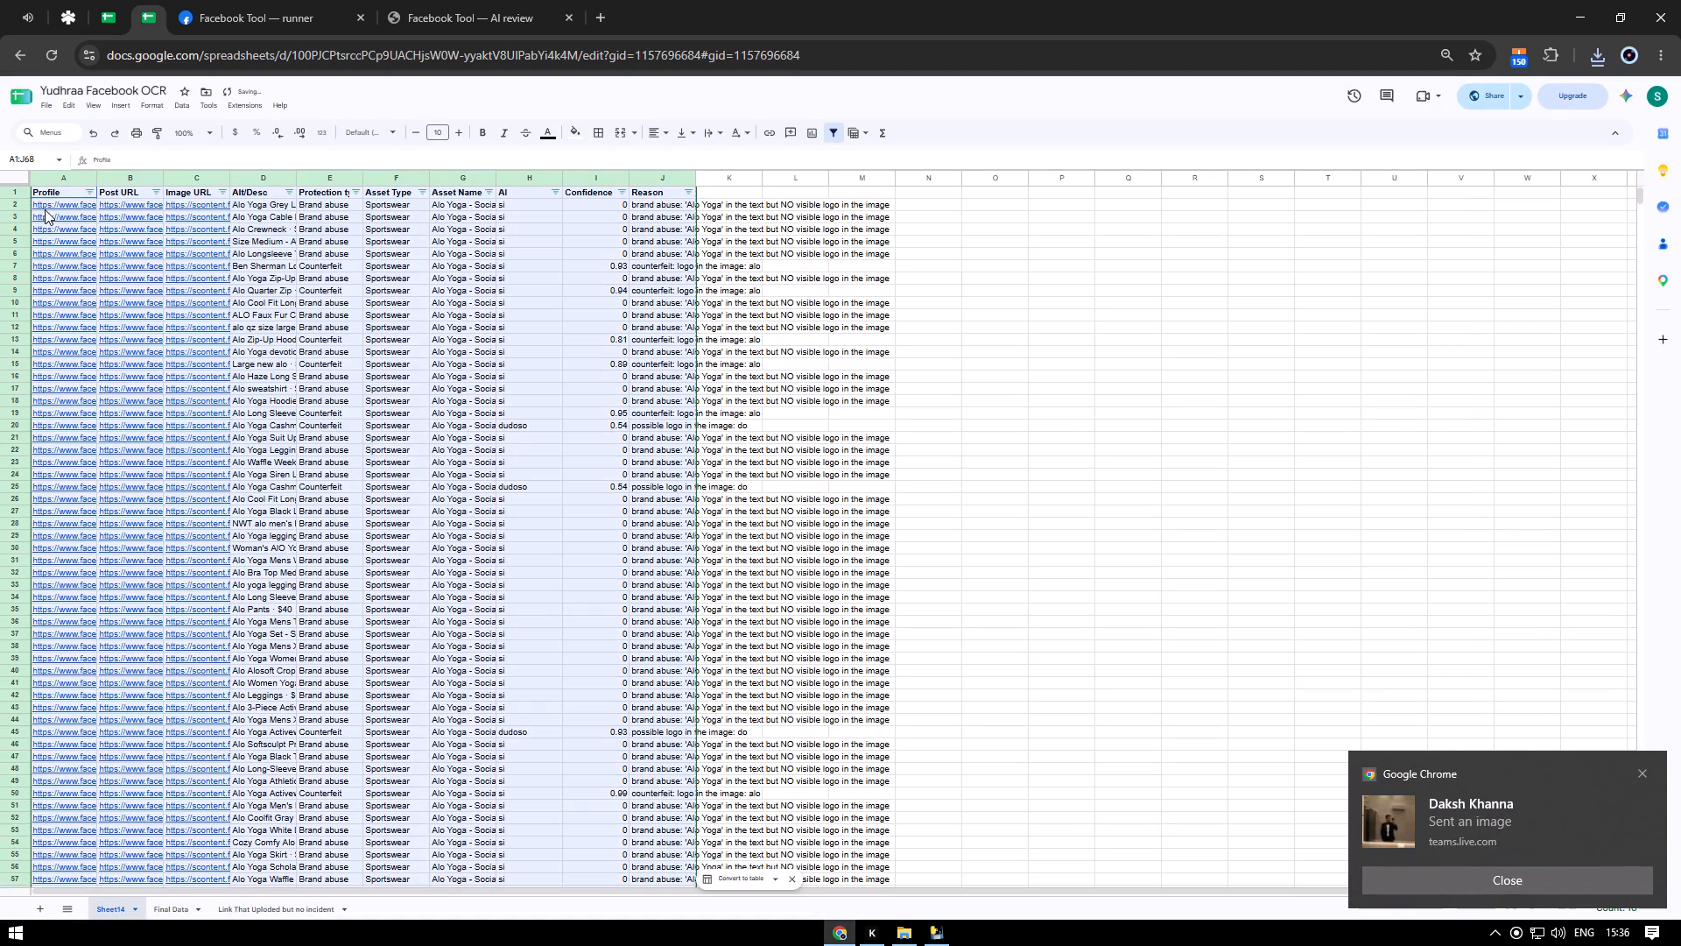
pyautogui.click(348, 188)
pyautogui.click(354, 194)
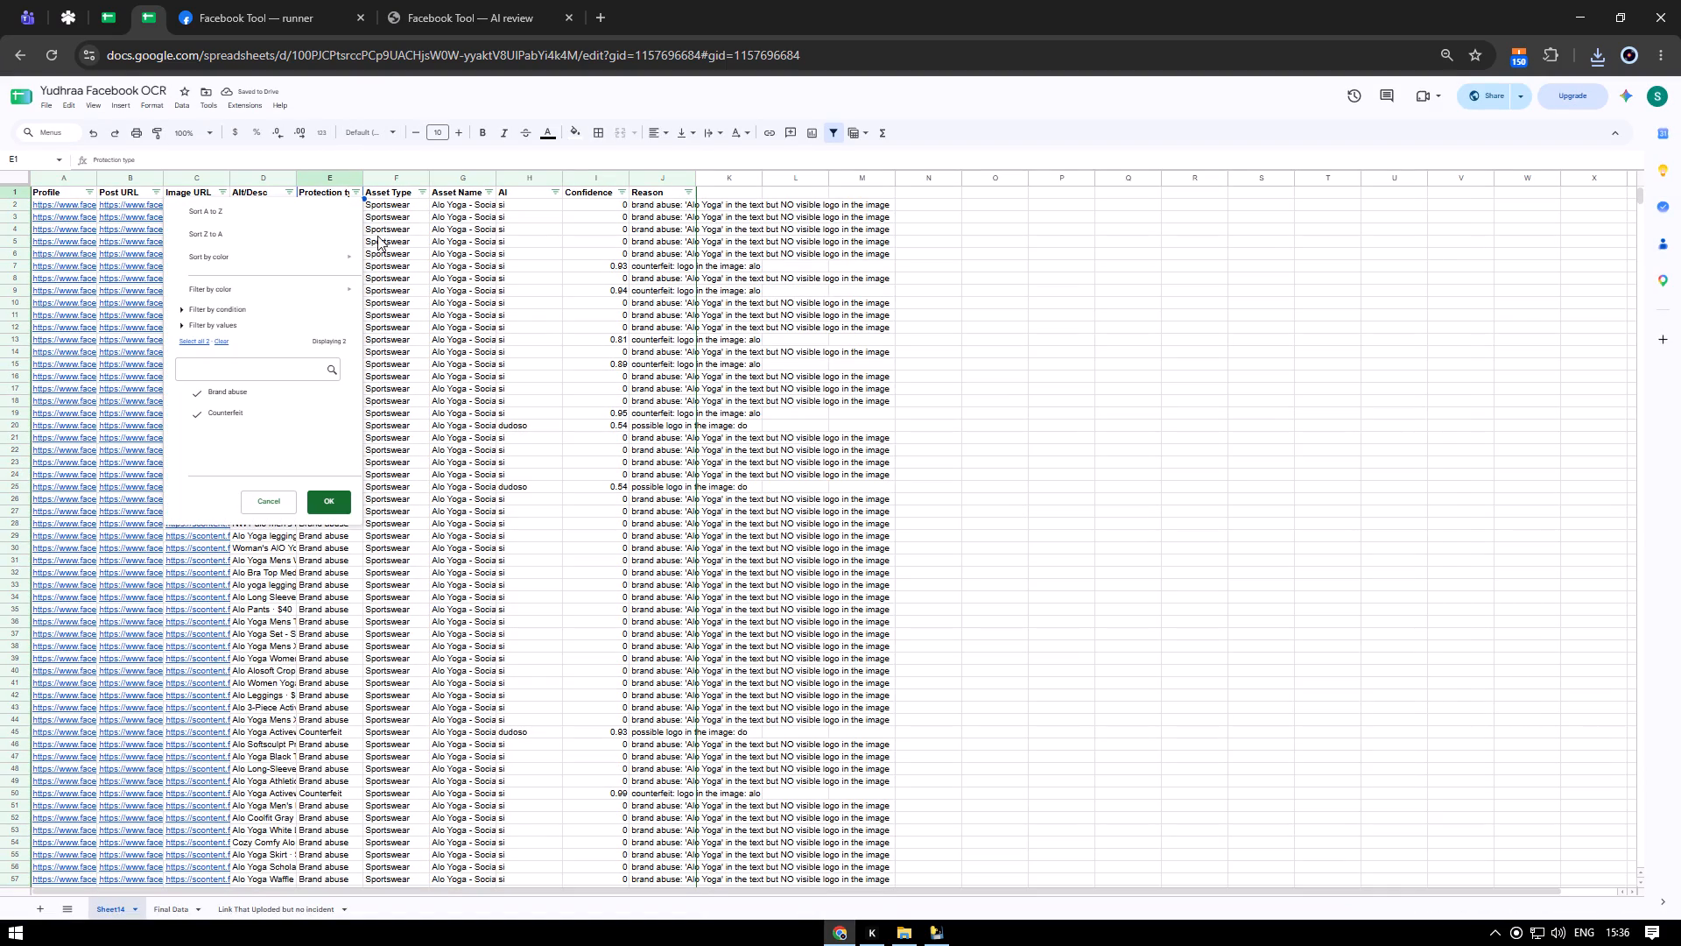
pyautogui.click(283, 396)
pyautogui.click(331, 505)
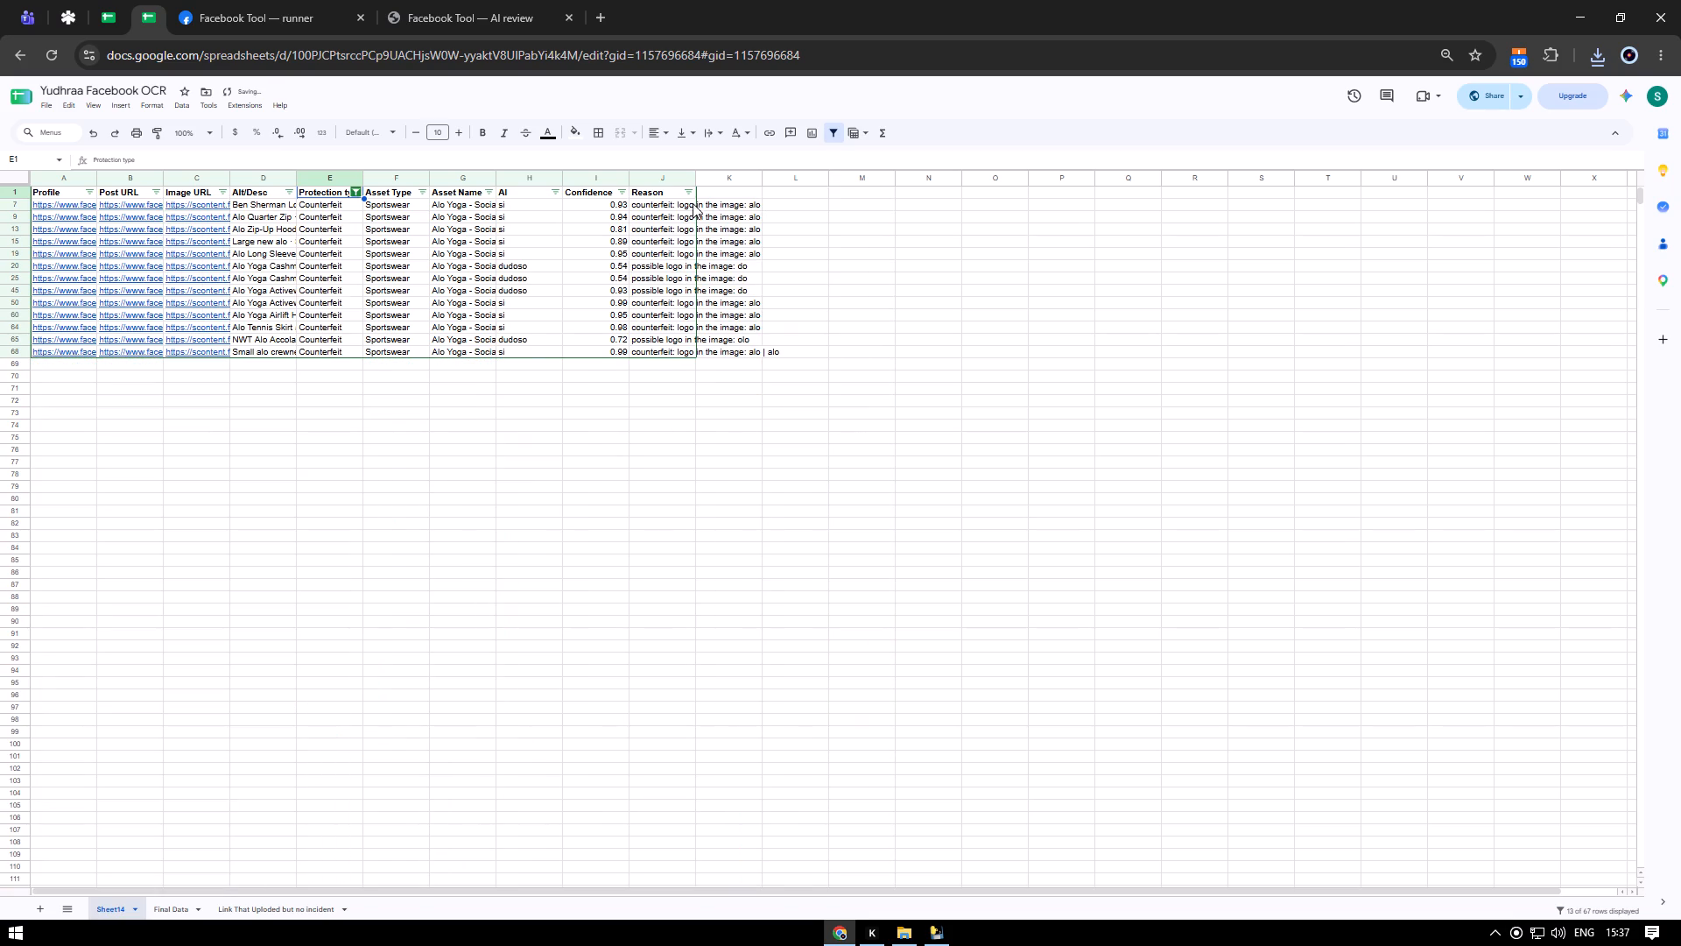
# Filter the Reason column to exclude both "possible logo in the image" values.
pyautogui.click(693, 194)
pyautogui.scroll(-6, 590, 439)
pyautogui.click(594, 455)
pyautogui.click(595, 434)
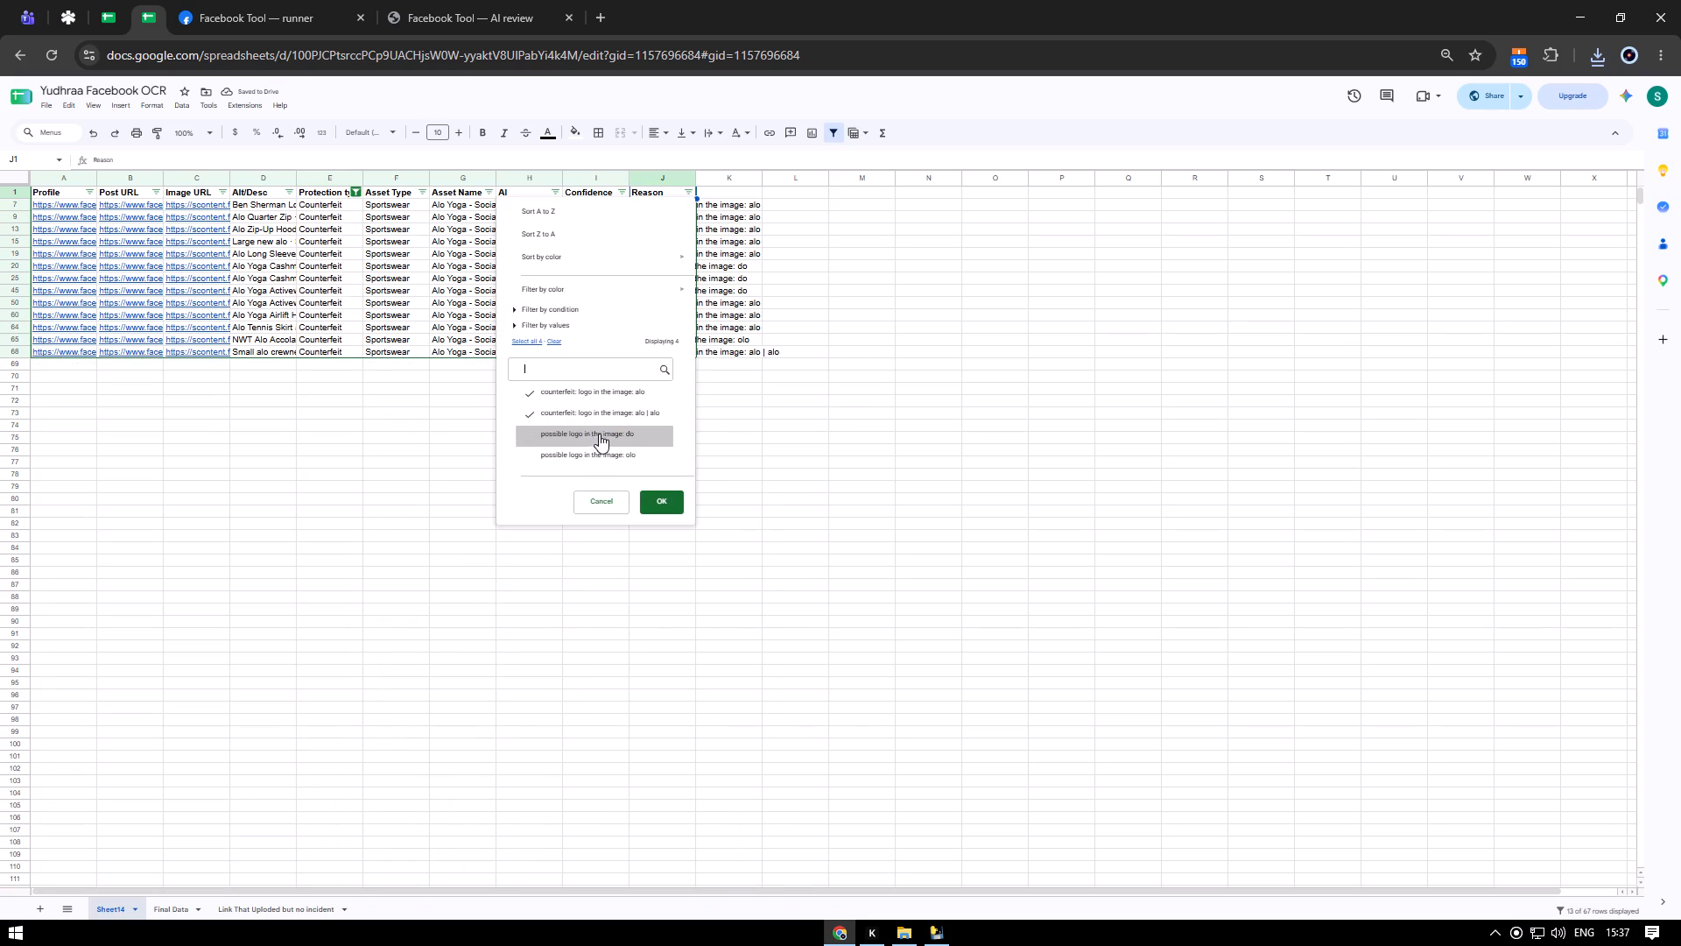
pyautogui.click(671, 501)
# Copy the filtered Profile URLs into the Charlotte, NC row's Profiles (Sellers) cell G151 in the US-EAST worksheet.
pyautogui.click(82, 201)
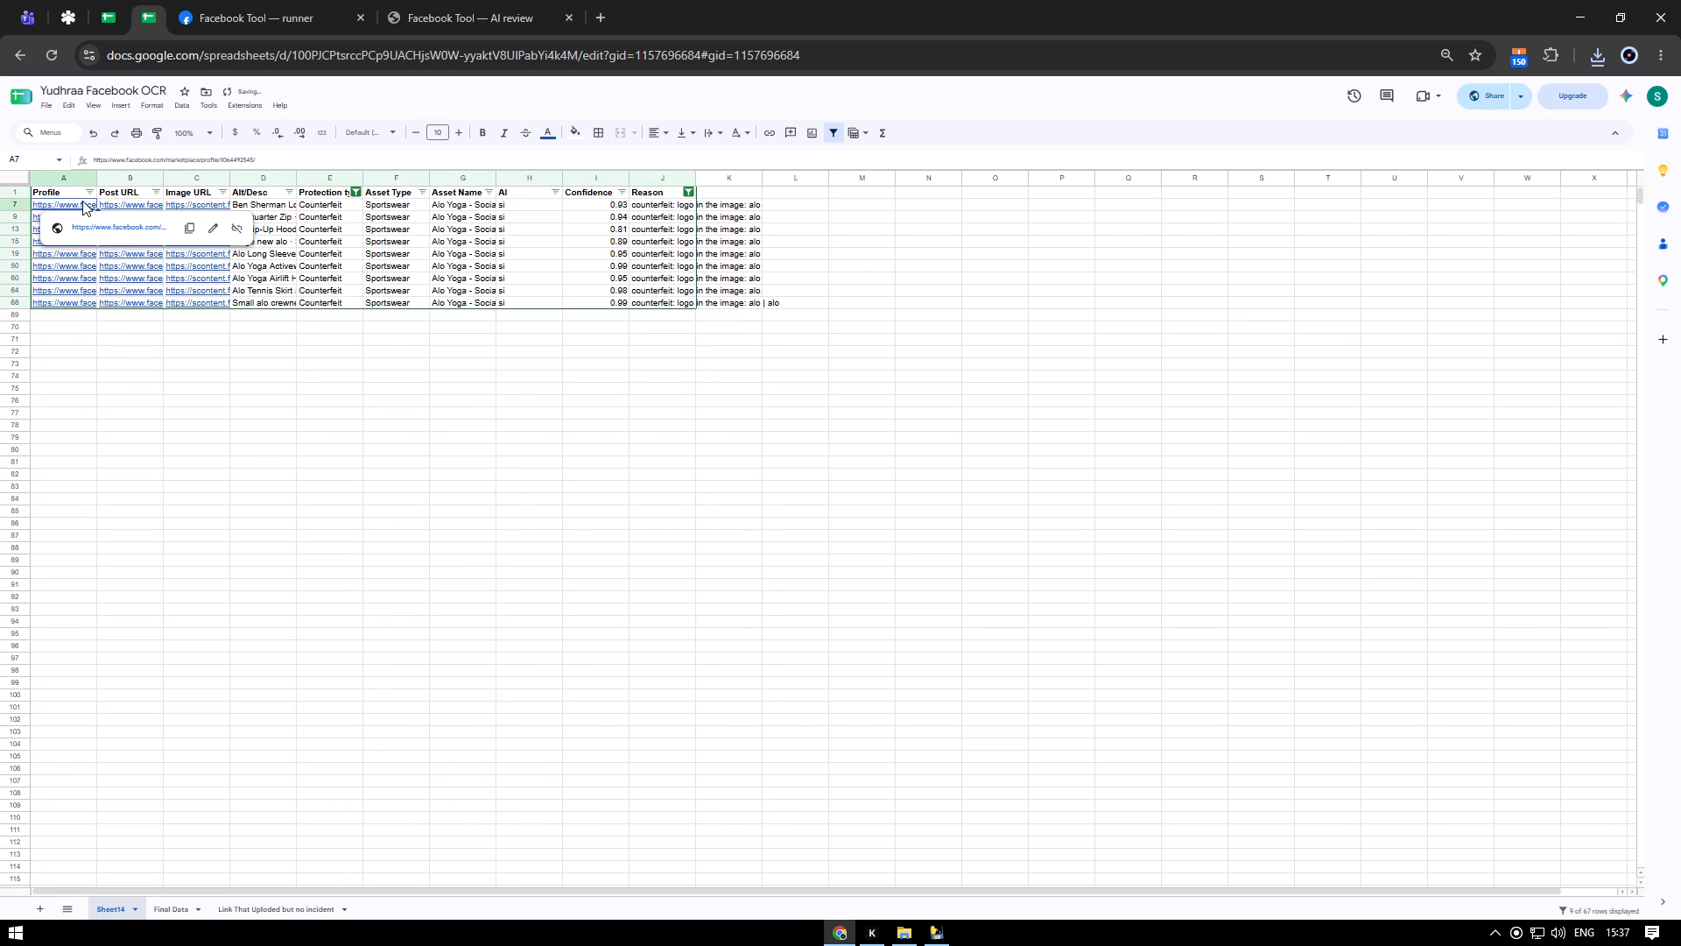
pyautogui.hotkey('ctrl', 'shift', 'Down')
pyautogui.hotkey('ctrl', 'c')
pyautogui.hotkey('ctrl', 'c')
pyautogui.hotkey('ctrl', 'c')
pyautogui.hotkey('ctrl', 'shift', 'Tab')
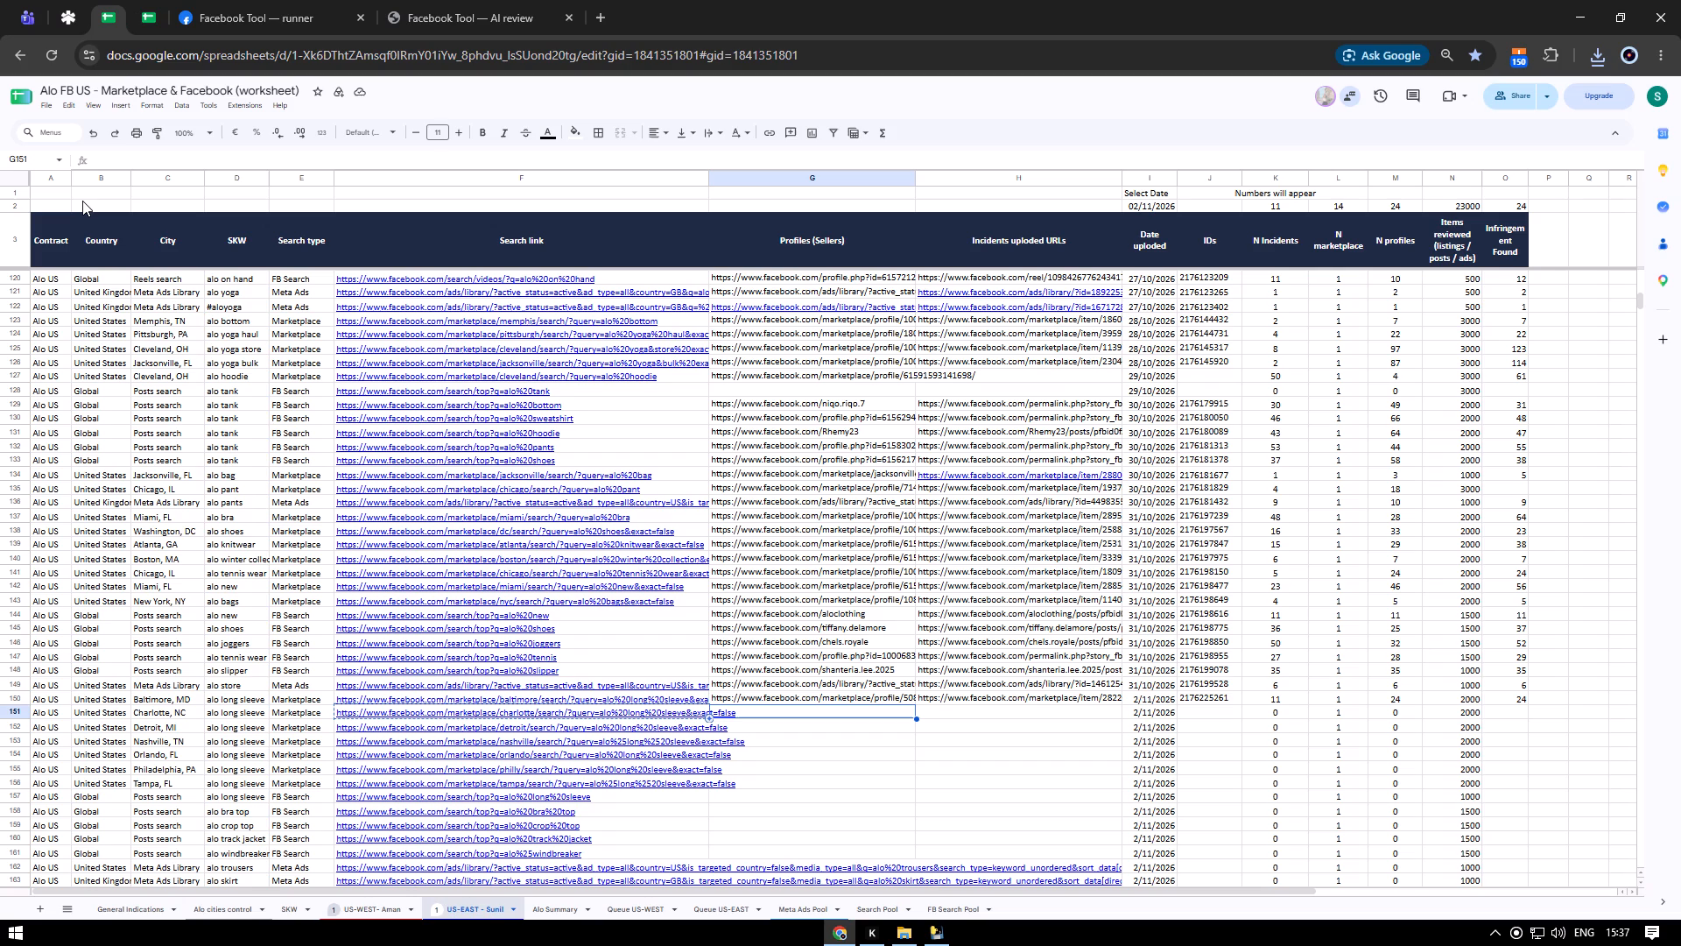
pyautogui.press('Return')
pyautogui.hotkey('ctrl', 'shift', 'v')
pyautogui.press('Return')
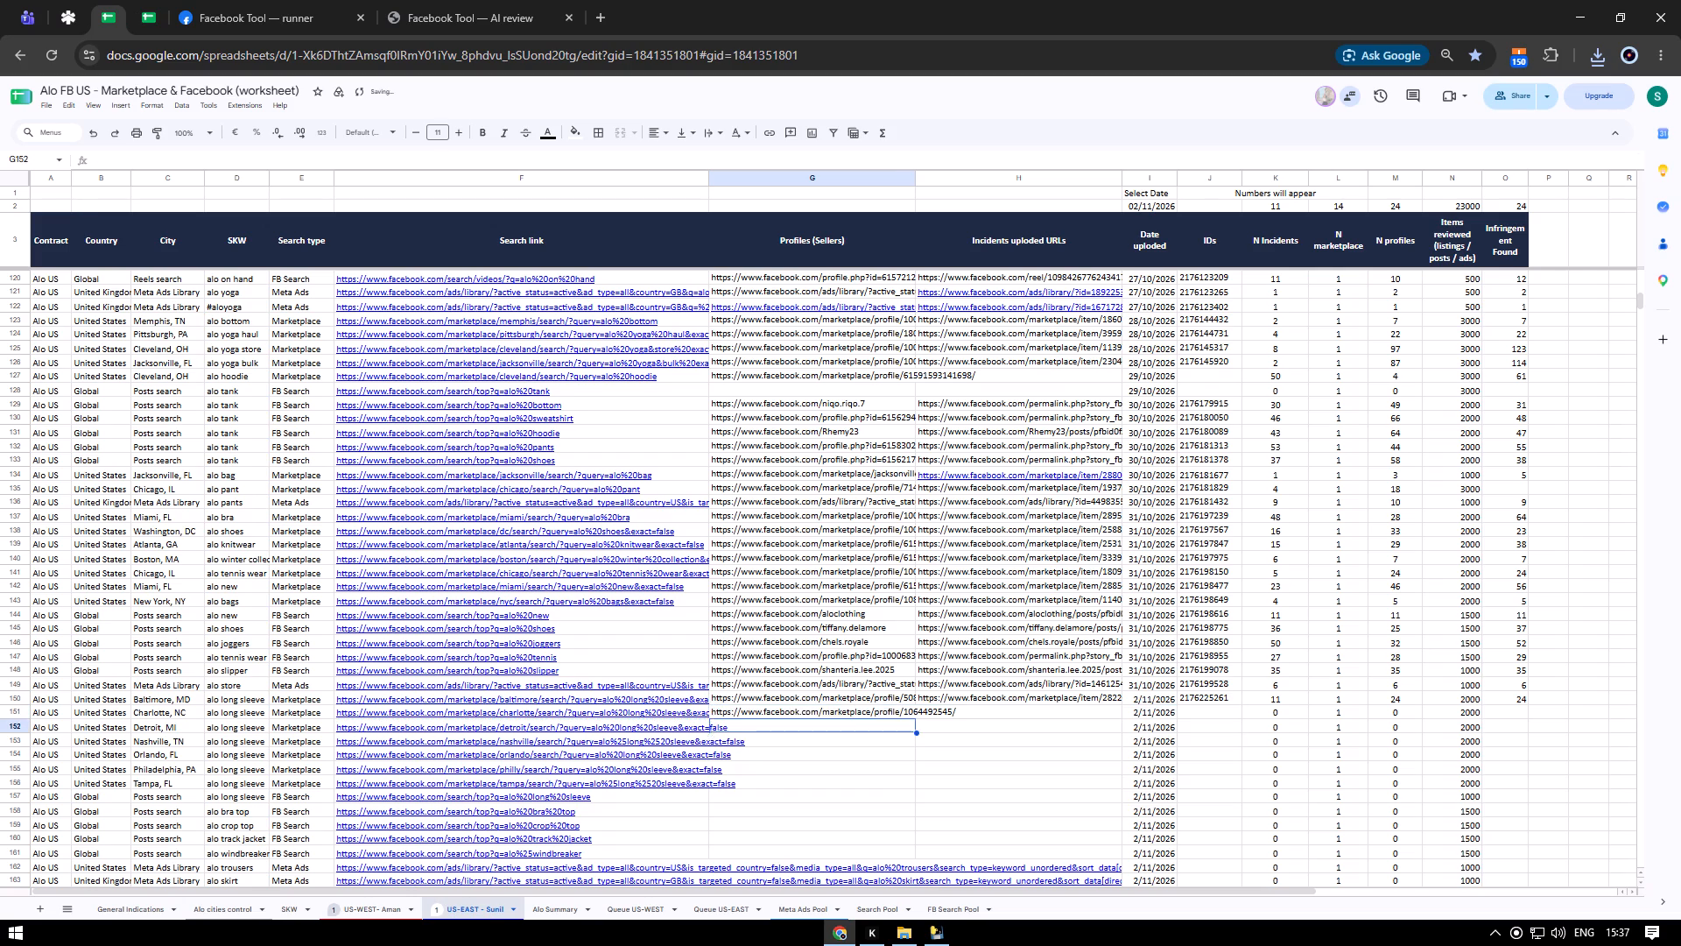
pyautogui.press('Up')
pyautogui.press('Right')
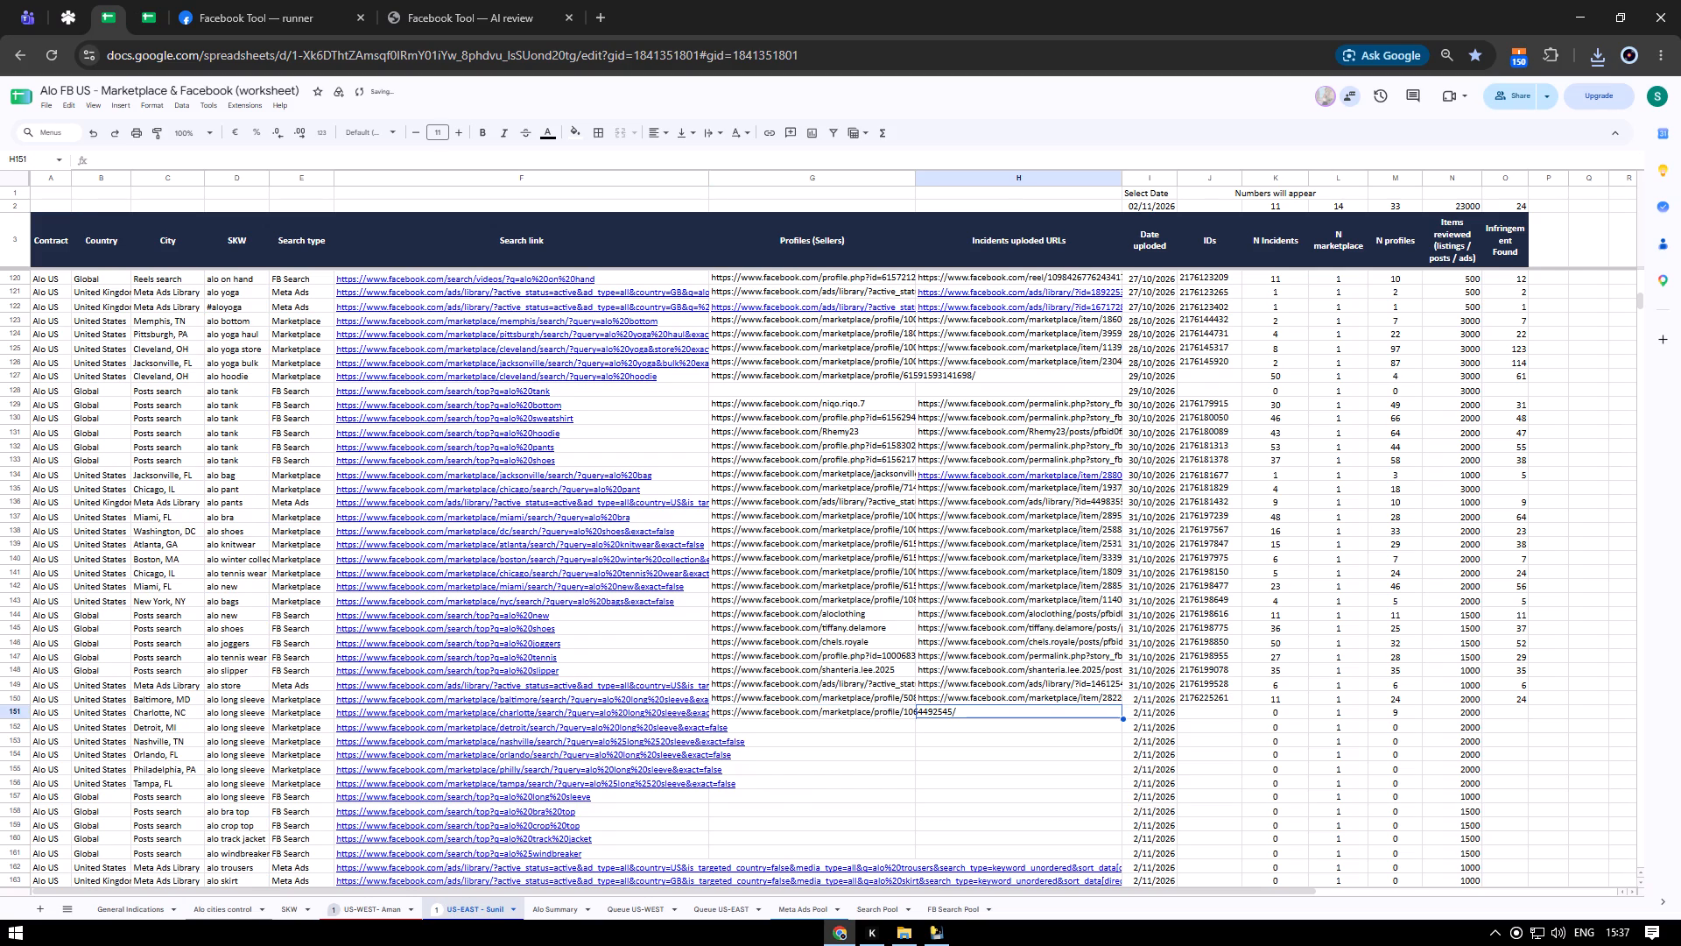
# Copy the filtered Post URLs from Sheet14 into the new incident's detection links and save it as Product counterfeit for Alo Yoga - Social Media Facebook.
pyautogui.hotkey('ctrl', 'Tab')
pyautogui.press('Right')
pyautogui.hotkey('ctrl', 'shift', 'Down')
pyautogui.hotkey('ctrl', 'c')
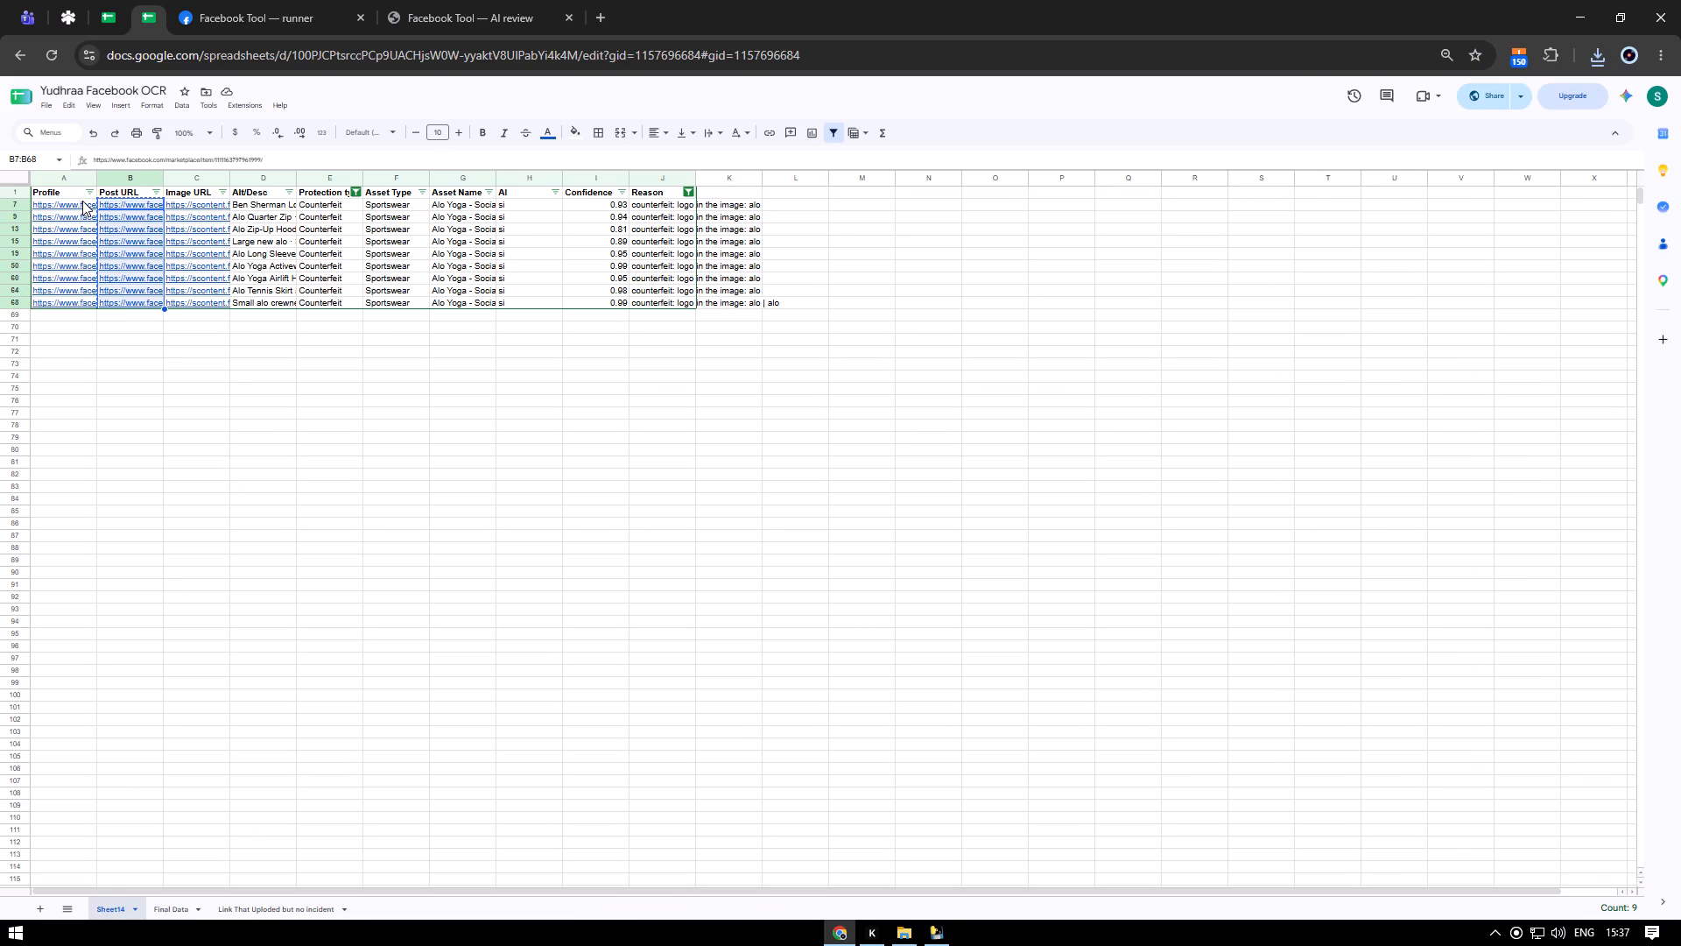
pyautogui.hotkey('ctrl', 'c')
pyautogui.hotkey('ctrl', 'c')
pyautogui.hotkey('ctrl', 'c')
pyautogui.hotkey('ctrl', 'c')
pyautogui.hotkey('ctrl', 'shift', 'Tab')
pyautogui.hotkey('ctrl', 'shift', 'Tab')
pyautogui.hotkey('ctrl', 'v')
pyautogui.press('Tab')
pyautogui.press('Tab')
pyautogui.press('Tab')
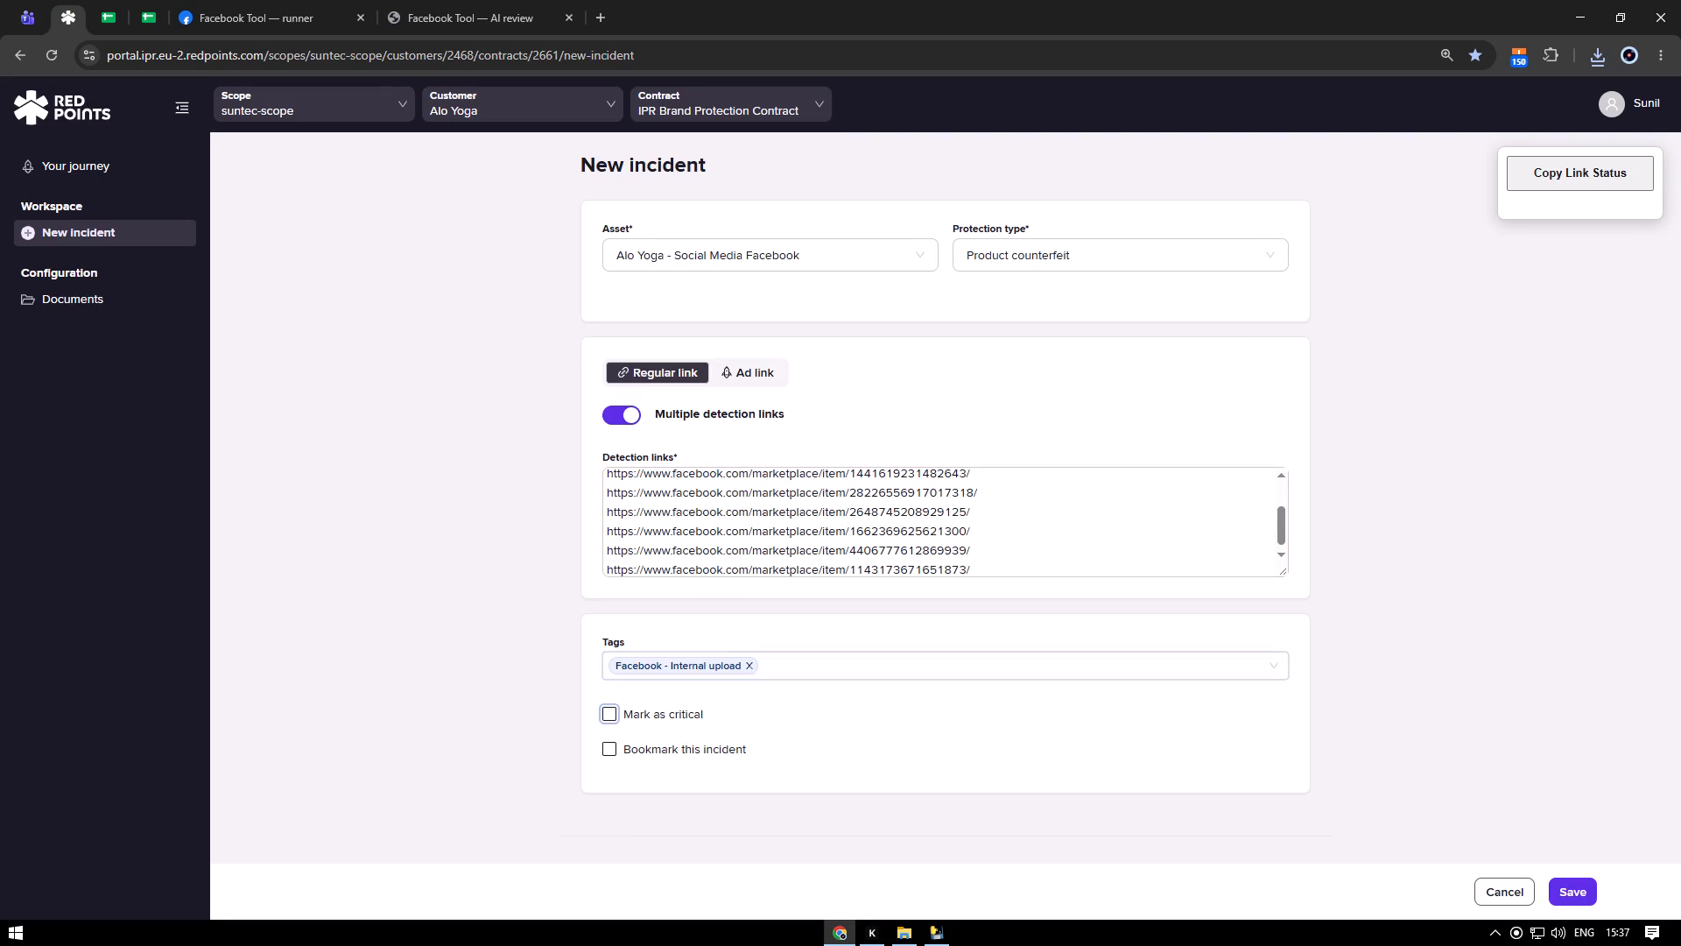
pyautogui.press('Tab')
pyautogui.press('Tab')
pyautogui.press('Return')
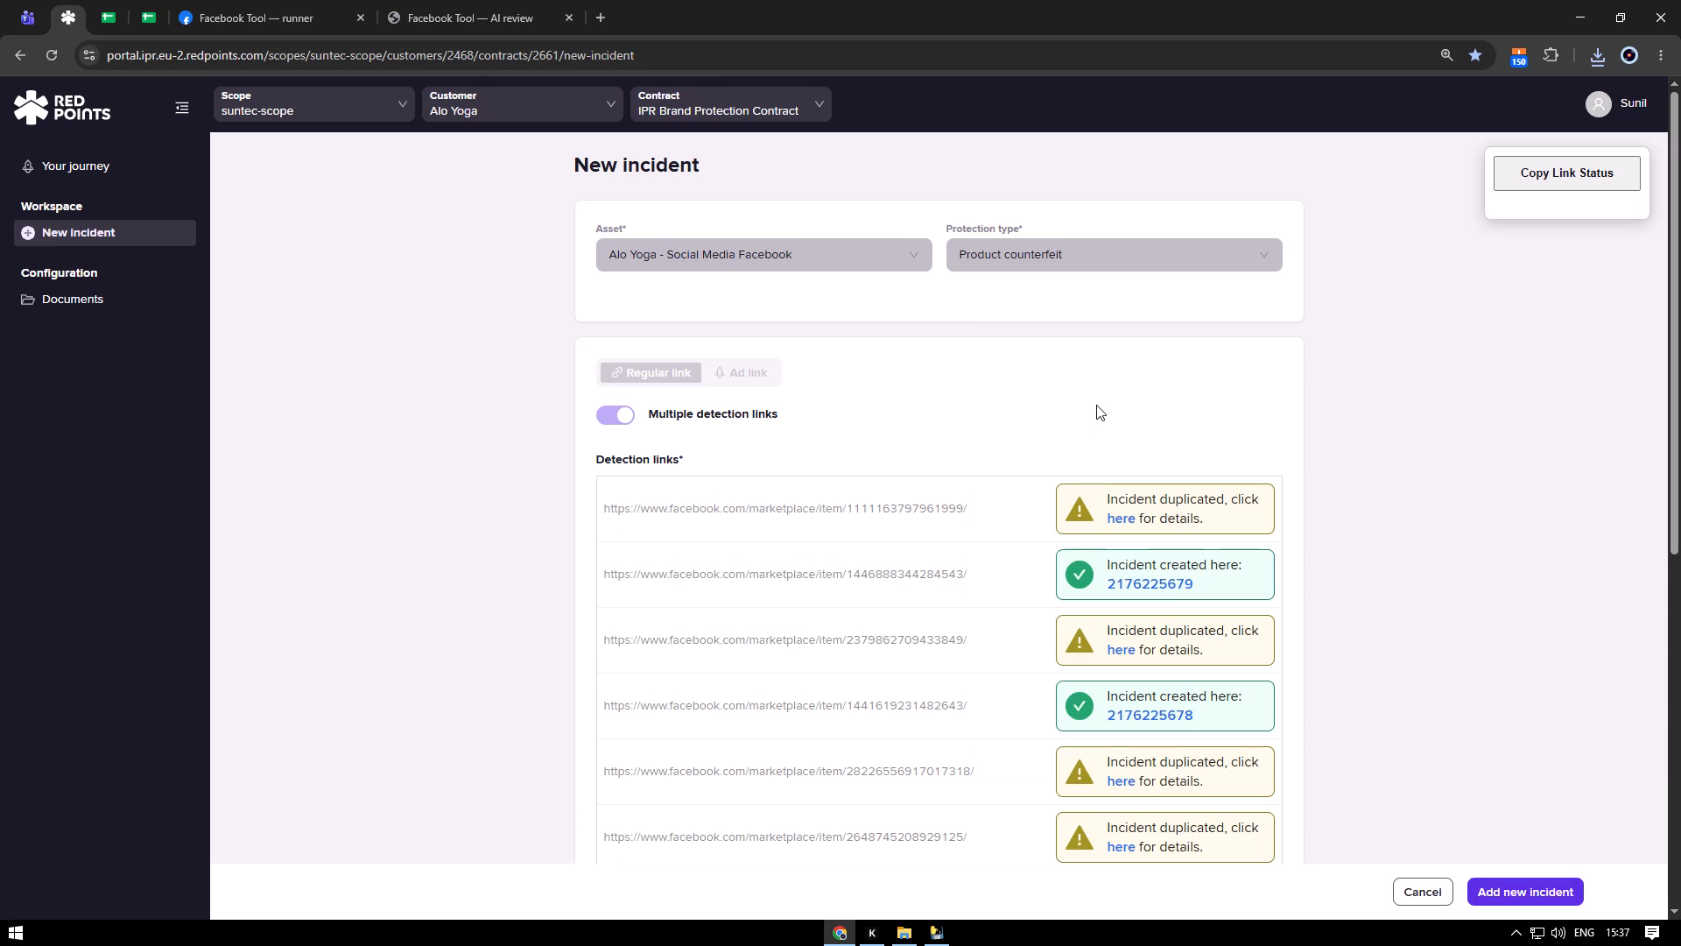
# Copy the link status of the submitted incidents and paste it at cell H5672 of the Final Data sheet.
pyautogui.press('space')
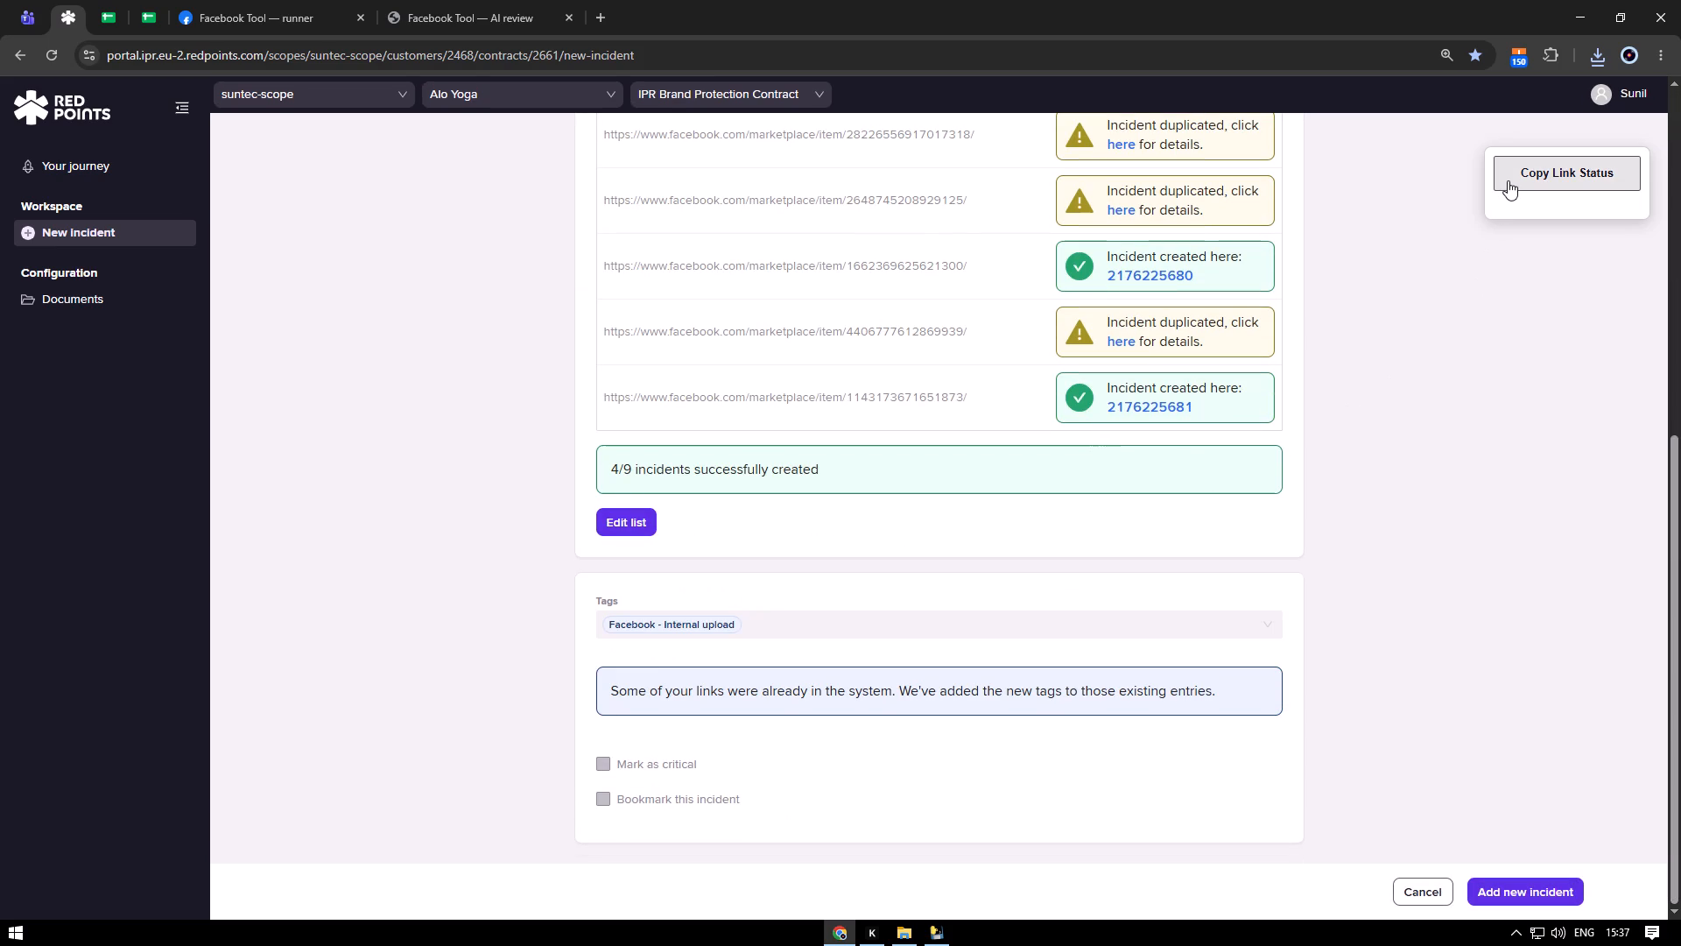
pyautogui.click(1508, 180)
pyautogui.hotkey('ctrl', 'Tab')
pyautogui.hotkey('ctrl', 'Tab')
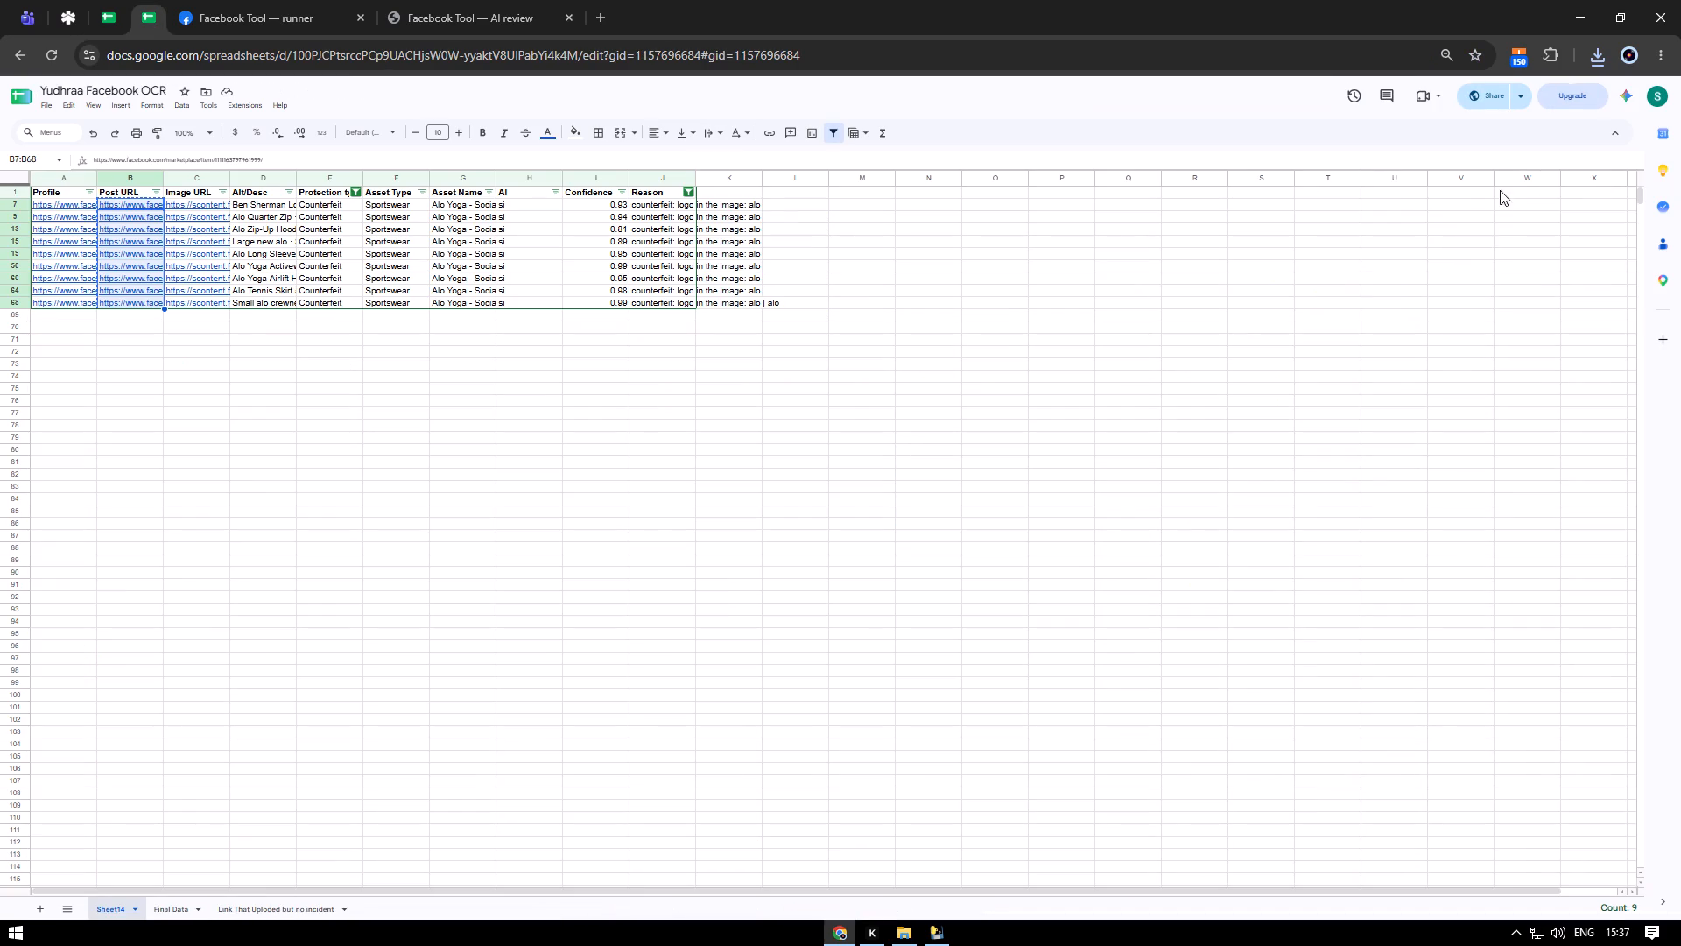
pyautogui.click(191, 900)
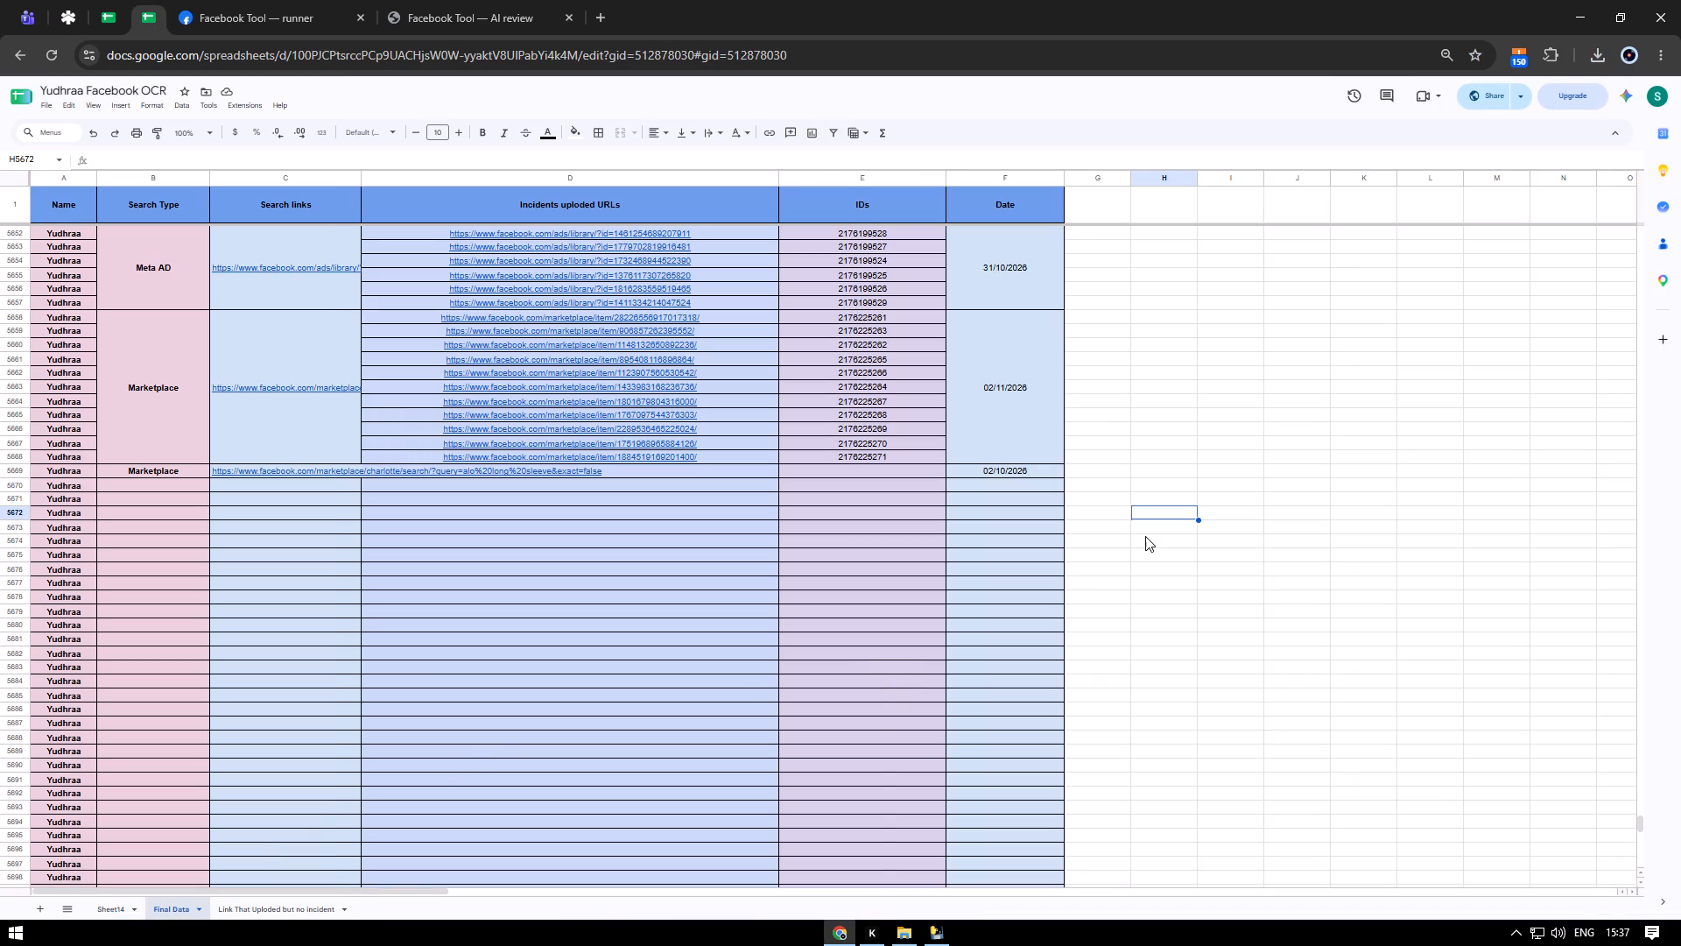
pyautogui.hotkey('ctrl', 'v')
# Delete the Status column I beside the pasted links in Final Data.
pyautogui.press('Right')
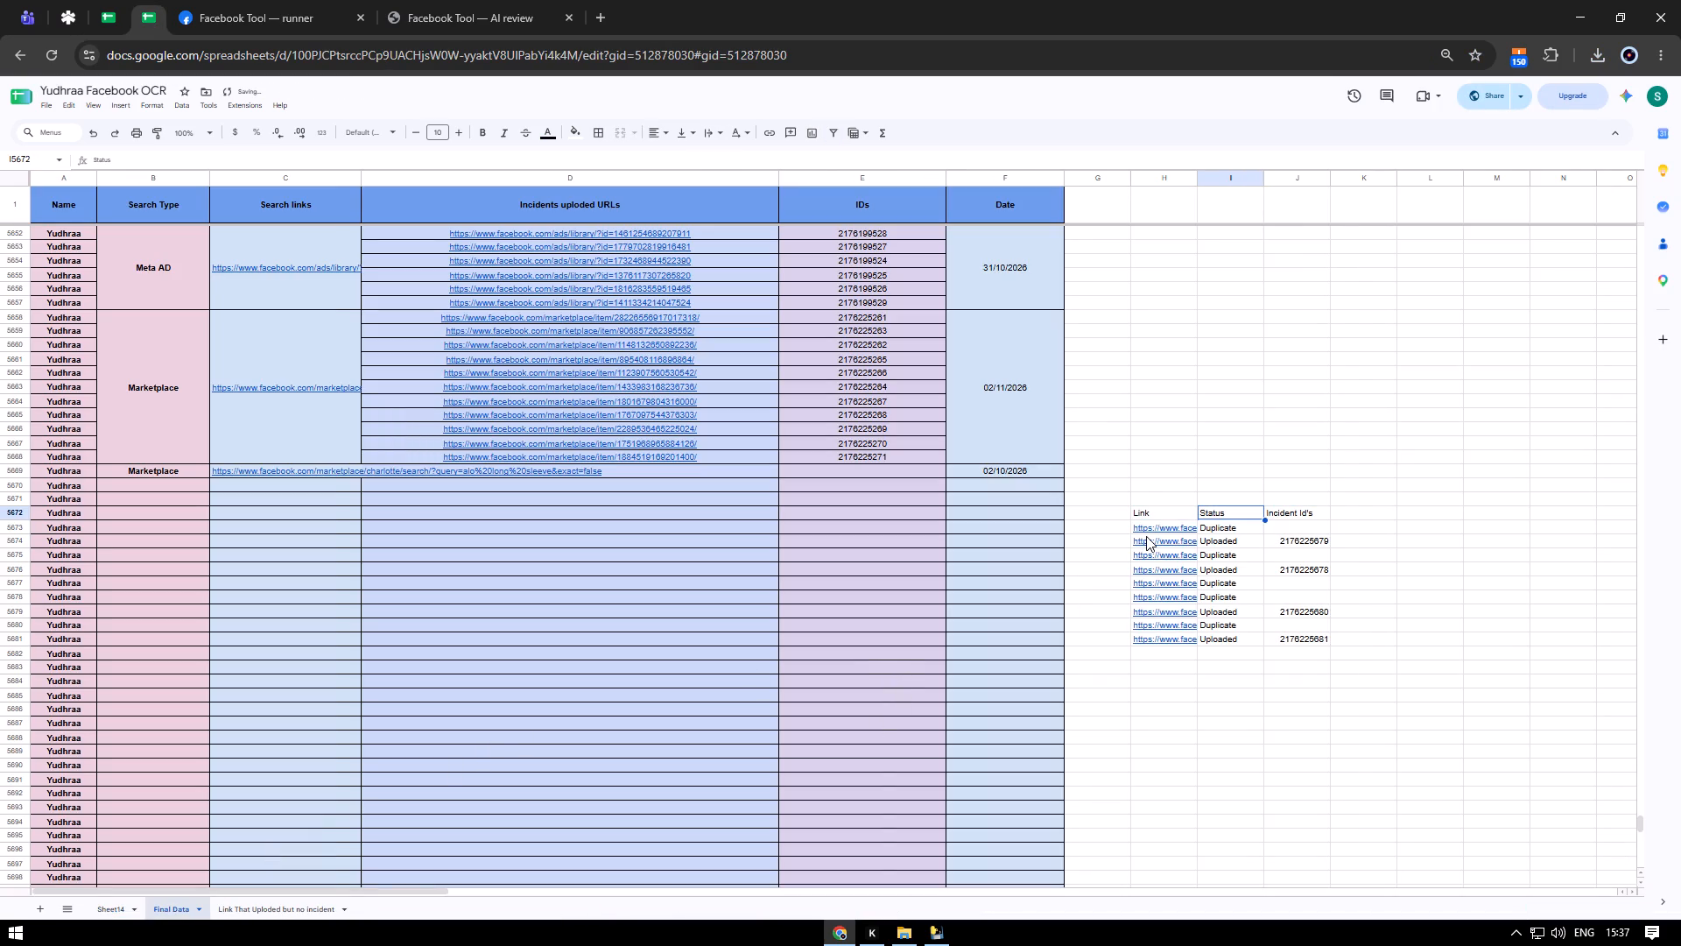
pyautogui.hotkey('ctrl', 'shift', 'x')
pyautogui.press('Up')
pyautogui.press('Up')
pyautogui.press('Up')
pyautogui.press('Up')
pyautogui.press('Up')
pyautogui.press('Up')
pyautogui.press('Up')
pyautogui.press('Up')
pyautogui.press('Up')
pyautogui.press('Up')
pyautogui.press('Up')
pyautogui.press('Up')
pyautogui.press('Up')
pyautogui.press('Up')
pyautogui.press('Up')
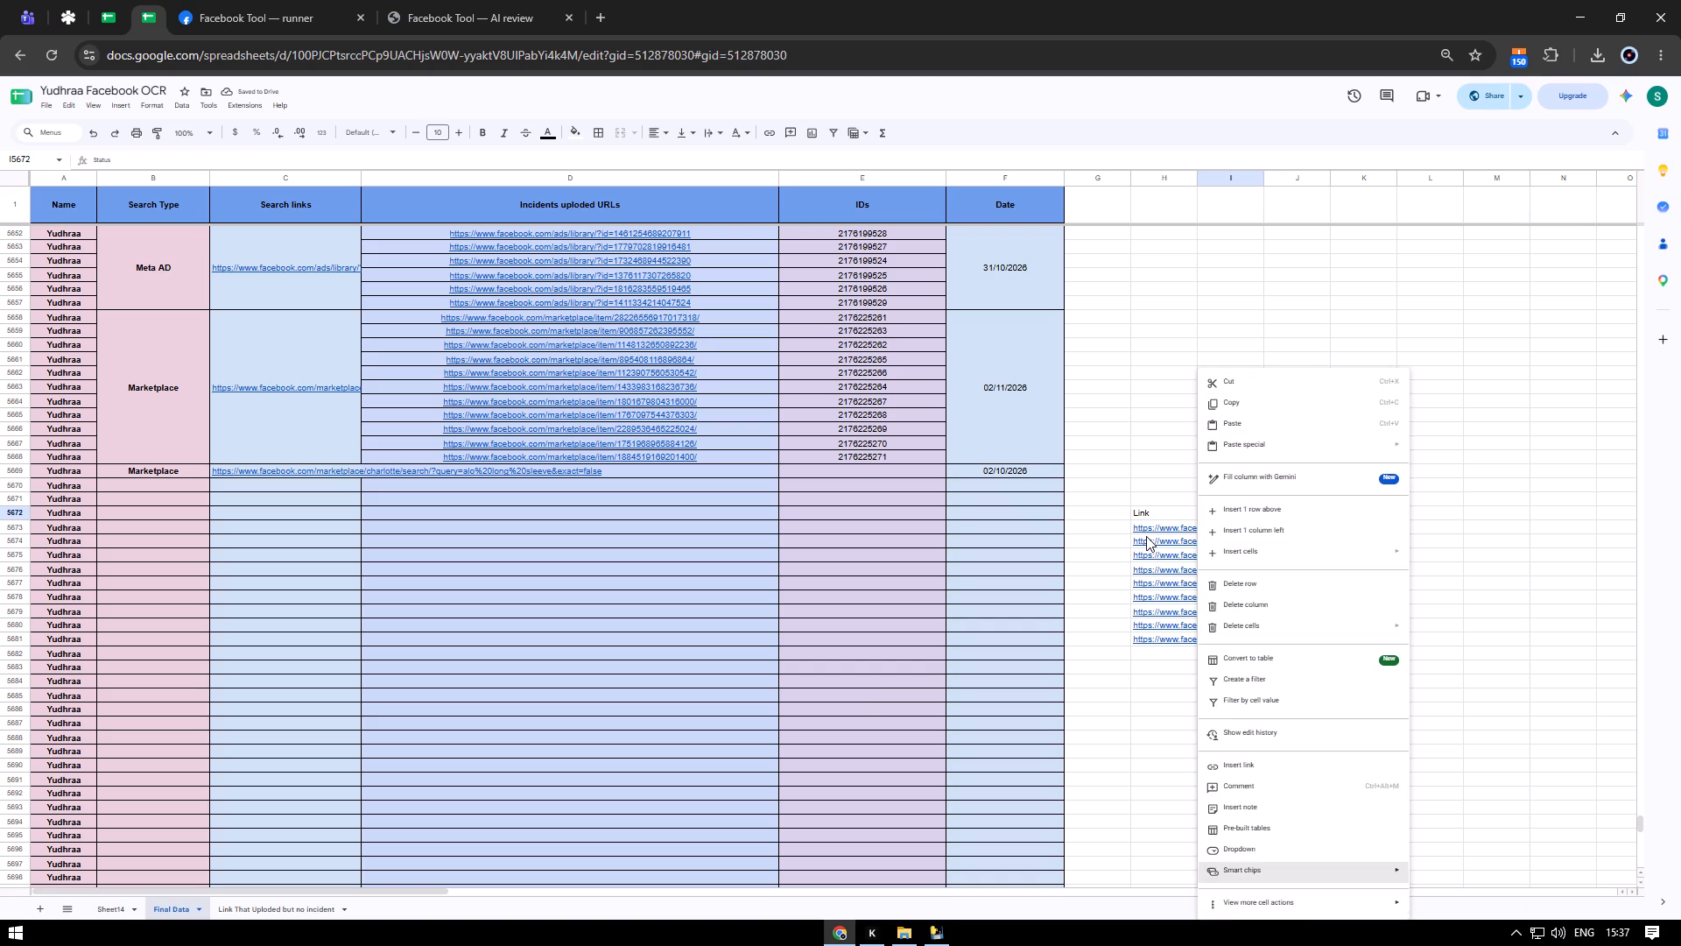
pyautogui.press('Down')
pyautogui.press('Down')
pyautogui.press('Return')
# Create a filter on the pasted Link and Incident Id's columns, showing only rows with blank incident IDs.
pyautogui.hotkey('shift', 'Left')
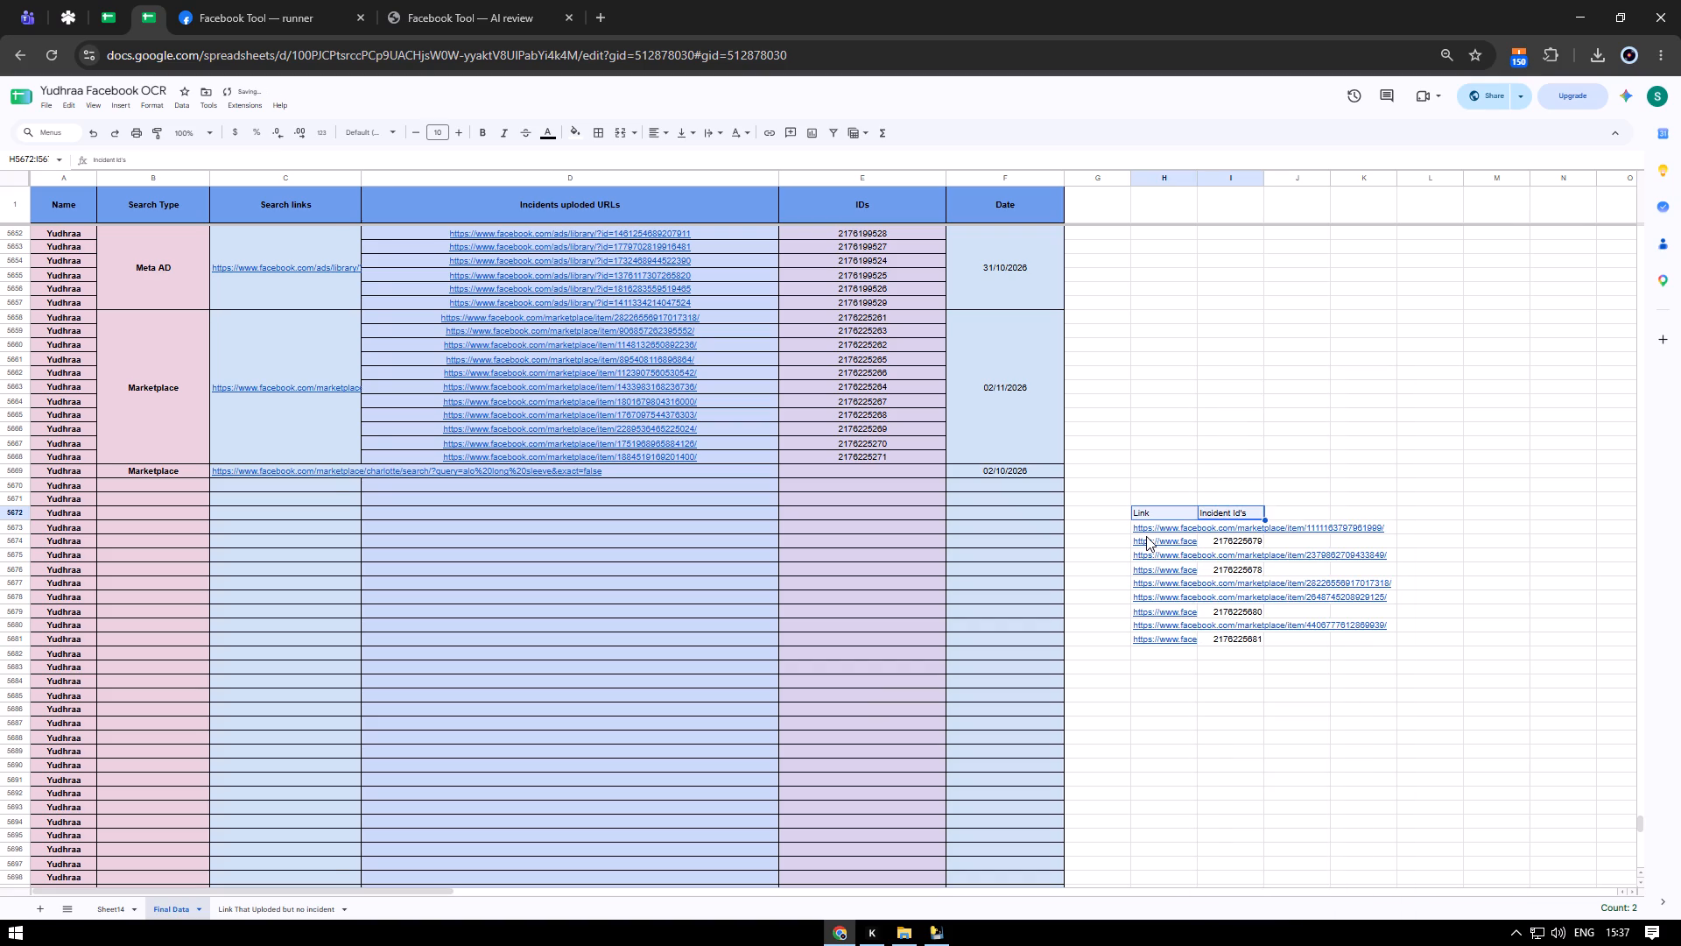
pyautogui.hotkey('alt', 'd')
pyautogui.hotkey('alt', 'f')
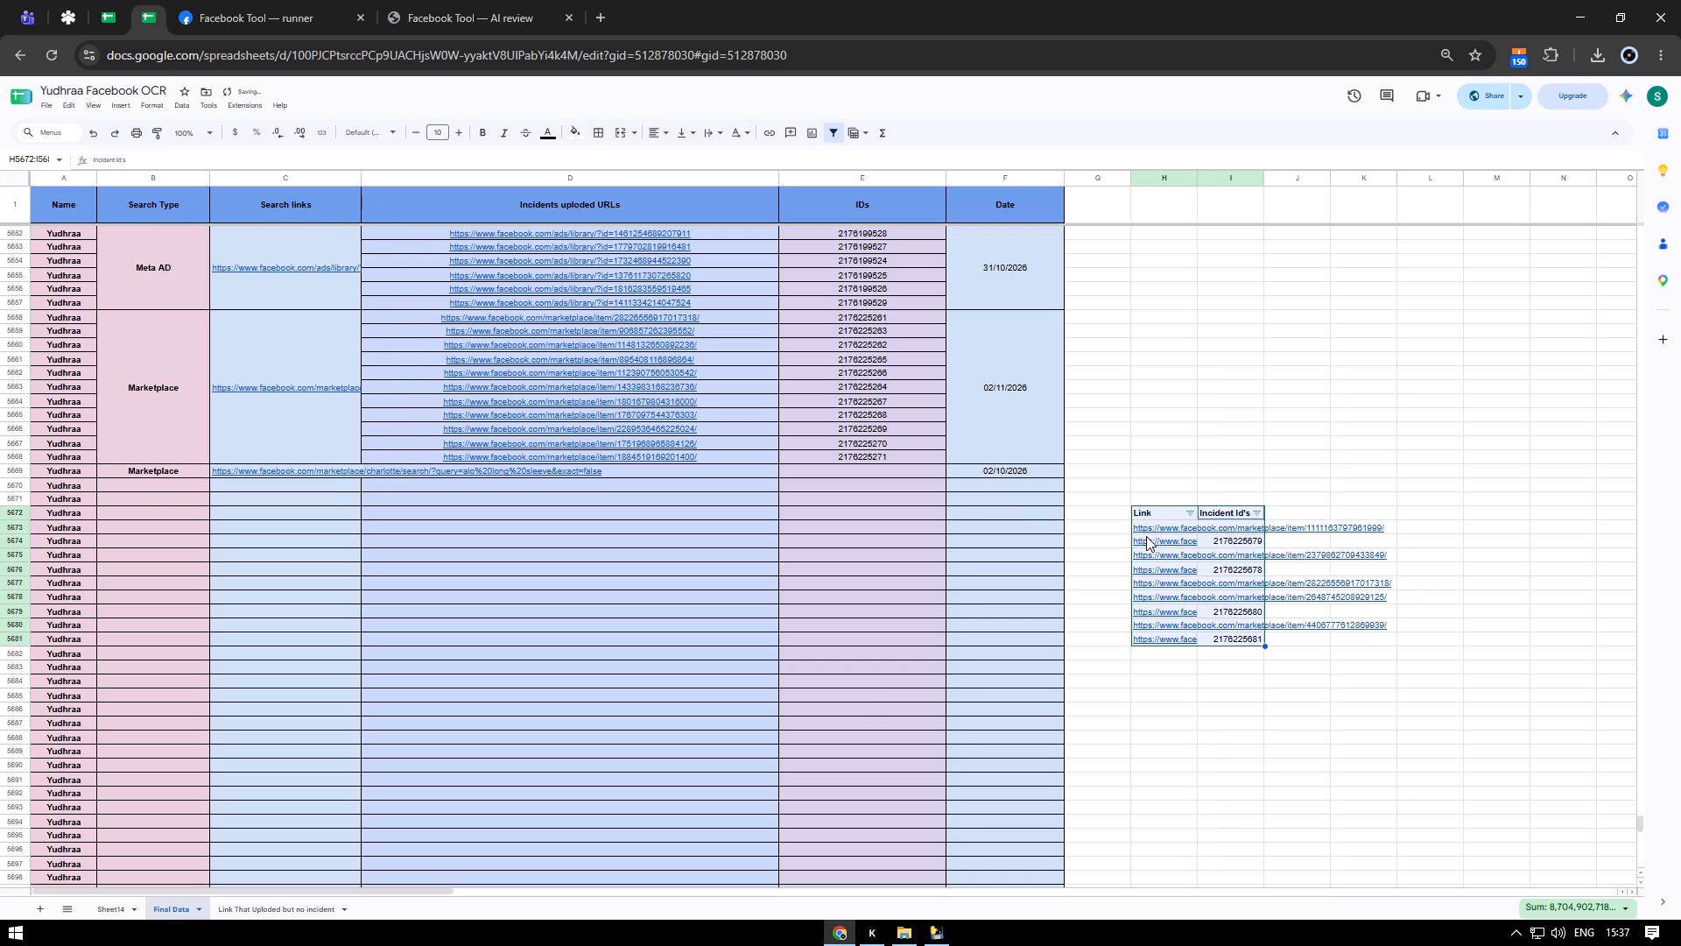
pyautogui.click(1255, 512)
pyautogui.click(1122, 669)
pyautogui.click(1141, 704)
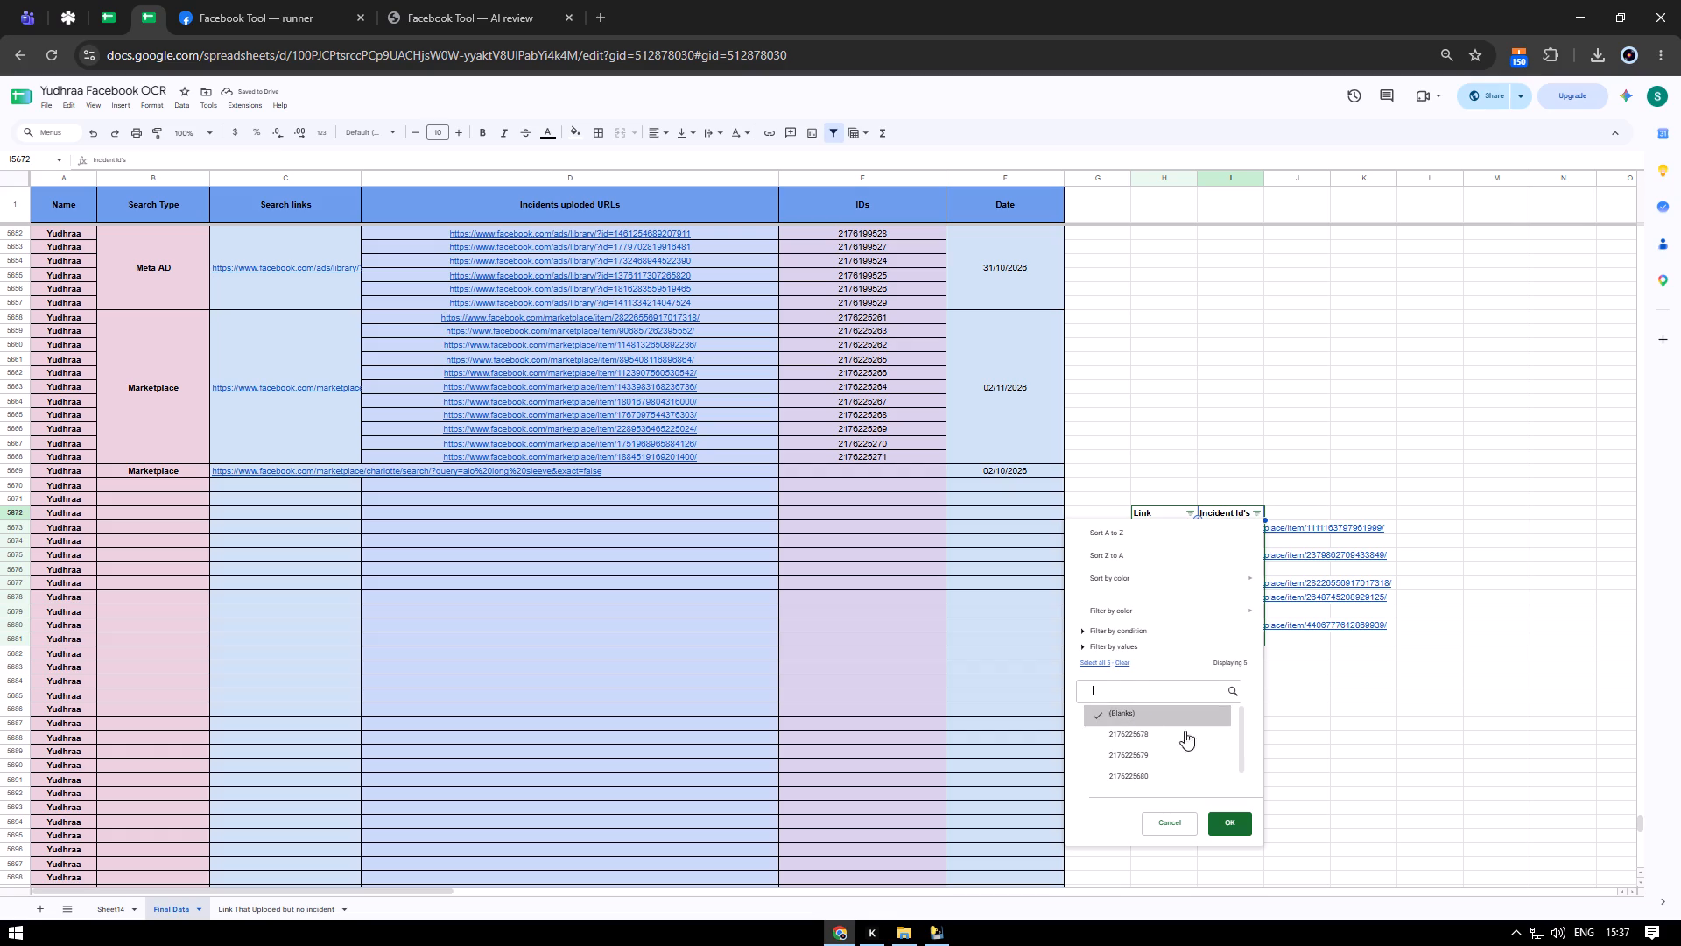
pyautogui.click(1236, 827)
# Delete the filtered rows whose links have no incident ID.
pyautogui.click(1172, 527)
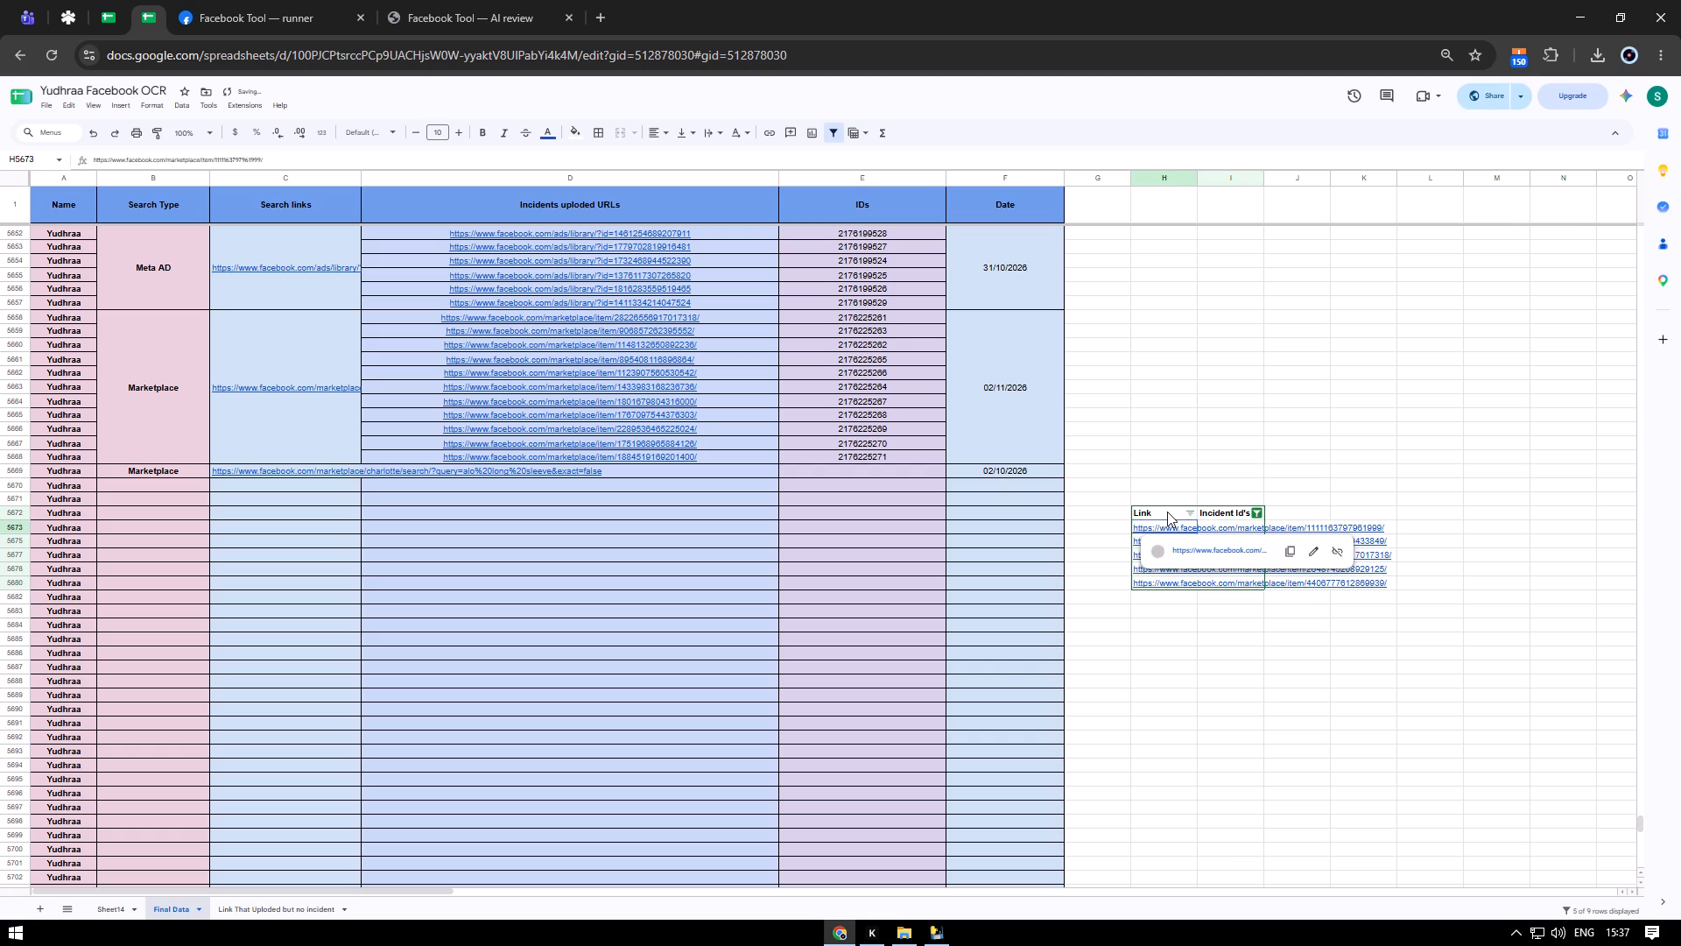
pyautogui.hotkey('ctrl', 'shift', 'Down')
pyautogui.hotkey('ctrl', 'shift', 'x')
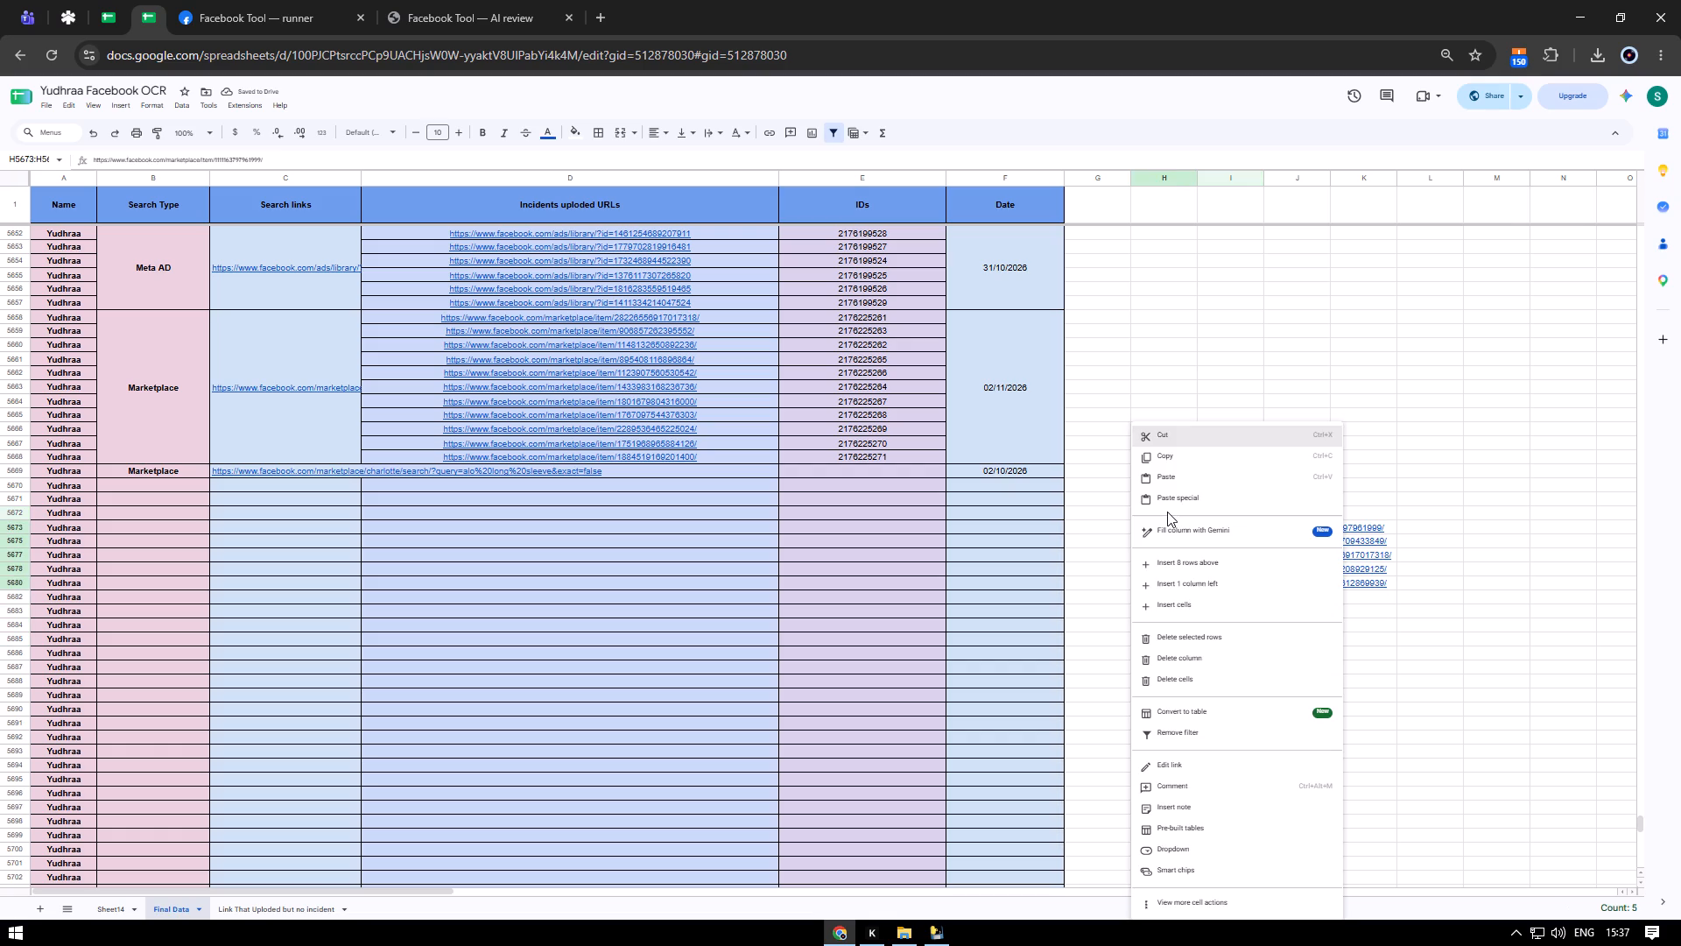
pyautogui.press('Up')
pyautogui.press('Up')
pyautogui.press('Up')
pyautogui.press('Up')
pyautogui.press('Up')
pyautogui.press('Up')
pyautogui.press('Up')
pyautogui.press('Up')
pyautogui.press('Up')
pyautogui.press('Up')
pyautogui.press('Up')
pyautogui.press('Up')
pyautogui.press('Return')
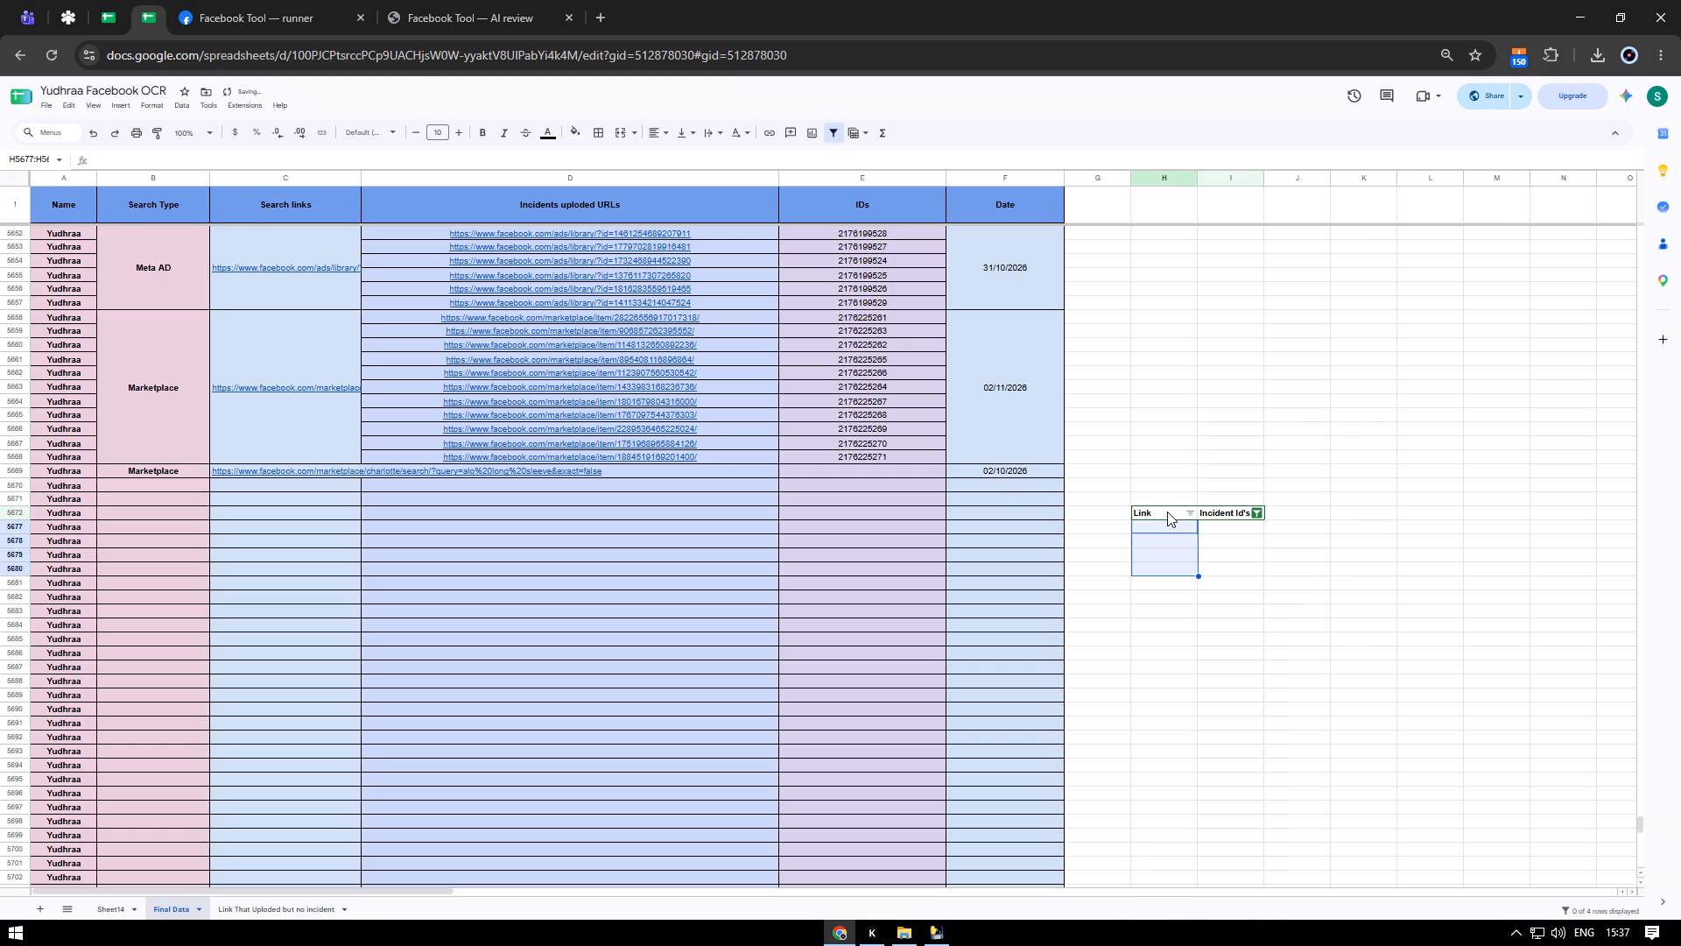
# Show all incident ID values again and remove the filter from the pasted Link and Incident Id's table.
pyautogui.click(1253, 513)
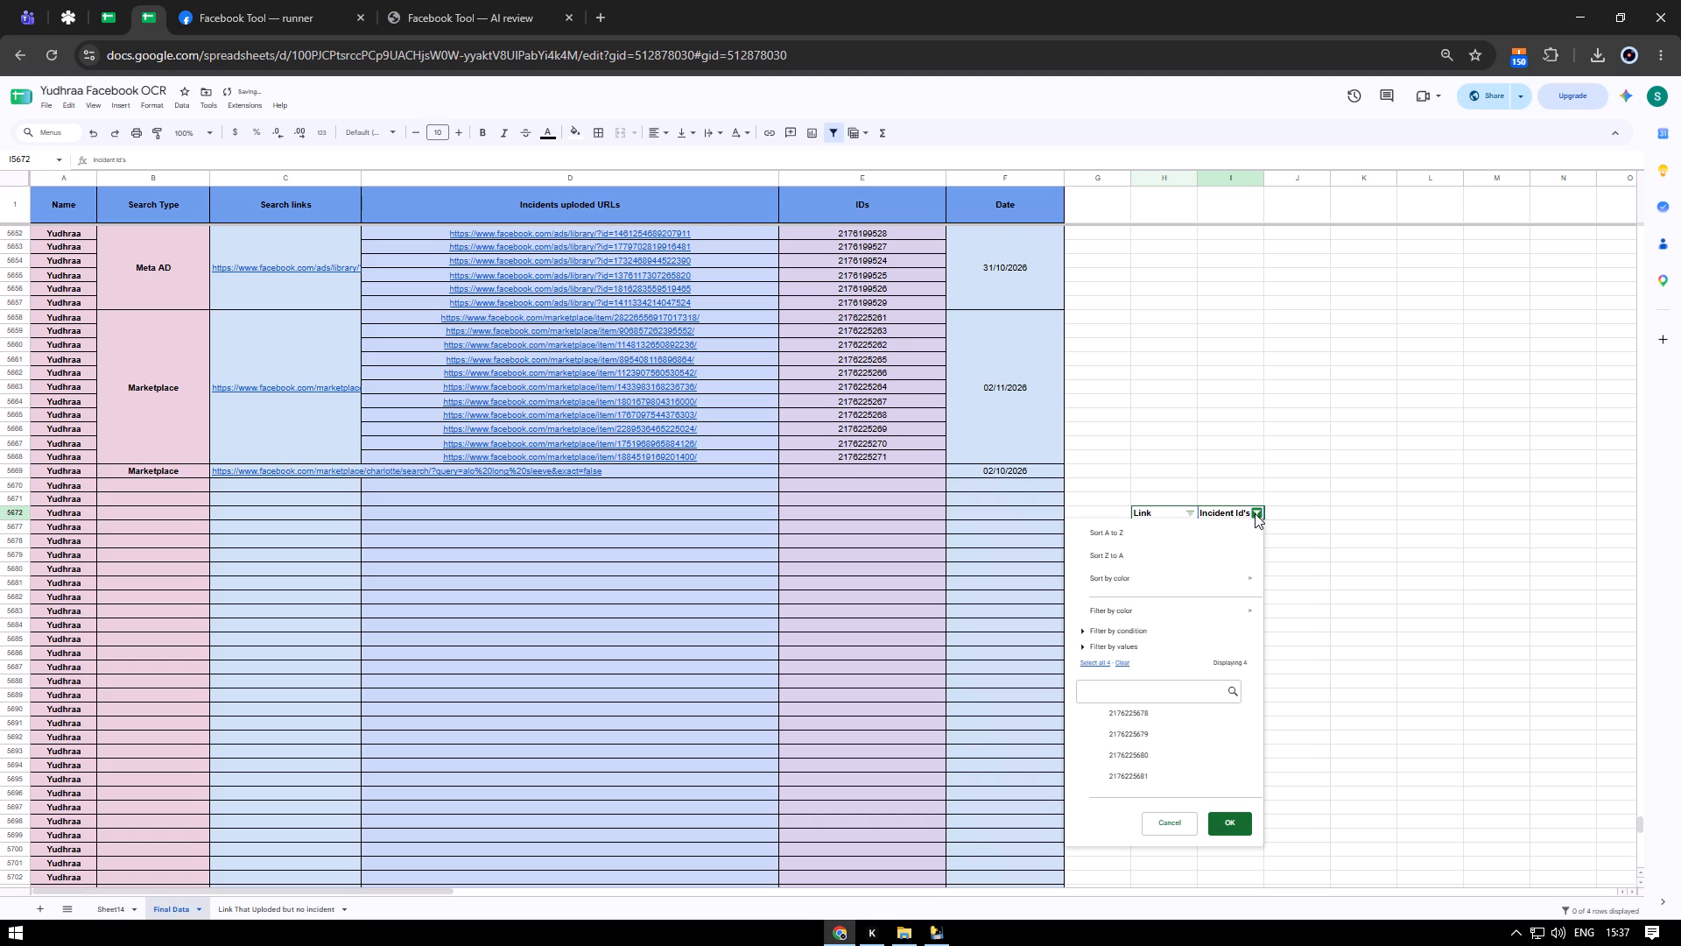
pyautogui.click(1095, 669)
pyautogui.click(1201, 813)
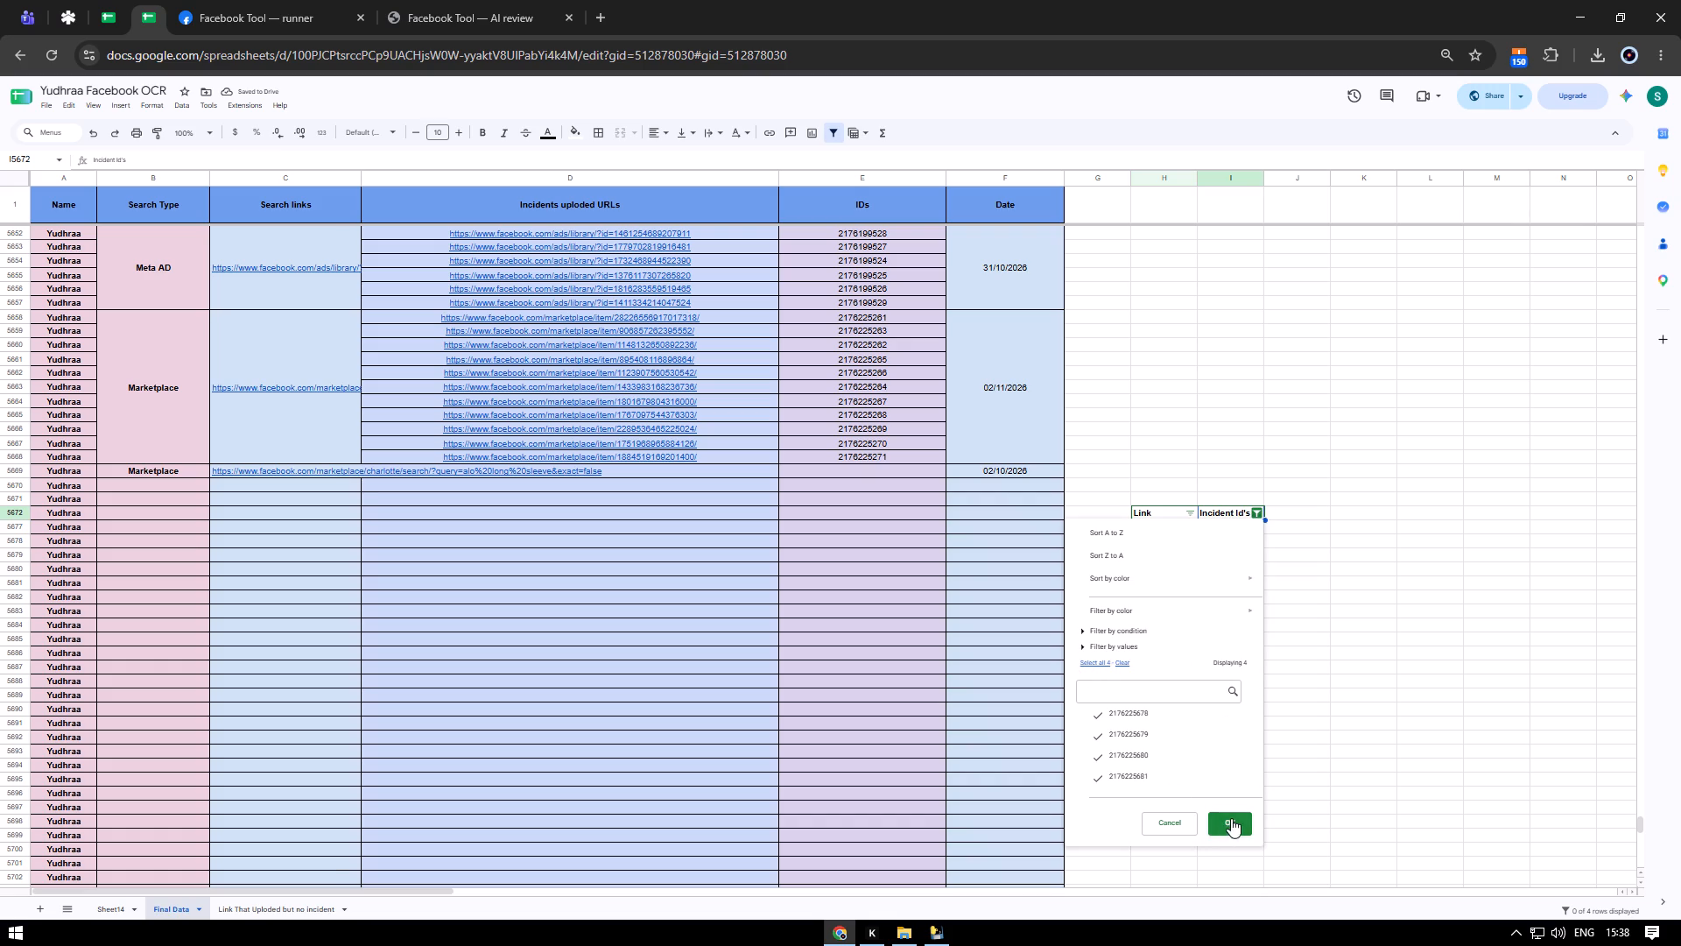
pyautogui.click(1231, 818)
pyautogui.hotkey('shift', 'Left')
pyautogui.hotkey('alt', 'd')
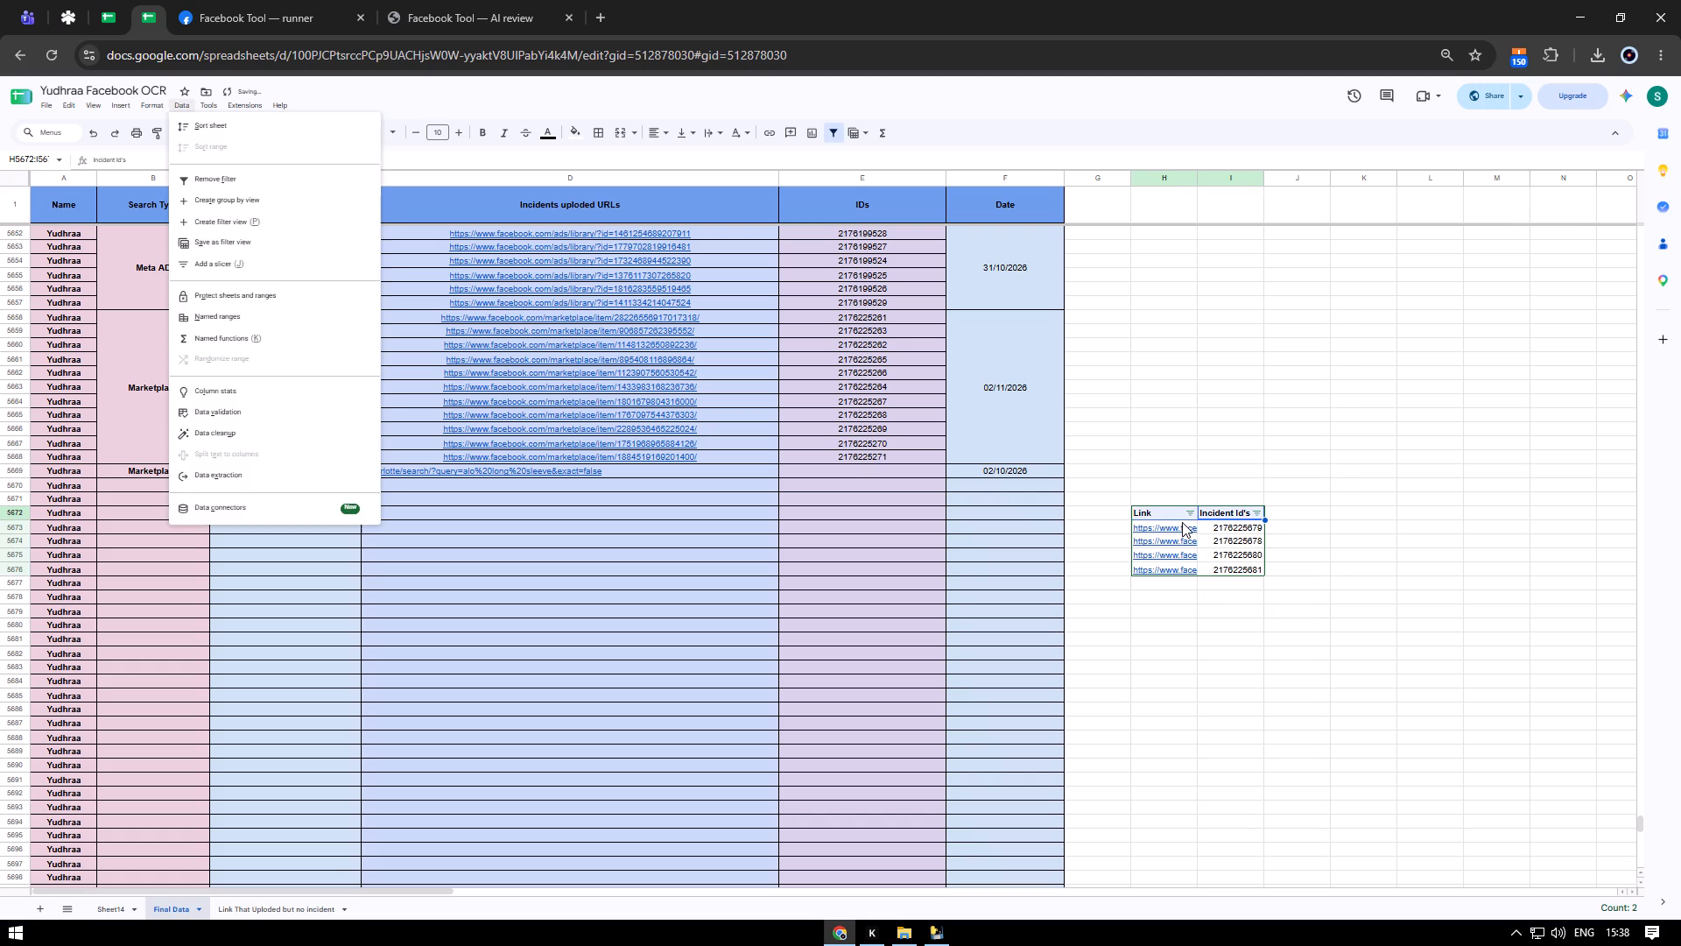
pyautogui.hotkey('alt', 'f')
# Clear the Link and Incident Id's header cells in row 5672.
pyautogui.press('Delete')
pyautogui.press('Left')
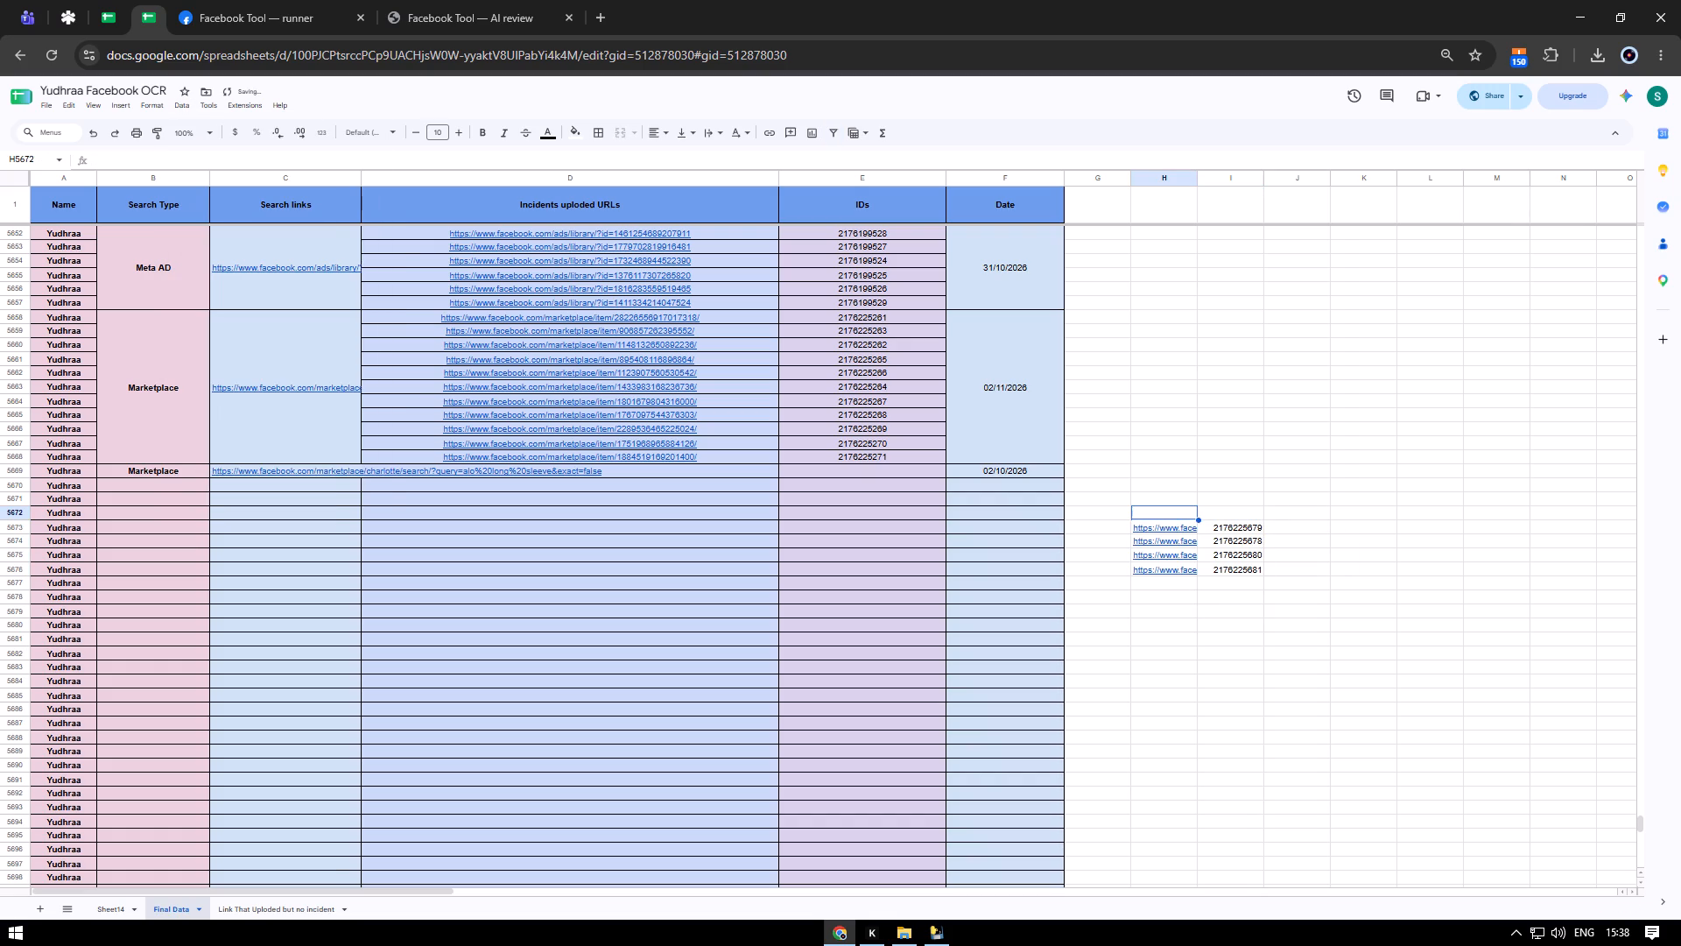
# Move the four remaining links and incident IDs into the Incidents uploaded URLs and IDs columns starting at row 5669, centre-aligned.
pyautogui.press('Down')
pyautogui.hotkey('ctrl', 'shift', 'Right')
pyautogui.hotkey('ctrl', 'shift', 'Down')
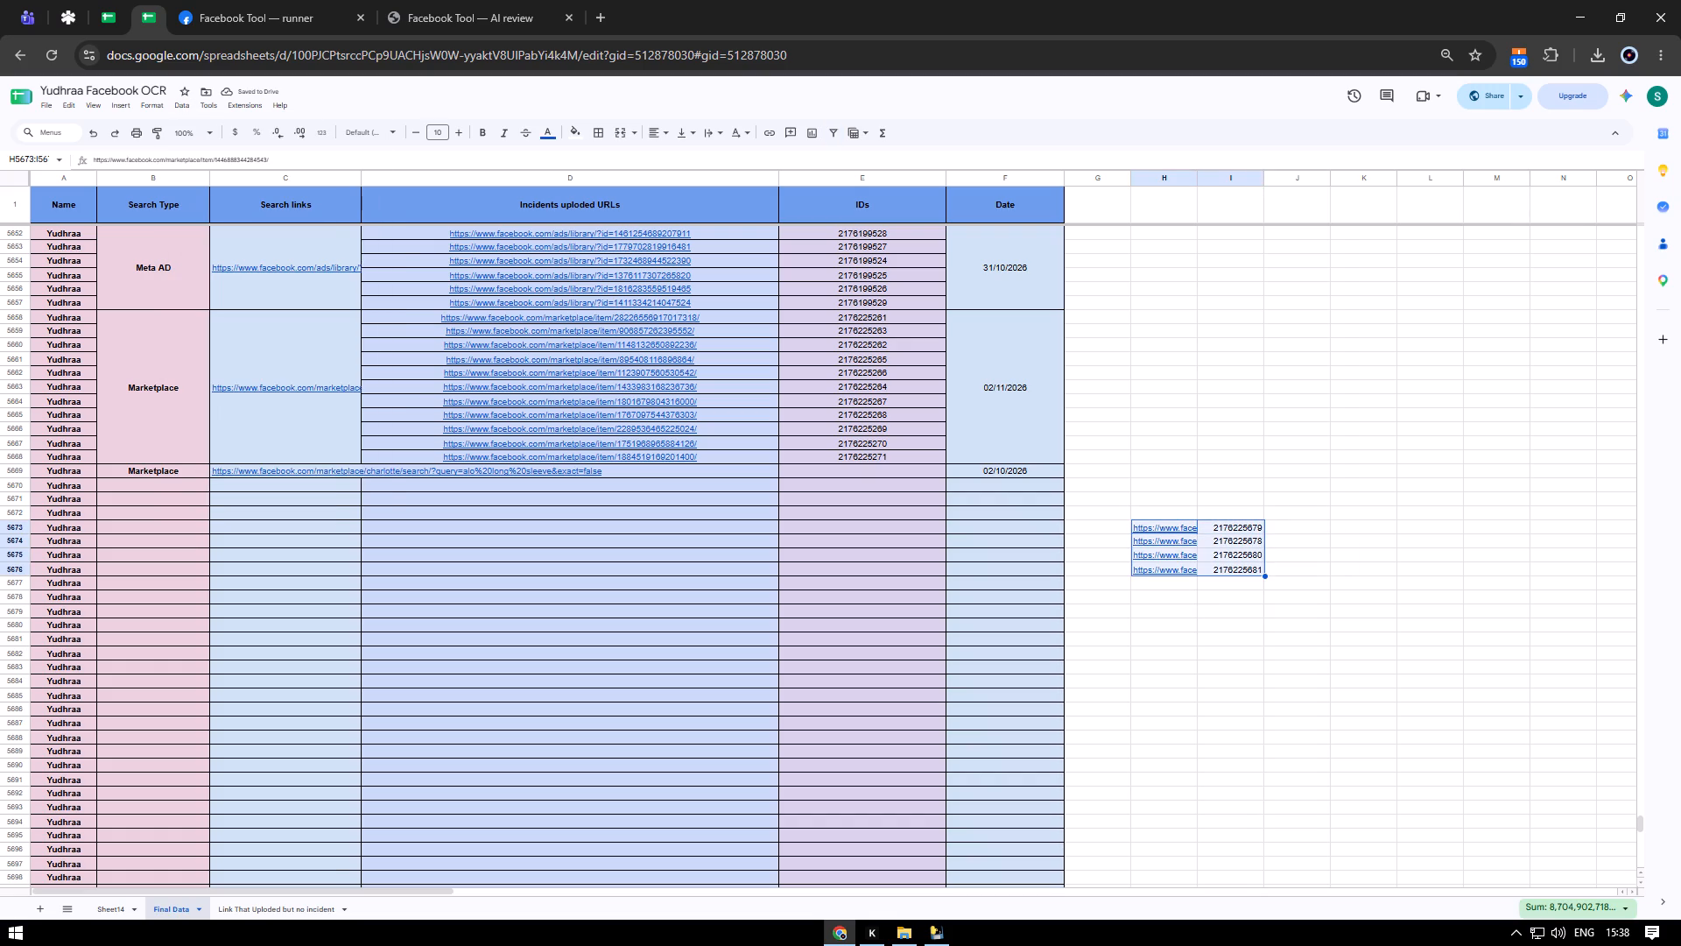
pyautogui.hotkey('ctrl', 'x')
pyautogui.hotkey('ctrl', 'Left')
pyautogui.press('Right')
pyautogui.press('Right')
pyautogui.hotkey('ctrl', 'Up')
pyautogui.press('Right')
pyautogui.press('Right')
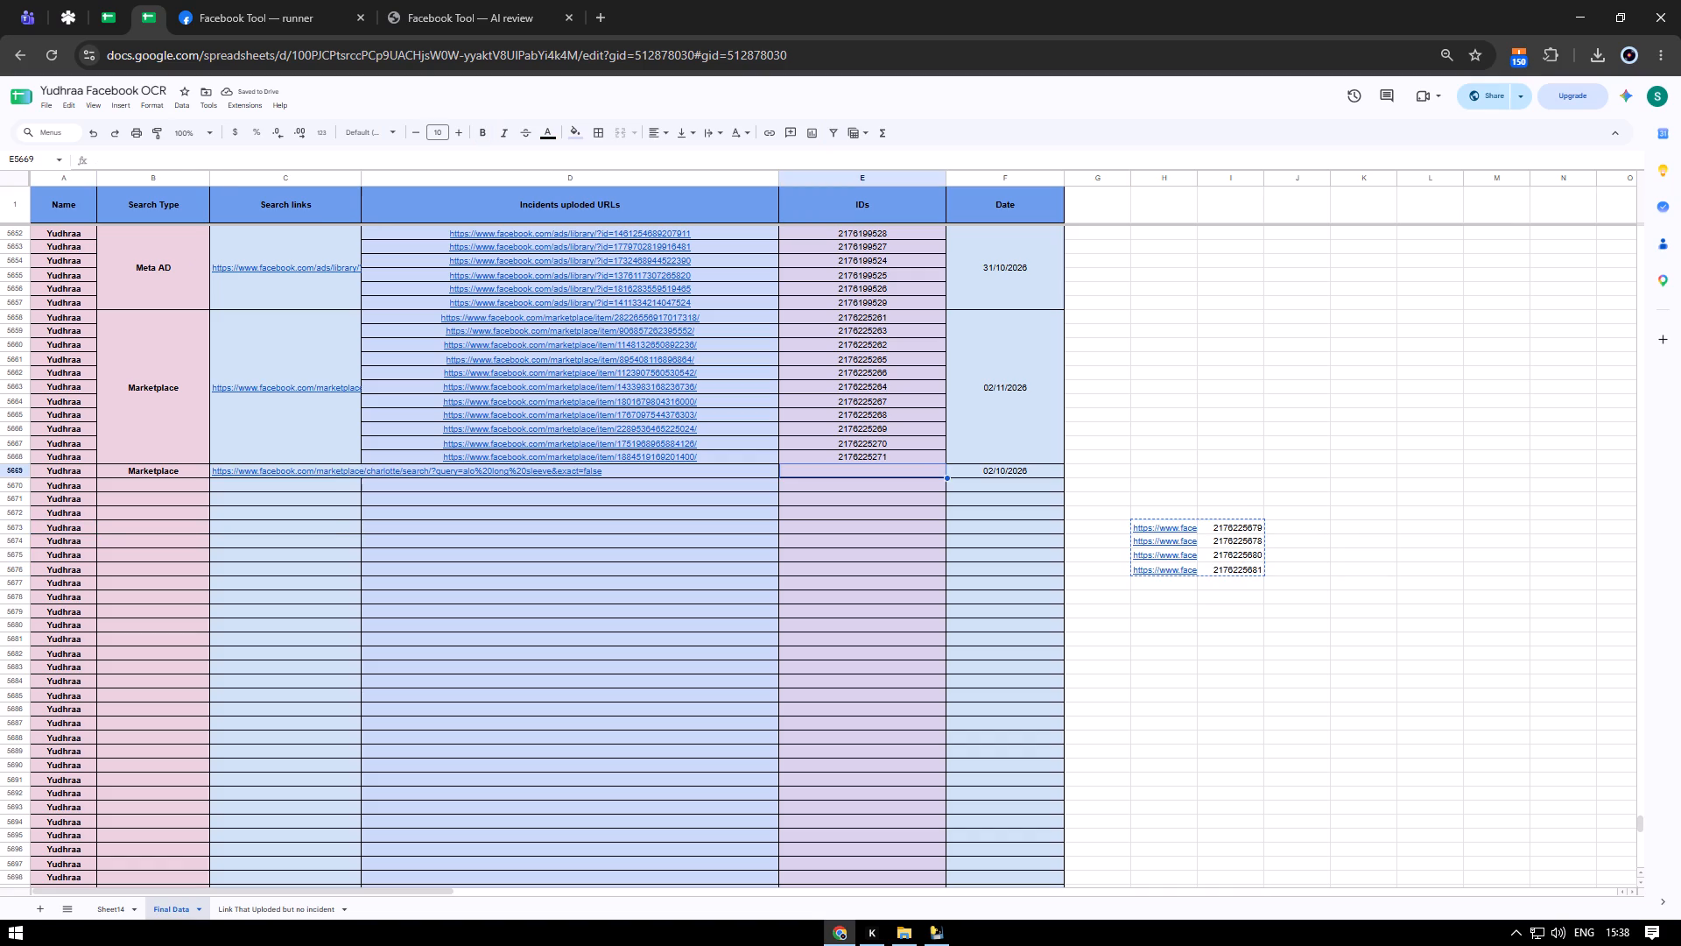
pyautogui.press('Left')
pyautogui.hotkey('ctrl', 'v')
pyautogui.hotkey('ctrl', 'shift', 'e')
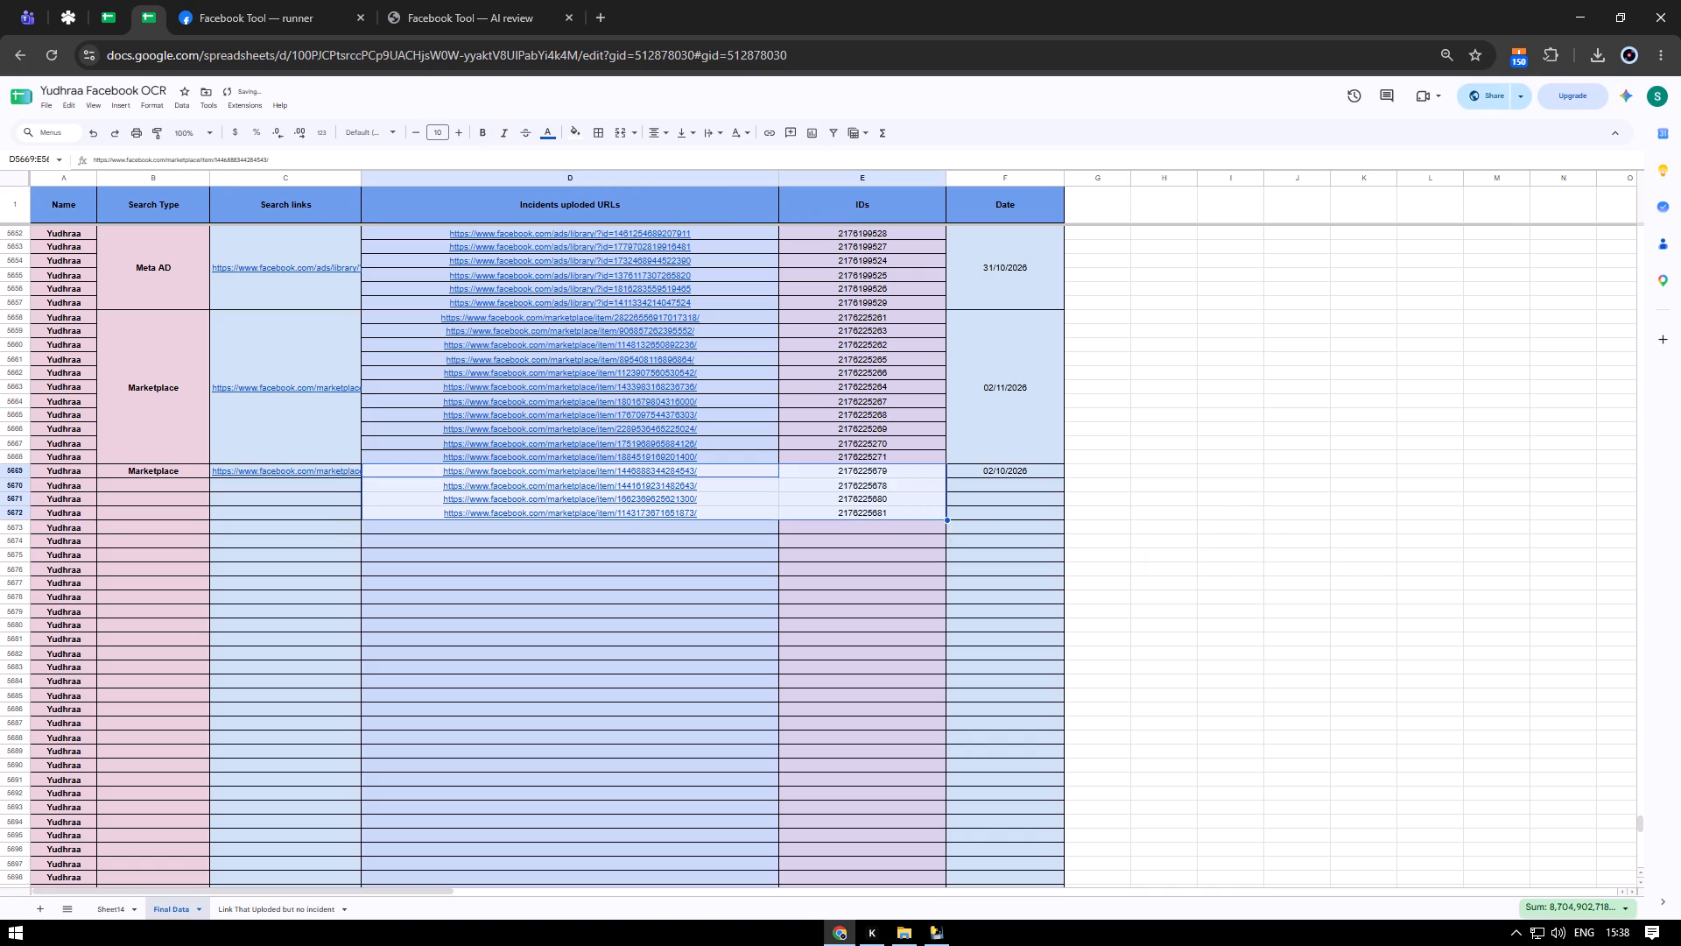
# Copy Charlotte's four incident URLs as plain text into the Incidents uploaded URLs cell of the US-EAST worksheet's Charlotte row.
pyautogui.hotkey('shift', 'Left')
pyautogui.hotkey('ctrl', 'c')
pyautogui.hotkey('ctrl', 'c')
pyautogui.hotkey('ctrl', 'c')
pyautogui.hotkey('ctrl', 'shift', 'Tab')
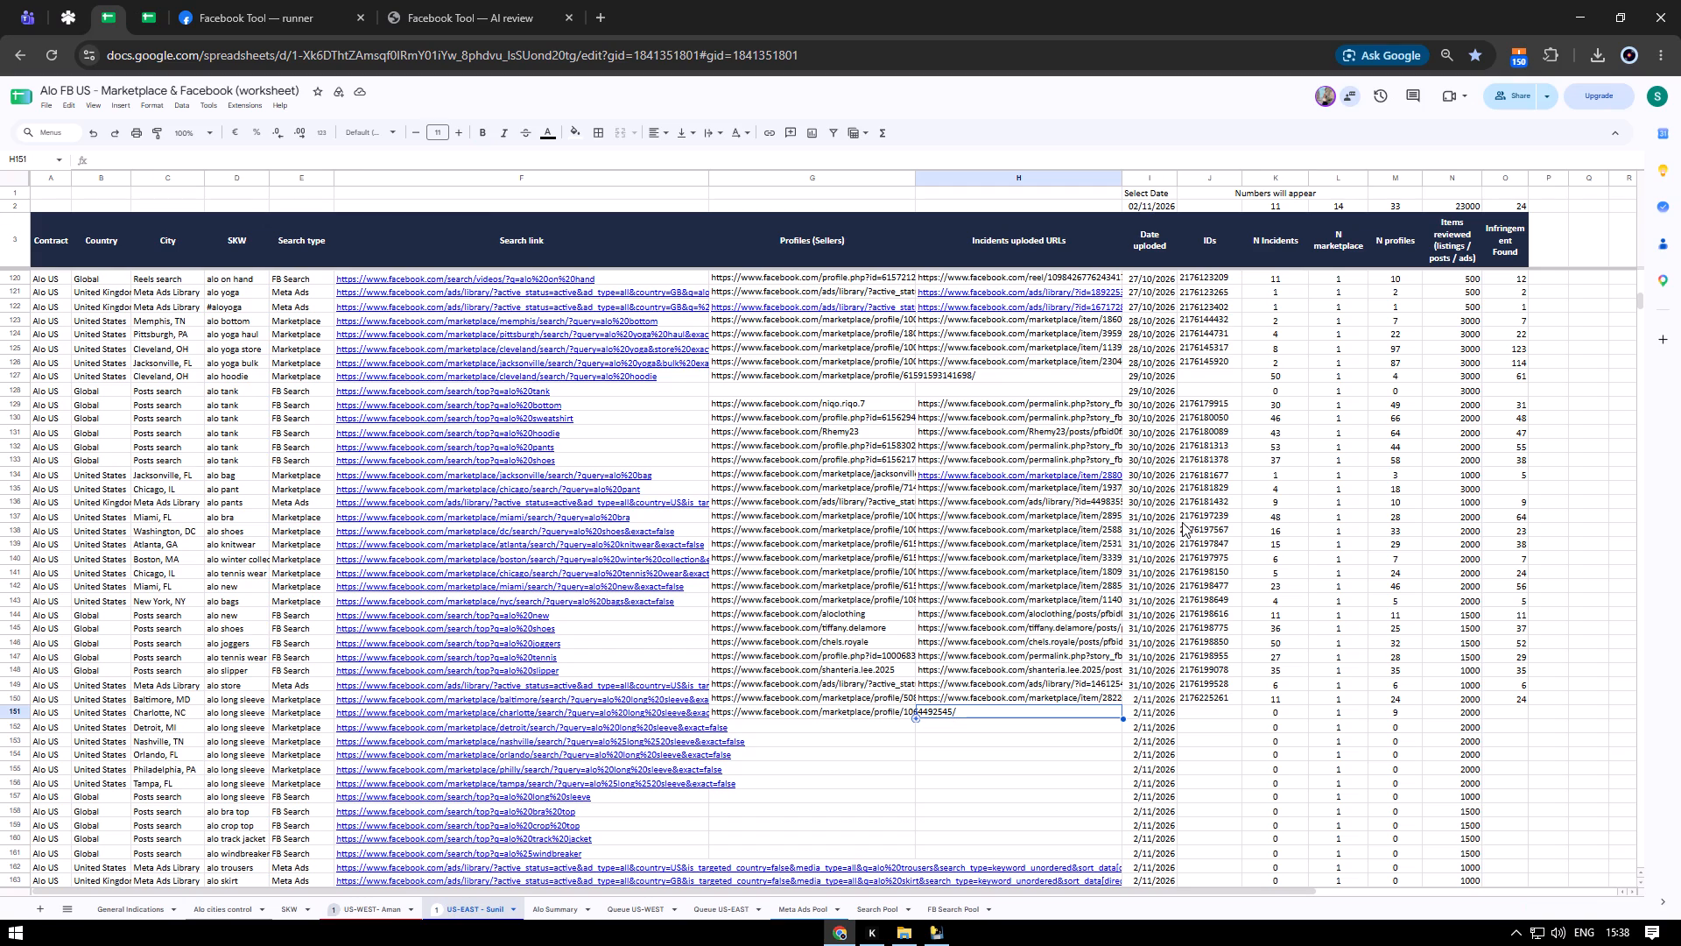
pyautogui.press('Return')
pyautogui.hotkey('ctrl', 'shift', 'v')
pyautogui.press('Return')
pyautogui.press('Up')
pyautogui.press('Right')
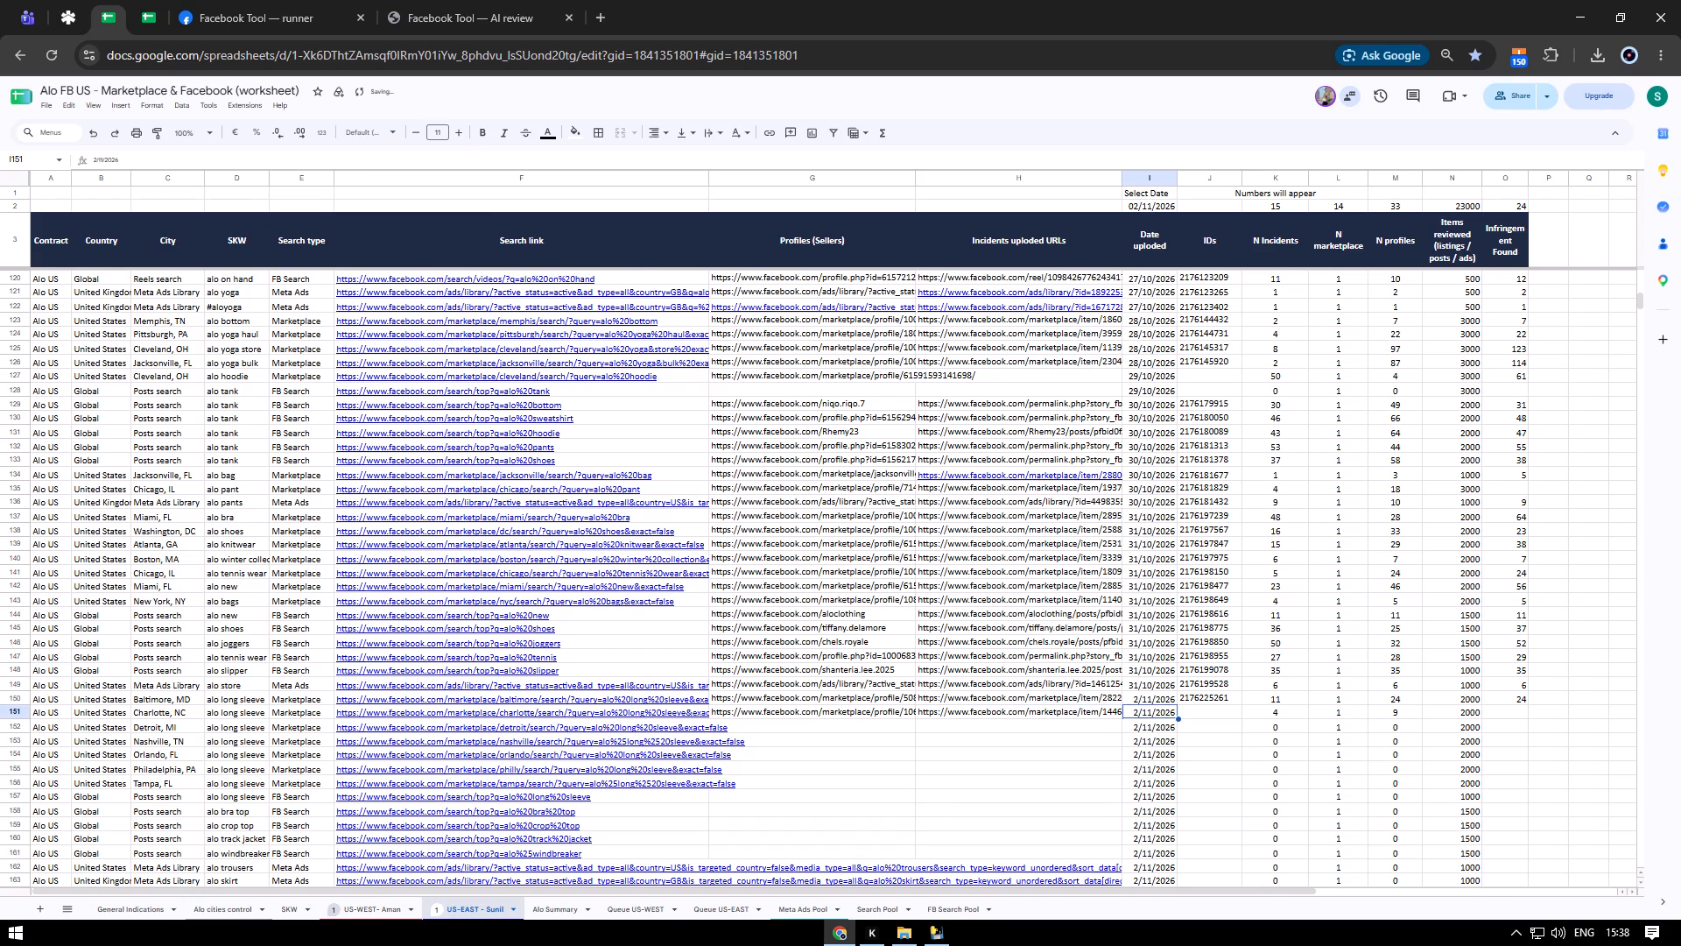
# Copy Charlotte's four incident IDs from the OCR sheet as plain text into the worksheet's IDs cell for Charlotte.
pyautogui.press('Right')
pyautogui.hotkey('ctrl', 'Tab')
pyautogui.press('Right')
pyautogui.hotkey('ctrl', 'shift', 'Down')
pyautogui.hotkey('ctrl', 'c')
pyautogui.hotkey('ctrl', 'c')
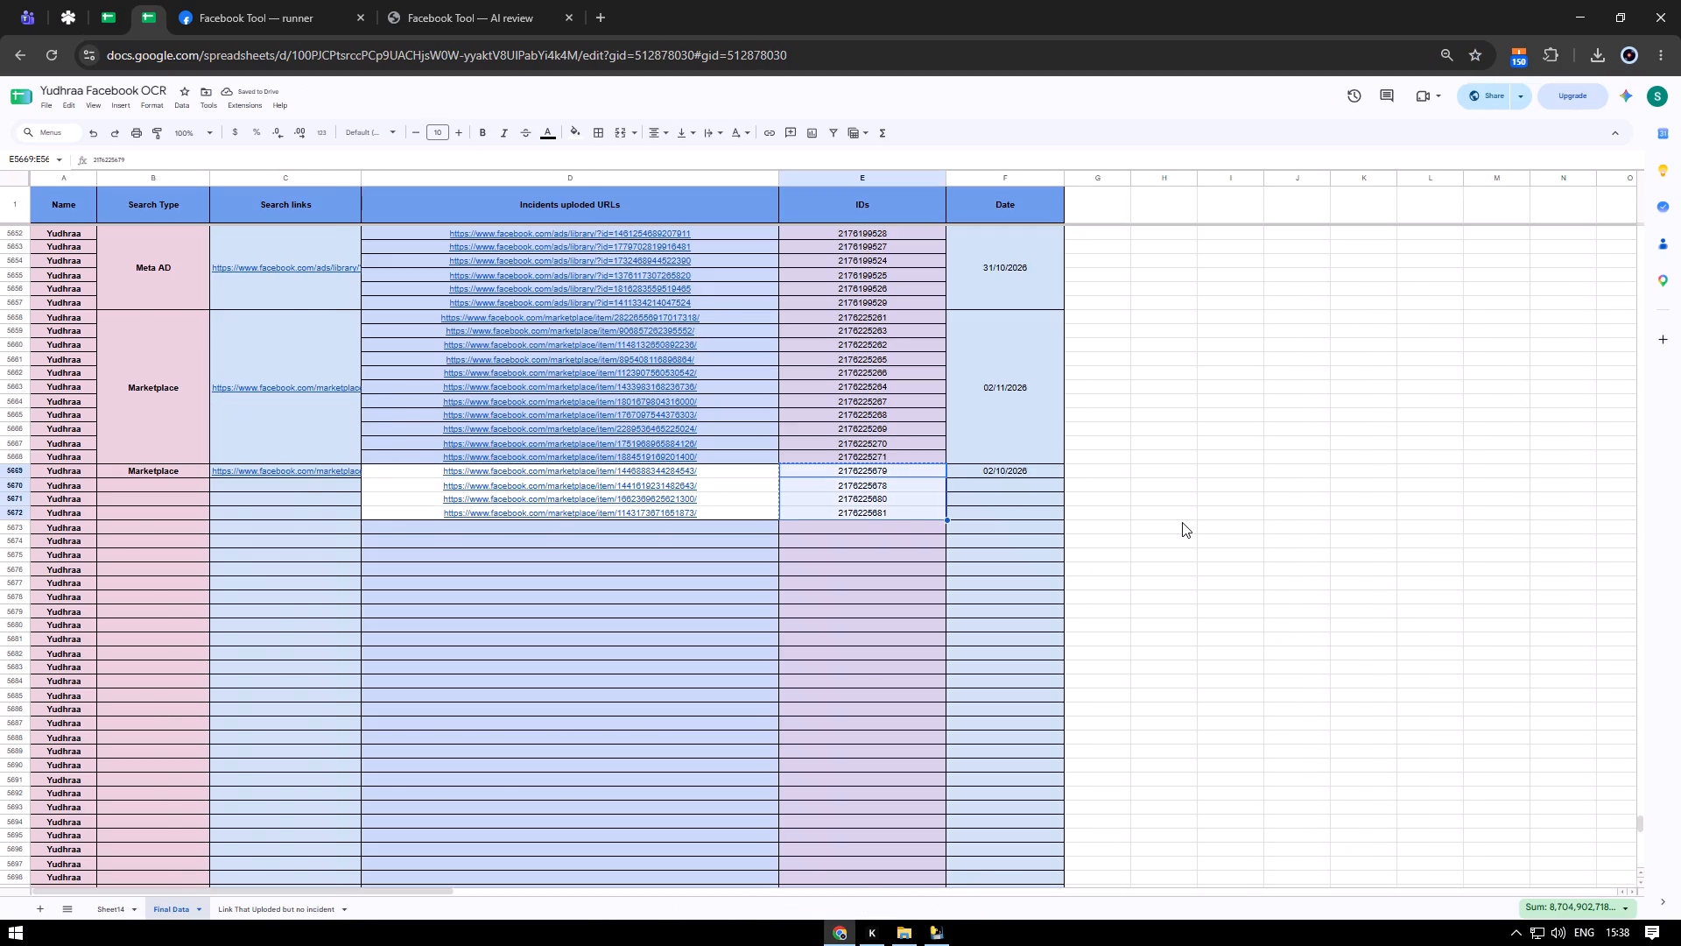
pyautogui.hotkey('ctrl', 'c')
pyautogui.hotkey('ctrl', 'shift', 'Tab')
pyautogui.press('Return')
pyautogui.hotkey('ctrl', 'shift', 'v')
pyautogui.press('Return')
pyautogui.press('Up')
# Enter 9 as the Infringement Found value in the Charlotte row.
pyautogui.press('Right')
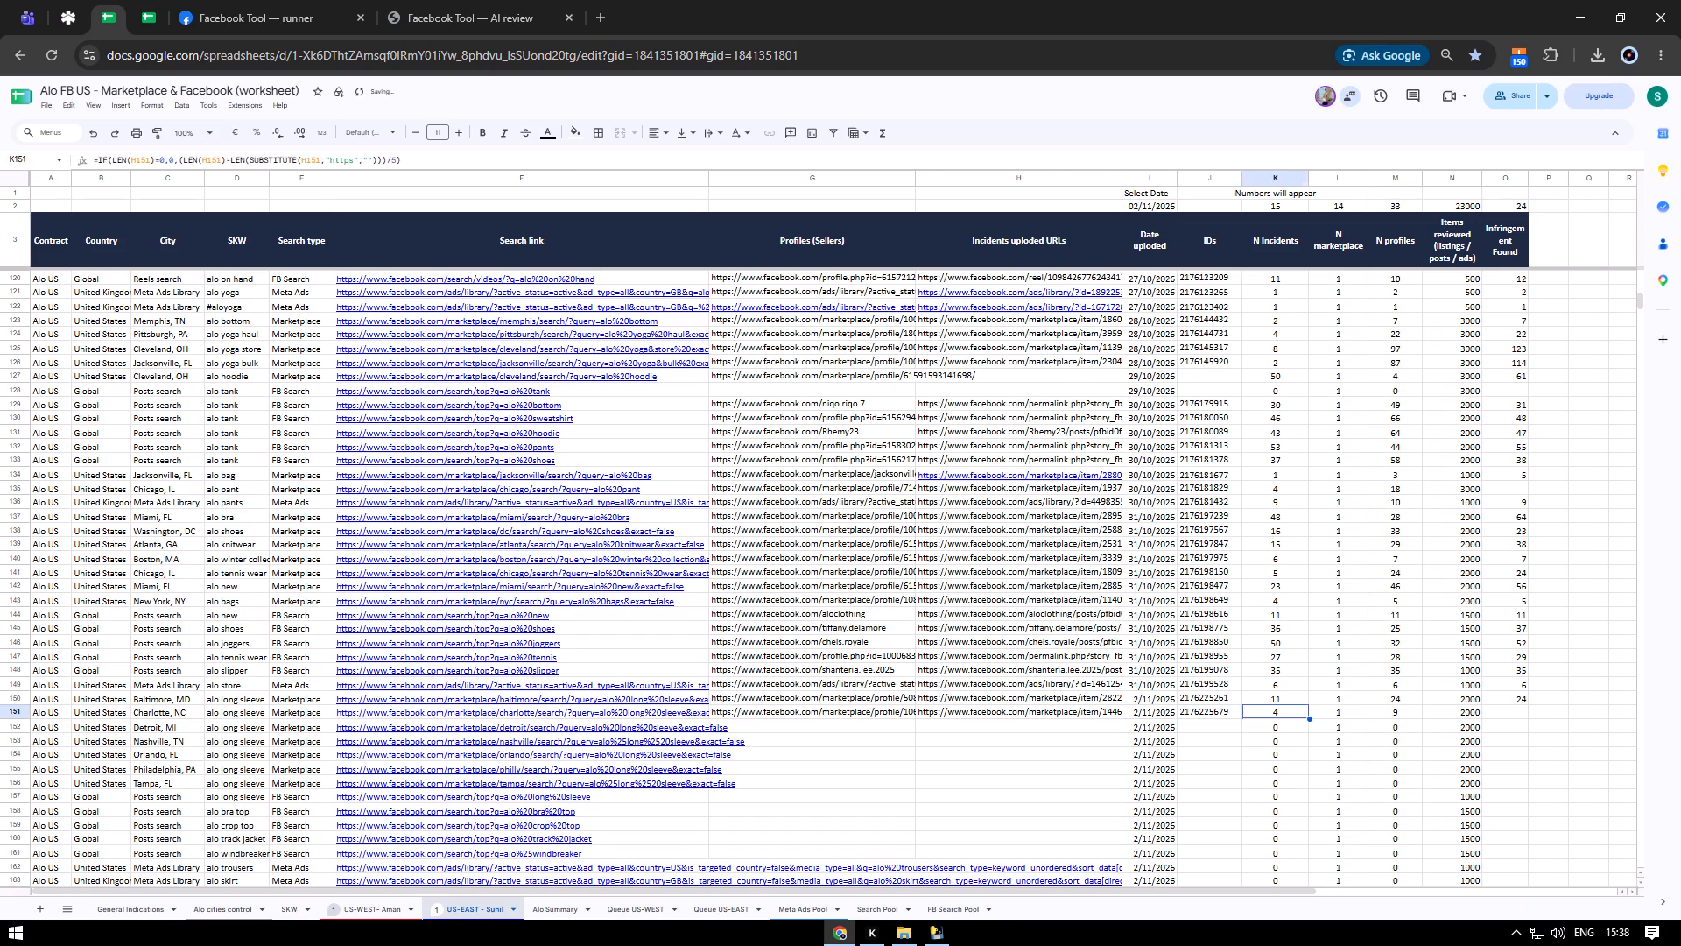
pyautogui.press('Right')
pyautogui.press('Right')
pyautogui.press('Right')
pyautogui.press('Right')
pyautogui.hotkey('ctrl', 'shift', 'Tab')
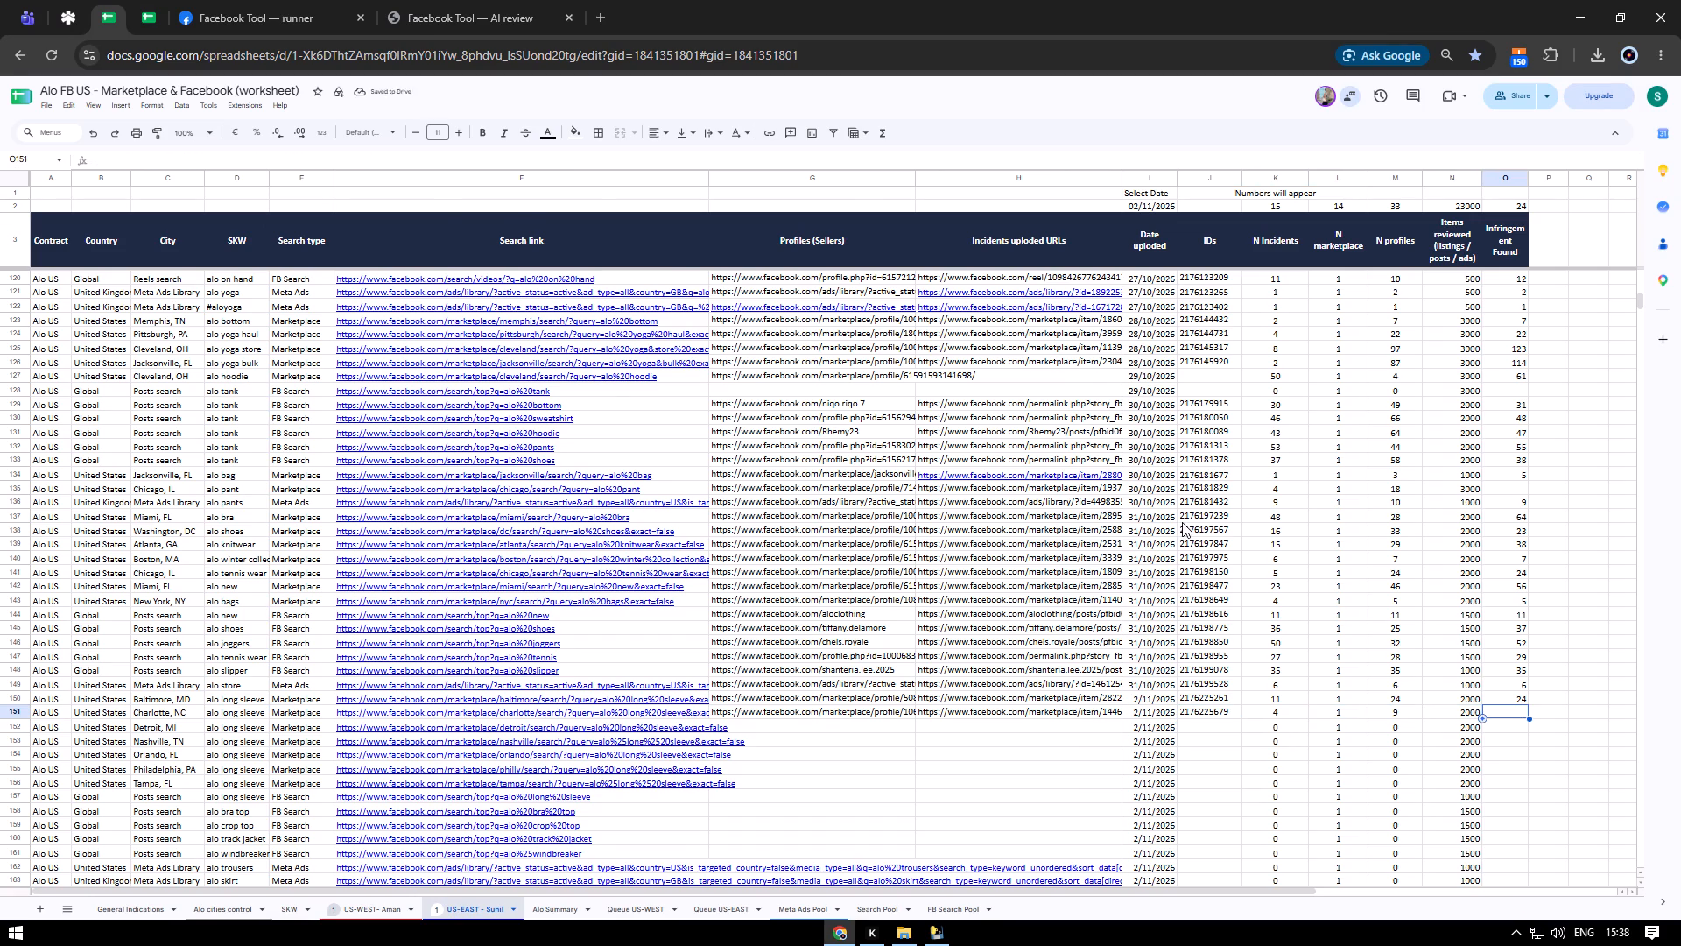
pyautogui.hotkey('ctrl', 'Tab')
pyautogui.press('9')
# Copy the Detroit alo long sleeve search link from the worksheet into Search links cell C5673 of the OCR sheet, left-aligned.
pyautogui.press('Left')
pyautogui.press('Left')
pyautogui.press('Left')
pyautogui.press('Left')
pyautogui.press('Left')
pyautogui.press('Left')
pyautogui.press('Left')
pyautogui.press('Left')
pyautogui.press('Down')
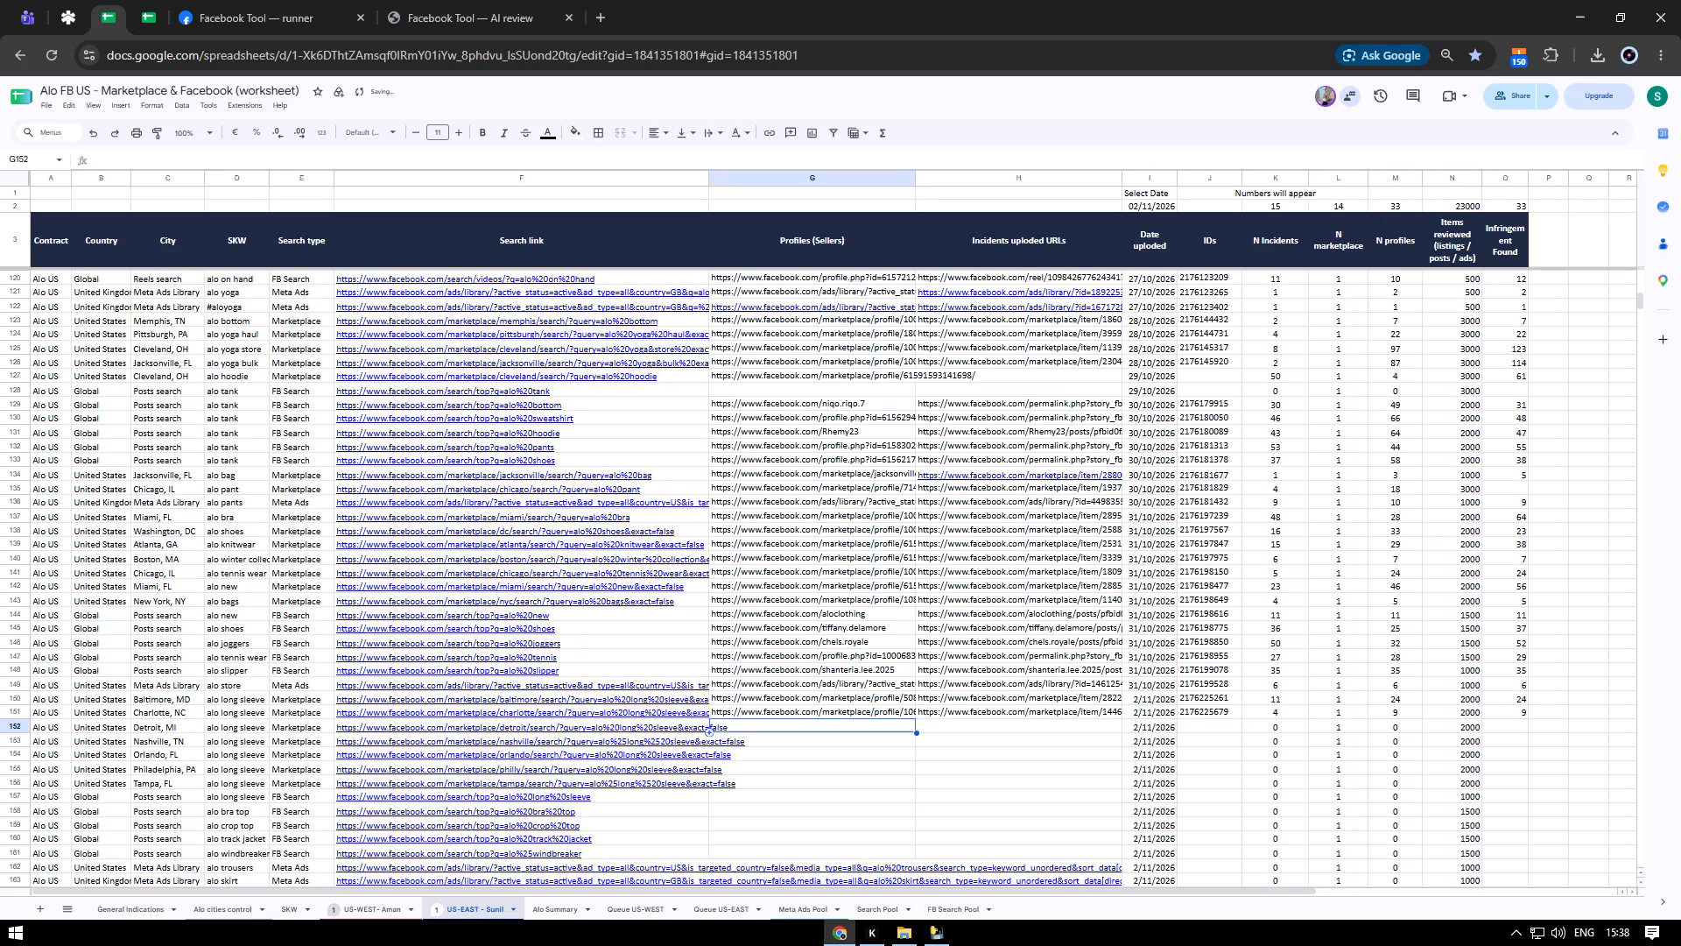
pyautogui.press('Left')
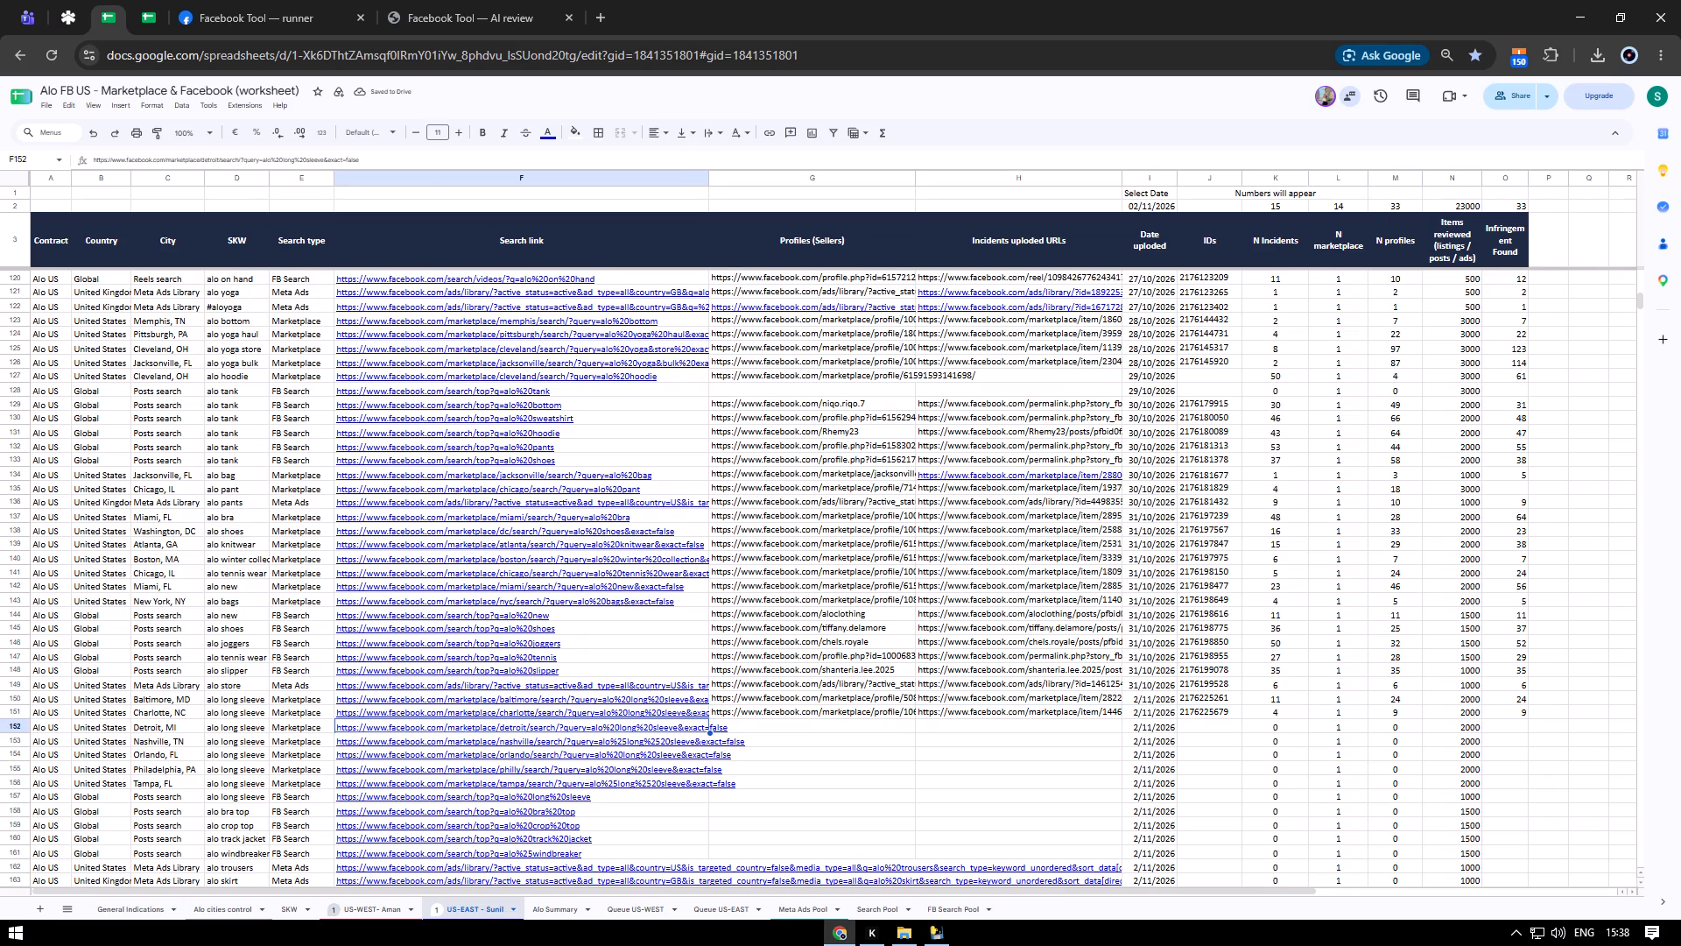
pyautogui.hotkey('ctrl', 'c')
pyautogui.hotkey('ctrl', 'c')
pyautogui.hotkey('ctrl', 'c')
pyautogui.hotkey('ctrl', 'c')
pyautogui.hotkey('ctrl', 'c')
pyautogui.hotkey('ctrl', 'c')
pyautogui.hotkey('ctrl', 'c')
pyautogui.hotkey('ctrl', 'c')
pyautogui.hotkey('ctrl', 'c')
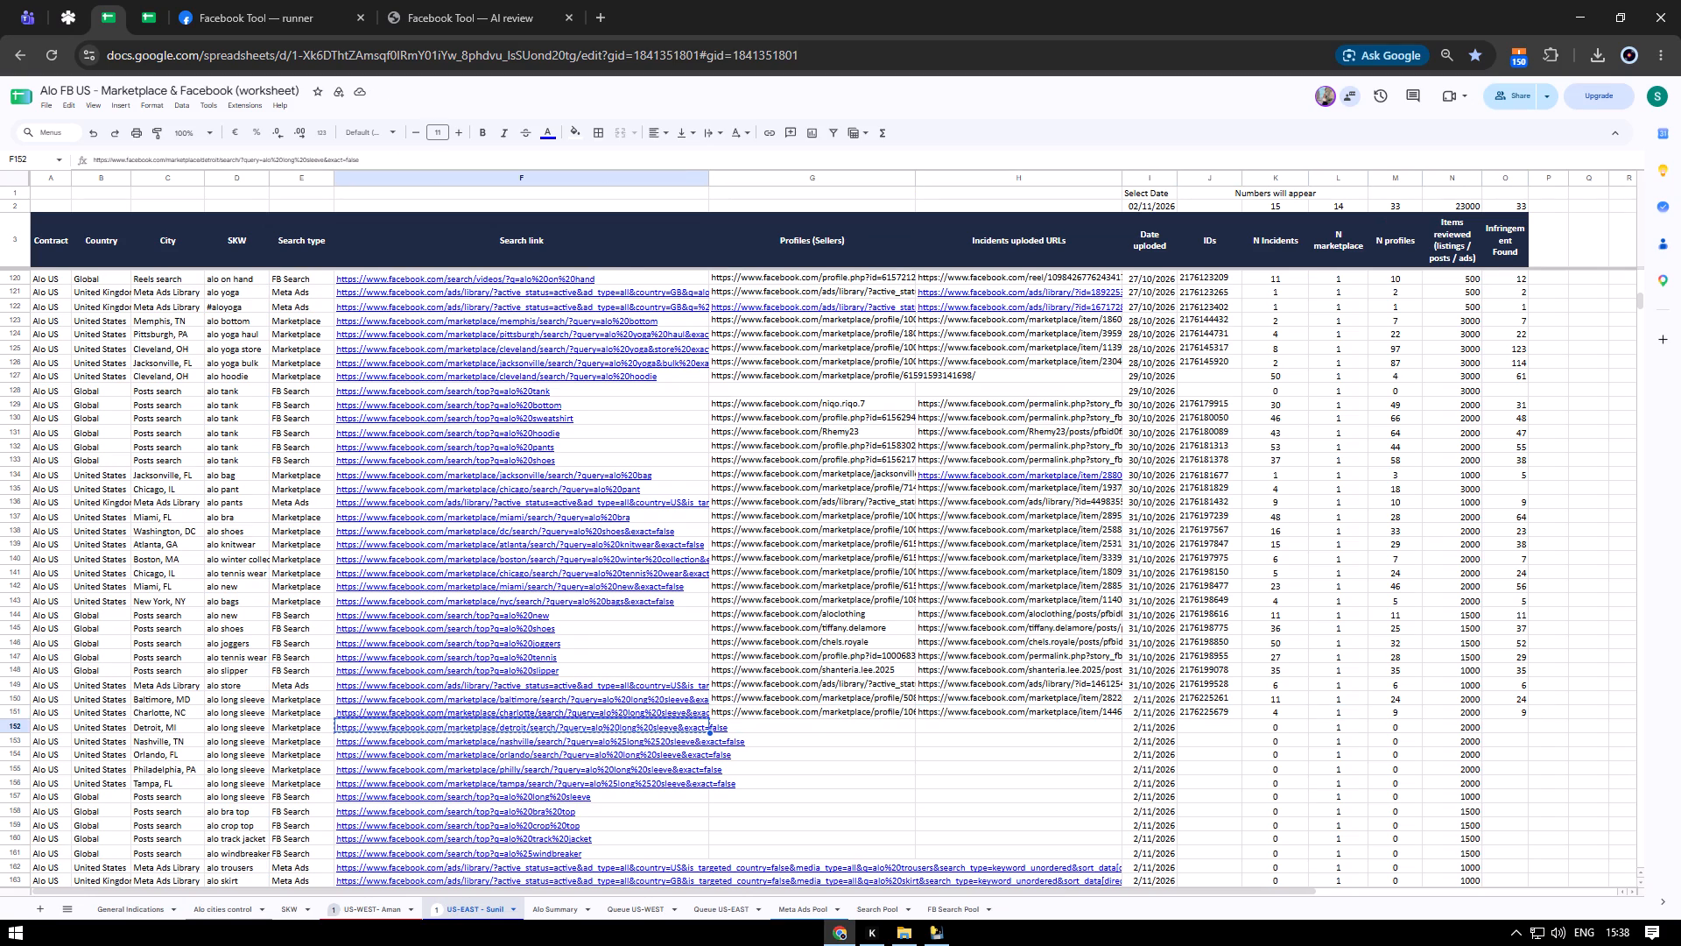
pyautogui.hotkey('ctrl', 'Tab')
pyautogui.press('Down')
pyautogui.press('Left')
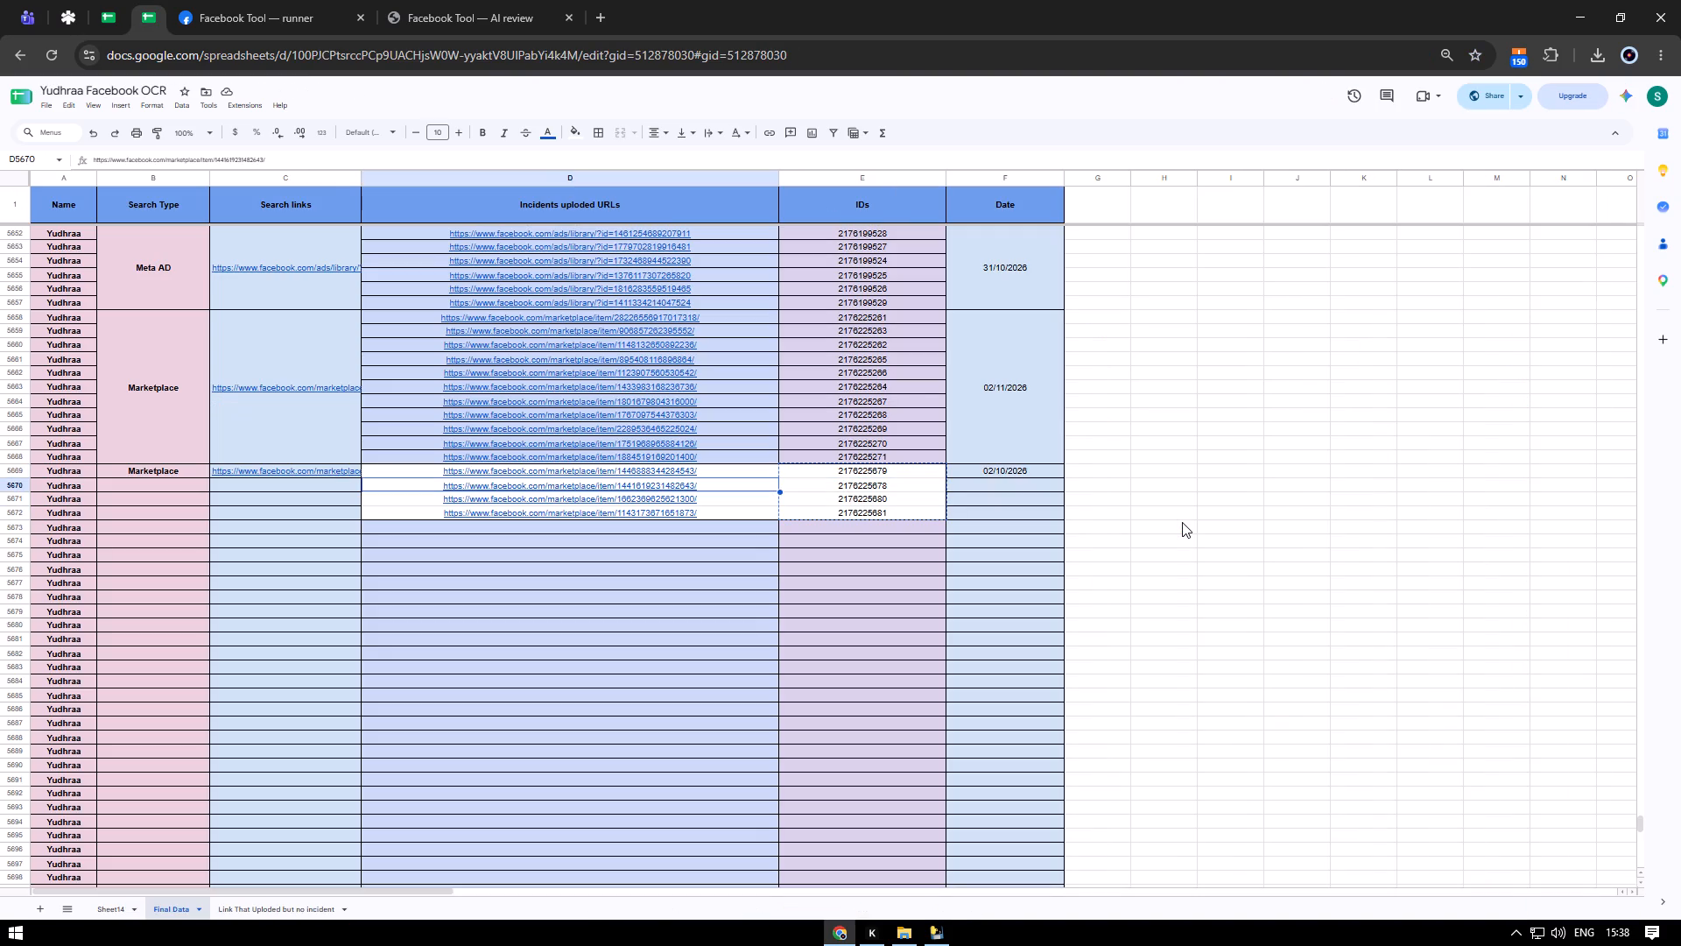
pyautogui.hotkey('ctrl', 'Down')
pyautogui.press('Left')
pyautogui.press('Down')
pyautogui.press('Return')
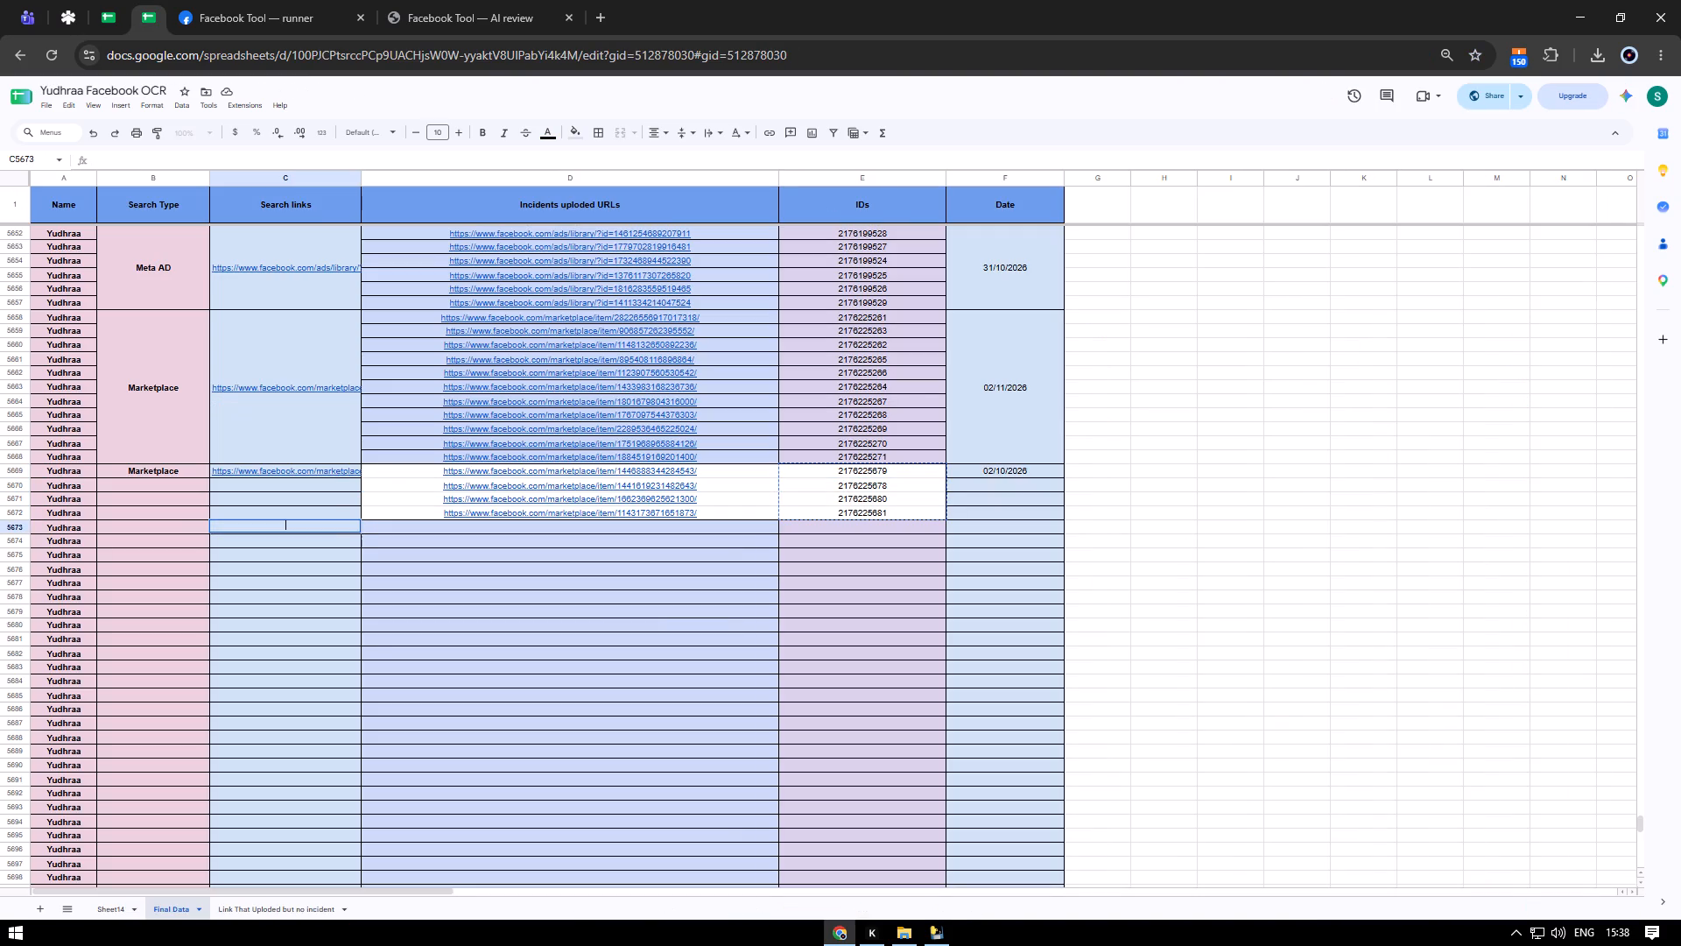
pyautogui.hotkey('ctrl', 'shift', 'v')
pyautogui.press('Return')
pyautogui.press('Up')
pyautogui.hotkey('ctrl', 'shift', 'l')
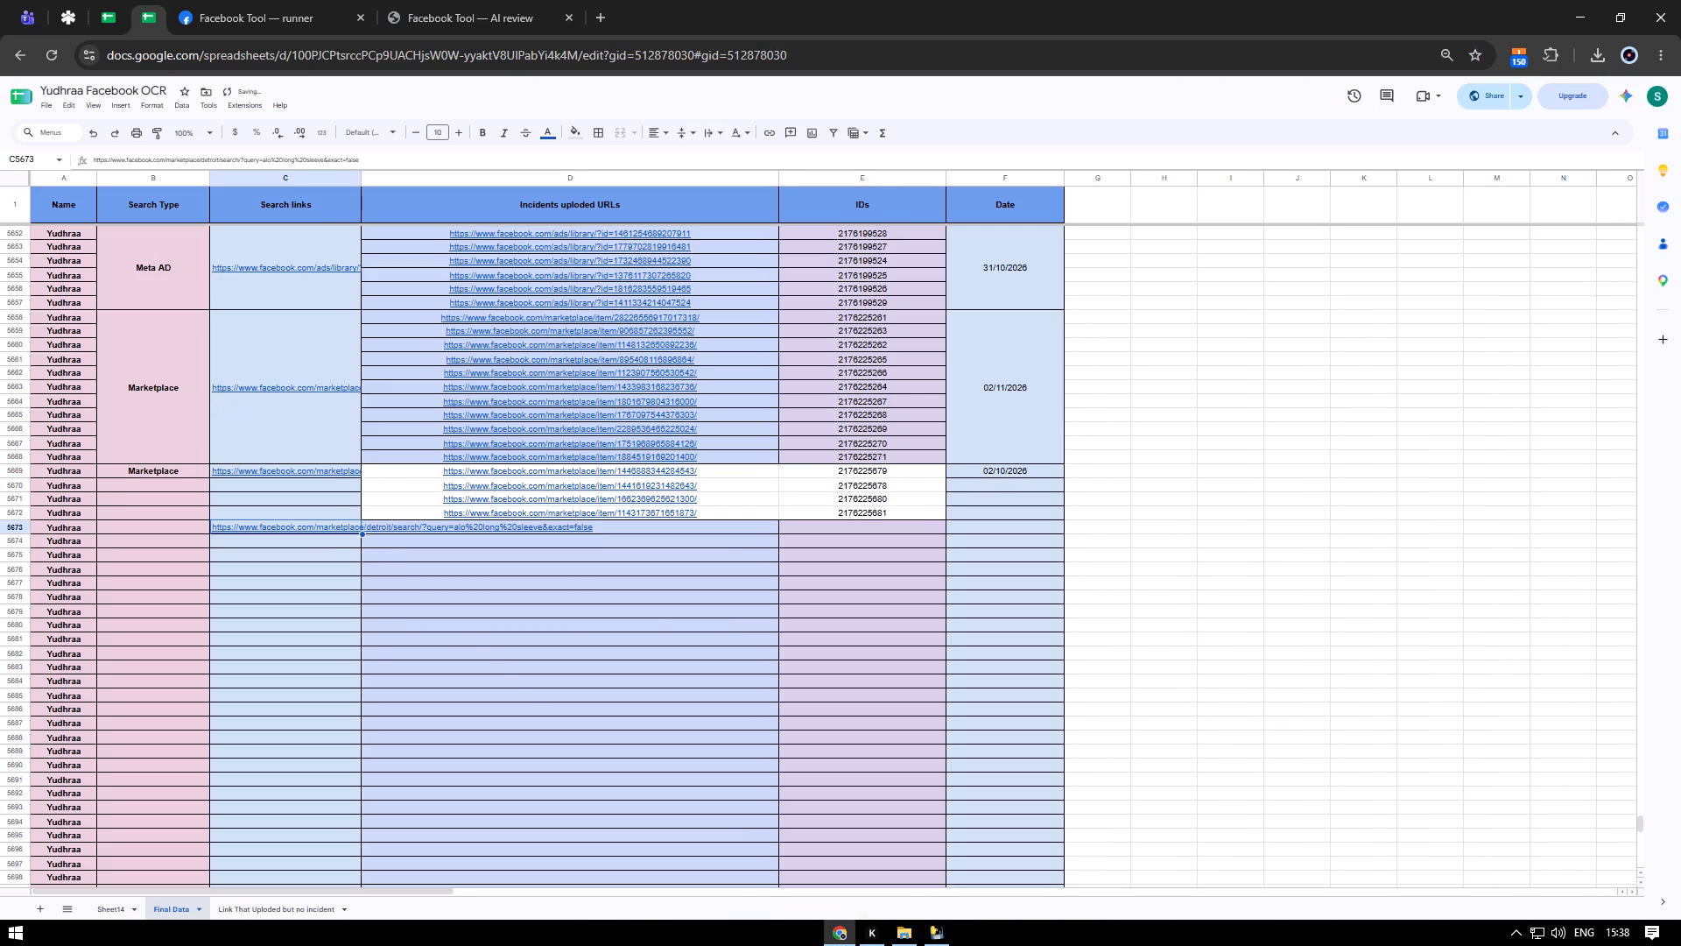
# Copy the Marketplace search type from Charlotte's row 5669 to the Detroit row 5673.
pyautogui.press('Left')
pyautogui.hotkey('ctrl', 'Up')
pyautogui.hotkey('ctrl', 'c')
pyautogui.press('Right')
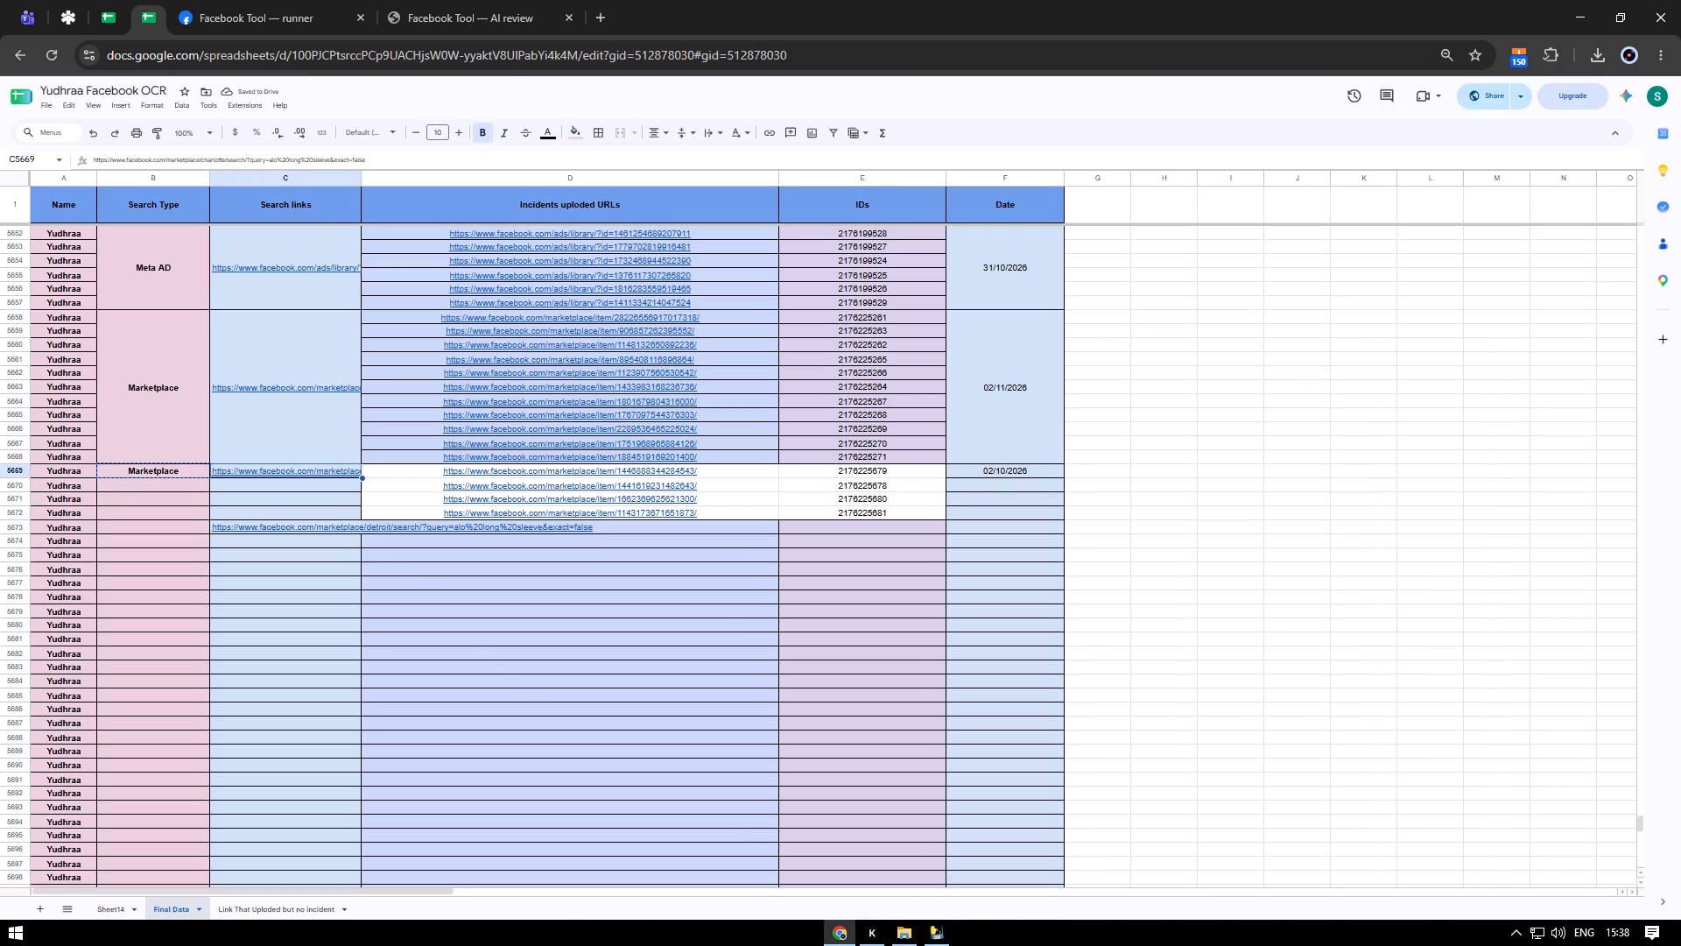
pyautogui.hotkey('ctrl', 'Down')
pyautogui.press('Left')
pyautogui.hotkey('ctrl', 'v')
pyautogui.press('Right')
# Copy the date 02/10/2026 from Charlotte's row 5669 for the Detroit row's Date cell.
pyautogui.hotkey('ctrl', 'Right')
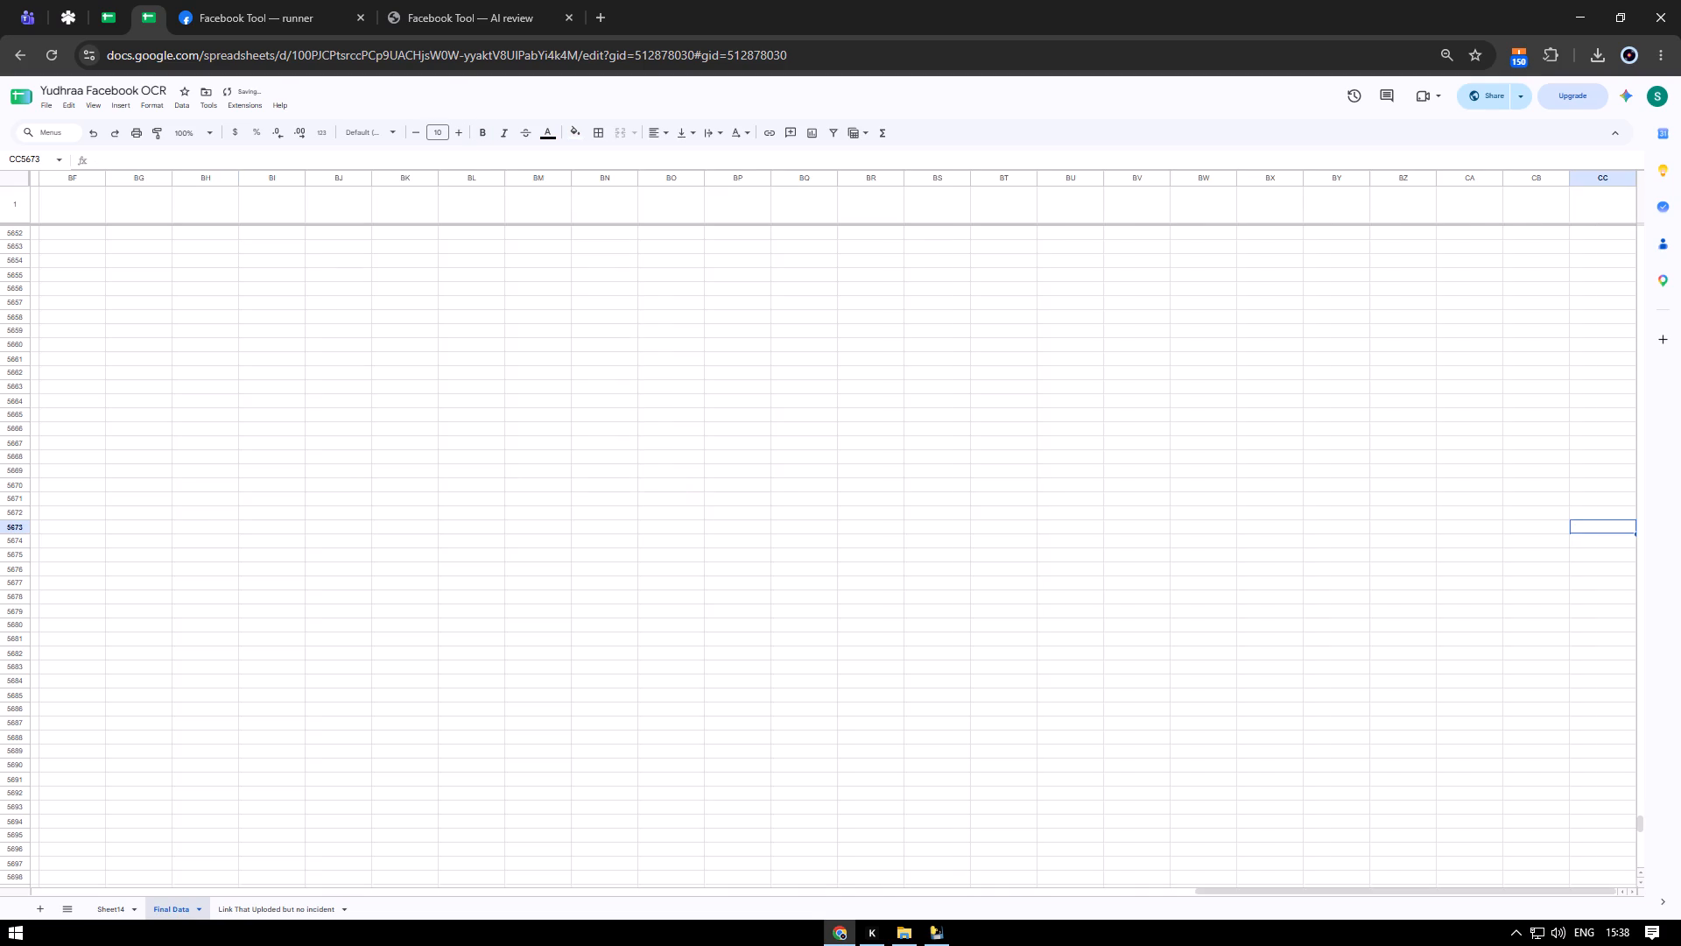
pyautogui.hotkey('ctrl', 'Left')
pyautogui.press('Right')
pyautogui.press('Up')
pyautogui.hotkey('ctrl', 'Right')
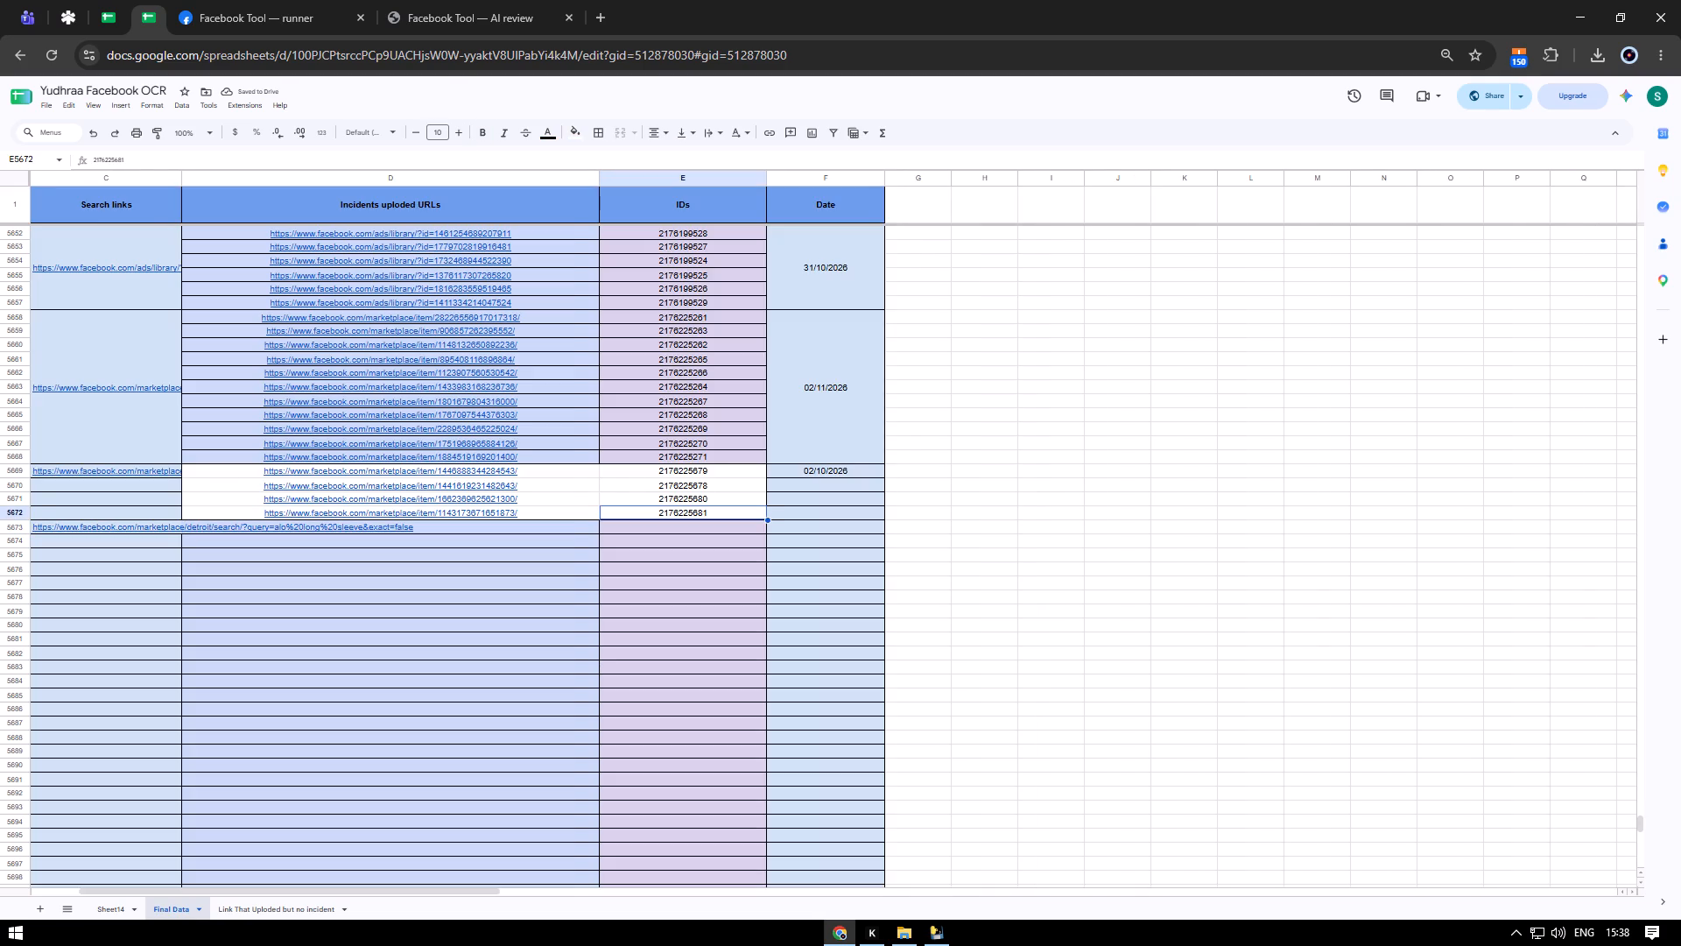
pyautogui.press('Up')
pyautogui.press('Right')
pyautogui.press('Up')
pyautogui.press('Up')
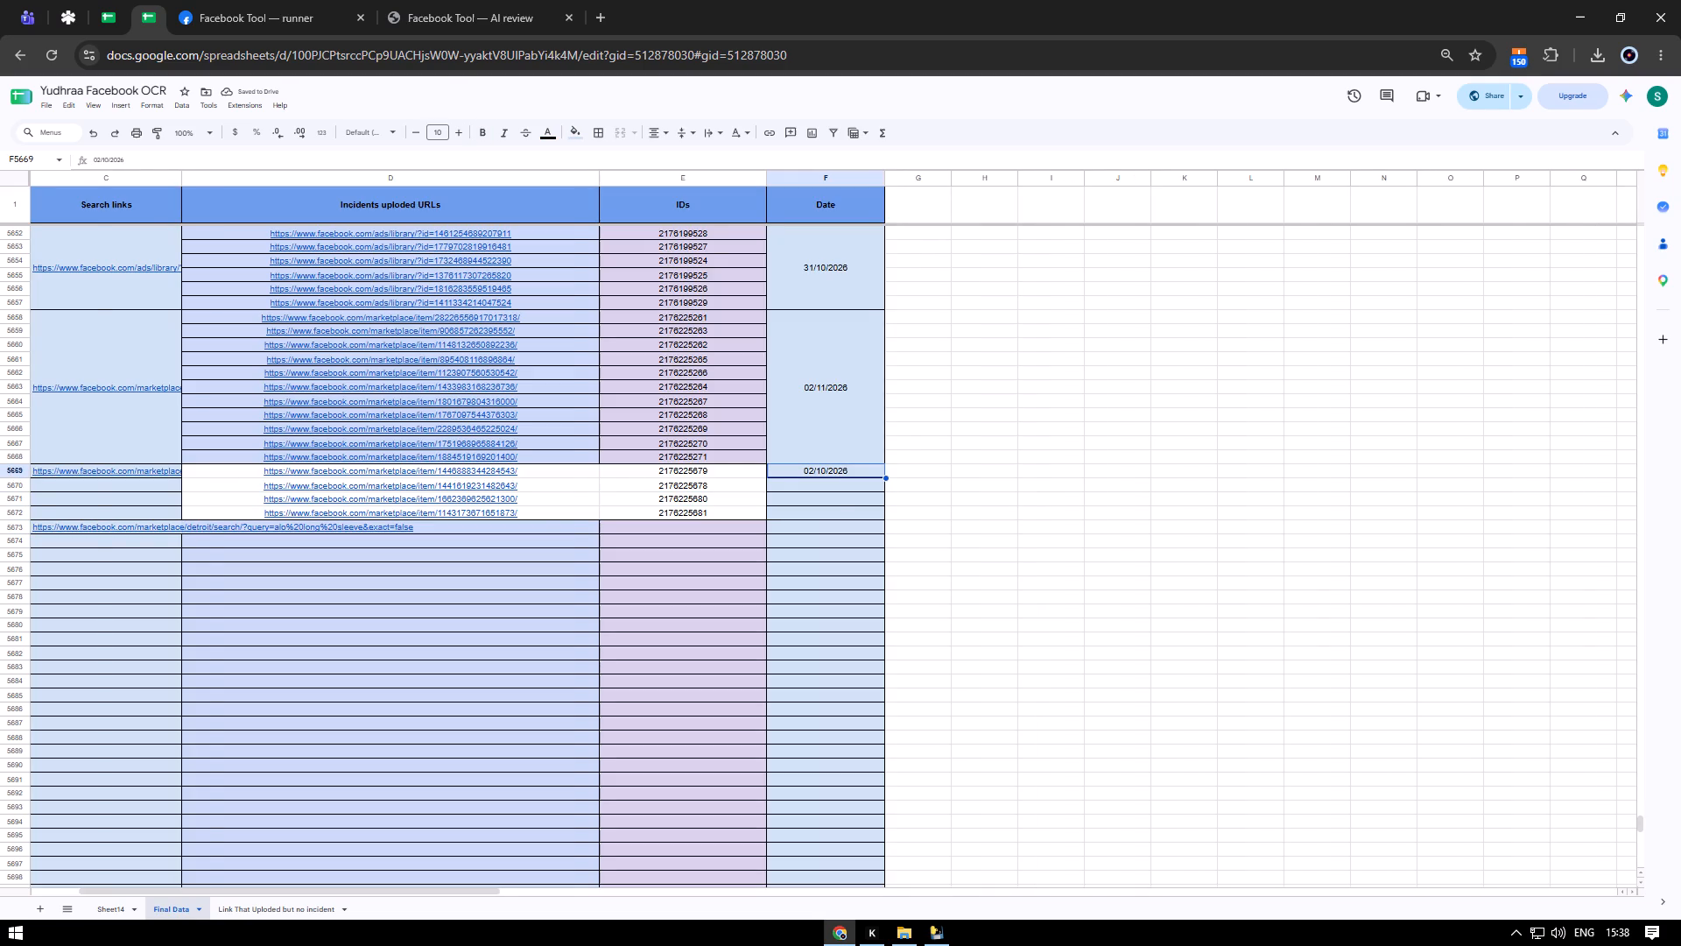
pyautogui.hotkey('ctrl', 'c')
pyautogui.hotkey('ctrl', 'c')
pyautogui.hotkey('ctrl', 'c')
pyautogui.hotkey('ctrl', 'Left')
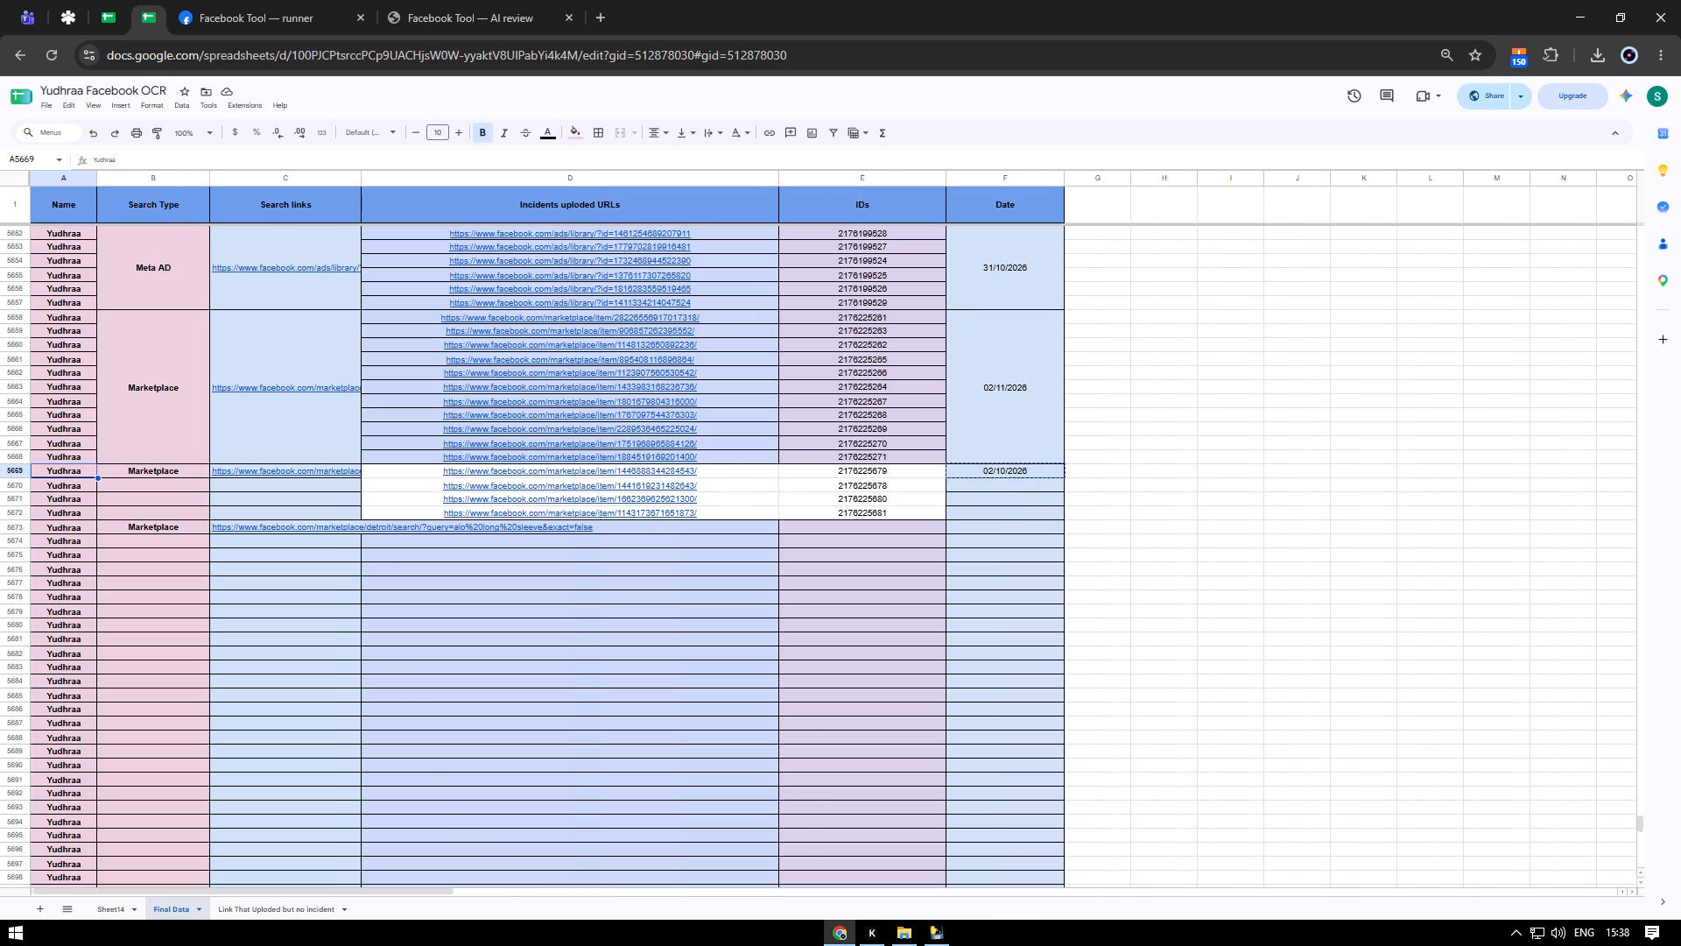
# Review the latest Meta AD and Marketplace entries in the Final Data sheet, through the Marketplace search in row 5673 and its uploaded-URL cell.
pyautogui.hotkey('ctrl', 'Down')
pyautogui.hotkey('ctrl', 'Up')
pyautogui.hotkey('ctrl', 'Down')
pyautogui.press('Right')
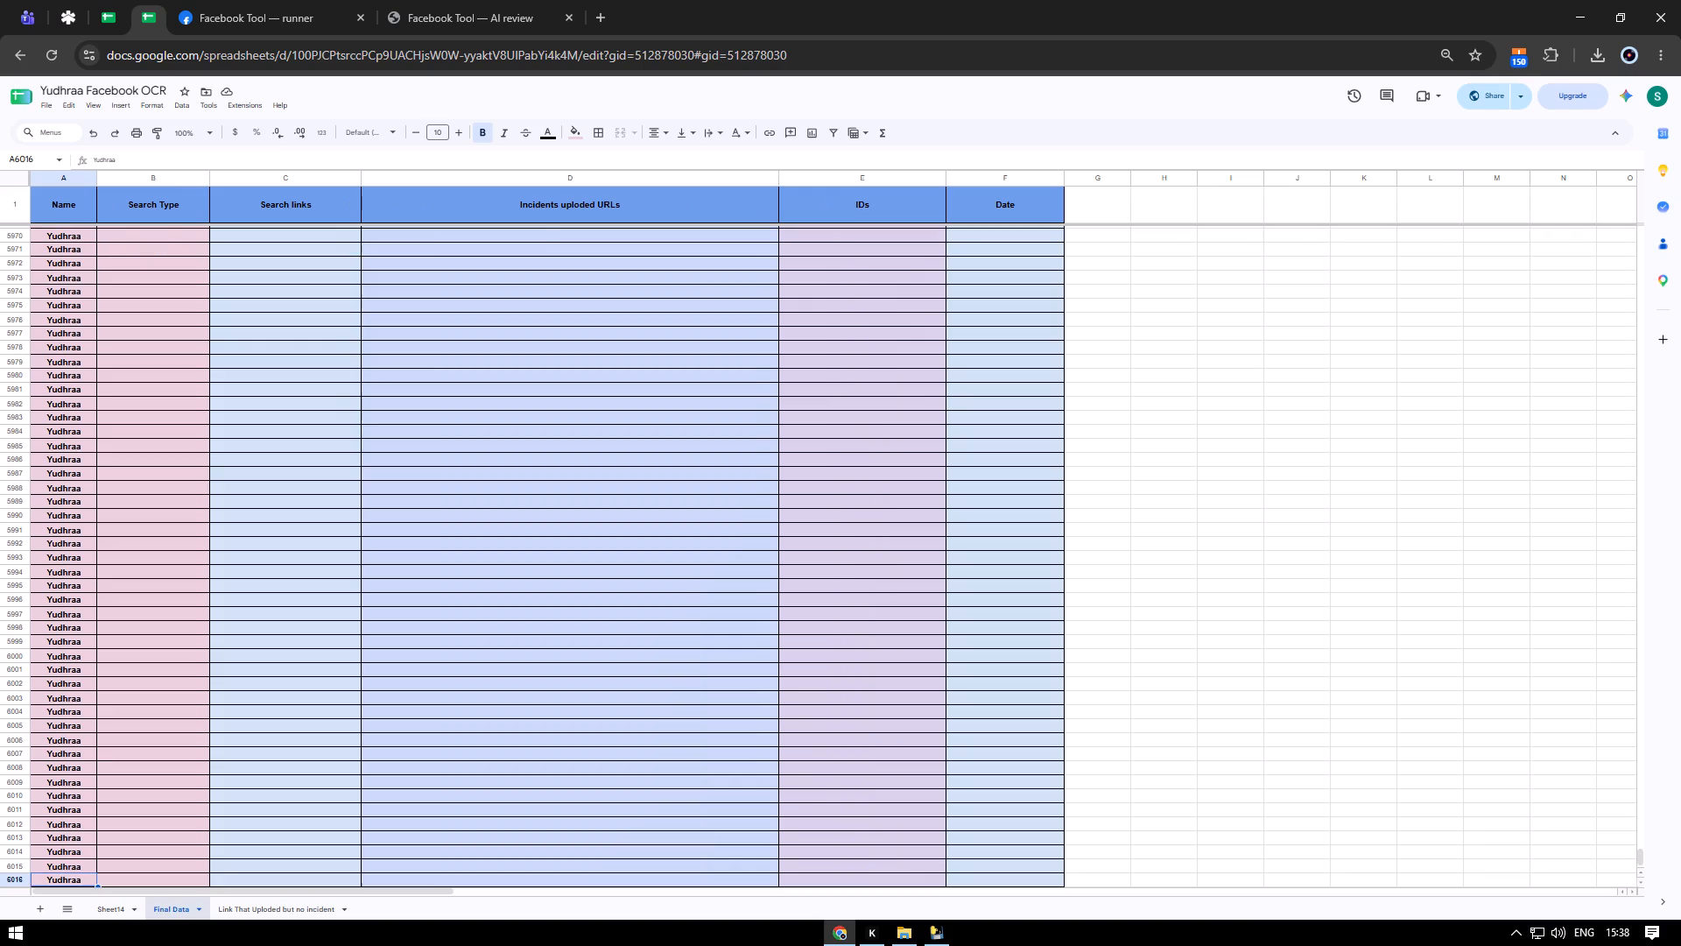
pyautogui.hotkey('ctrl', 'Up')
pyautogui.press('Up')
pyautogui.press('Up')
pyautogui.press('Up')
pyautogui.press('Up')
pyautogui.press('Up')
pyautogui.press('Up')
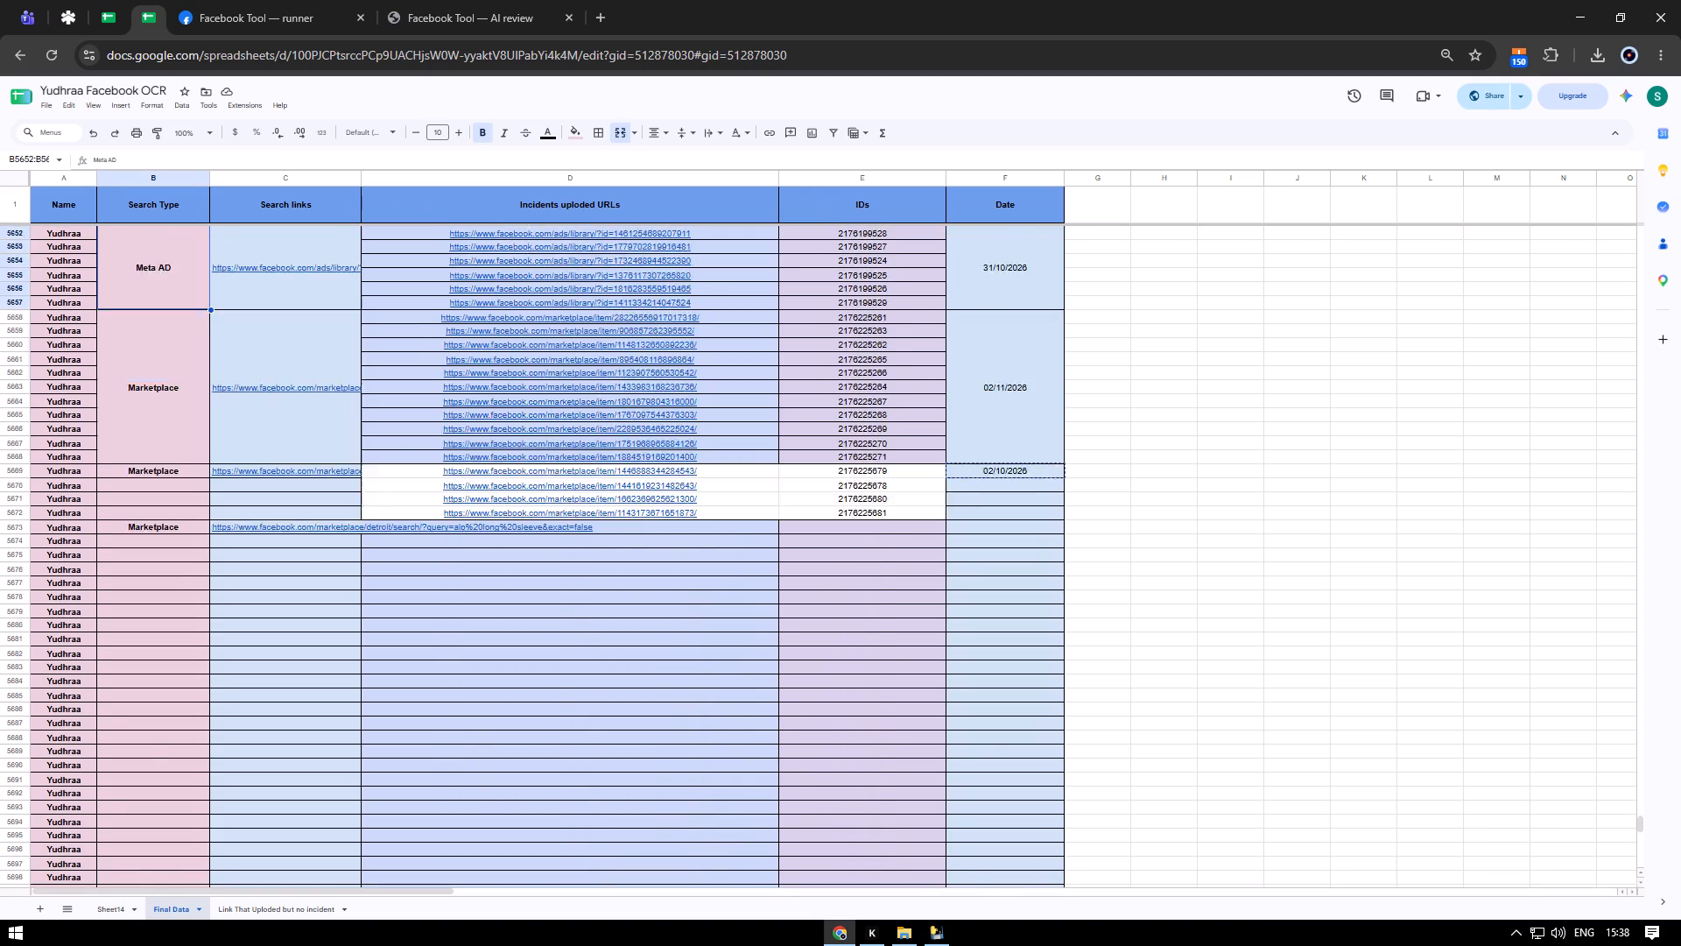
pyautogui.press('Up')
pyautogui.press('Up')
pyautogui.press('Down')
pyautogui.press('Down')
pyautogui.press('Down')
pyautogui.press('Down')
pyautogui.press('Down')
pyautogui.press('Down')
pyautogui.press('Down')
pyautogui.press('Down')
pyautogui.press('Down')
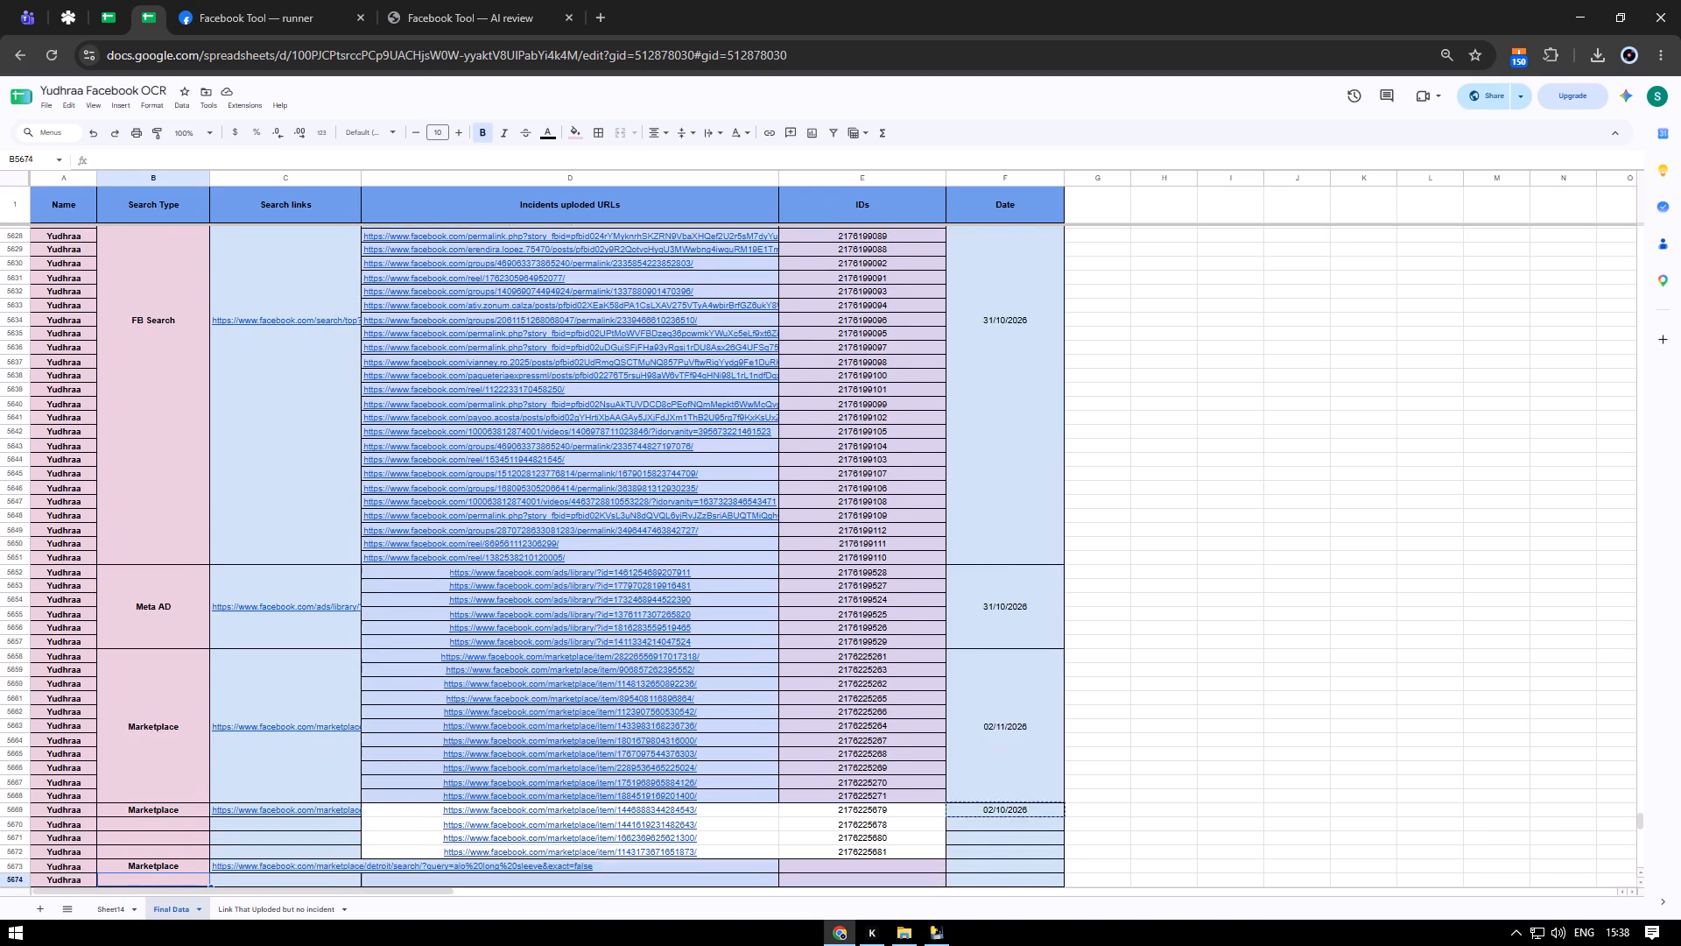
pyautogui.press('Down')
pyautogui.press('Down')
pyautogui.press('Down')
pyautogui.press('Up')
pyautogui.press('Up')
pyautogui.press('Up')
pyautogui.press('Up')
pyautogui.press('Right')
pyautogui.press('Right')
pyautogui.press('Right')
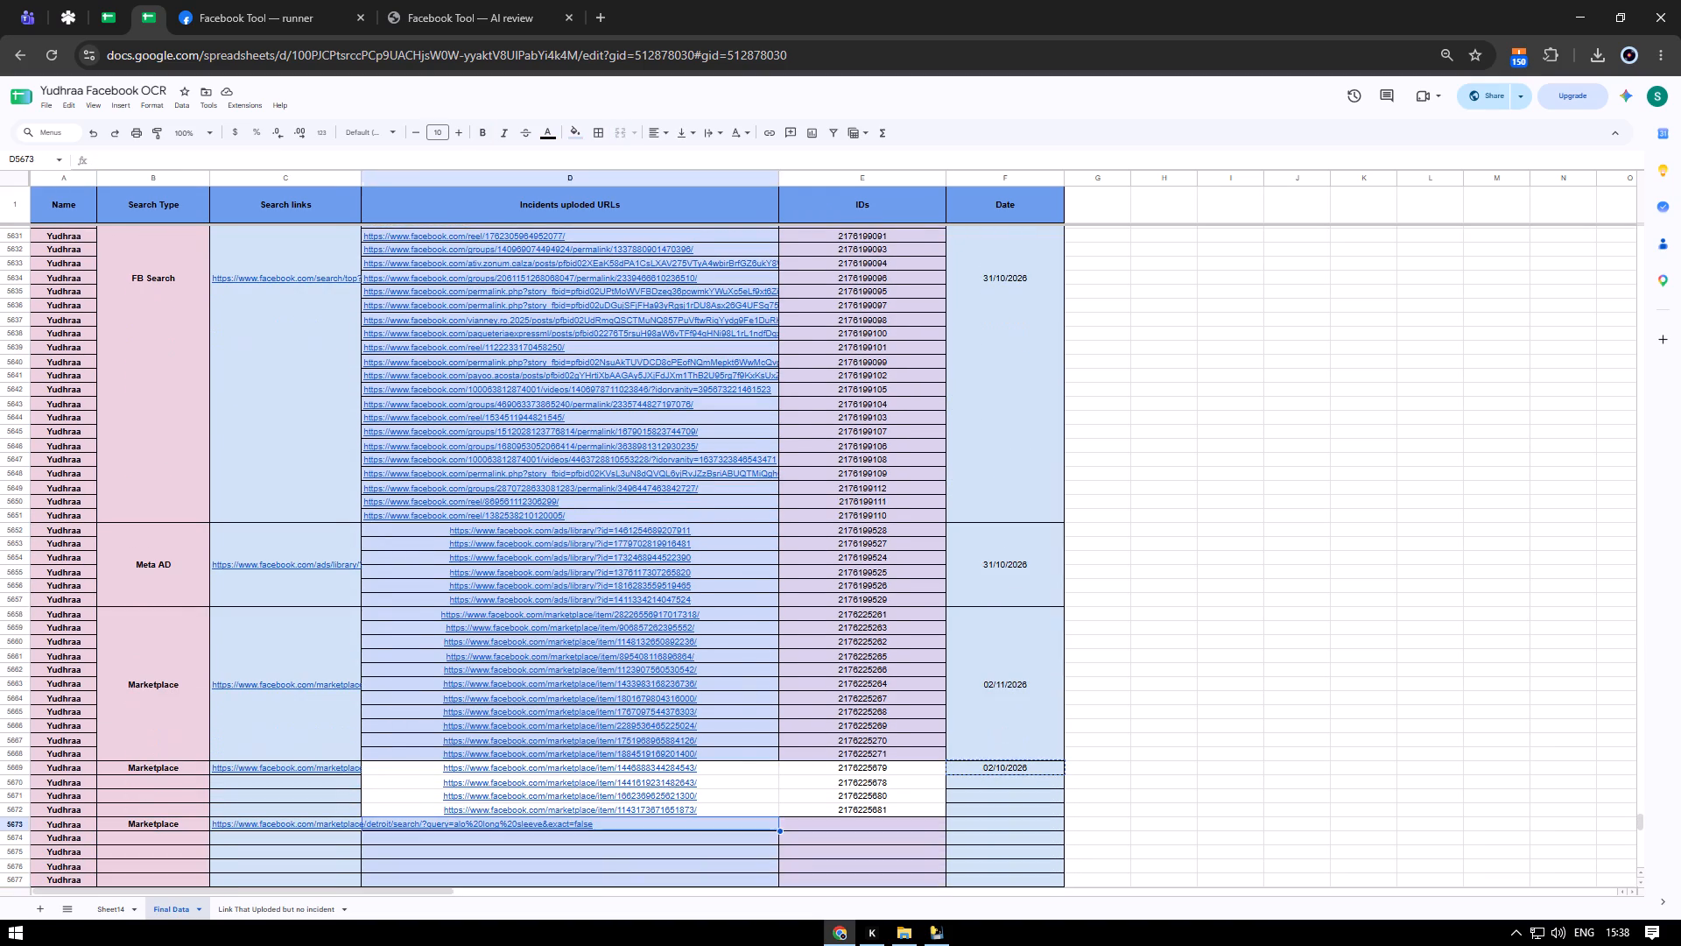
# Paste the date 02/10/2026 into the Date cell of row 5673.
pyautogui.press('Right')
pyautogui.hotkey('ctrl', 'v')
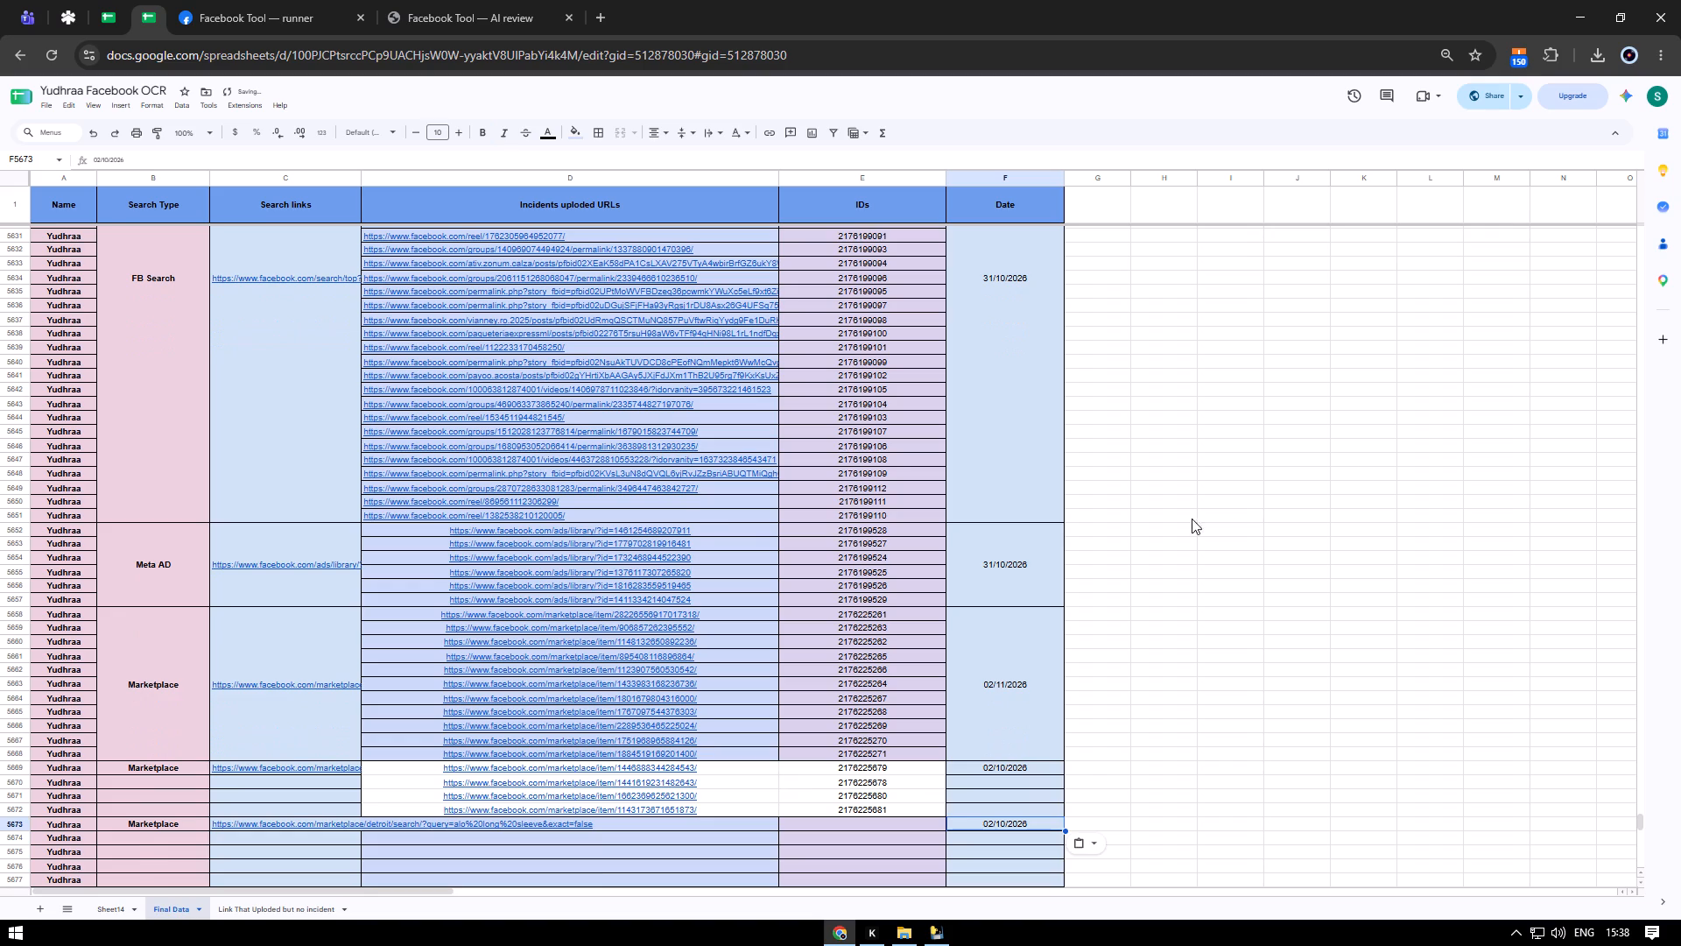
# Merge the Date cells of rows 5669 to 5672 into one cell.
pyautogui.scroll(-3, 1349, 468)
pyautogui.press('Up')
pyautogui.hotkey('ctrl', 'shift', 'Up')
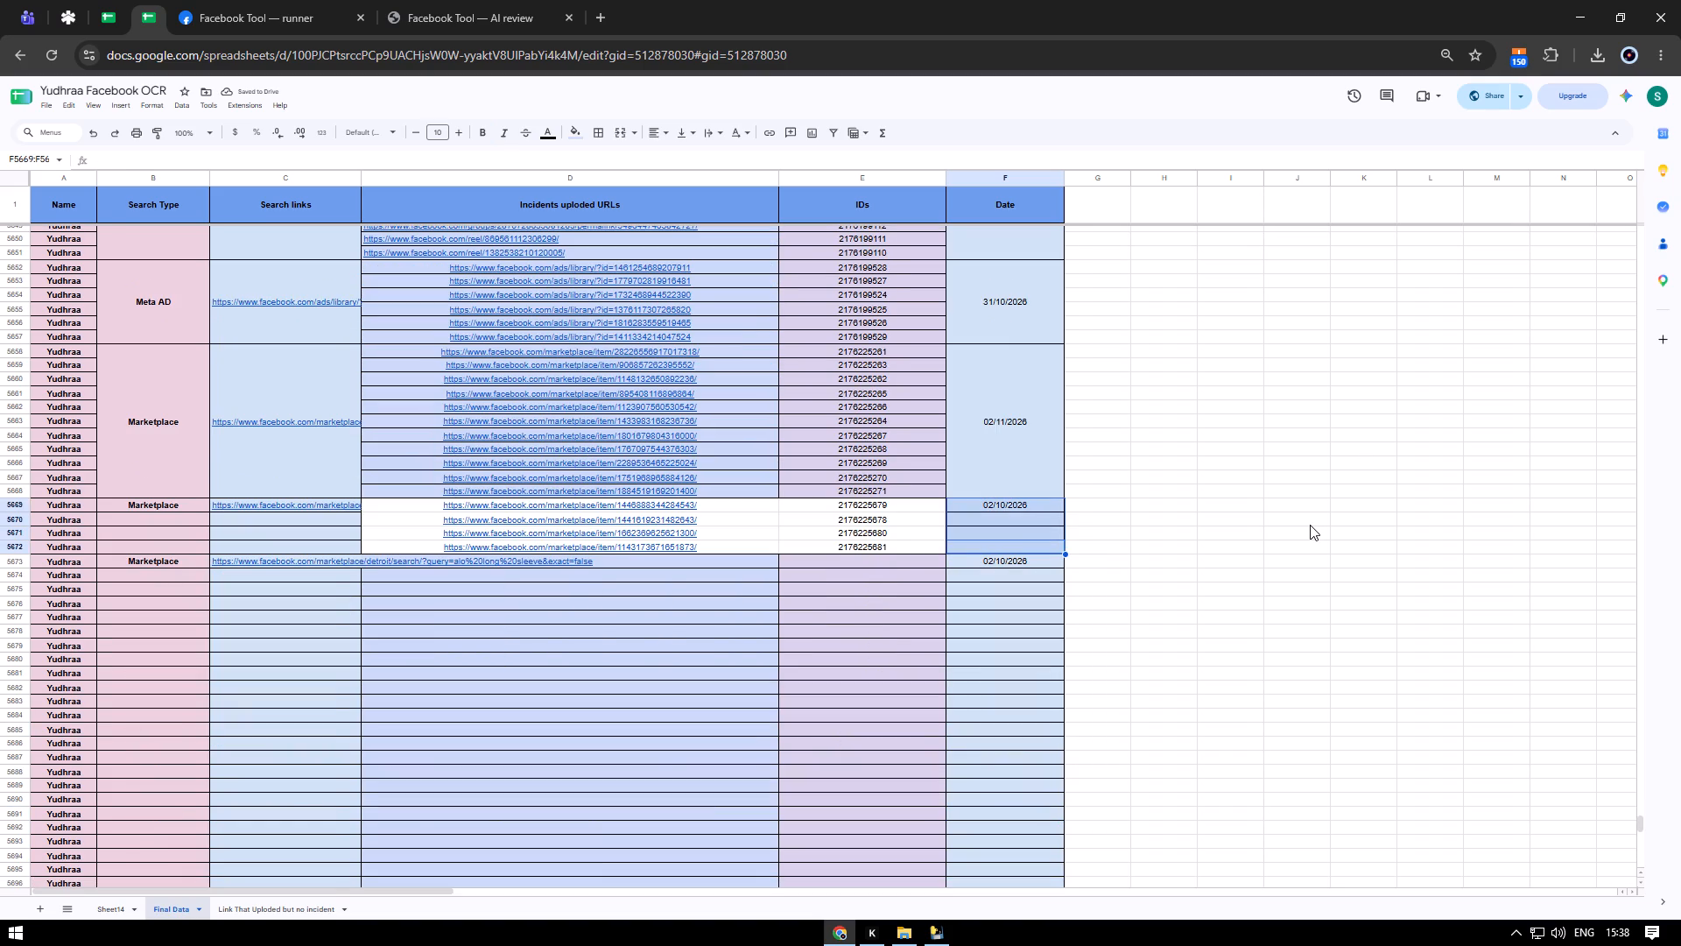
pyautogui.hotkey('alt', 'o')
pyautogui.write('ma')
# Merge rows 5669 to 5672 into one cell in the Search links column and likewise in the Search Type column.
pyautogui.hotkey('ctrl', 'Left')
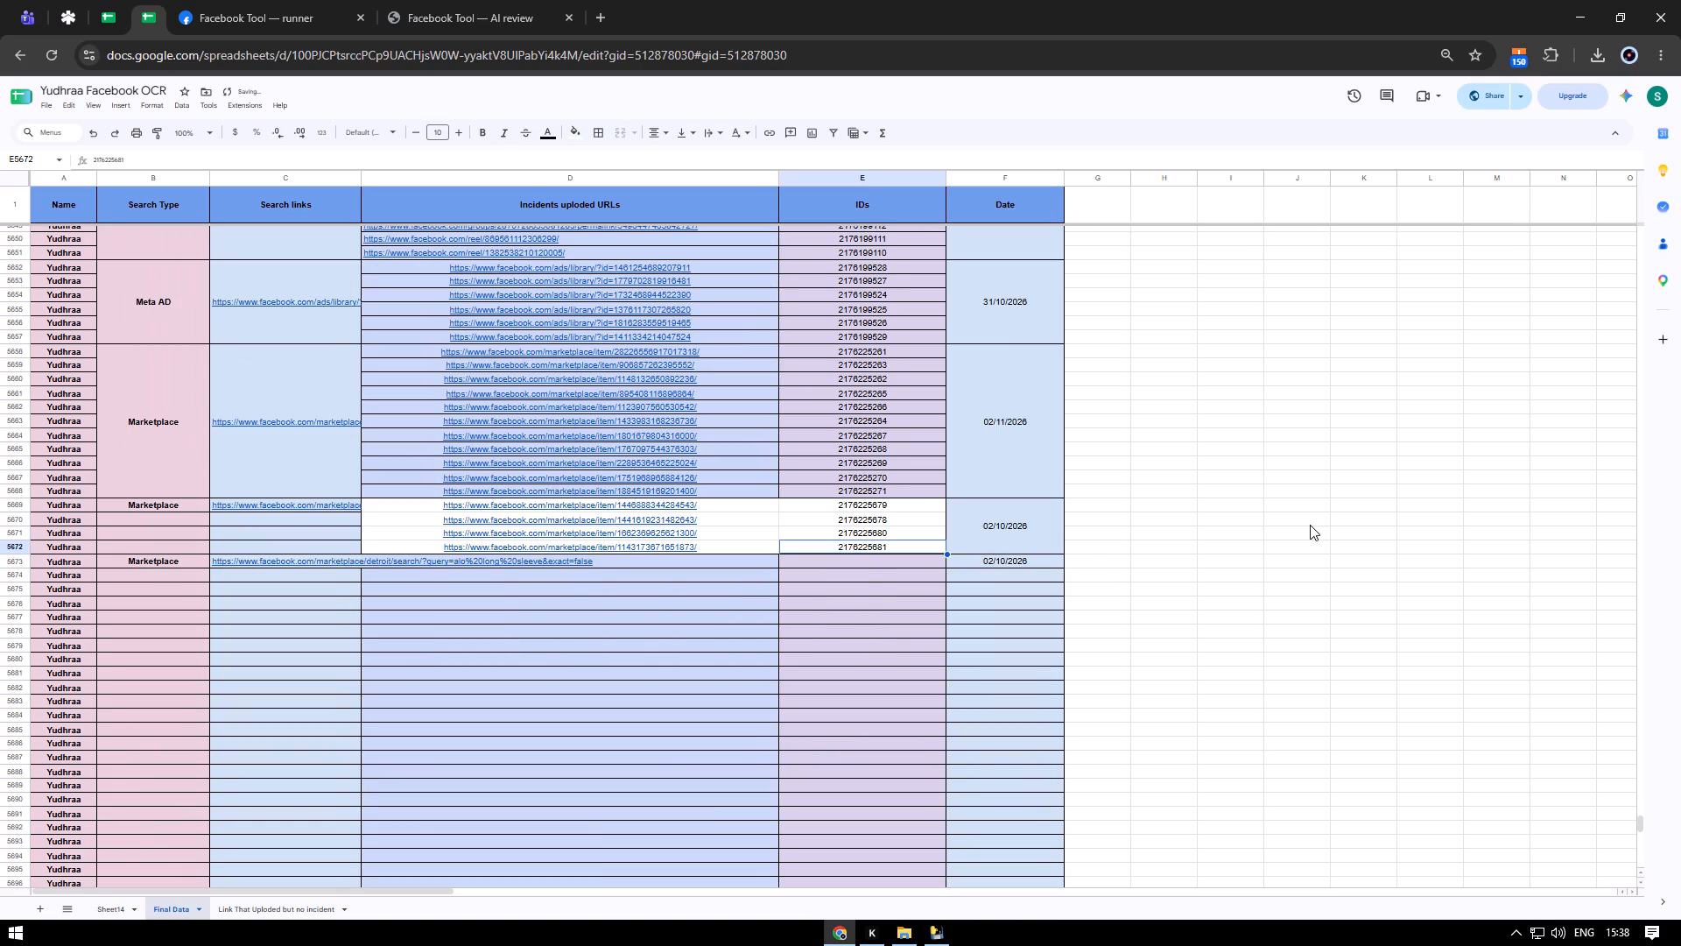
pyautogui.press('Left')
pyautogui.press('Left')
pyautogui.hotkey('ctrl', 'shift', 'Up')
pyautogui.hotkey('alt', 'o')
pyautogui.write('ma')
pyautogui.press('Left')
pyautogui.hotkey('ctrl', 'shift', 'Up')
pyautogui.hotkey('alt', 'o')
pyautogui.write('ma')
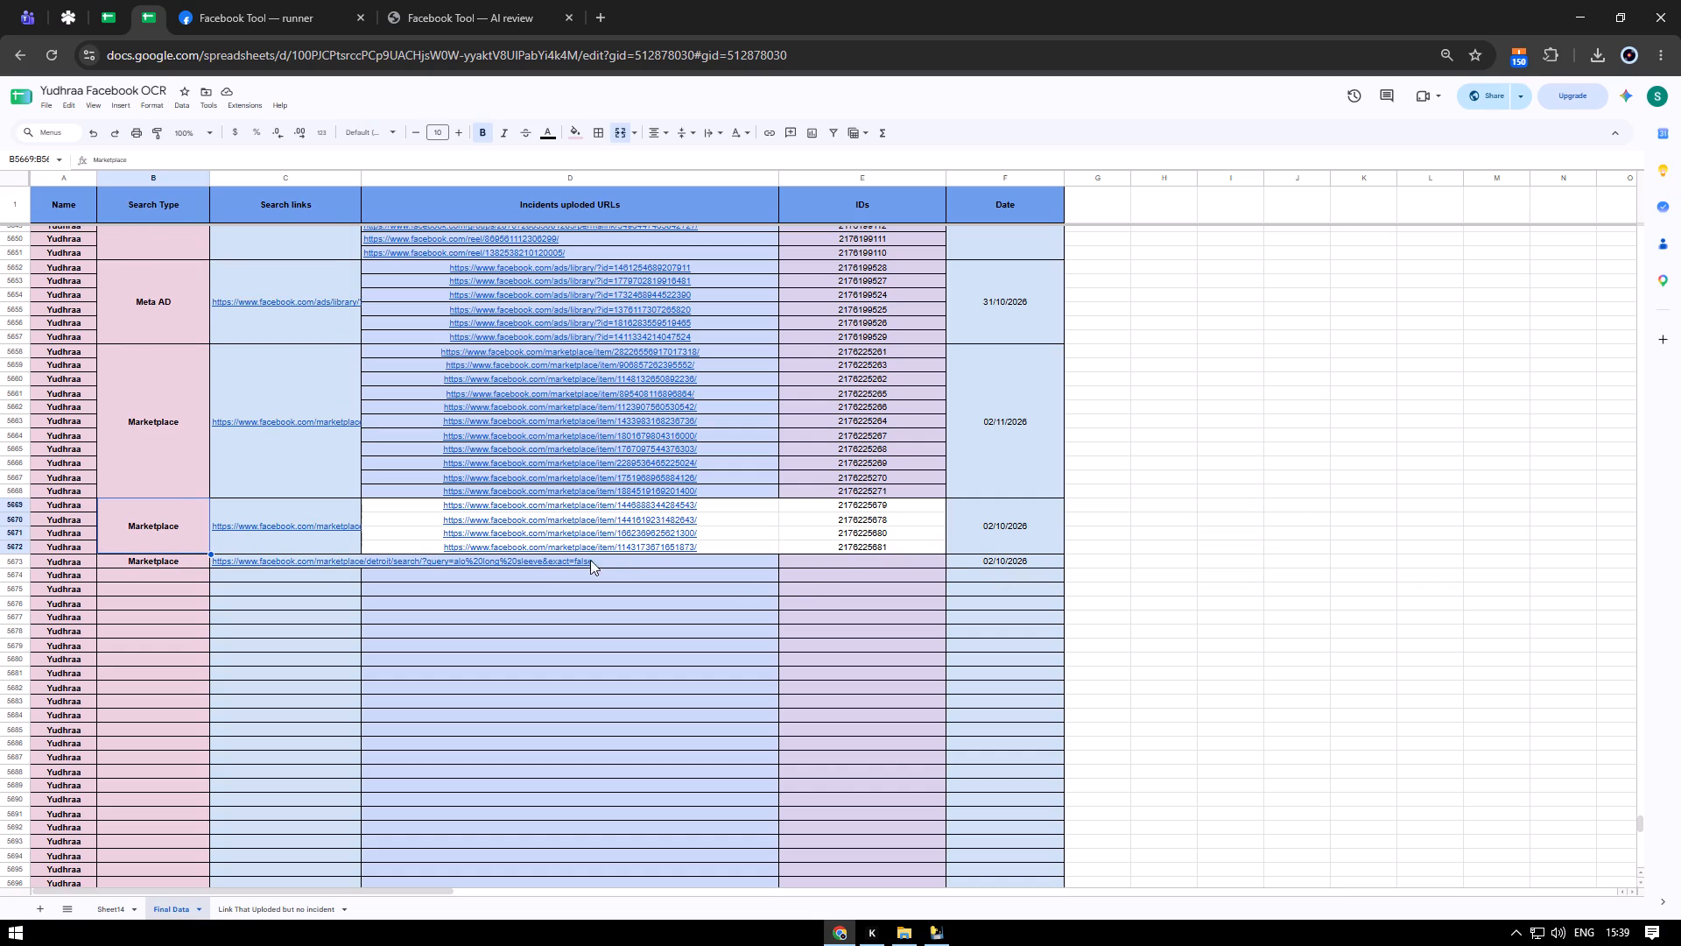
# Close the finished Facebook Tool runner and AI review tabs.
pyautogui.click(490, 566)
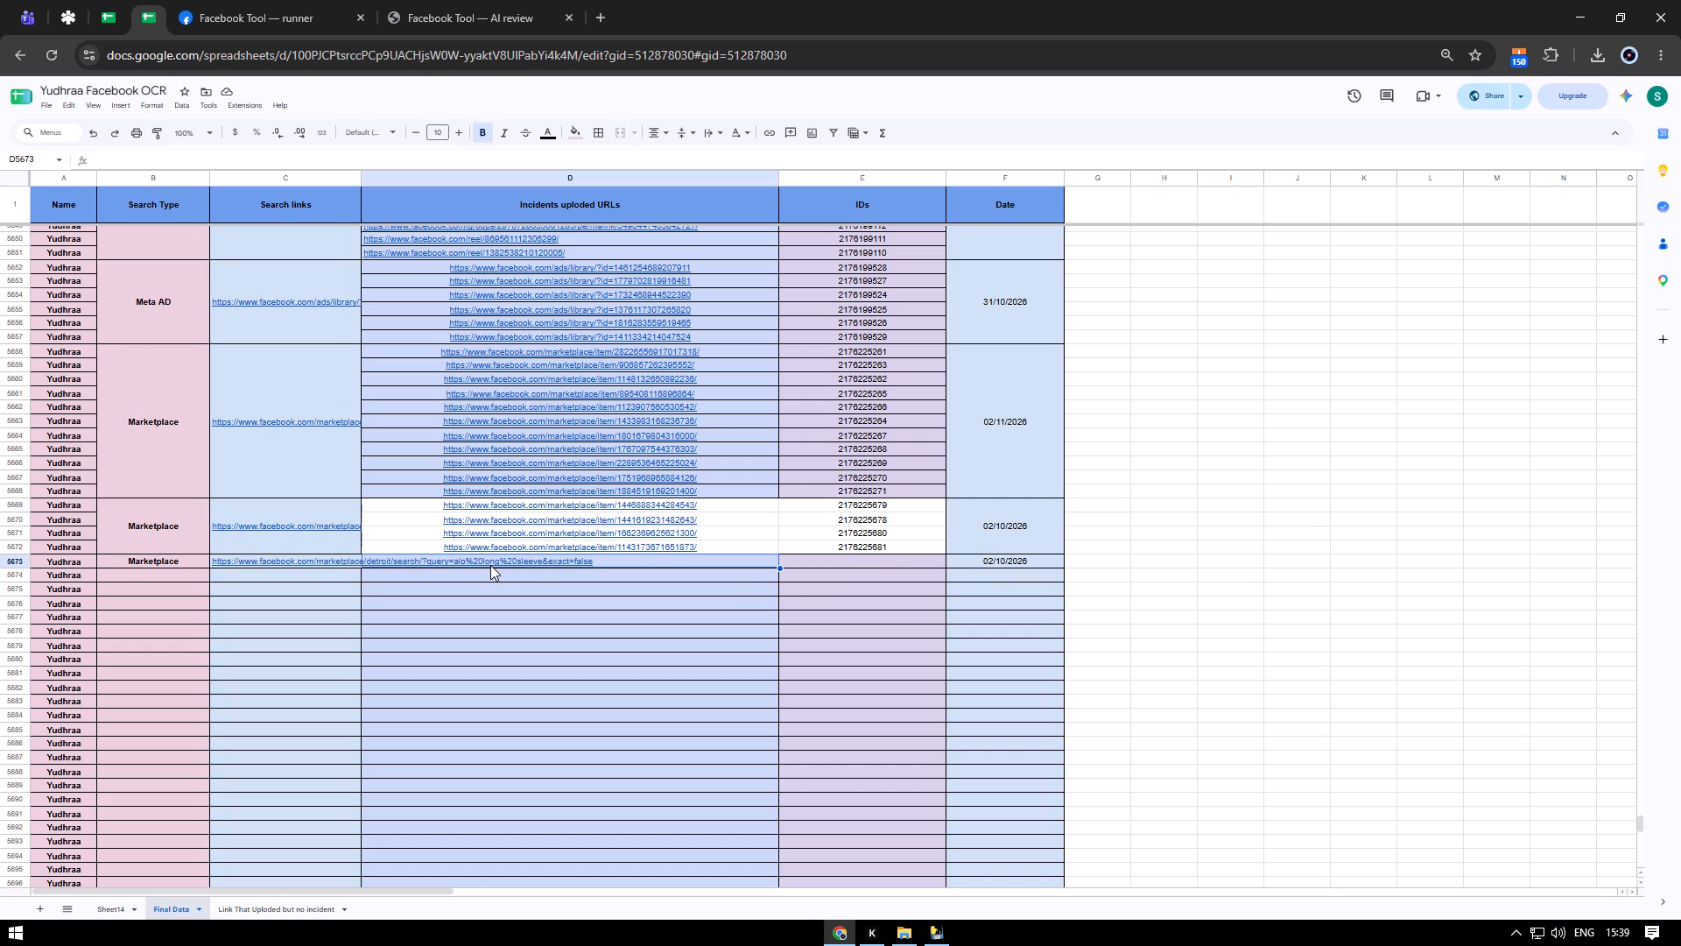
pyautogui.middleClick(306, 0)
pyautogui.middleClick(306, 0)
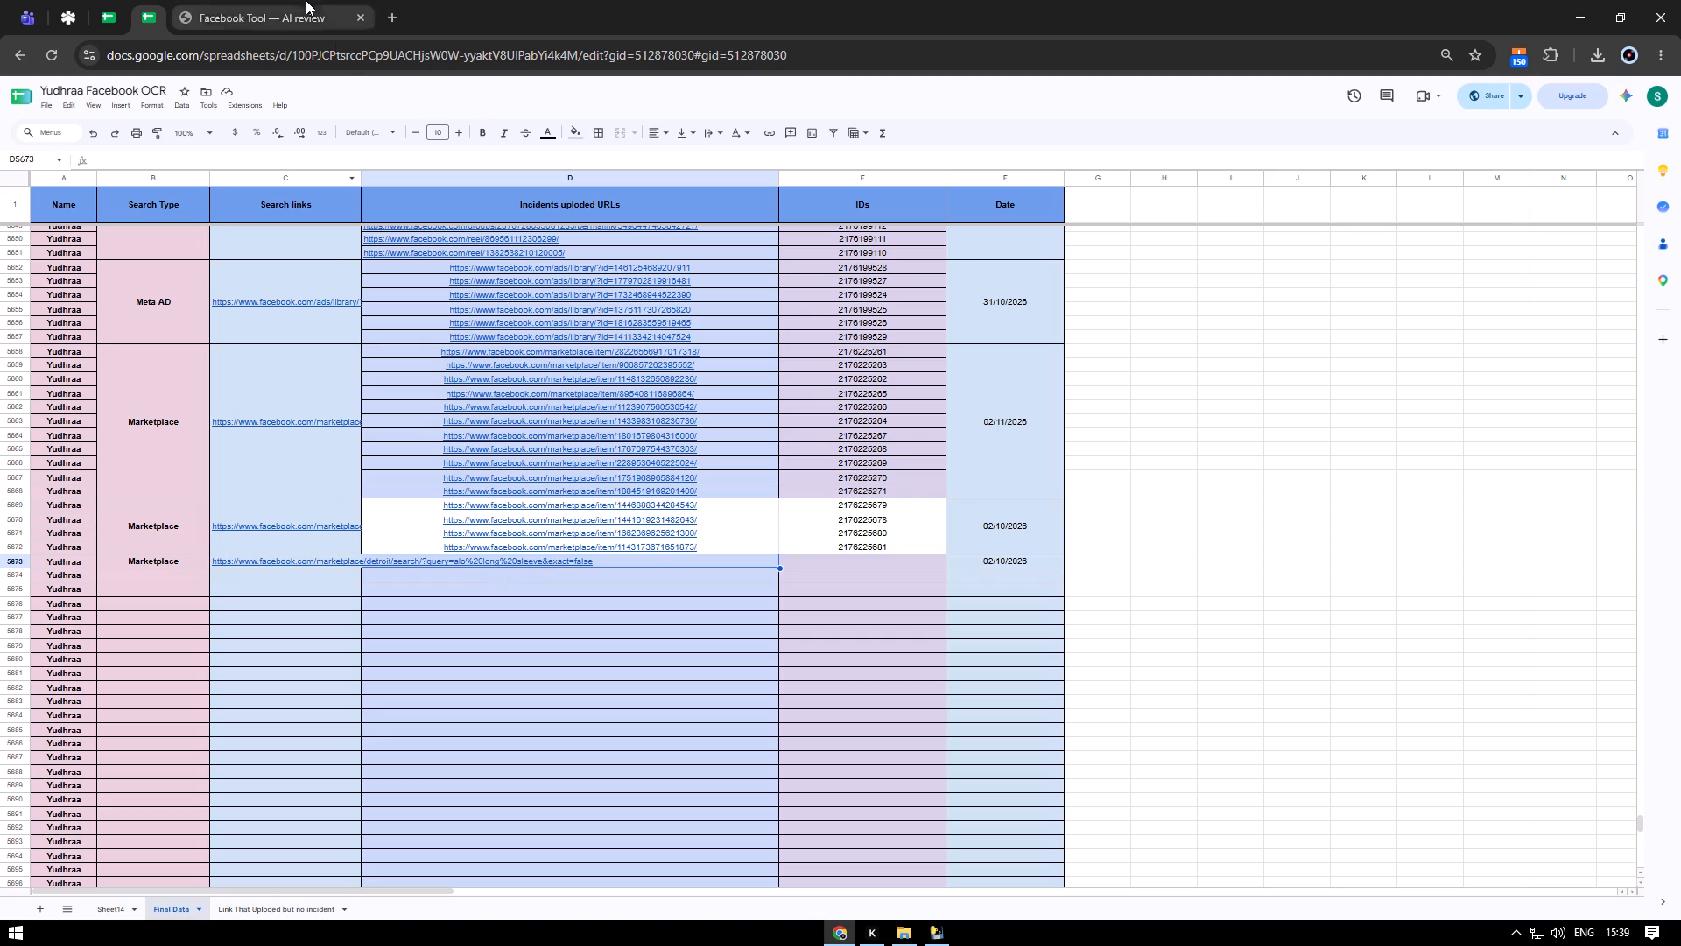
# Copy the Detroit alo long sleeve search link from row 152 of the US-EAST sheet in the Alo FB US worksheet.
pyautogui.click(120, 0)
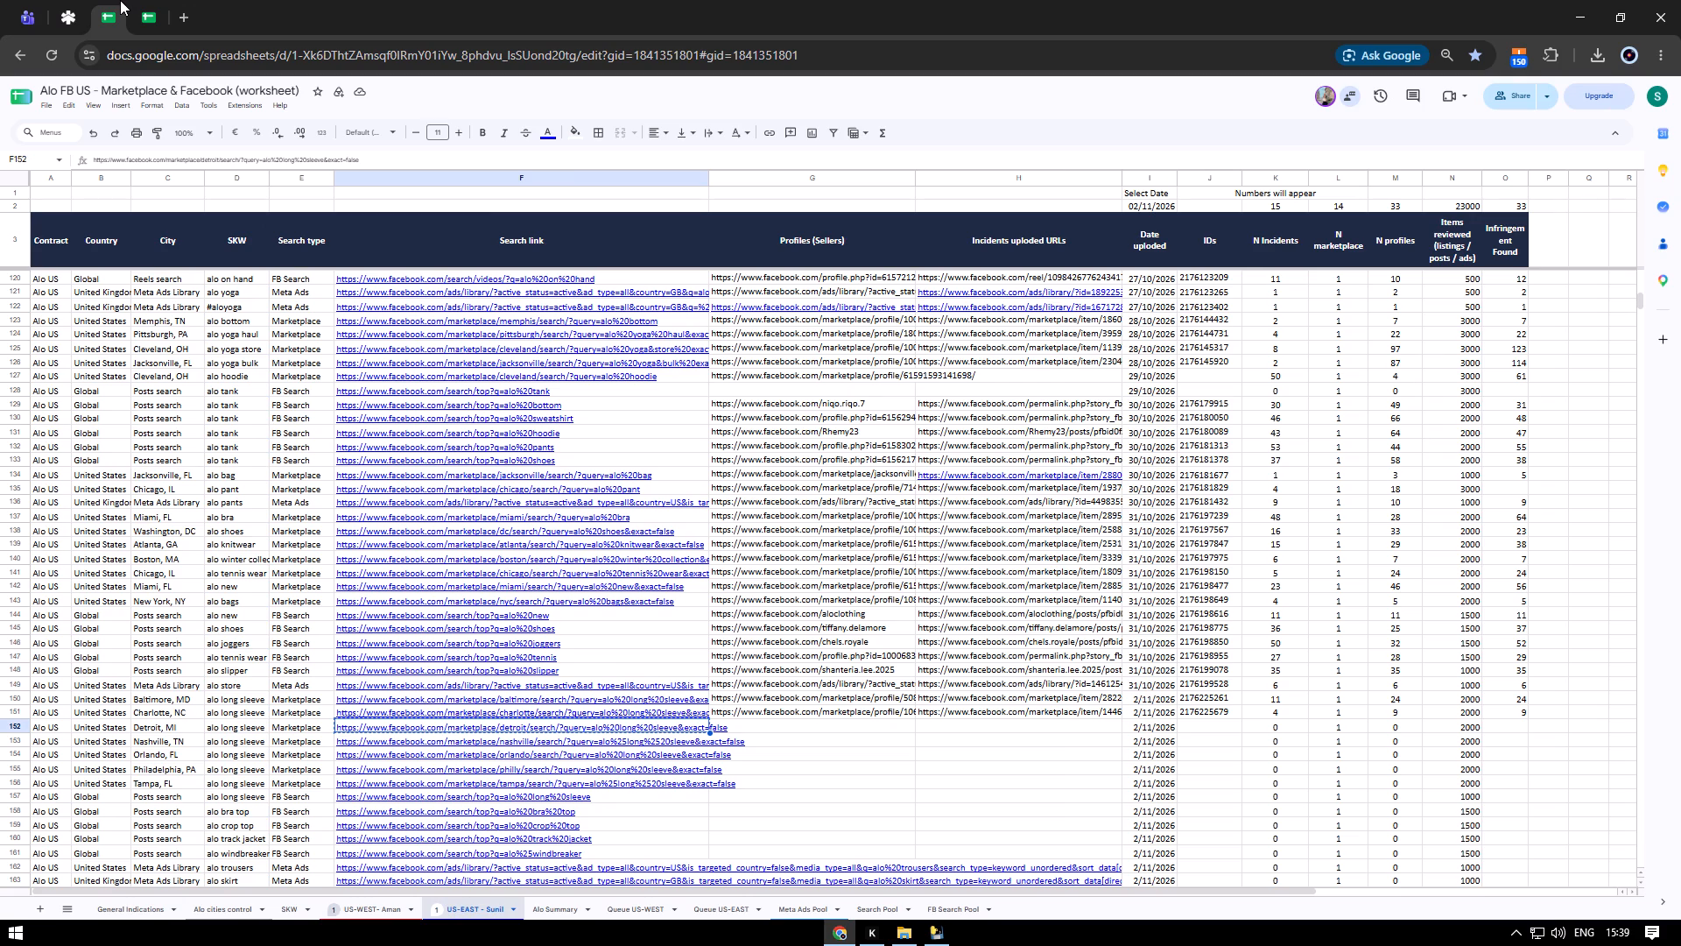
pyautogui.hotkey('ctrl', 'c')
pyautogui.hotkey('ctrl', 'c')
# Open the Facebook Tool runner and replace the Charlotte URL in its list with the copied Detroit search link.
pyautogui.hotkey('ctrl', 'd')
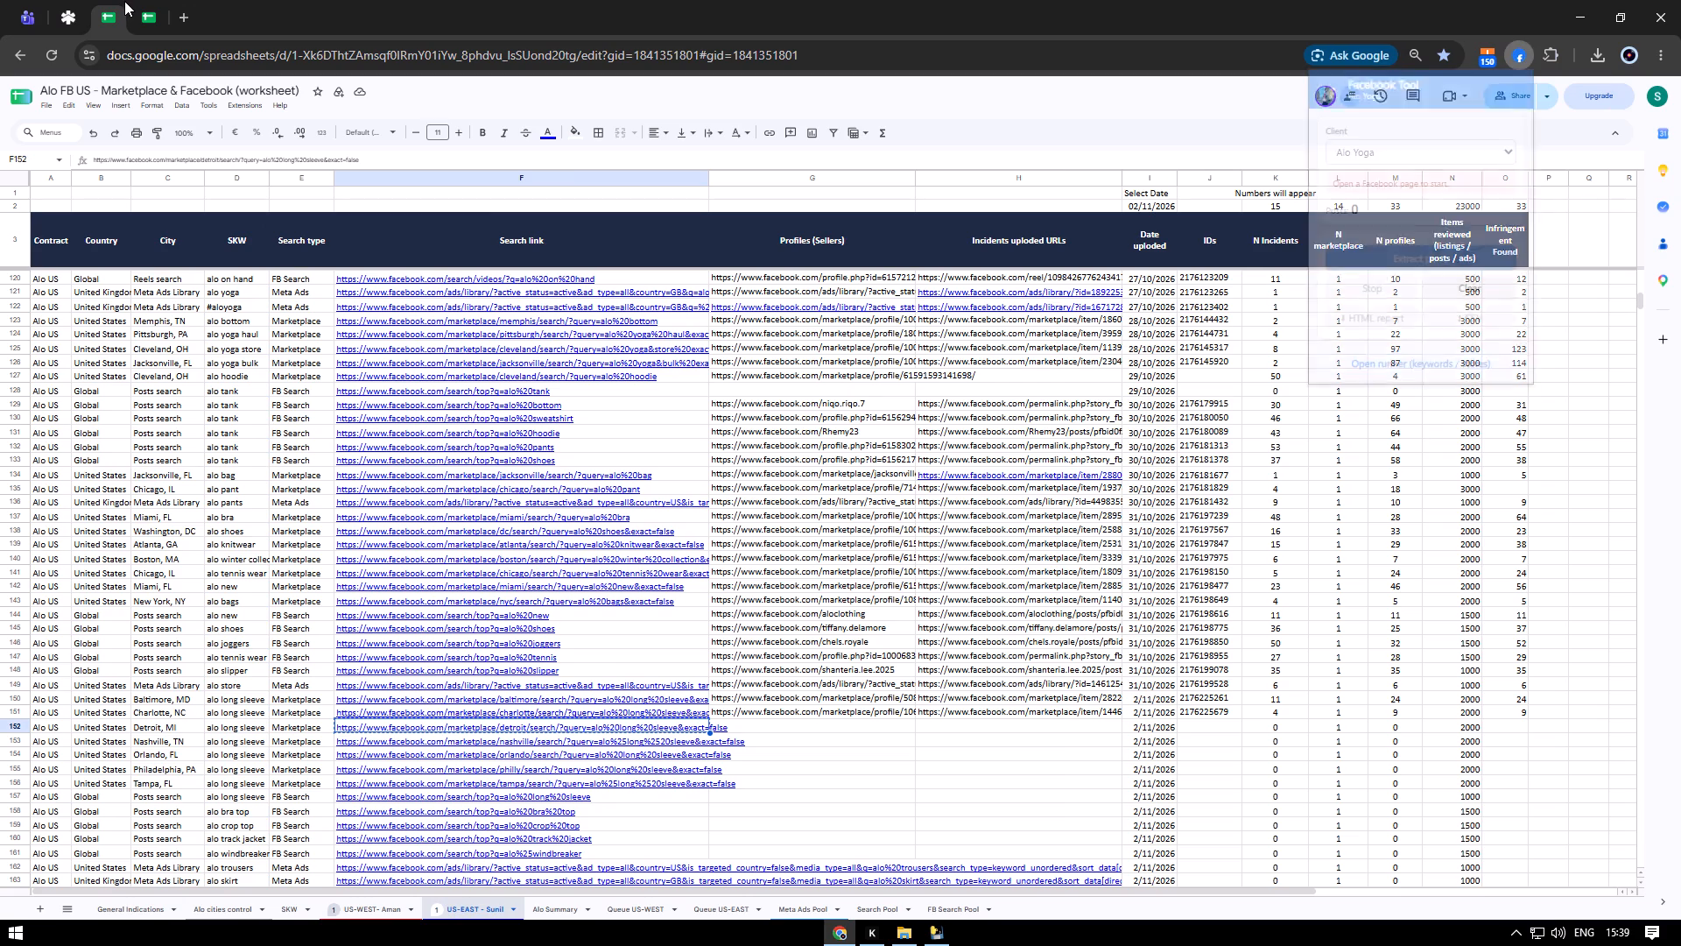
pyautogui.hotkey('shift', 'Tab')
pyautogui.press('Return')
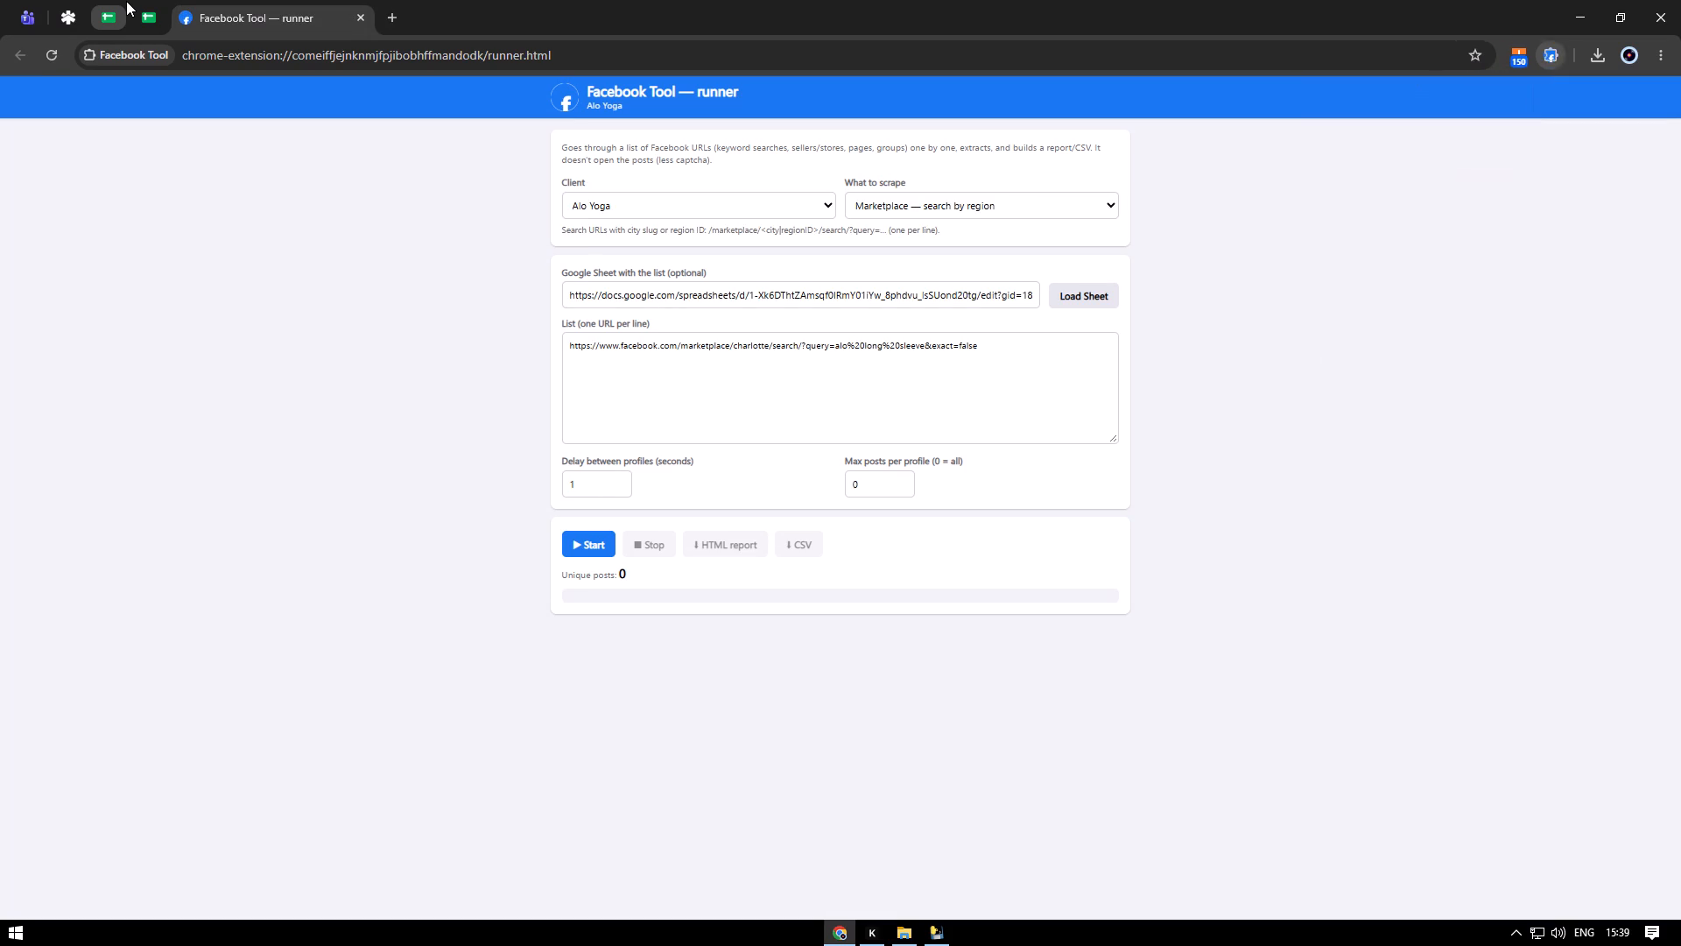
pyautogui.press('Tab')
pyautogui.press('Tab')
pyautogui.press('Tab')
pyautogui.press('Tab')
pyautogui.press('Tab')
pyautogui.hotkey('ctrl', 'a')
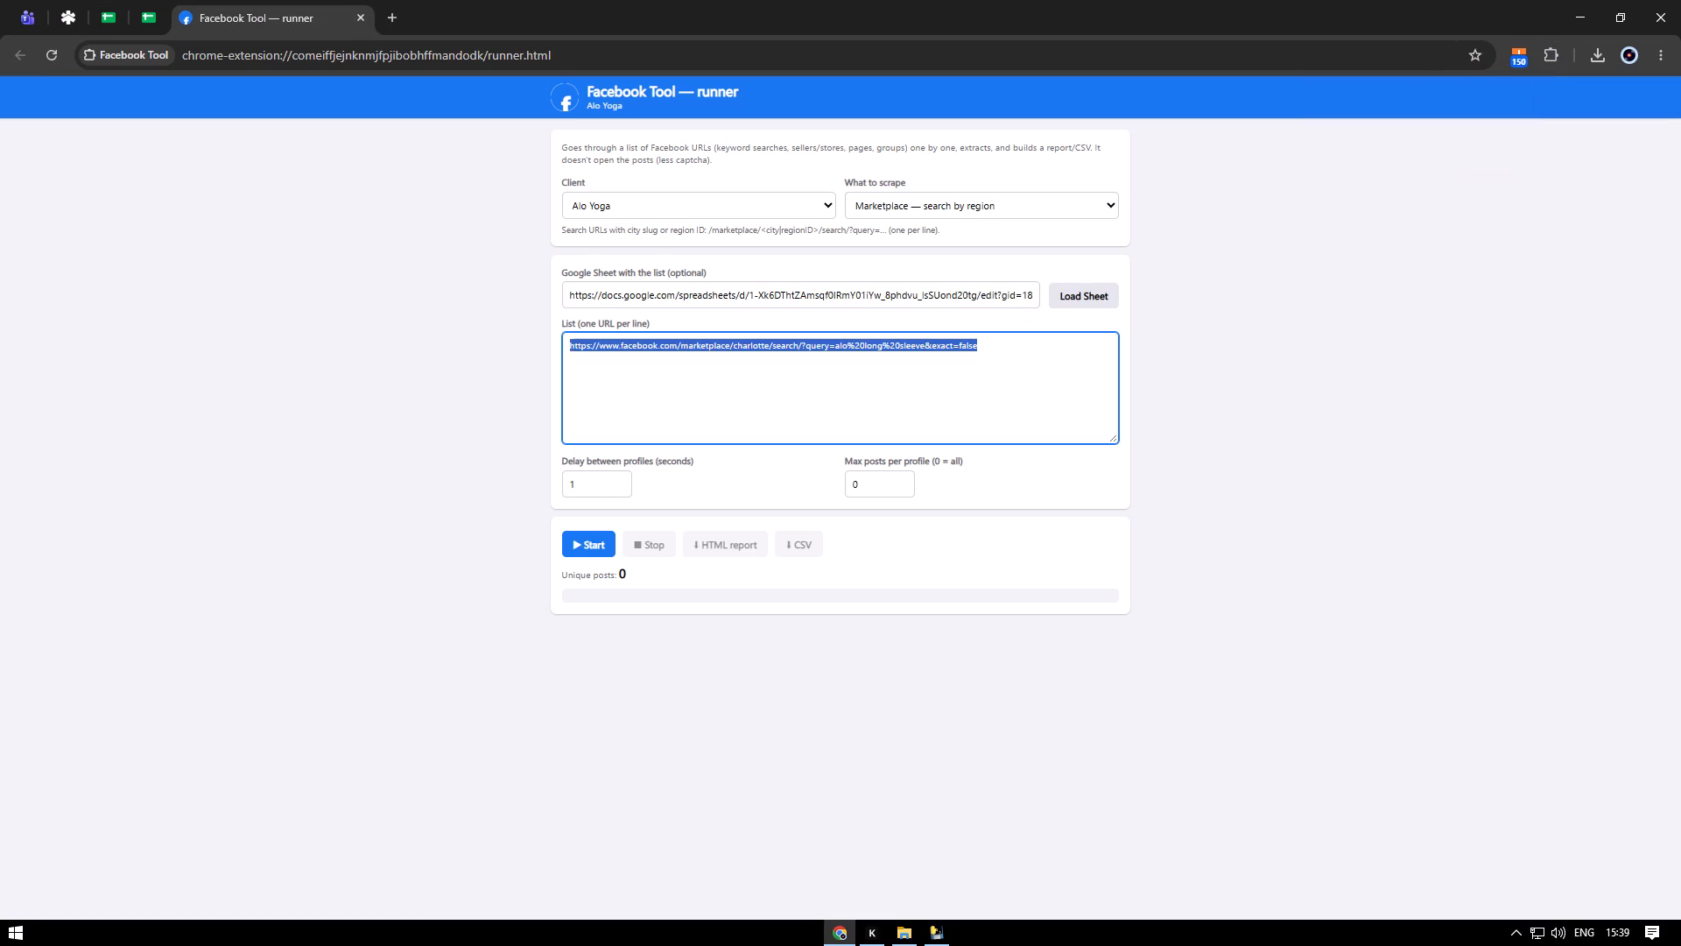
pyautogui.hotkey('ctrl', 'v')
# Set the maximum posts per profile to 1000 and start the Detroit Marketplace scrape.
pyautogui.press('Tab')
pyautogui.press('Tab')
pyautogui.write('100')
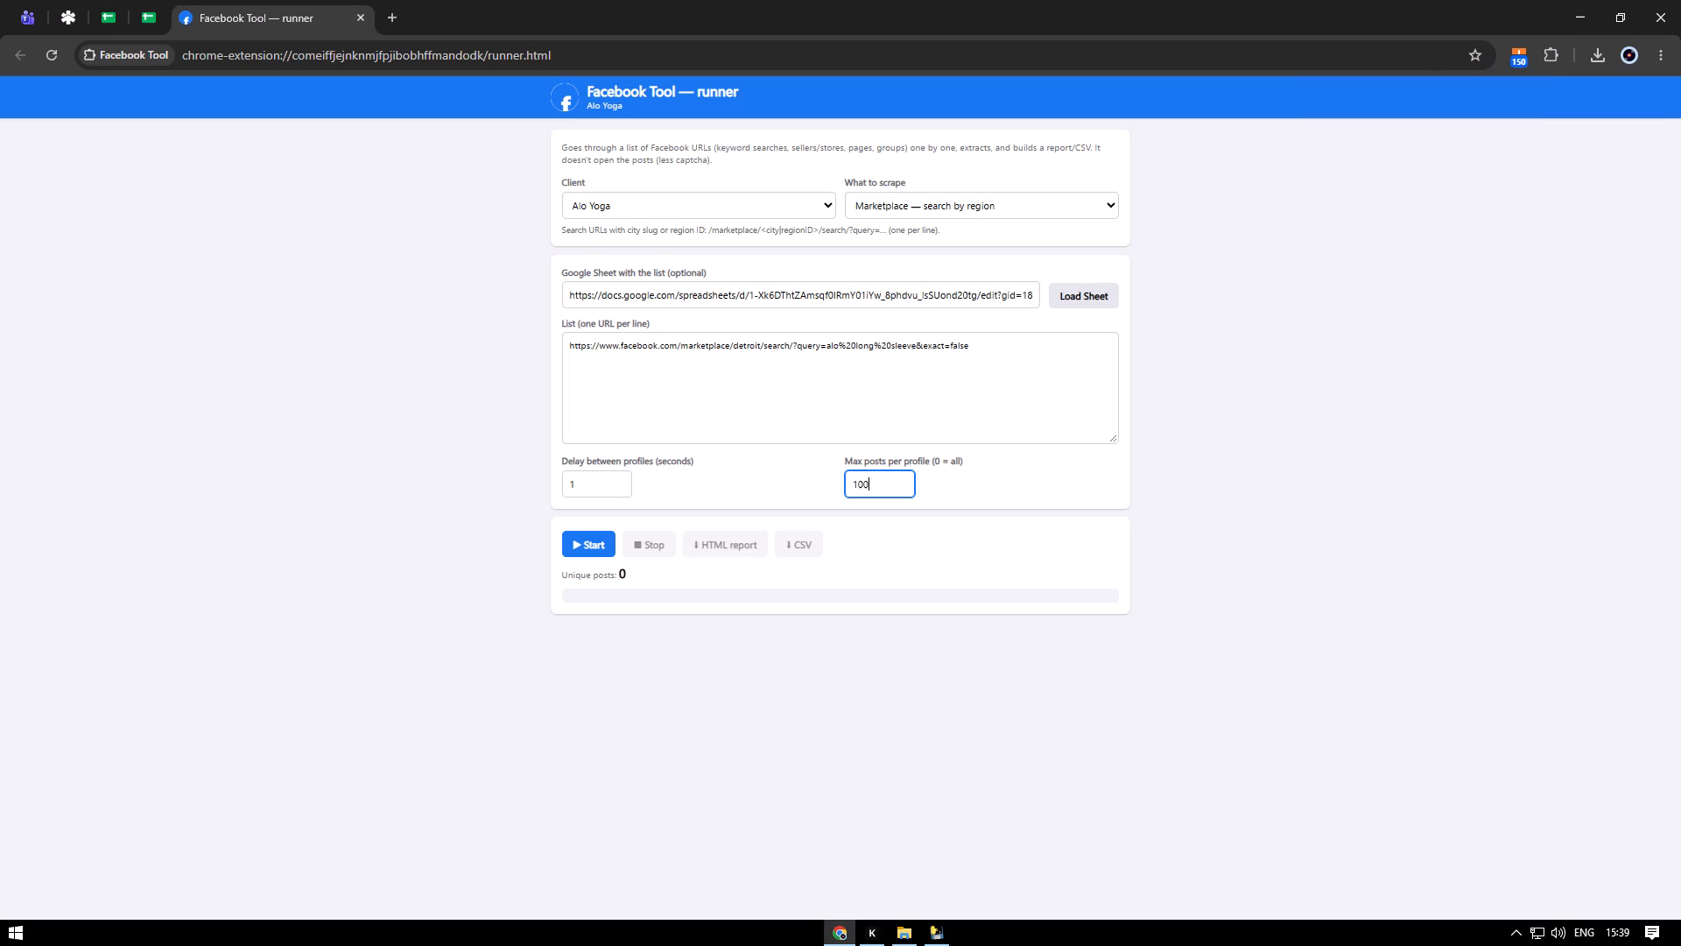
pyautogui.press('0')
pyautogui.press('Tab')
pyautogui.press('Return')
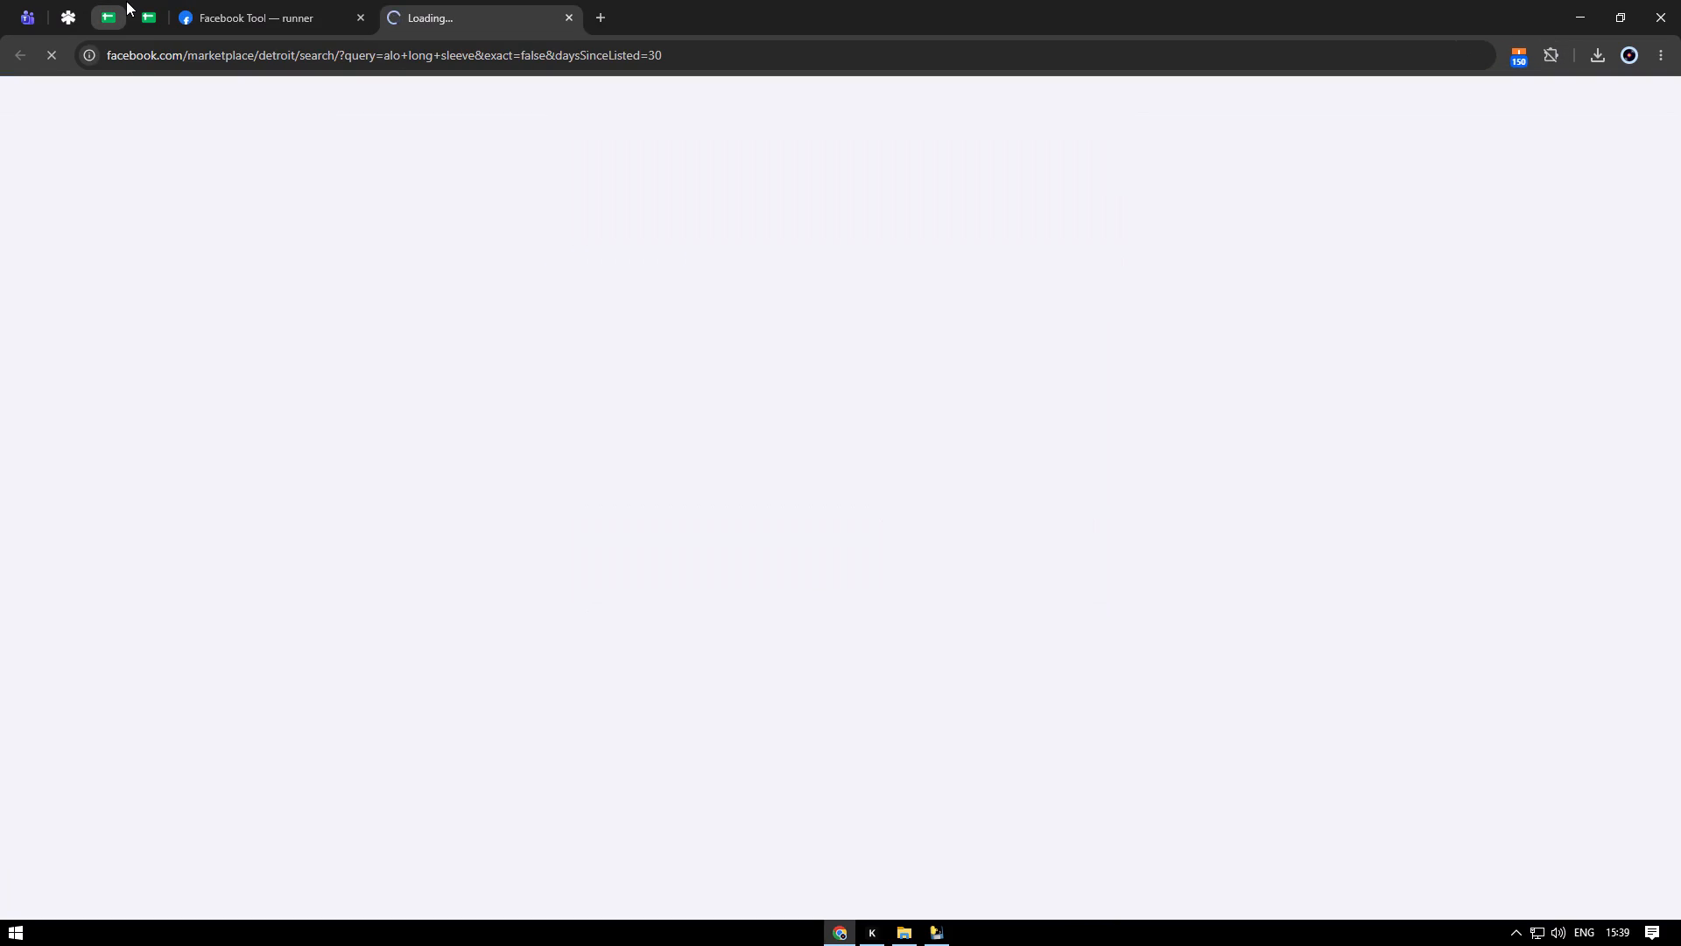
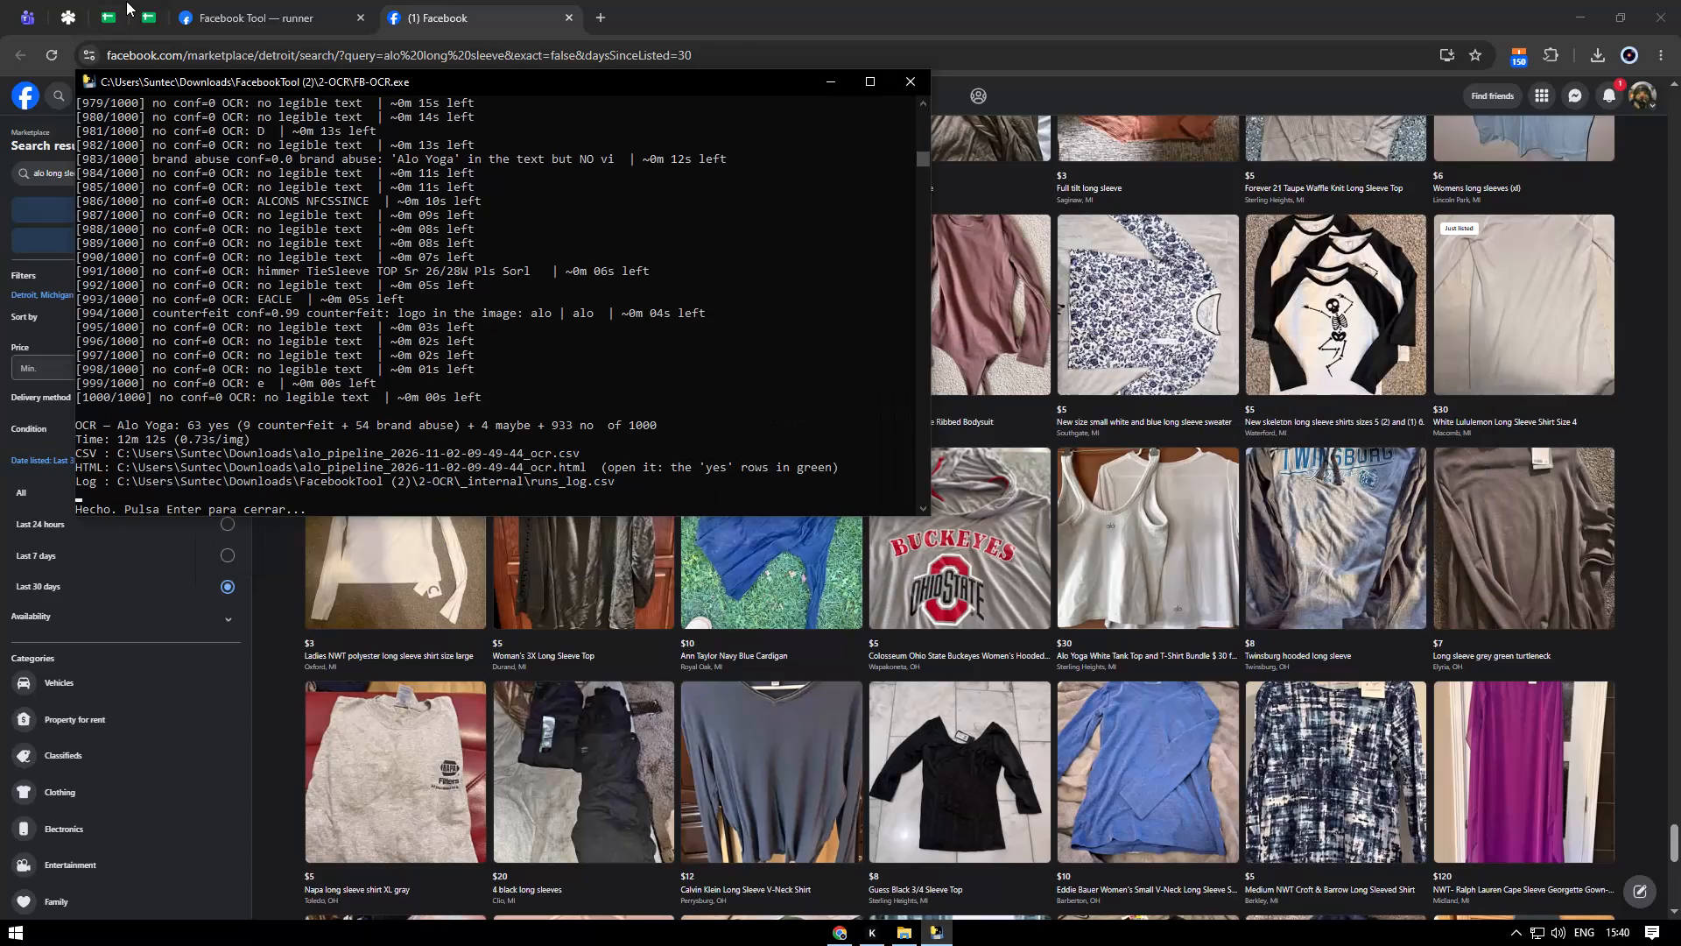
# Close the console window of the completed FB-OCR run for the Alo Yoga images.
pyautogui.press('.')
pyautogui.press('Return')
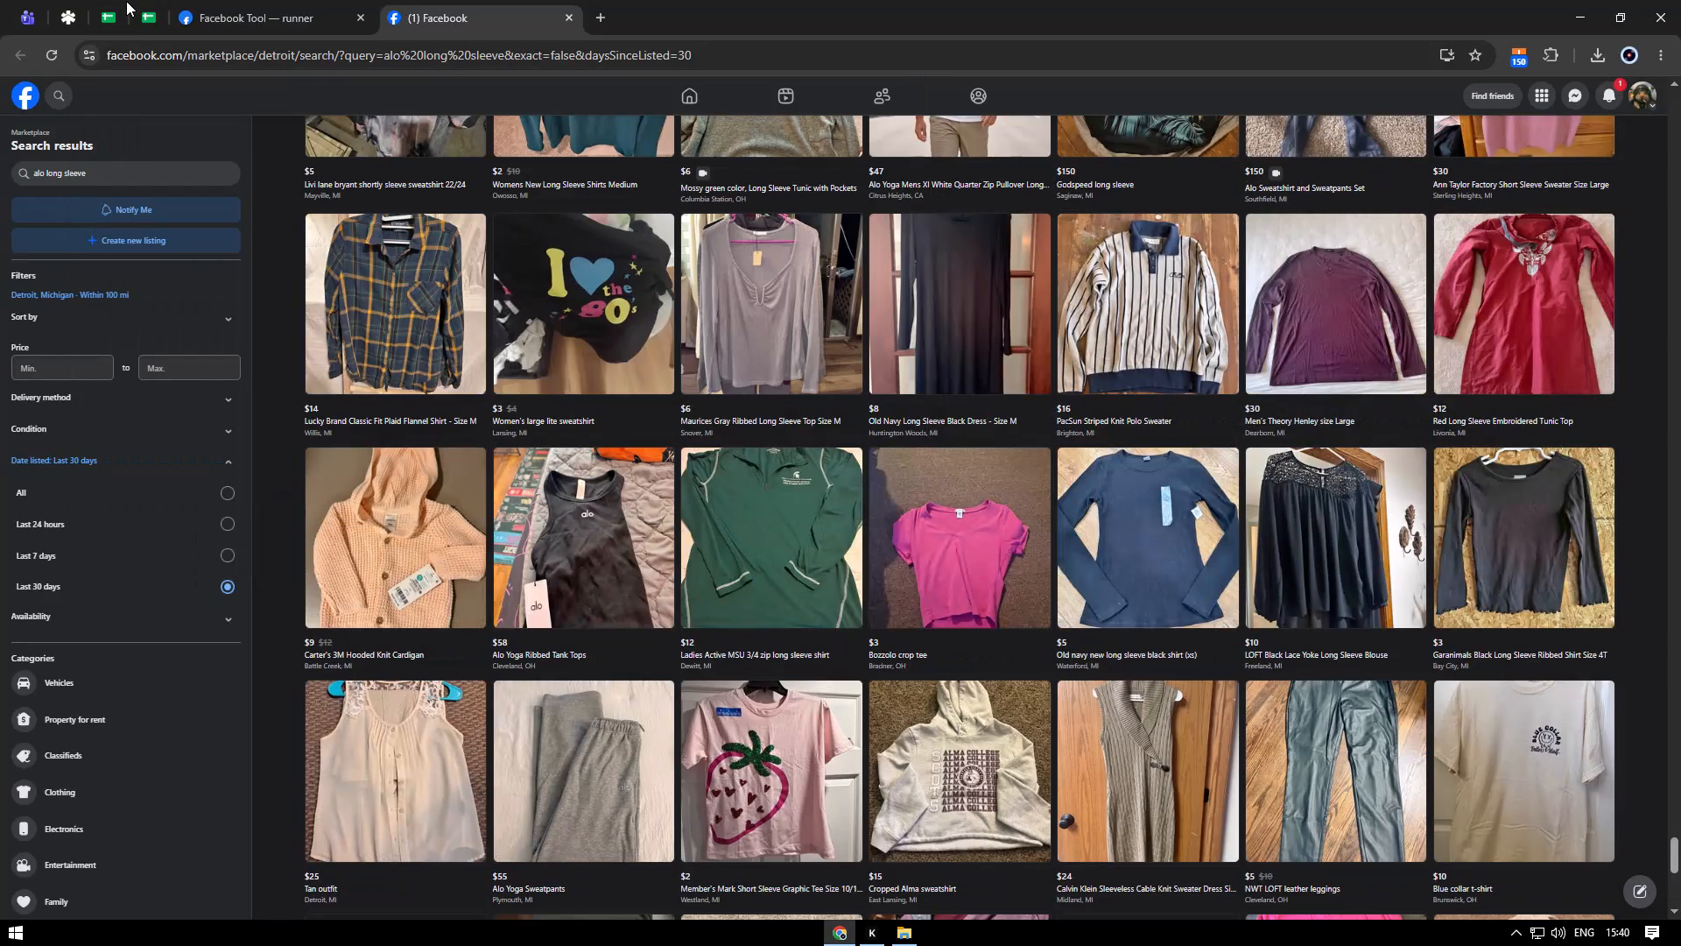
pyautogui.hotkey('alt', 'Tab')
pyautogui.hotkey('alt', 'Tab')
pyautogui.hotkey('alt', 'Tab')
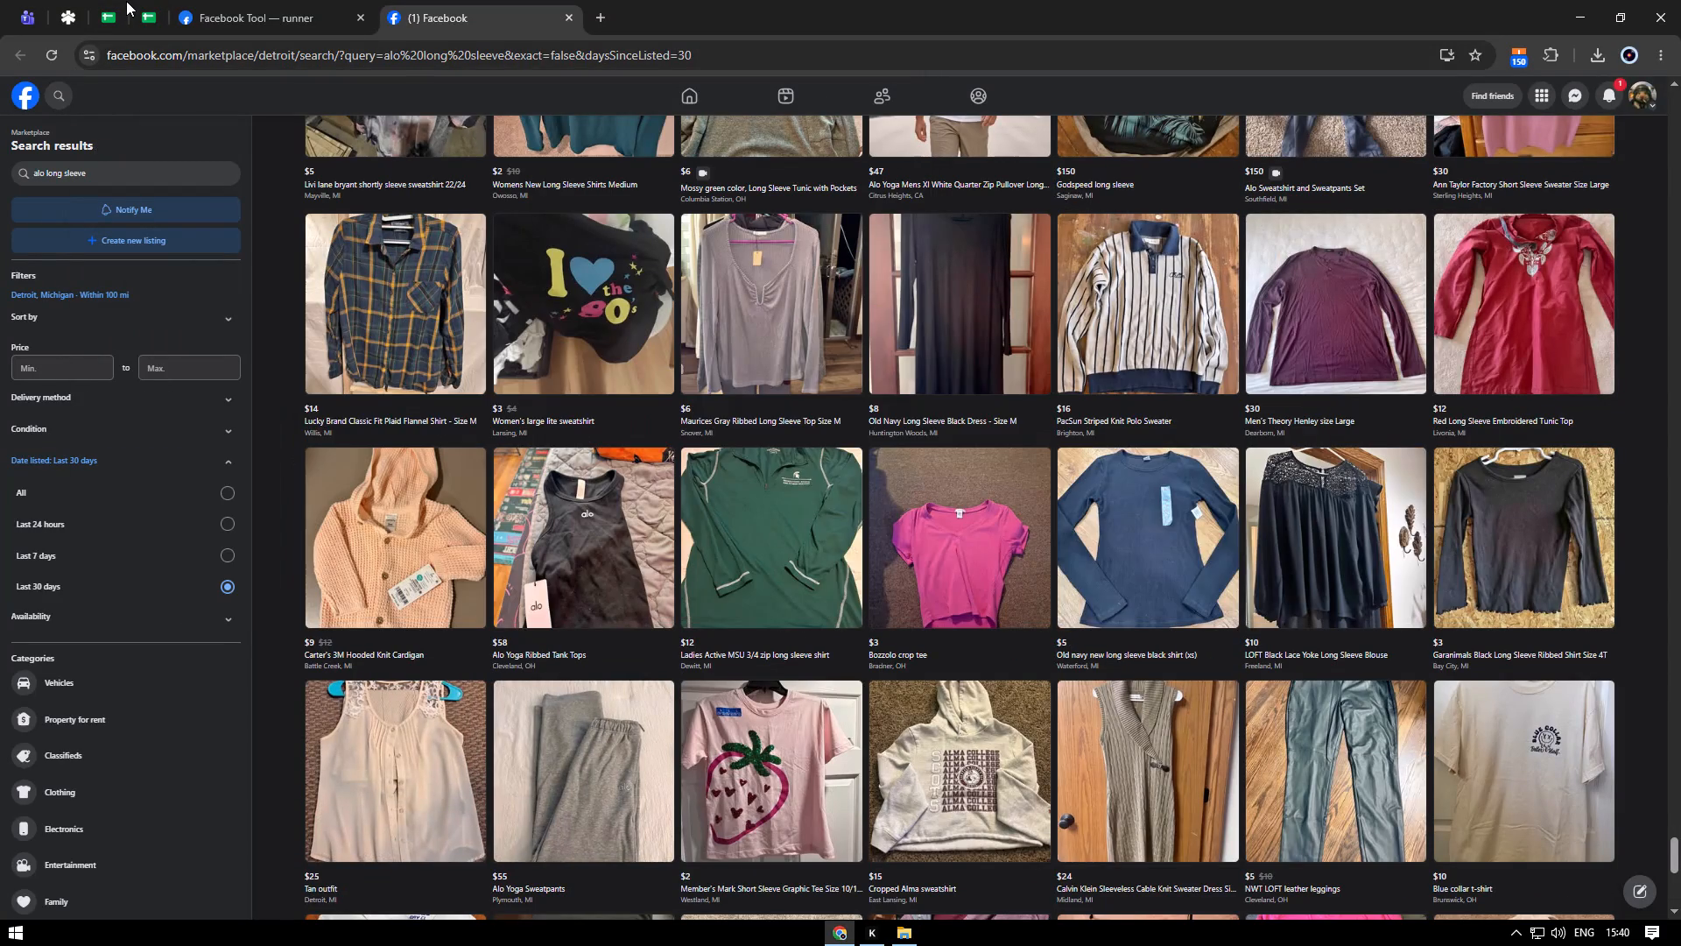
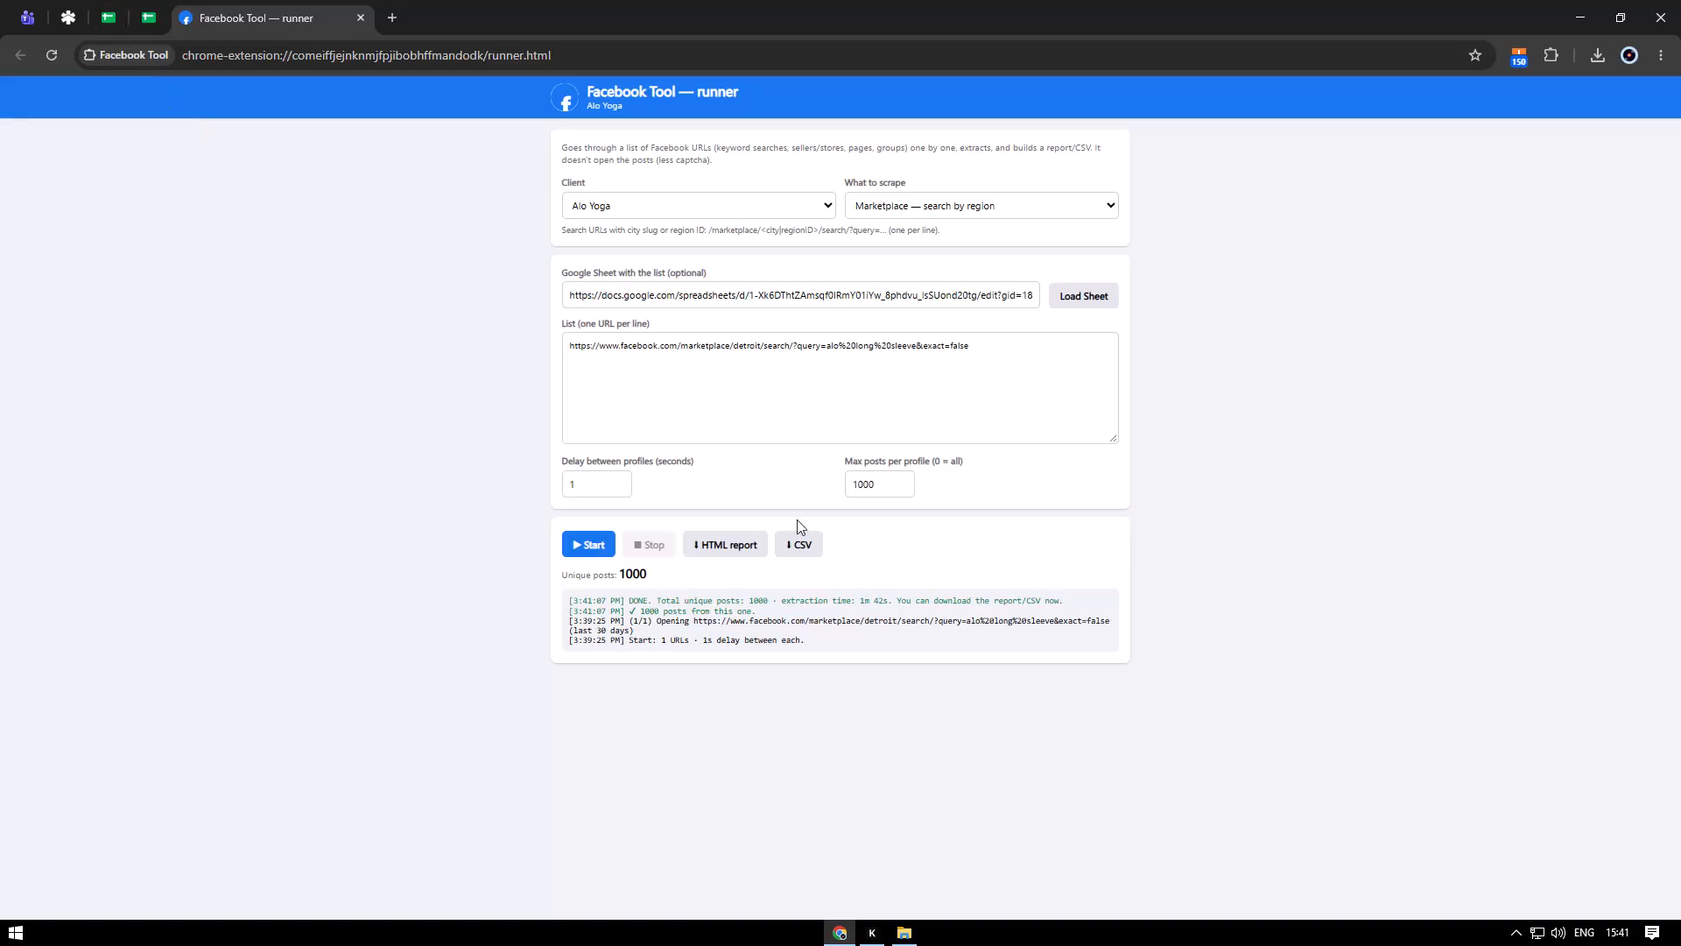
# Download the scraped Detroit Marketplace results for "alo long sleeve" as a CSV file.
pyautogui.click(814, 546)
# Switch to the 2-OCR folder in File Explorer and launch the FB-OCR application on the downloaded Alo Yoga CSV.
pyautogui.hotkey('alt', 'Tab')
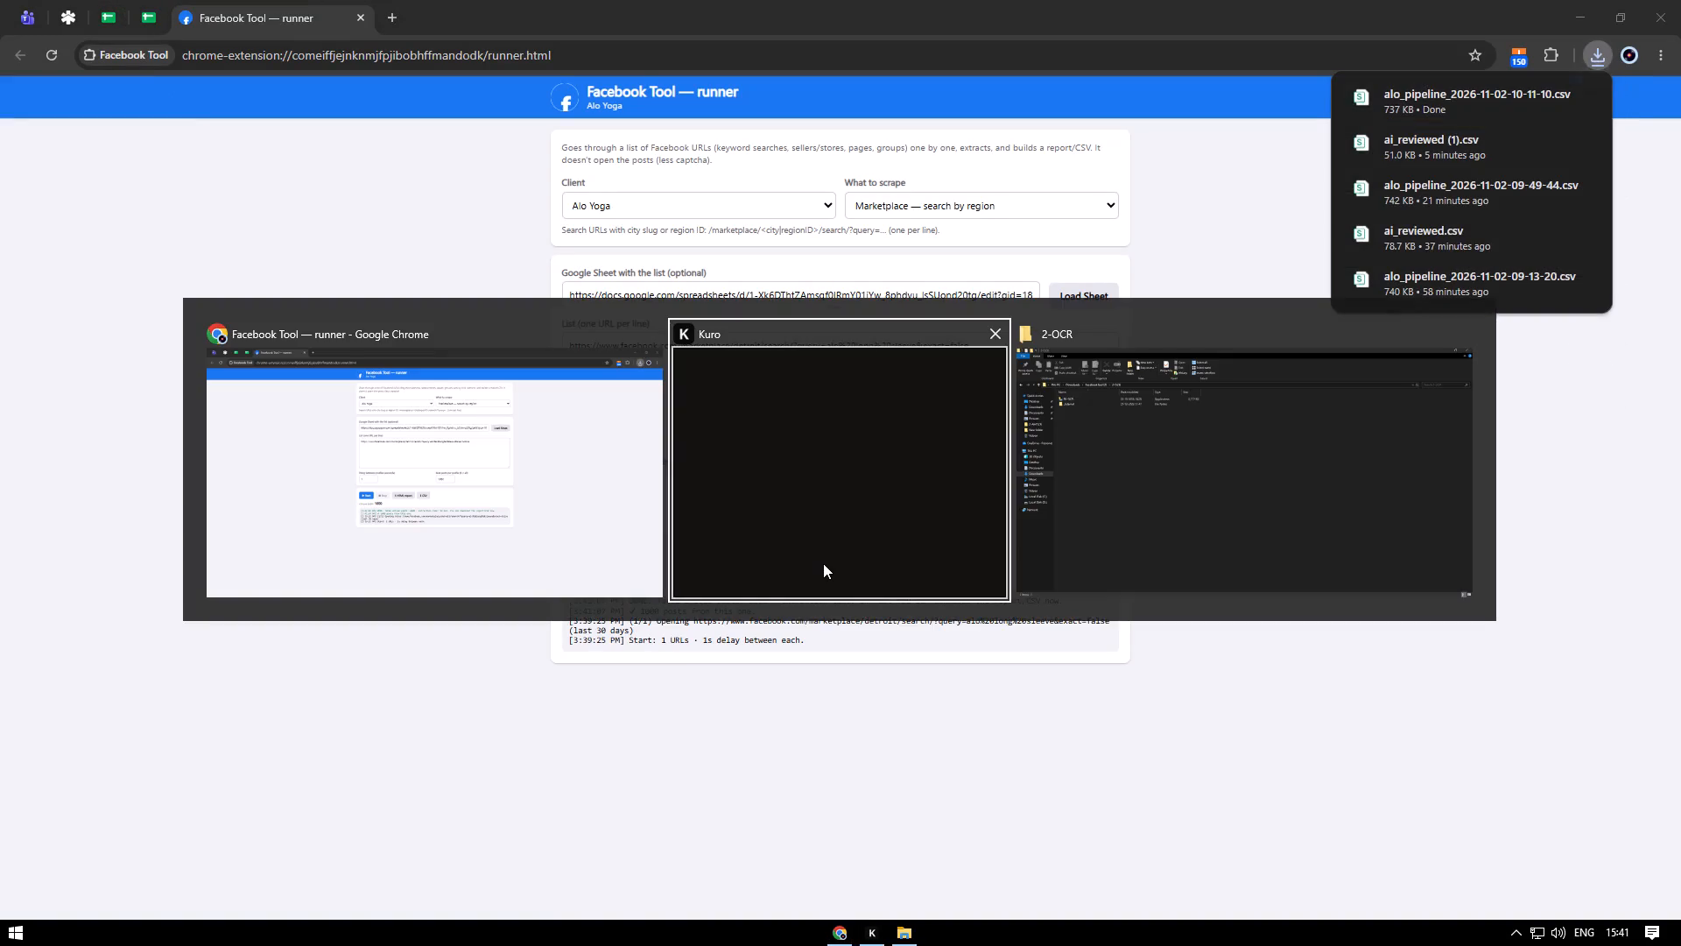
pyautogui.hotkey('alt', 'Tab')
pyautogui.press('Down')
pyautogui.press('Up')
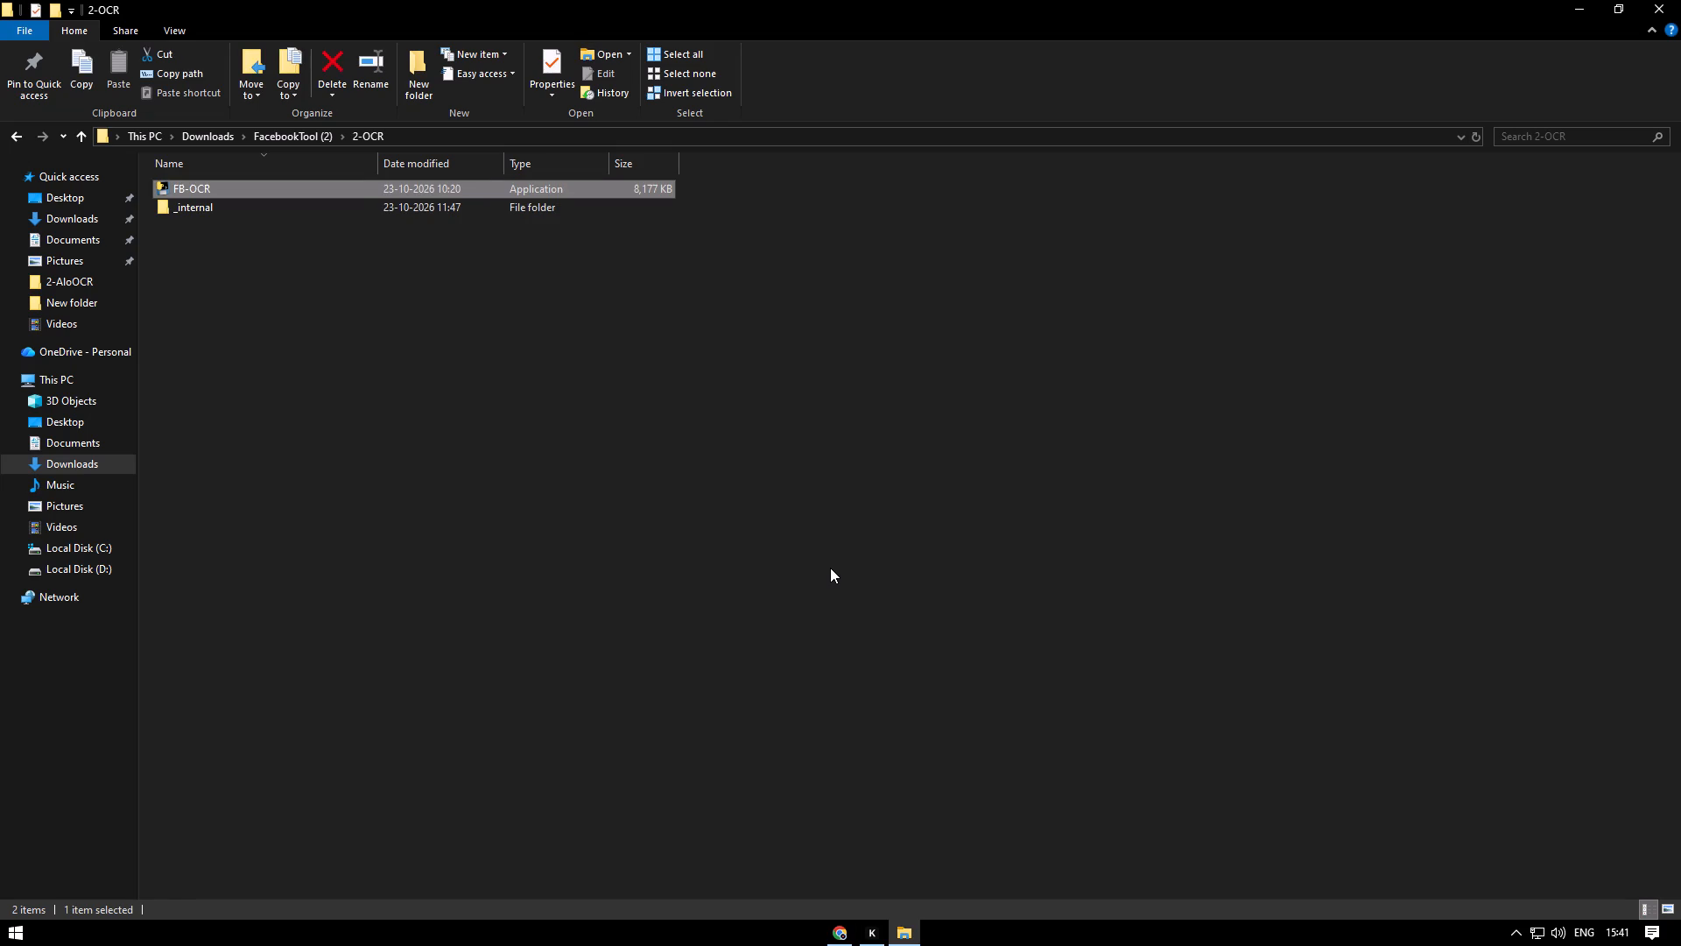
pyautogui.press('Return')
# Bring the FB-OCR console in front of the Facebook Tool runner and check its image processing progress.
pyautogui.hotkey('alt', 'Tab')
pyautogui.hotkey('alt', 'Tab')
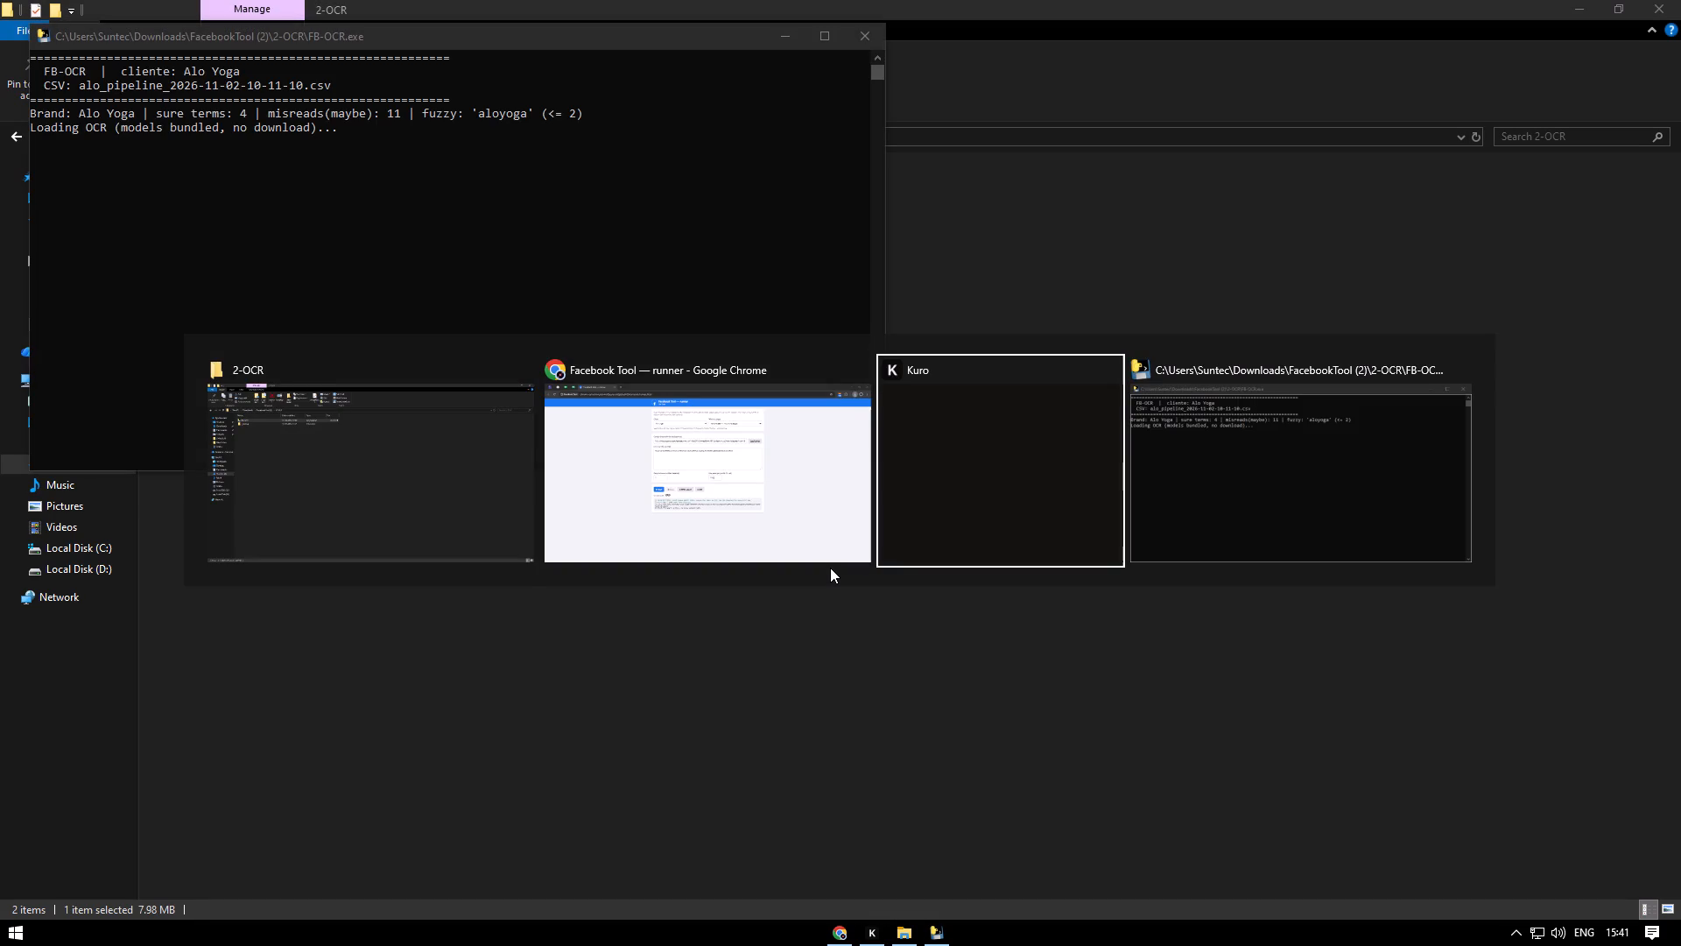
pyautogui.hotkey('alt', 'Tab')
pyautogui.hotkey('alt', 'Tab')
pyautogui.hotkey('alt', 'Tab')
pyautogui.hotkey('alt', 'Tab')
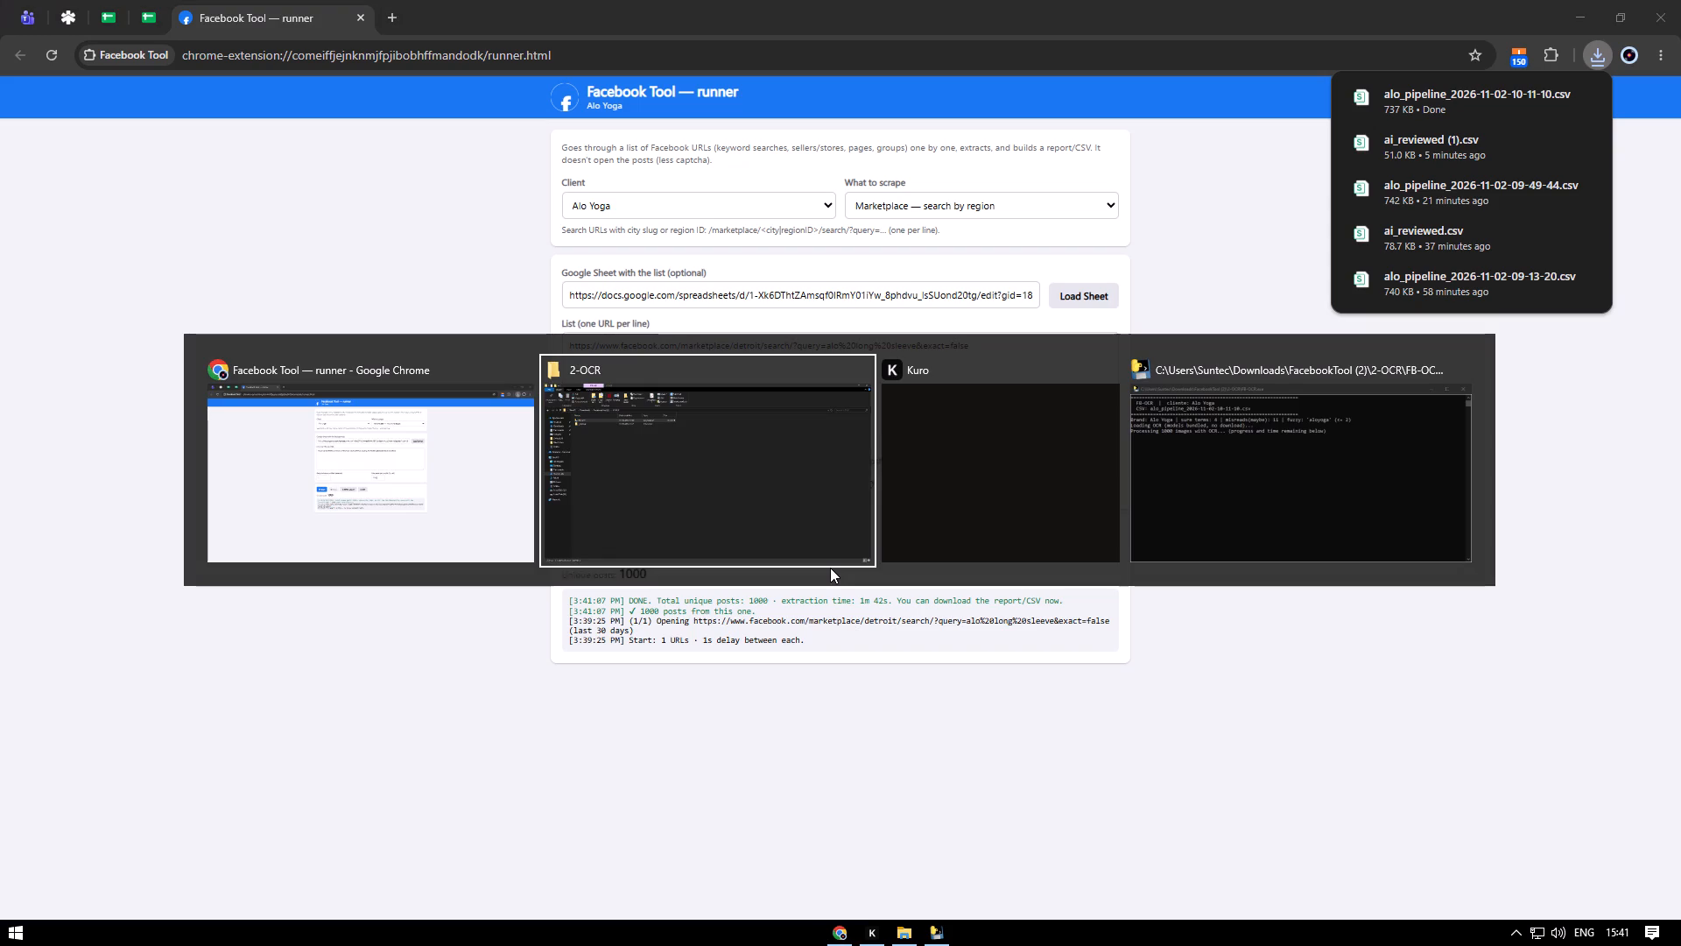
pyautogui.hotkey('alt', 'Tab')
pyautogui.hotkey('alt', 'Tab')
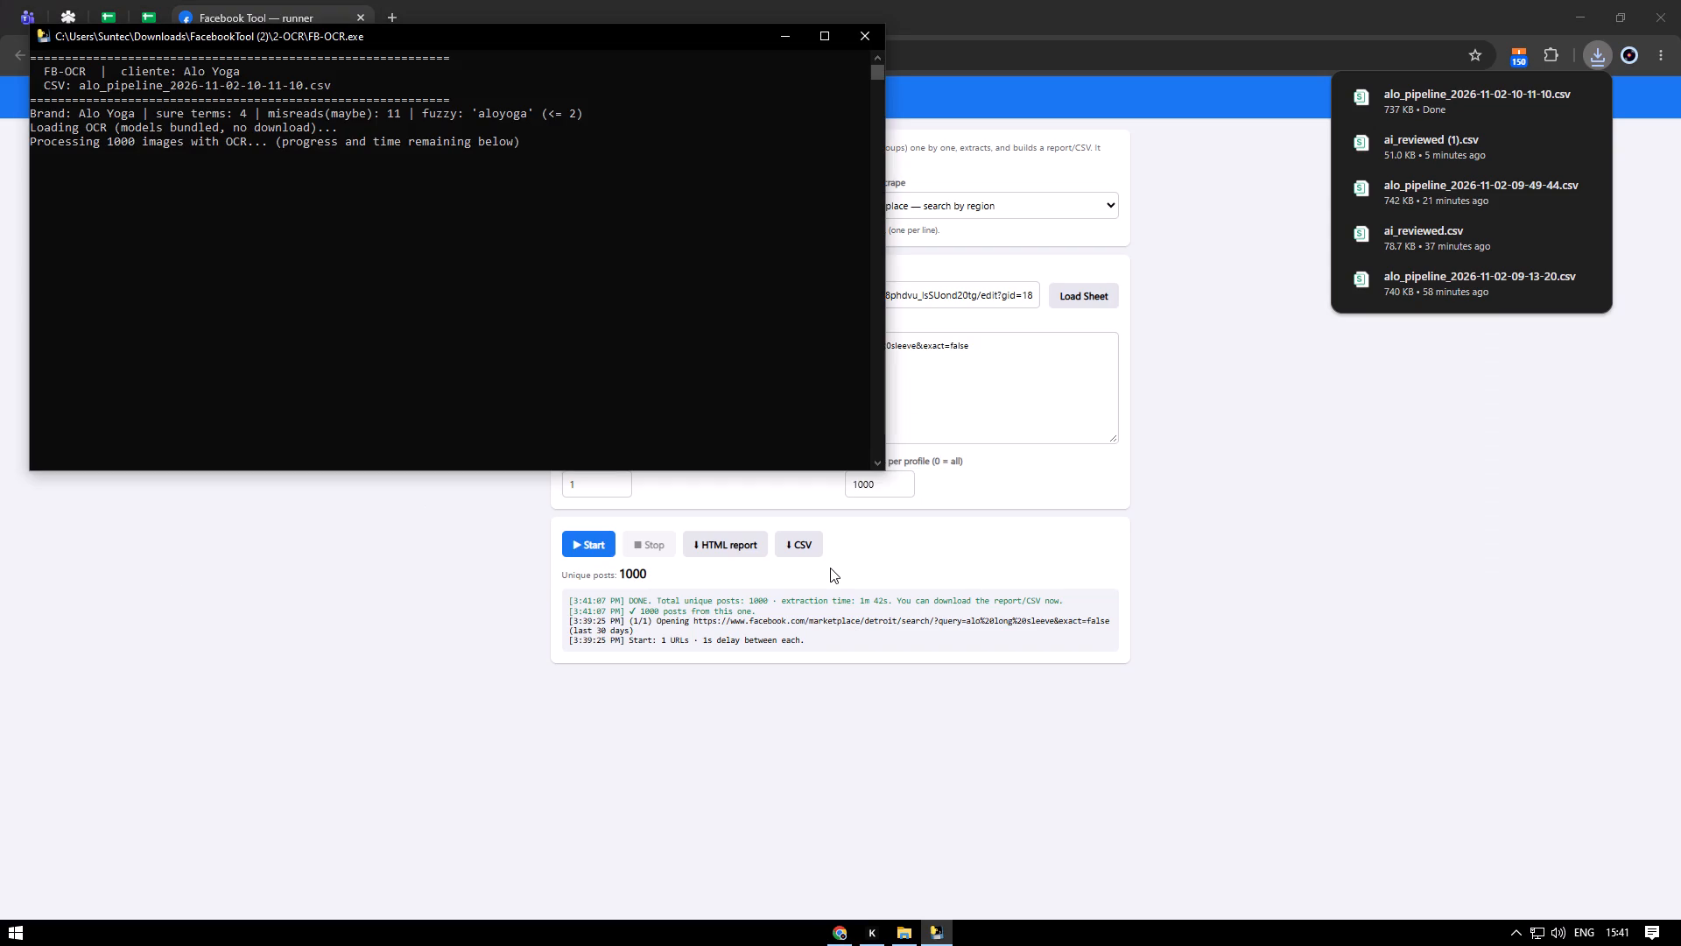